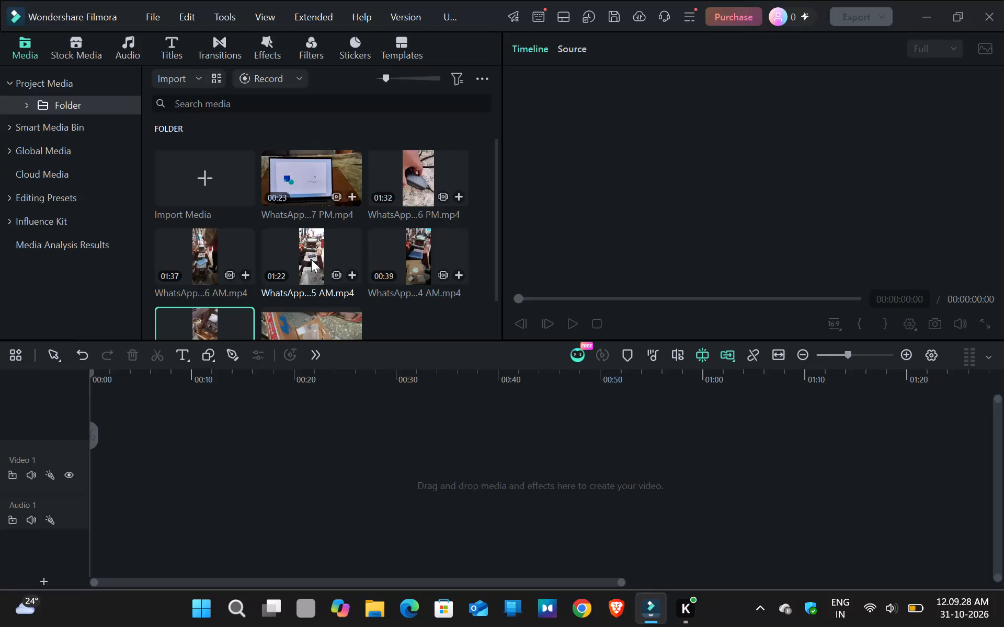
Add the 01:22 WhatsApp clip from the project folder to the timeline.
{"action": "left_click", "coordinate": [352, 276]}
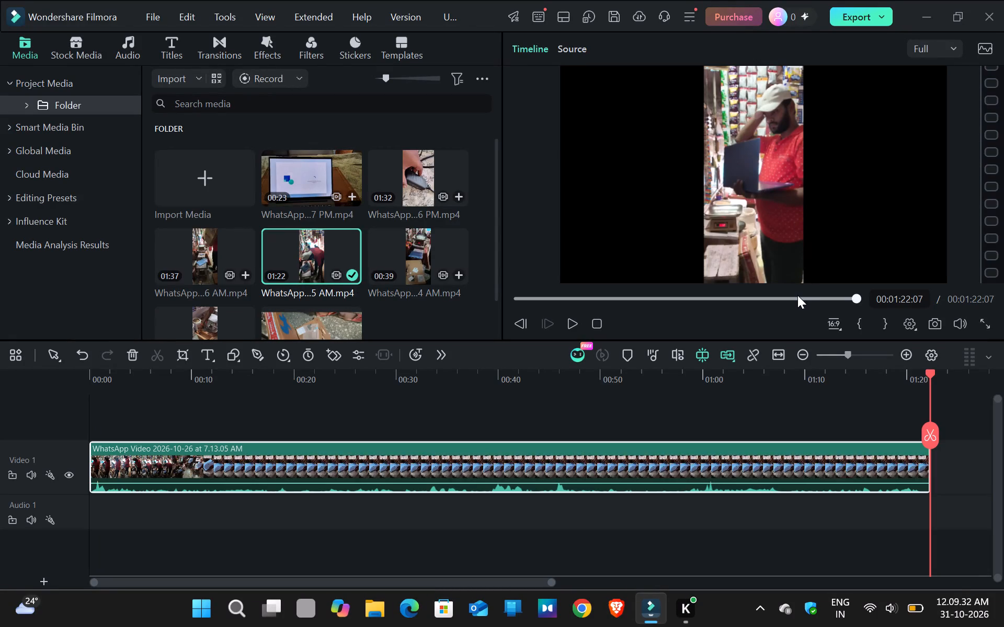
Play and scrub through the 01:22 clip on the Video 1 track to examine its footage.
{"action": "left_click", "coordinate": [653, 293]}
{"action": "left_click", "coordinate": [571, 324]}
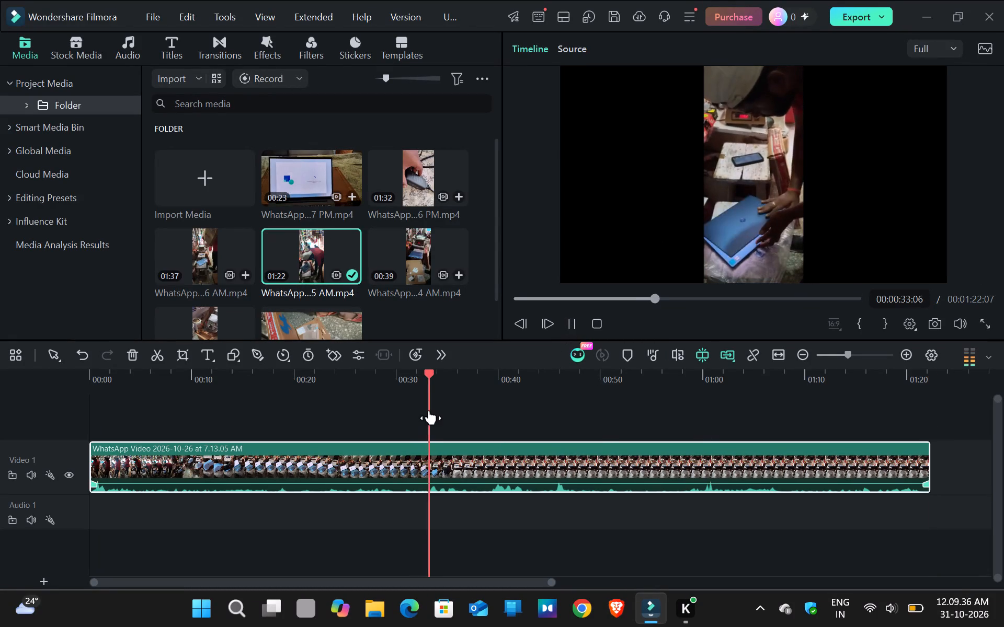
{"action": "left_click", "coordinate": [569, 324]}
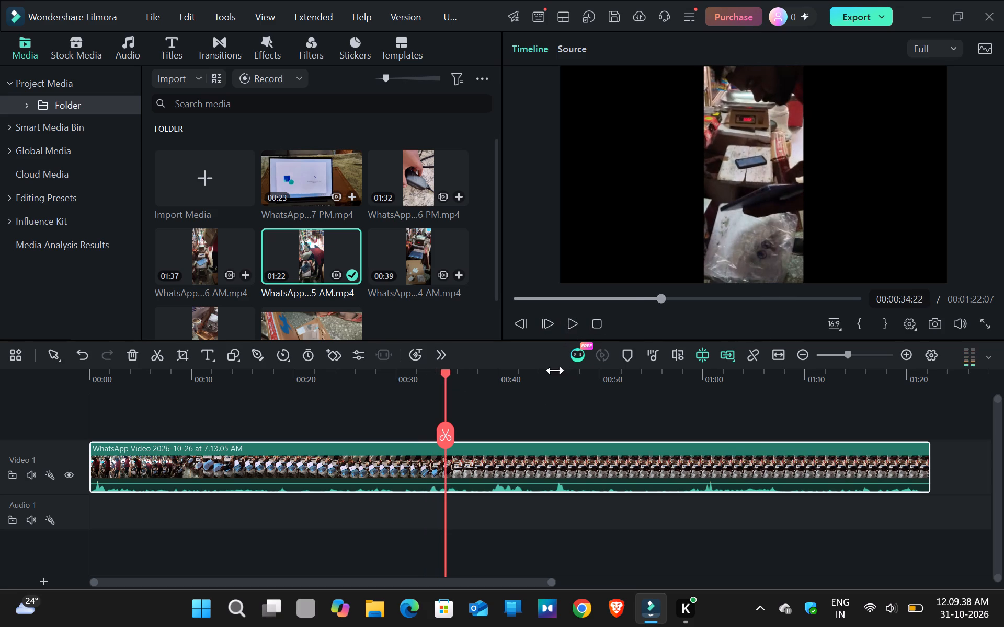
{"action": "left_click_drag", "start_coordinate": [449, 427], "coordinate": [339, 427]}
{"action": "left_click_drag", "start_coordinate": [323, 426], "coordinate": [212, 419]}
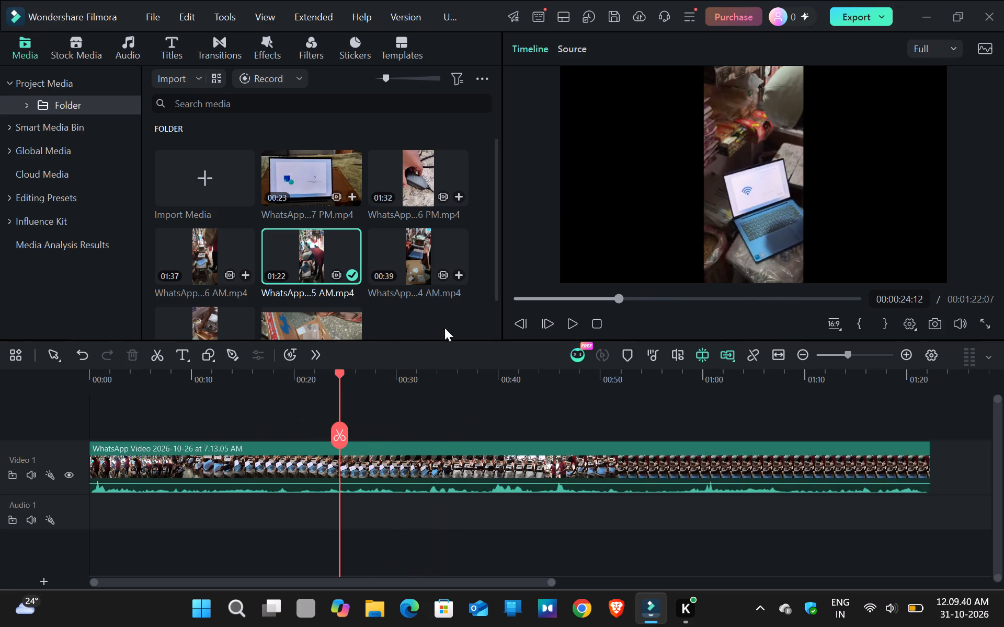
{"action": "left_click", "coordinate": [497, 414]}
{"action": "left_click", "coordinate": [540, 444]}
{"action": "left_click_drag", "start_coordinate": [551, 451], "coordinate": [550, 452]}
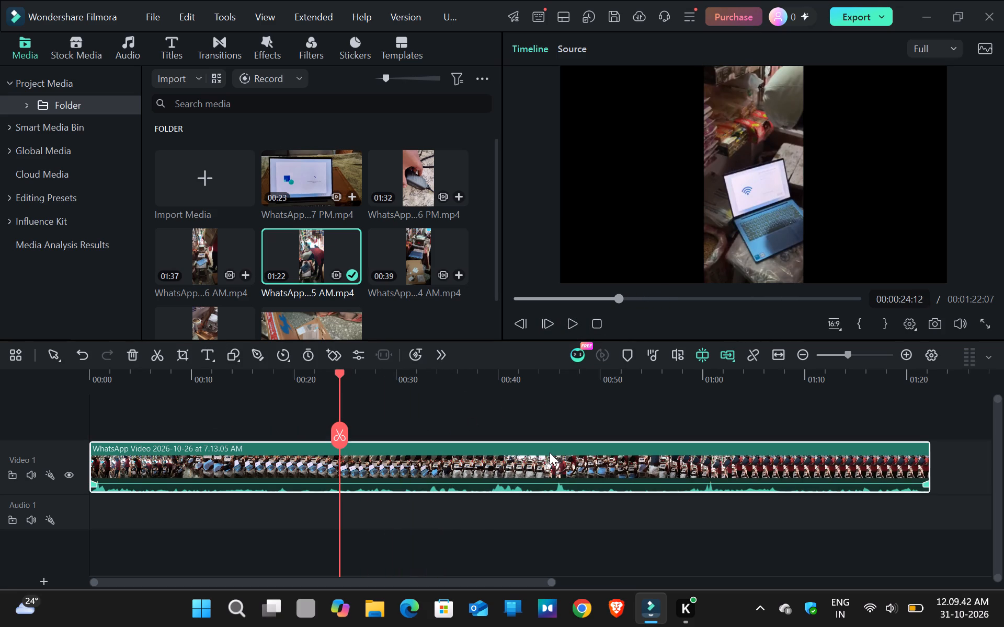
{"action": "left_click_drag", "start_coordinate": [550, 452], "coordinate": [540, 455]}
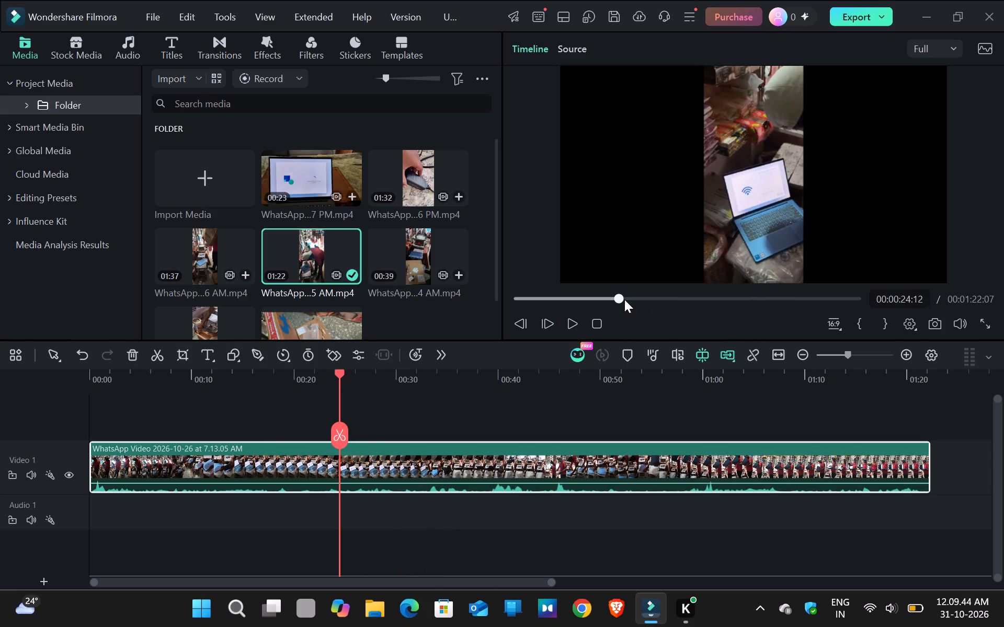
{"action": "left_click_drag", "start_coordinate": [629, 293], "coordinate": [538, 301]}
{"action": "left_click_drag", "start_coordinate": [538, 301], "coordinate": [532, 301]}
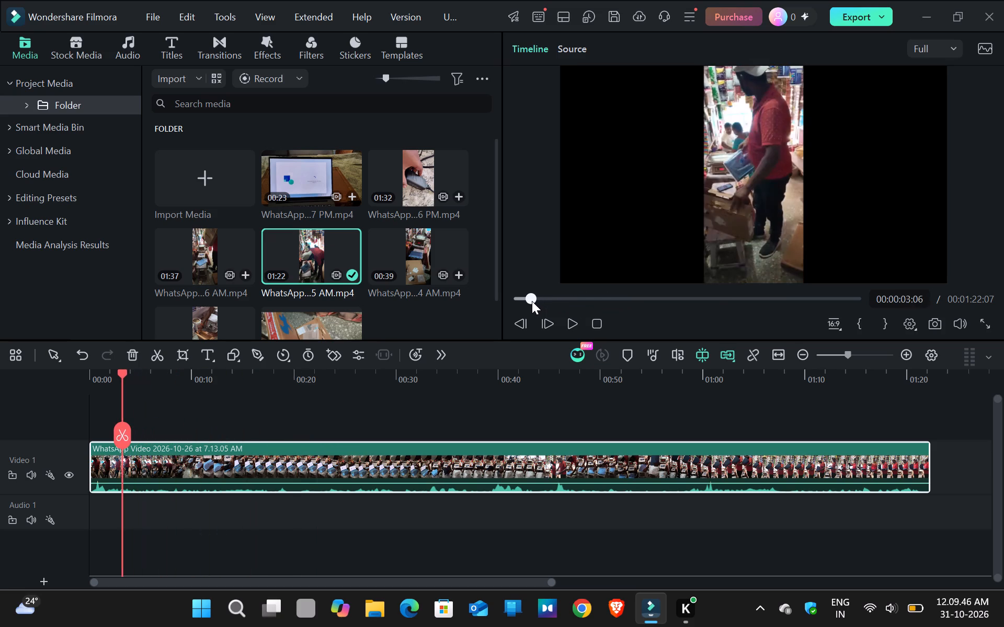
{"action": "left_click_drag", "start_coordinate": [532, 301], "coordinate": [508, 298]}
{"action": "left_click_drag", "start_coordinate": [510, 298], "coordinate": [537, 295]}
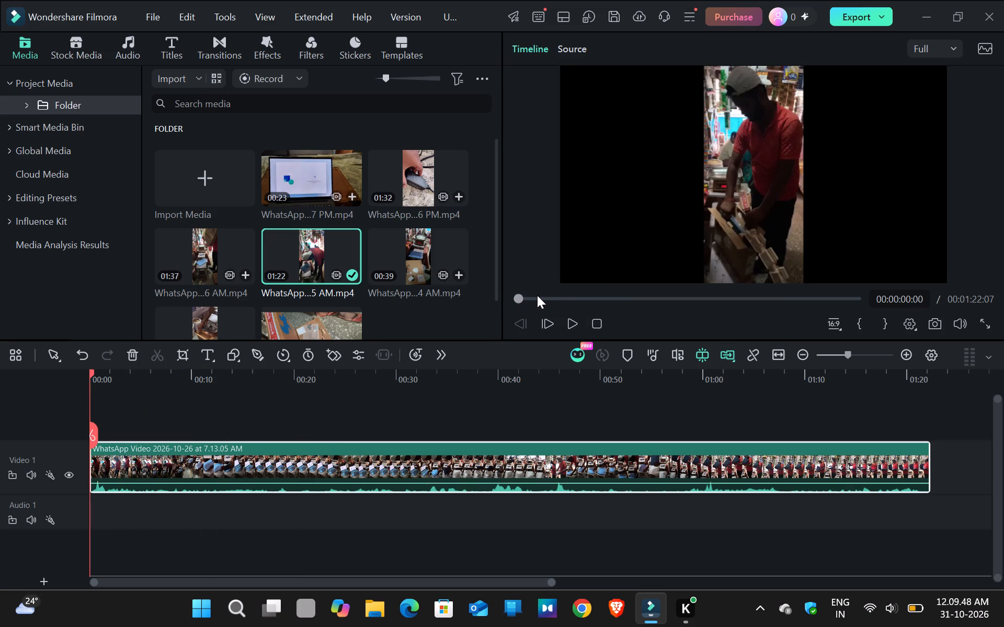
{"action": "left_click_drag", "start_coordinate": [537, 295], "coordinate": [558, 295]}
{"action": "left_click_drag", "start_coordinate": [558, 295], "coordinate": [621, 294]}
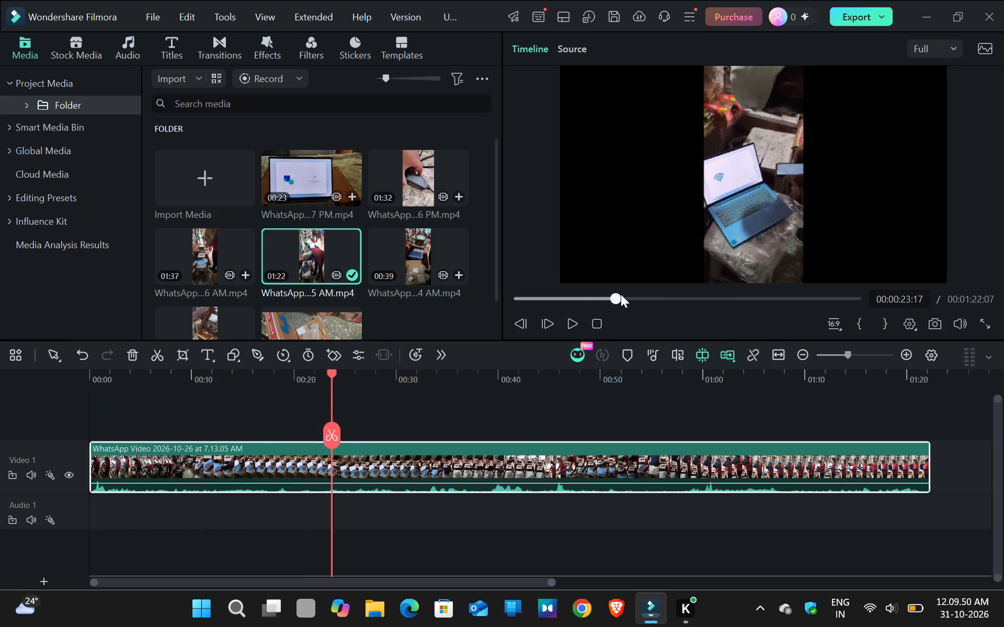
{"action": "left_click_drag", "start_coordinate": [621, 294], "coordinate": [640, 294]}
{"action": "left_click_drag", "start_coordinate": [650, 294], "coordinate": [676, 294]}
Open the 00:39 WhatsApp clip from the project folder in the source preview.
{"action": "left_click", "coordinate": [443, 261]}
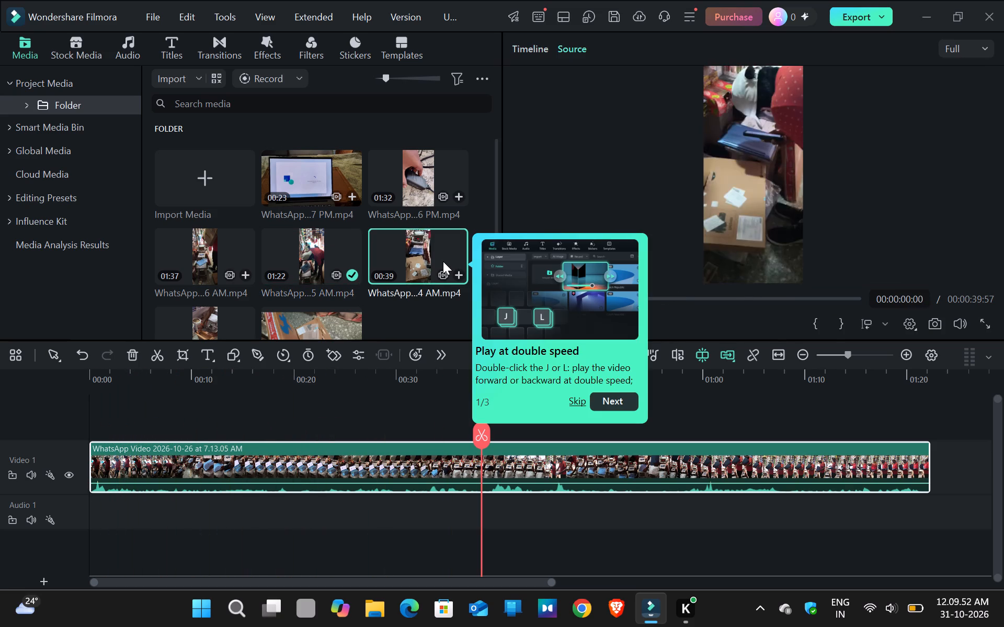
Go through the three-part playback speed guide and close it.
{"action": "left_click", "coordinate": [616, 404]}
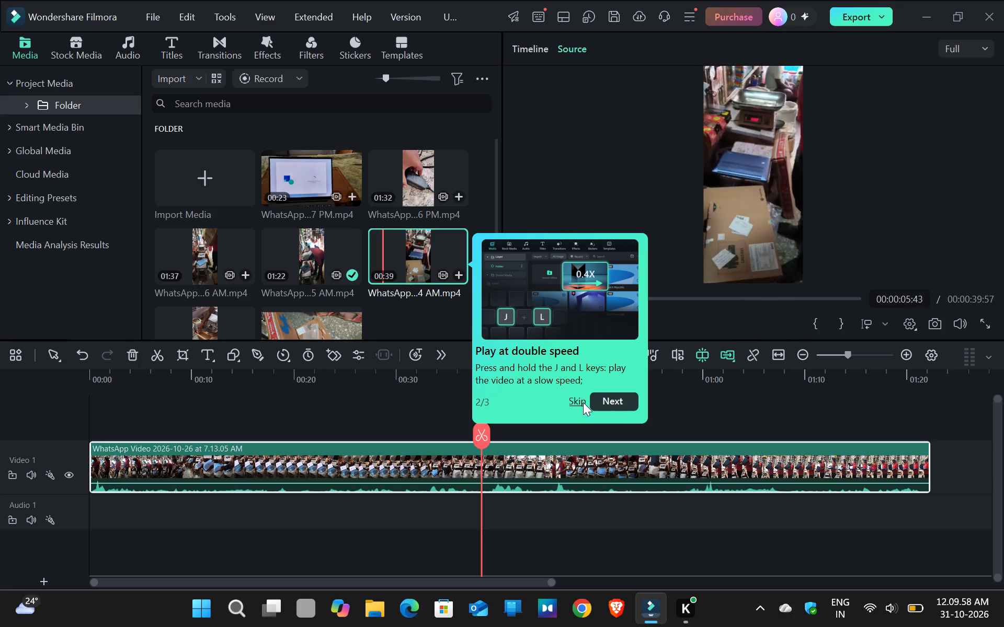
{"action": "left_click", "coordinate": [614, 406]}
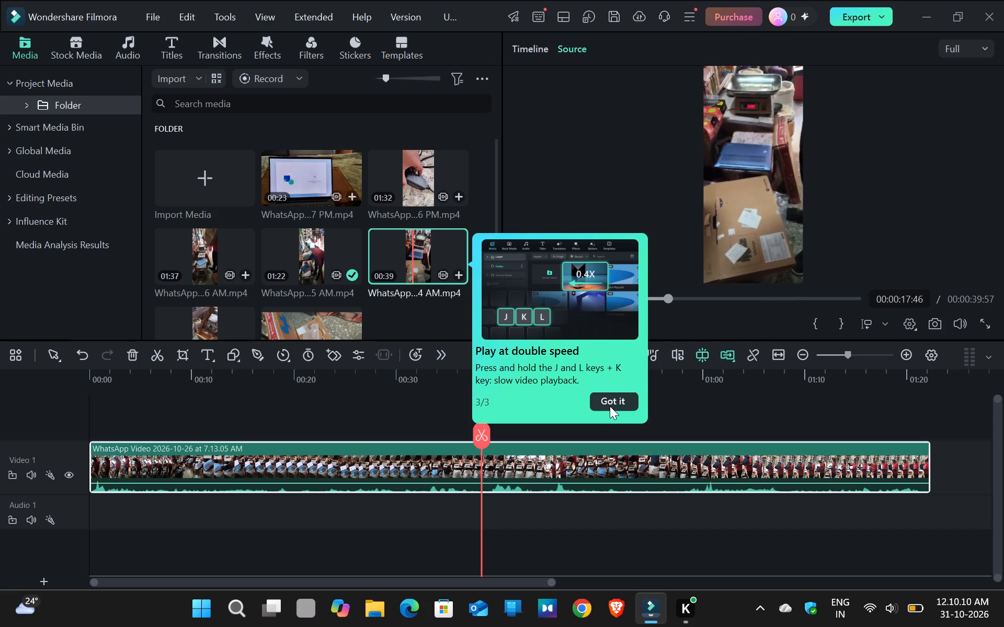
{"action": "left_click", "coordinate": [610, 406]}
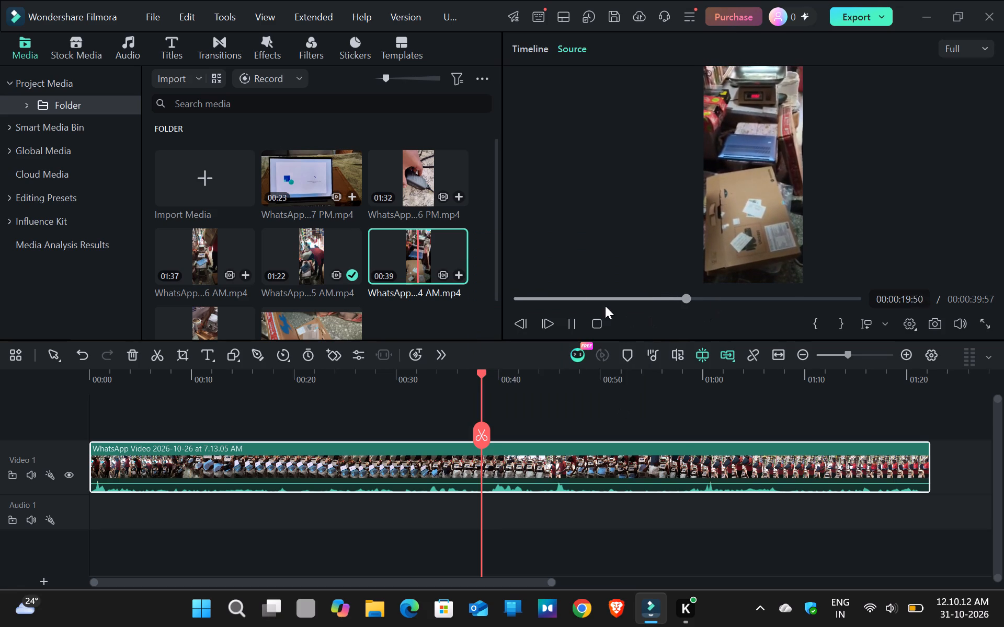
Preview the 01:37 source clip by skimming from its start to near its end, replaying its opening, and enlarging the preview to full screen.
{"action": "left_click", "coordinate": [210, 250]}
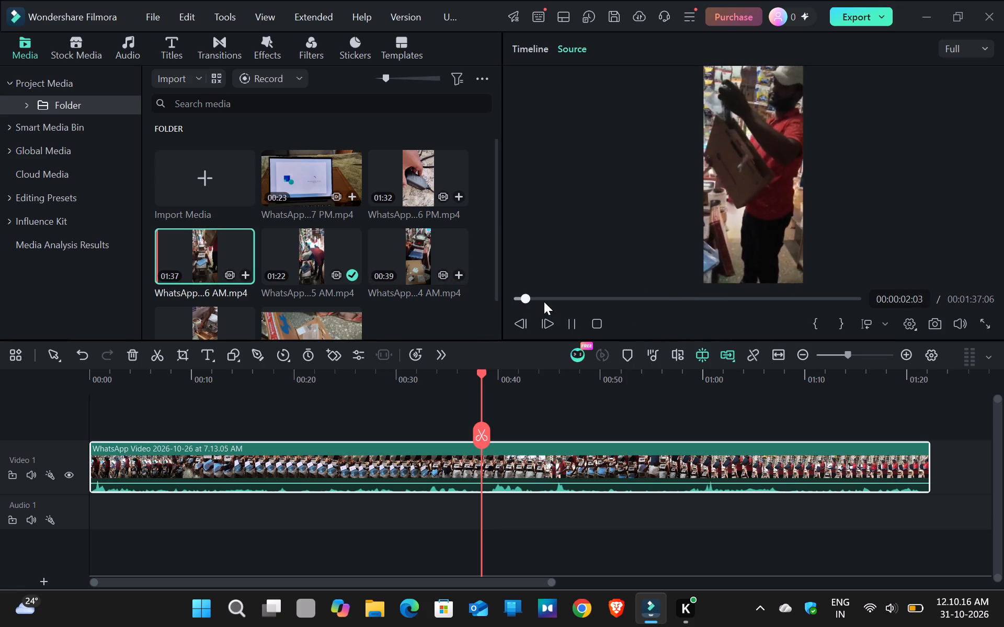
{"action": "left_click", "coordinate": [573, 301]}
{"action": "left_click", "coordinate": [638, 296]}
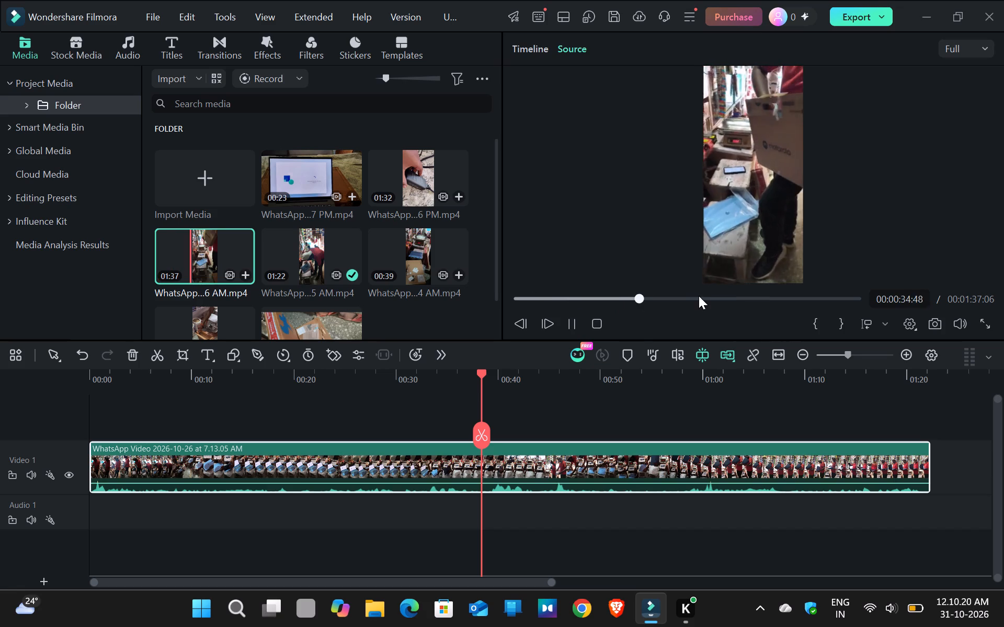
{"action": "left_click", "coordinate": [699, 296]}
{"action": "left_click", "coordinate": [758, 289]}
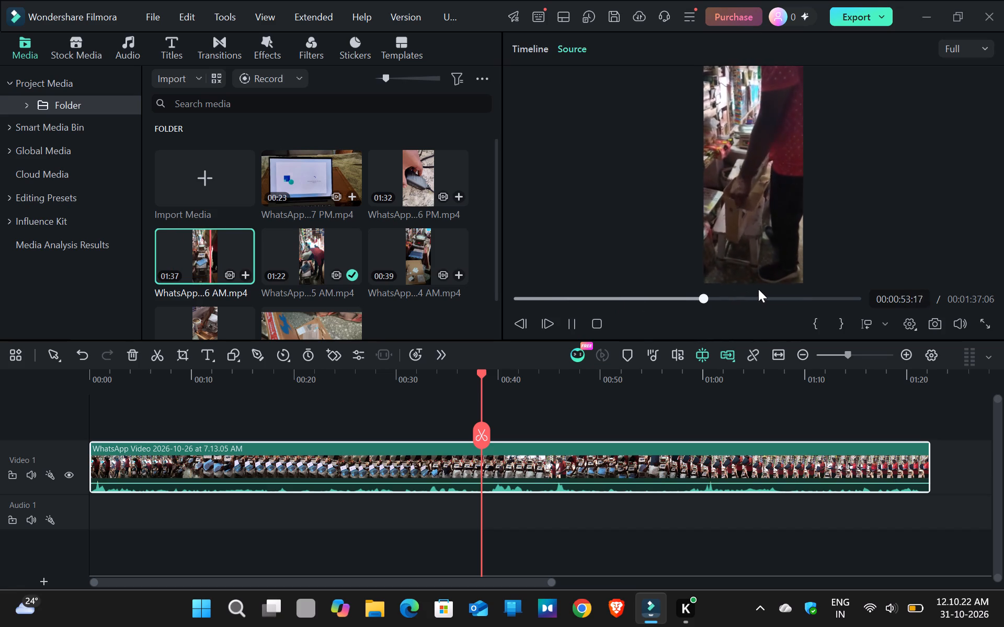
{"action": "left_click", "coordinate": [795, 299]}
{"action": "left_click", "coordinate": [835, 297]}
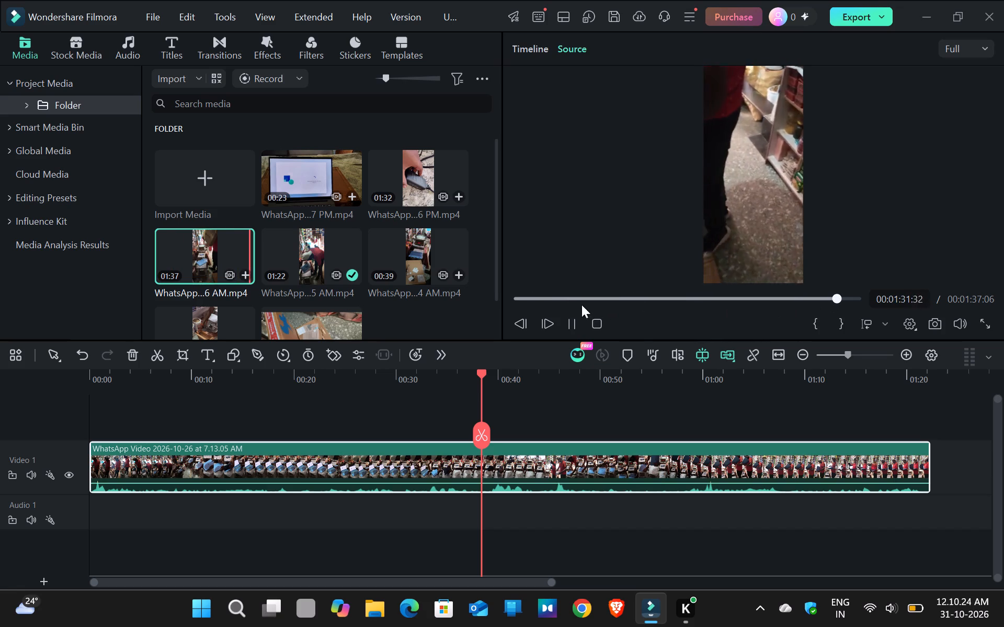
{"action": "left_click", "coordinate": [528, 299]}
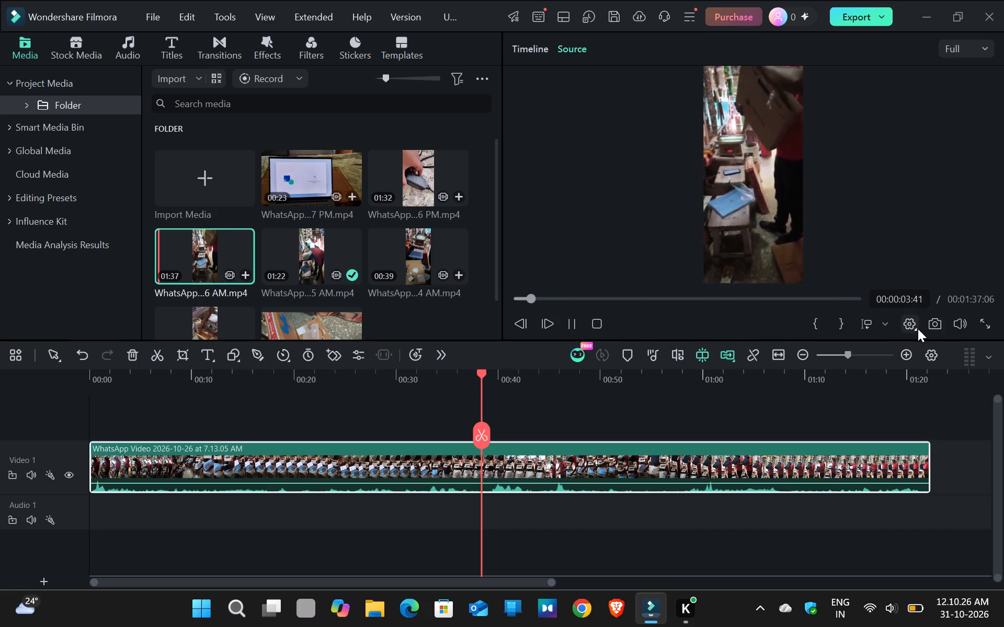
{"action": "left_click", "coordinate": [779, 193]}
{"action": "left_click", "coordinate": [749, 165]}
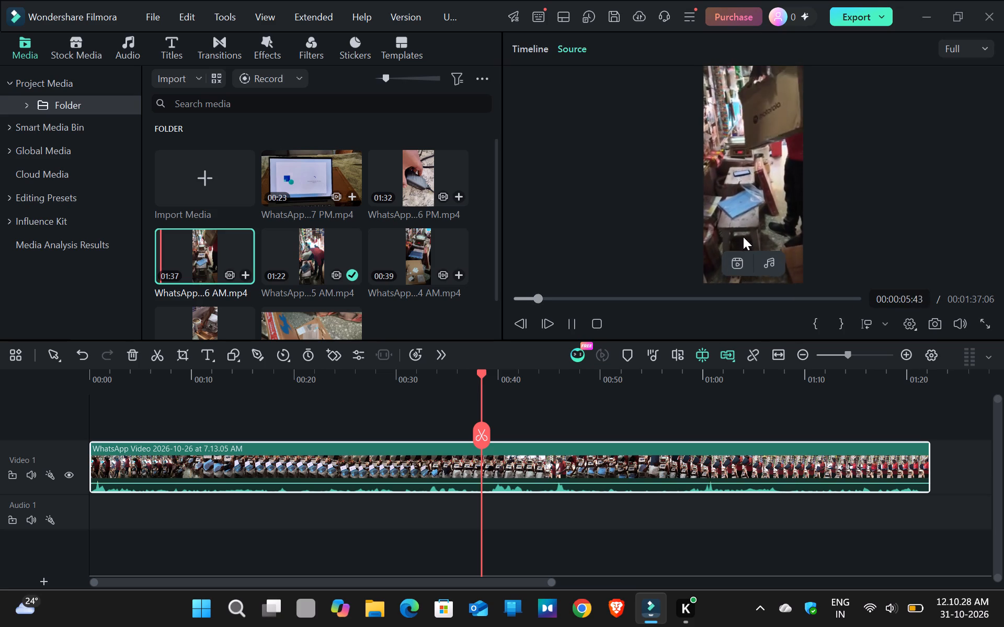
{"action": "left_click", "coordinate": [740, 259]}
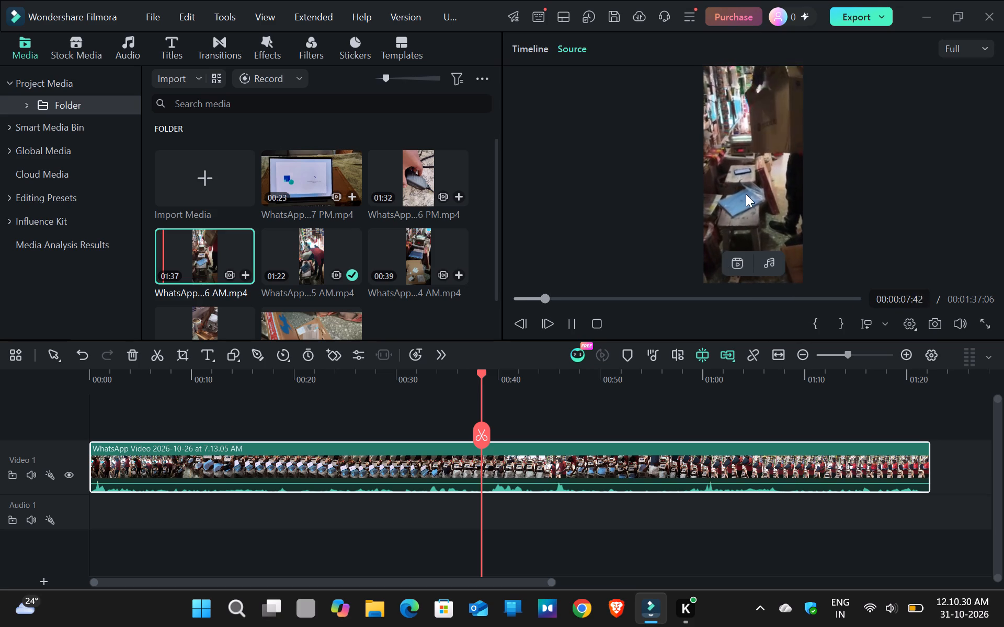
{"action": "left_click", "coordinate": [732, 262]}
{"action": "left_click", "coordinate": [739, 265]}
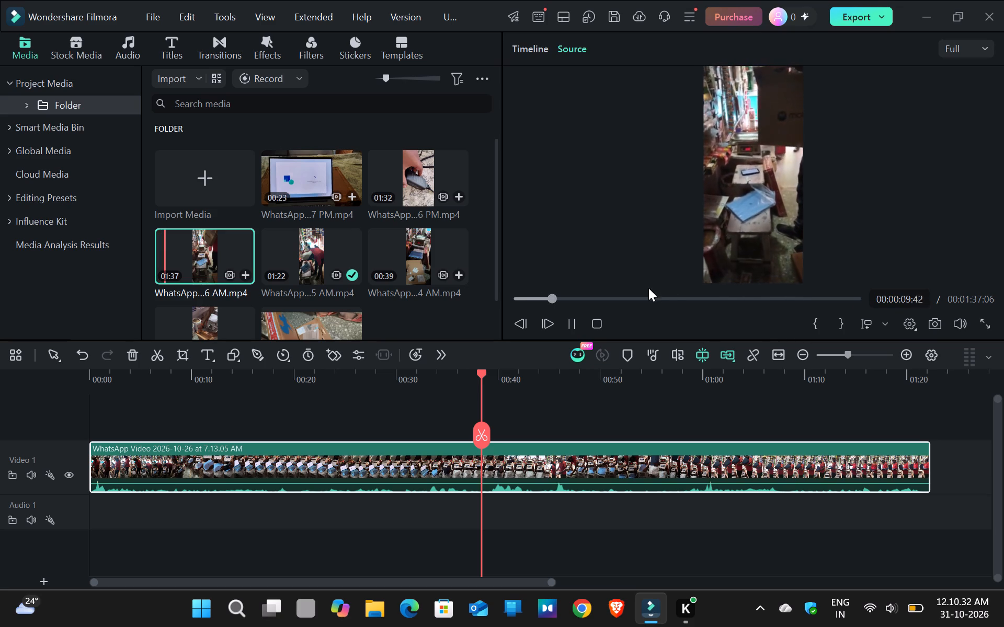
{"action": "left_click", "coordinate": [986, 318]}
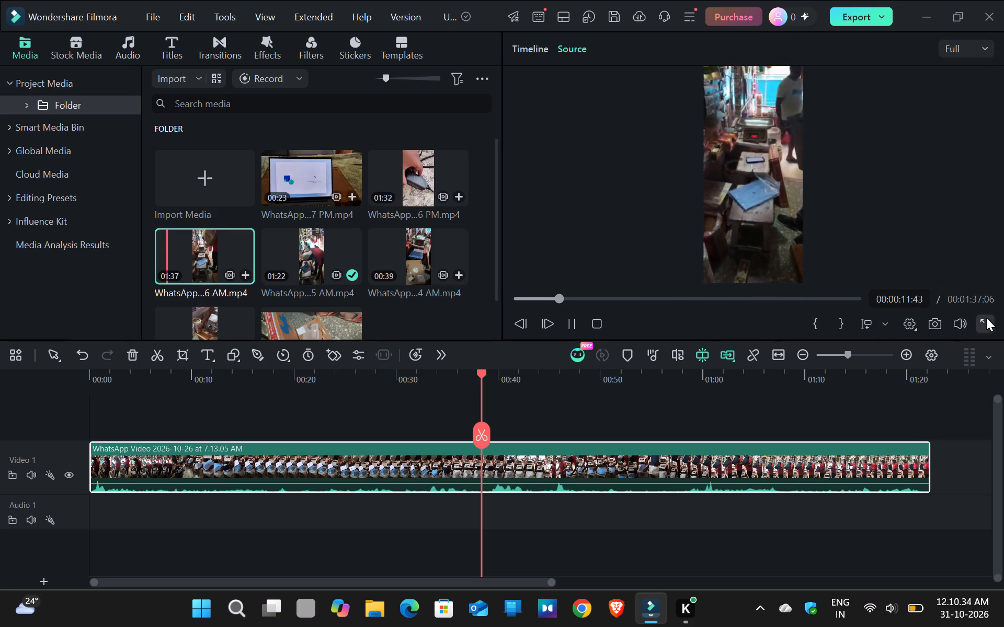
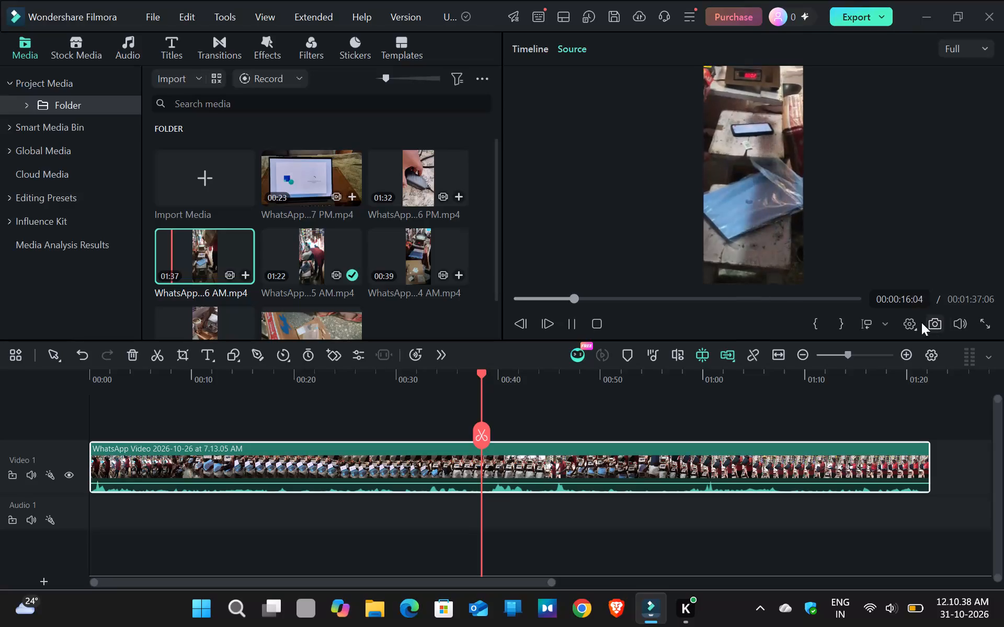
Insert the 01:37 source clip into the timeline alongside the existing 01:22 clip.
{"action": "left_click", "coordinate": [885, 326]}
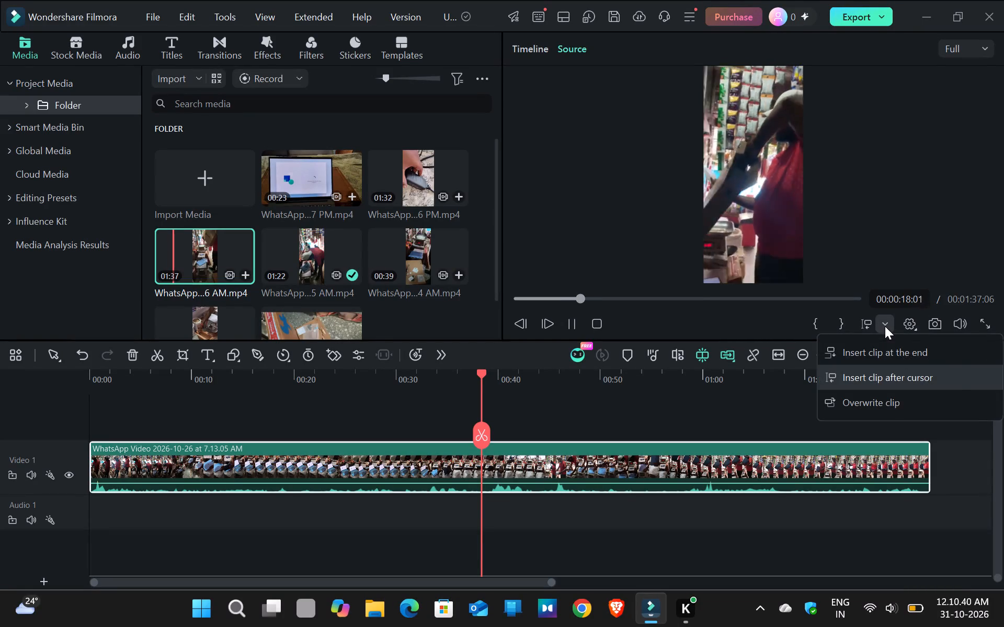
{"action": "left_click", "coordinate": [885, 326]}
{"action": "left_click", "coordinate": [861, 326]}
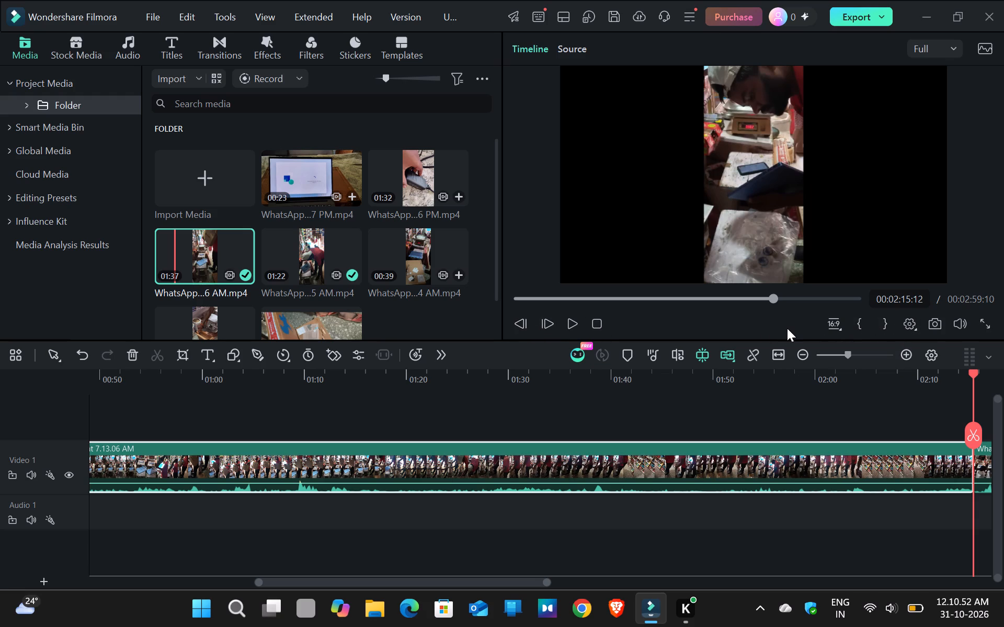
Undo the insertion of the 01:37 clip and the earlier placement of the 01:22 clip on the timeline.
{"action": "key", "text": "ctrl+z"}
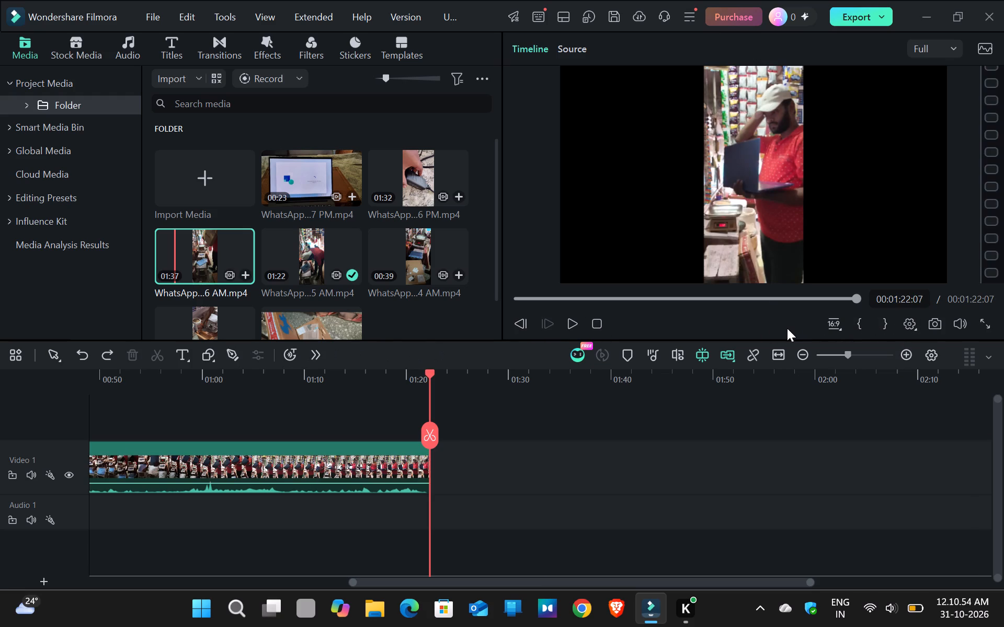
{"action": "key", "text": "ctrl+z"}
{"action": "key", "text": "ctrl+z"}
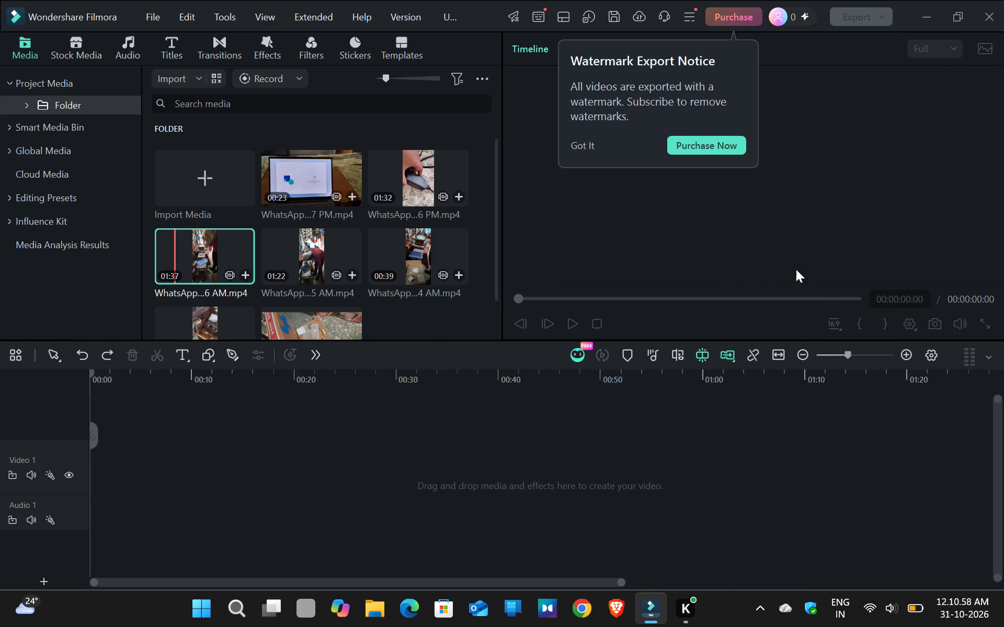
{"action": "left_click", "coordinate": [804, 168]}
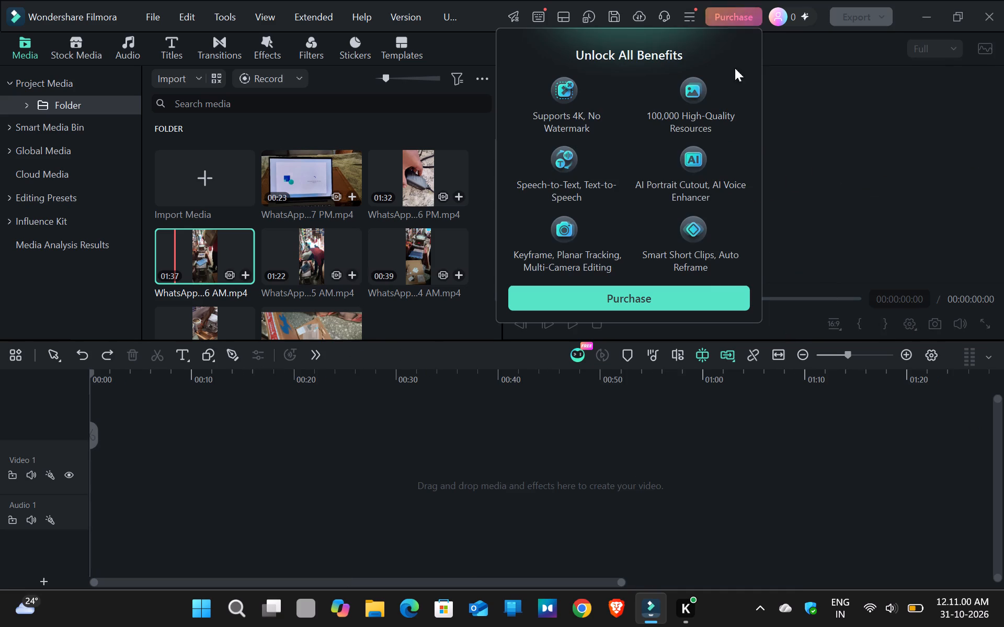
{"action": "left_click", "coordinate": [850, 160]}
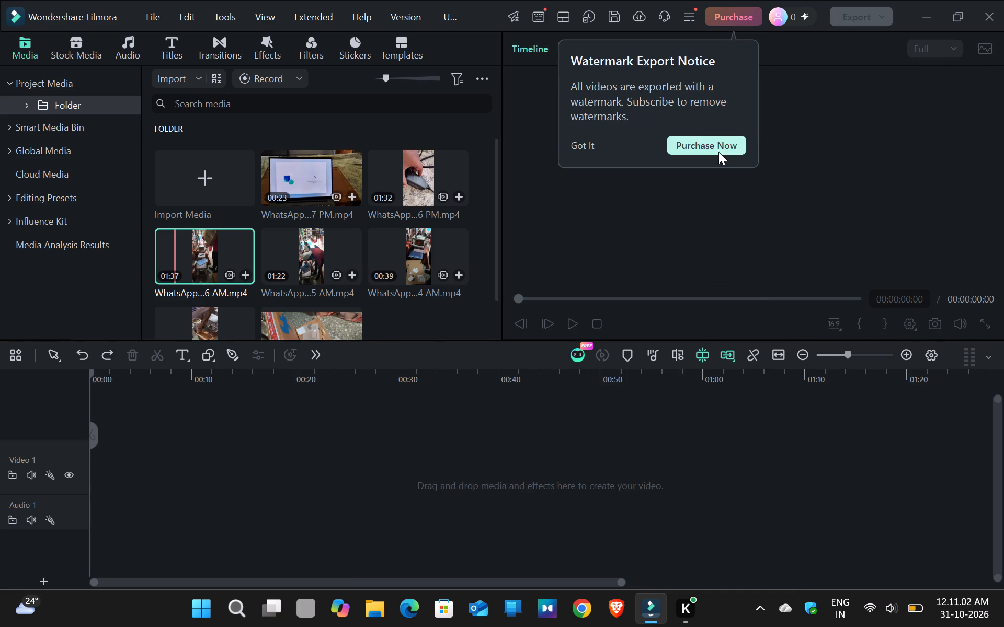
Add the 01:37 clip from the project folder to the empty timeline and clear the watermark notice.
{"action": "key", "text": "ctrl+r"}
{"action": "left_click", "coordinate": [245, 273]}
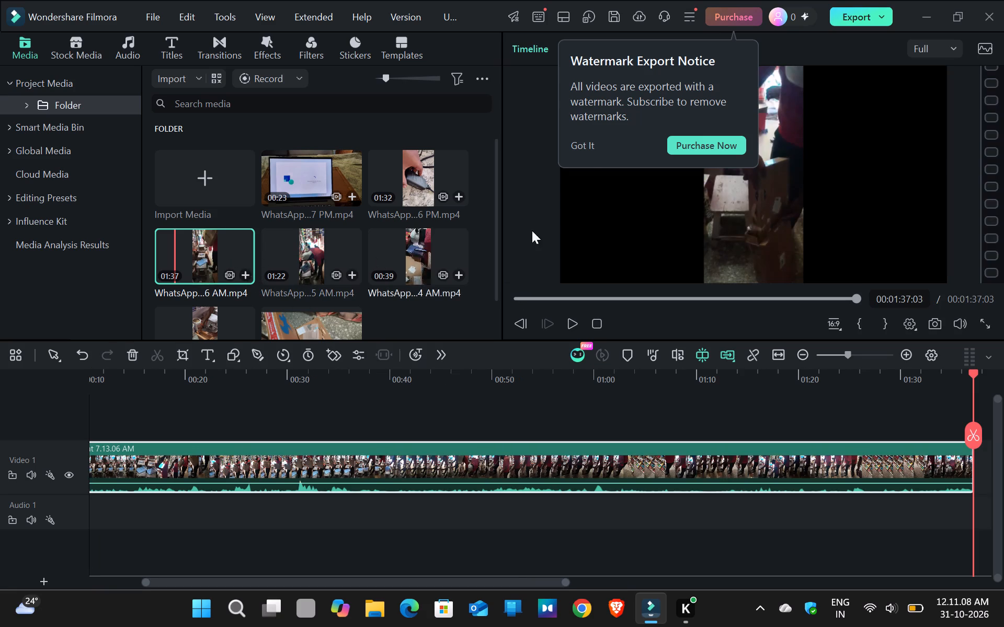
{"action": "left_click", "coordinate": [718, 144]}
{"action": "left_click", "coordinate": [644, 292]}
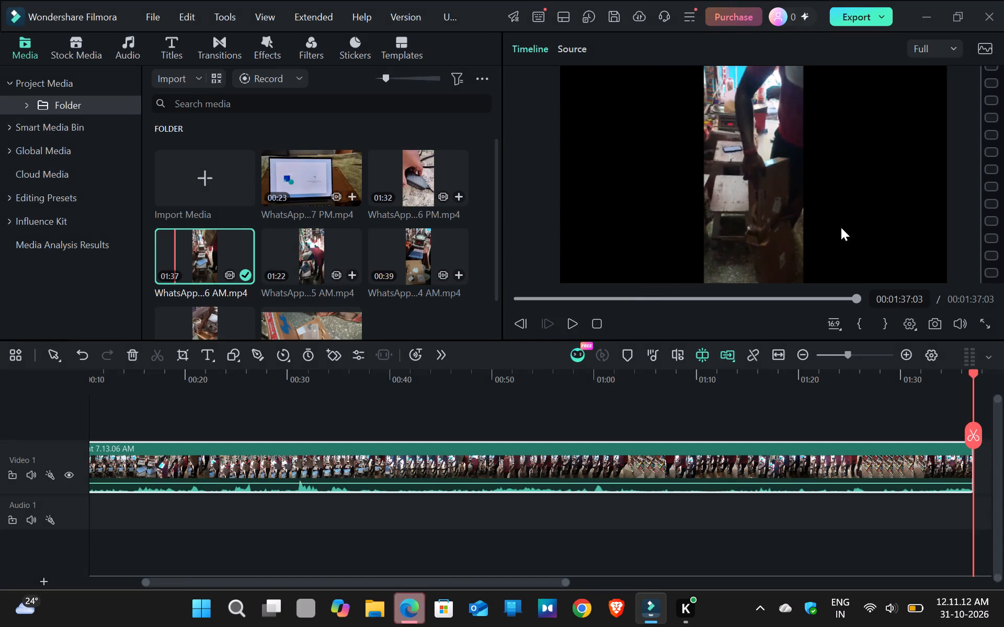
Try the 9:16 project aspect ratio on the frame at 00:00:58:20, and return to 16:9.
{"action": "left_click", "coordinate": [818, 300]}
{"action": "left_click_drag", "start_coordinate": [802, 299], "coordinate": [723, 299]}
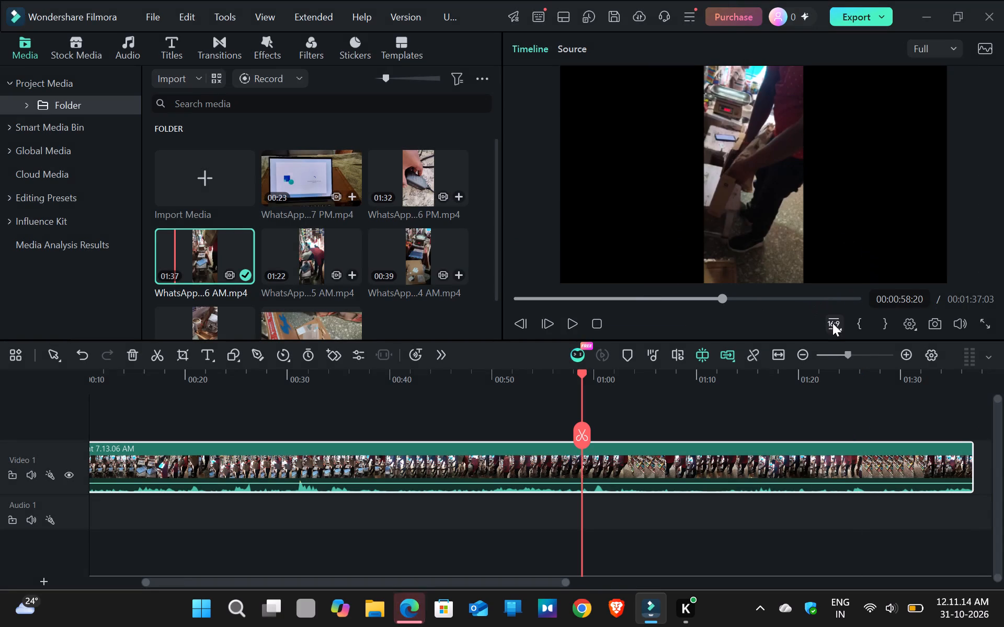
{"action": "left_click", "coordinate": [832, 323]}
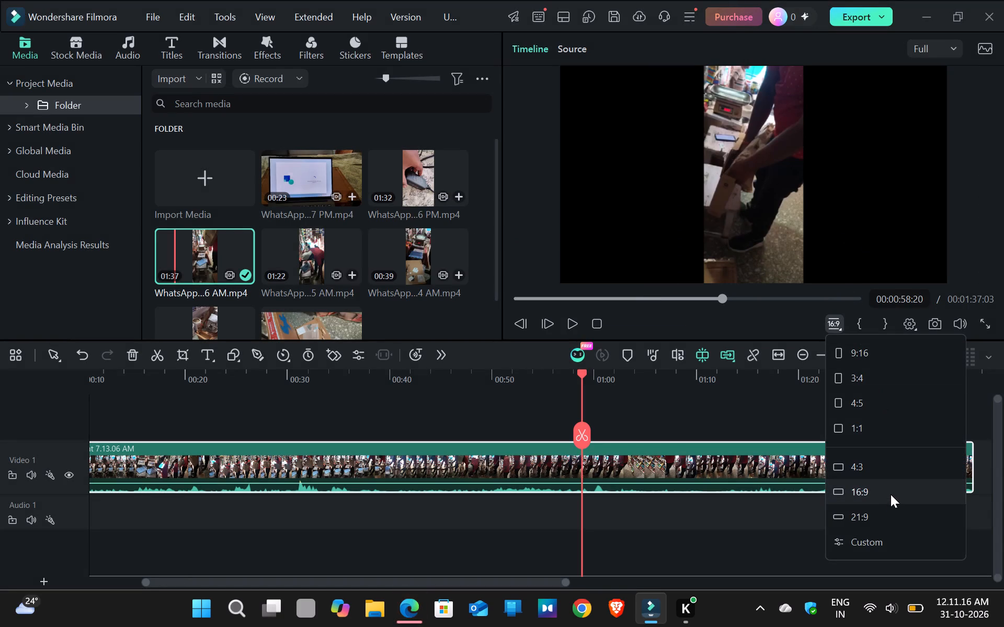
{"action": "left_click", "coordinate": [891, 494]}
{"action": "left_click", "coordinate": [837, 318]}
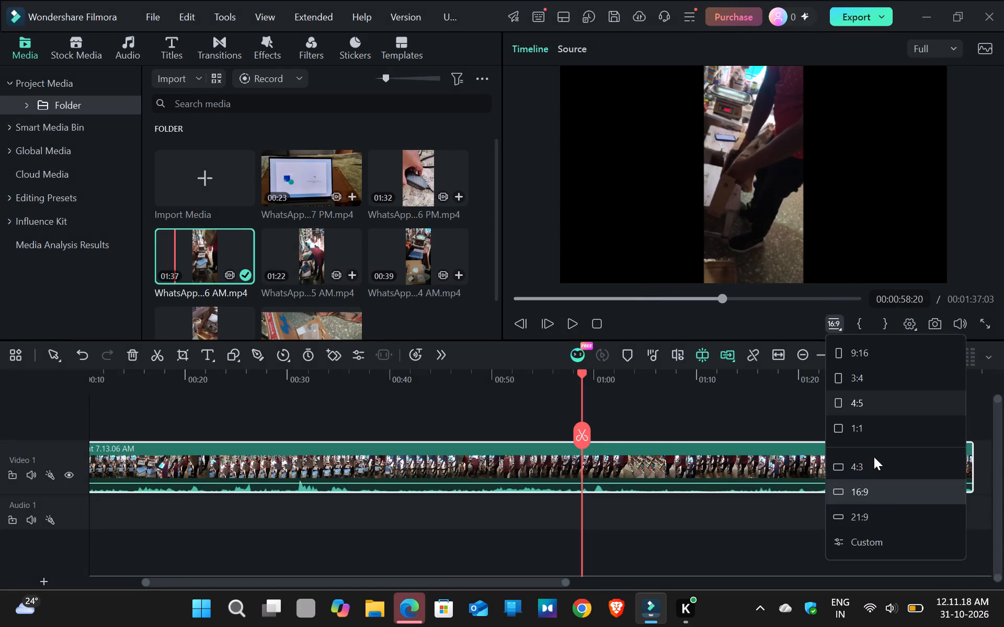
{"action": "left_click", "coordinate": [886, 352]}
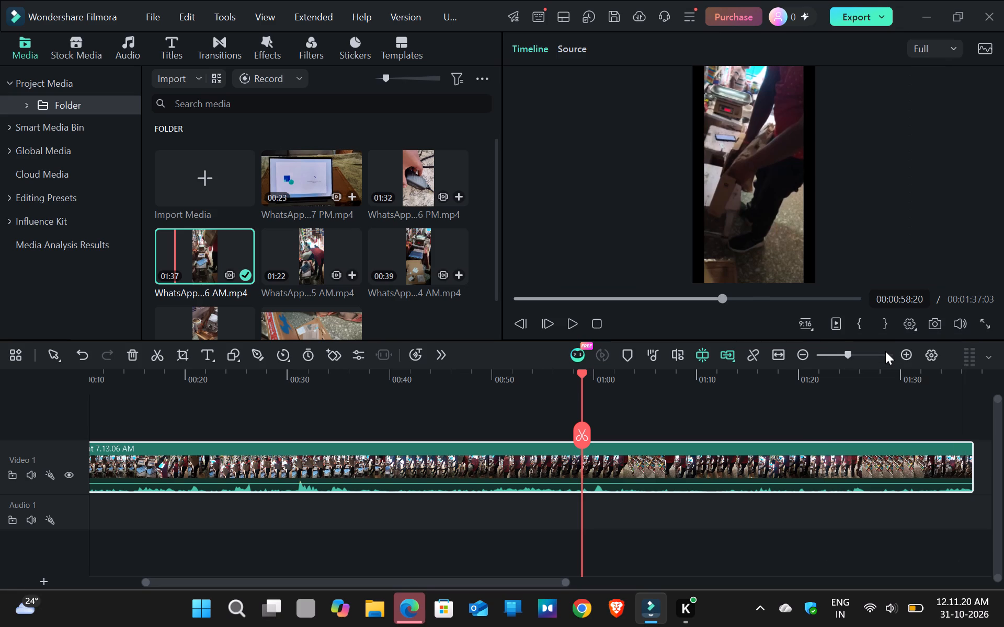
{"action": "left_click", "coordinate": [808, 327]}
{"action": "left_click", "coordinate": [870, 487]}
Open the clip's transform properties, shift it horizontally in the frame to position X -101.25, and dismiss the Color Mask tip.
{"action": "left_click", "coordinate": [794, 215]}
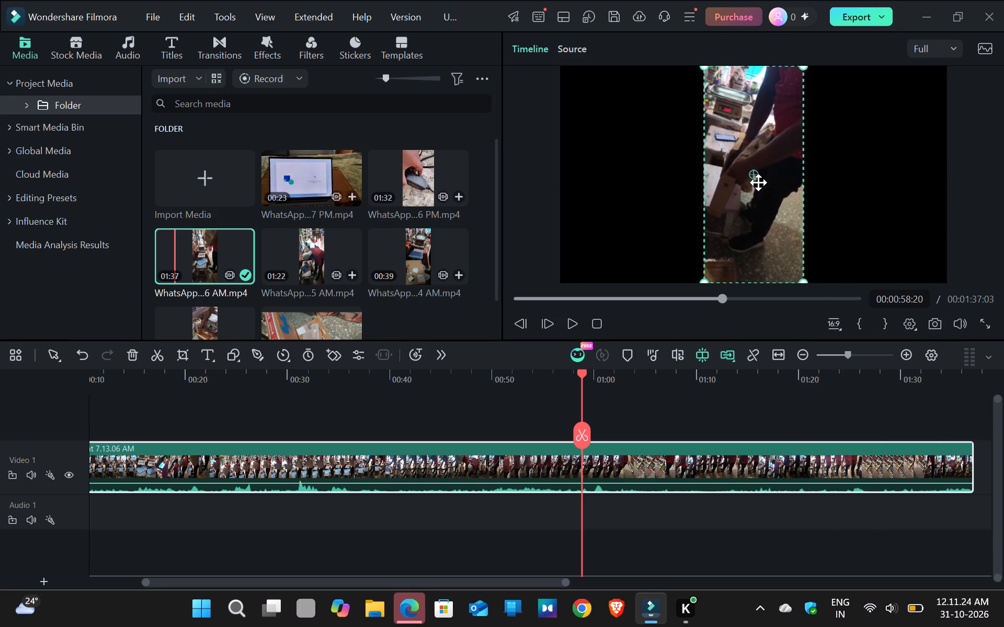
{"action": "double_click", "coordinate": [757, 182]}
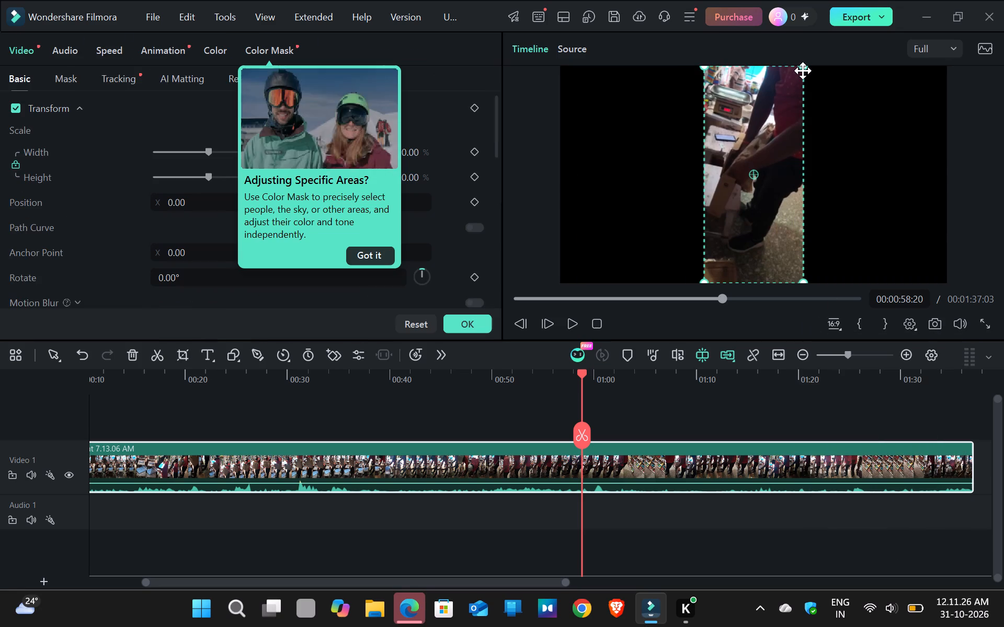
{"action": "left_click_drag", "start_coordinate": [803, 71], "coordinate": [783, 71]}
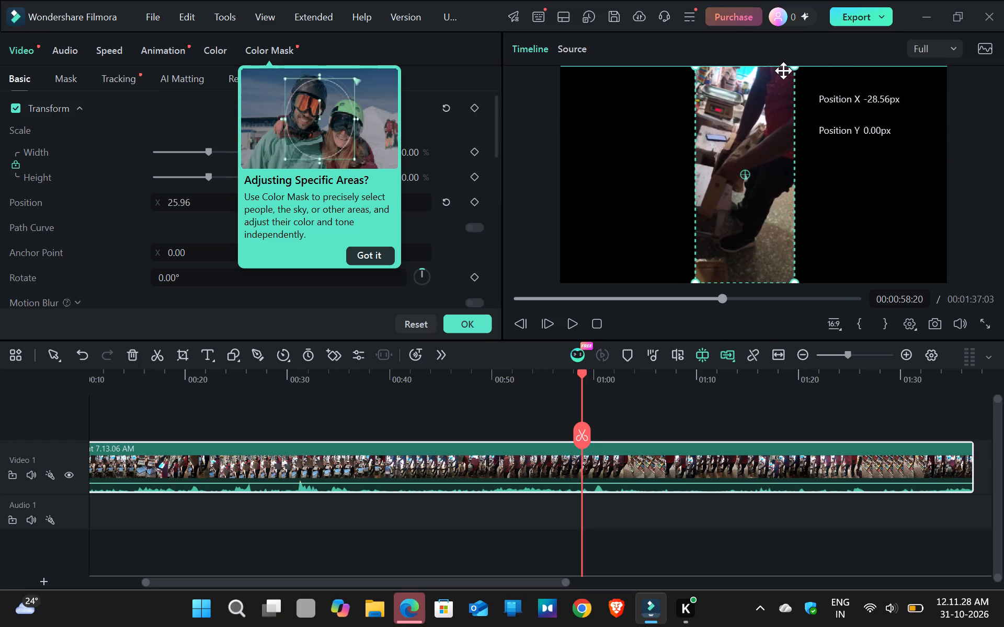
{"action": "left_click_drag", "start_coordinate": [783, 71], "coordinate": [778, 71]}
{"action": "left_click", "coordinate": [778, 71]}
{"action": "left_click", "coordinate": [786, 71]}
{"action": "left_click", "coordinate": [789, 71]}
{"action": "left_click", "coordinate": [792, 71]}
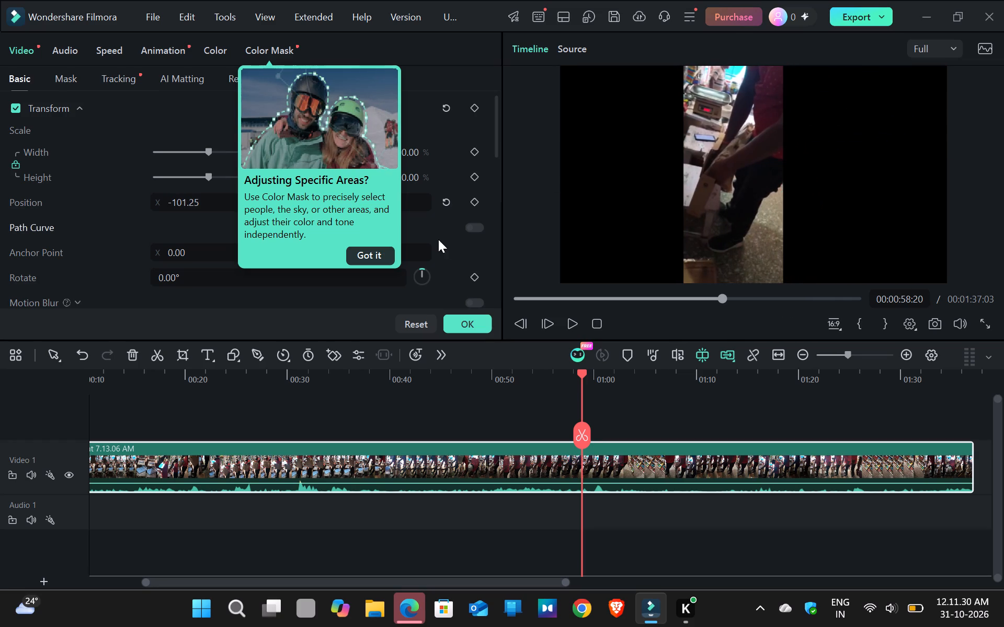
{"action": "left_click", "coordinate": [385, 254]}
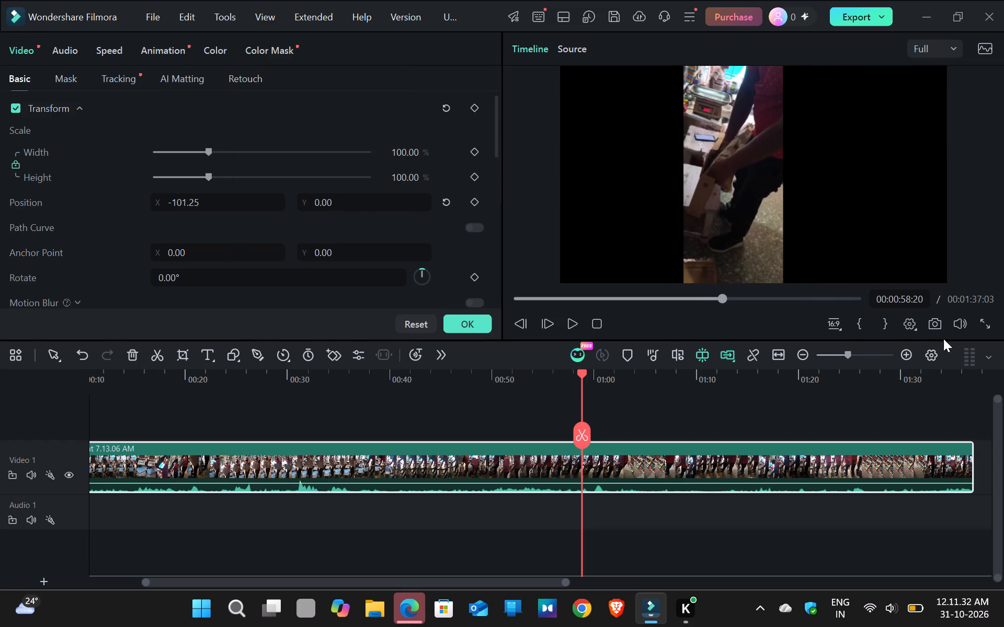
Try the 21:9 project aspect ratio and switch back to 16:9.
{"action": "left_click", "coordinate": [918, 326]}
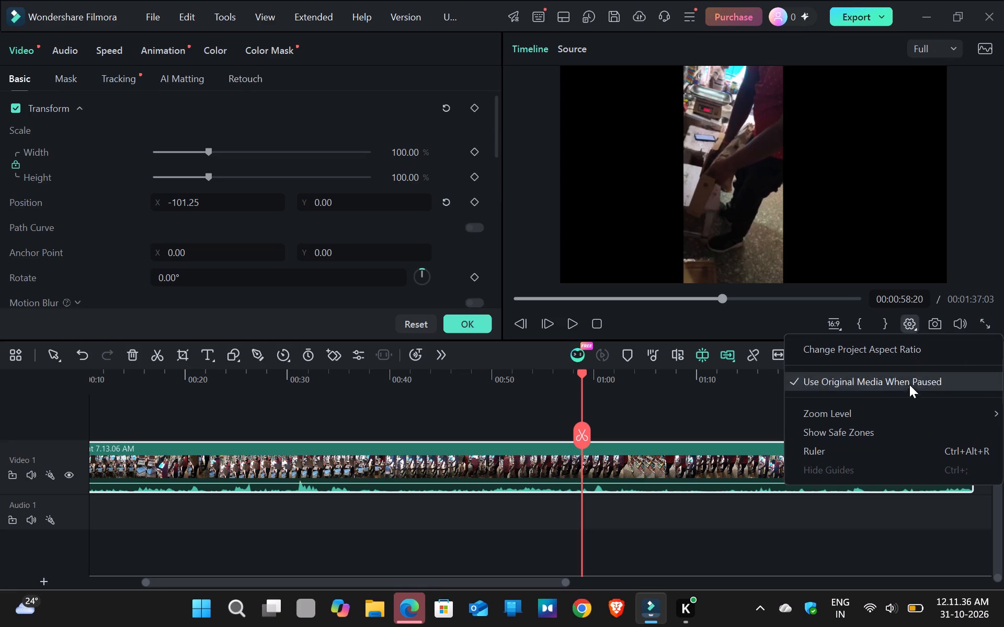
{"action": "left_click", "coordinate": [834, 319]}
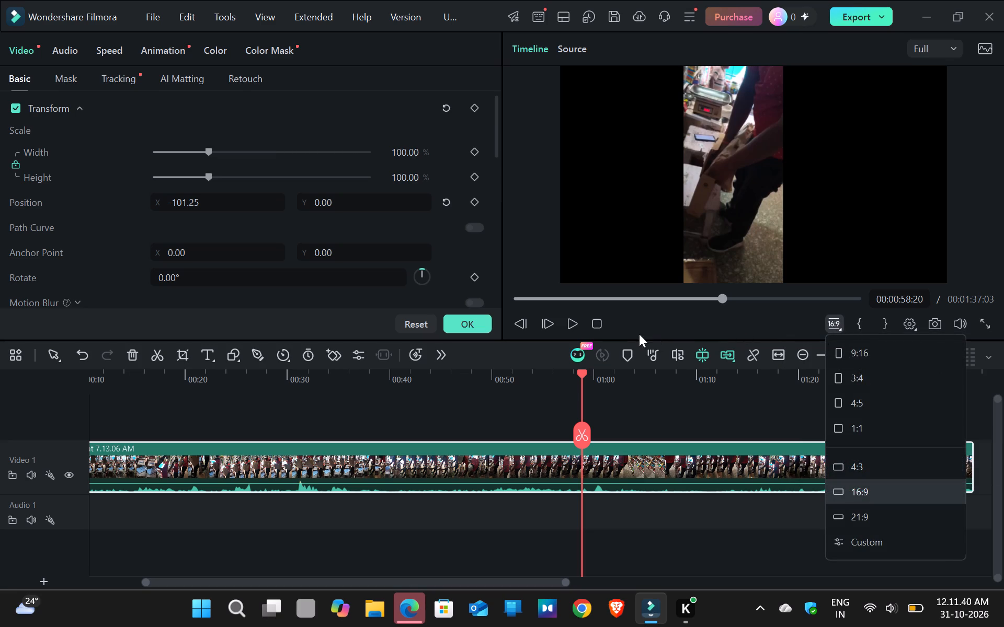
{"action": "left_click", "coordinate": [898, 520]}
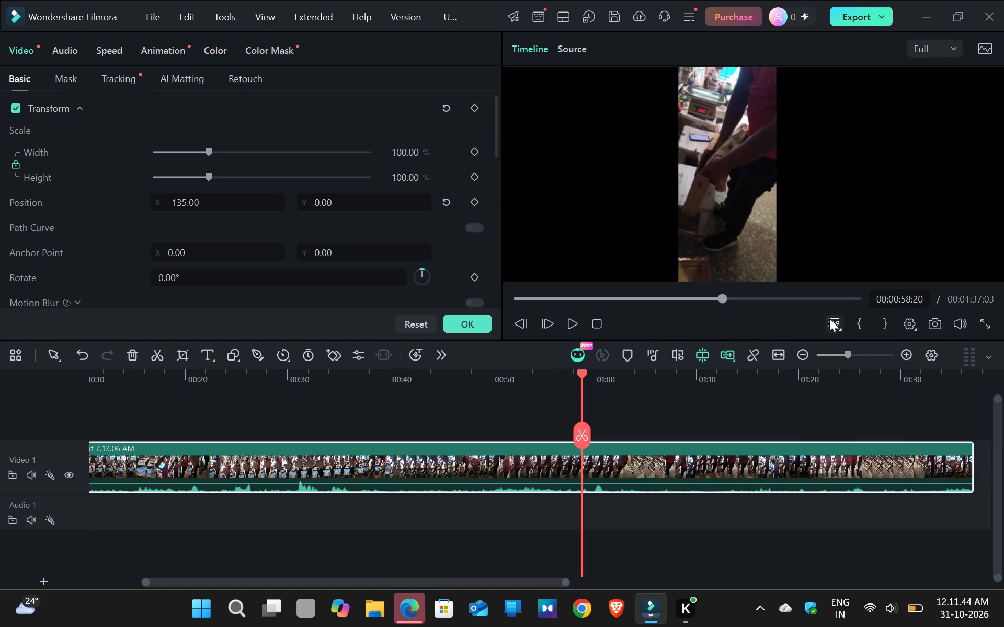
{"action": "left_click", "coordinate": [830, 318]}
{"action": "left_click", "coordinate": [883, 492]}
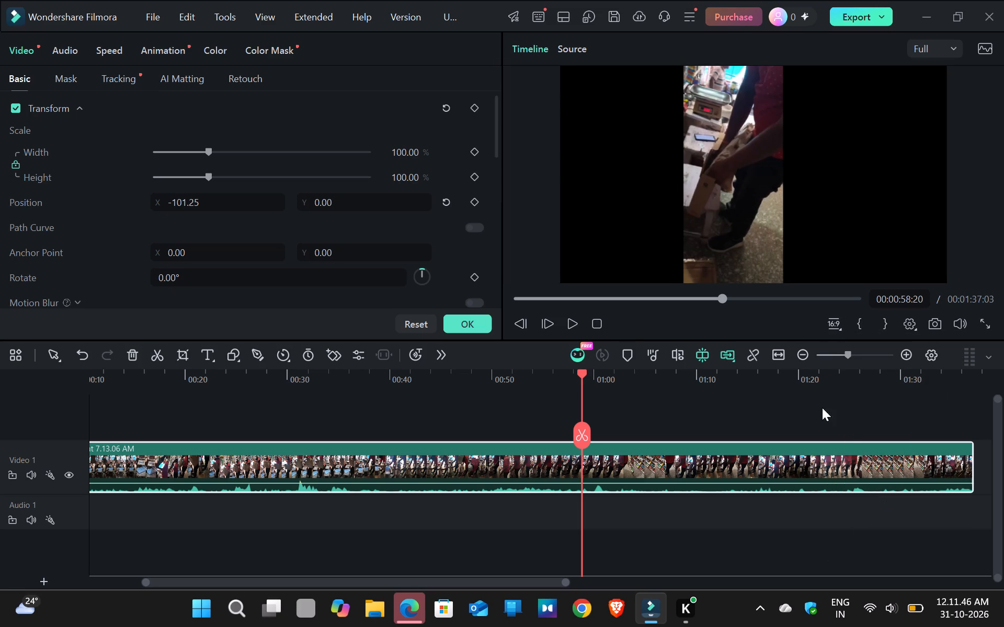
Check the frames at the start and around 35 seconds of the timeline, and return to the beginning.
{"action": "left_click", "coordinate": [603, 329]}
{"action": "left_click", "coordinate": [603, 329]}
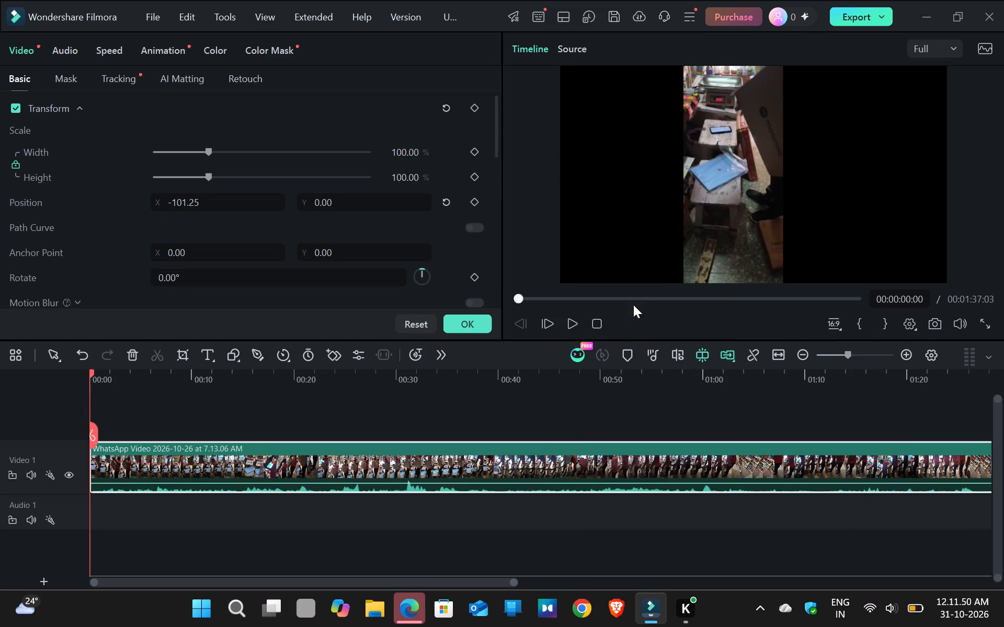
{"action": "left_click", "coordinate": [644, 298]}
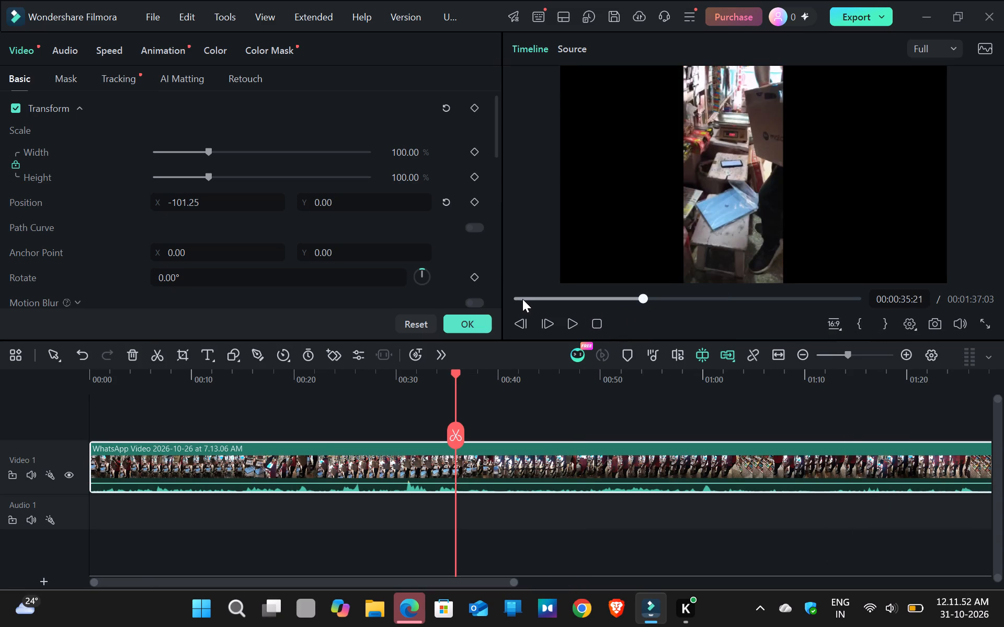
{"action": "left_click", "coordinate": [517, 295]}
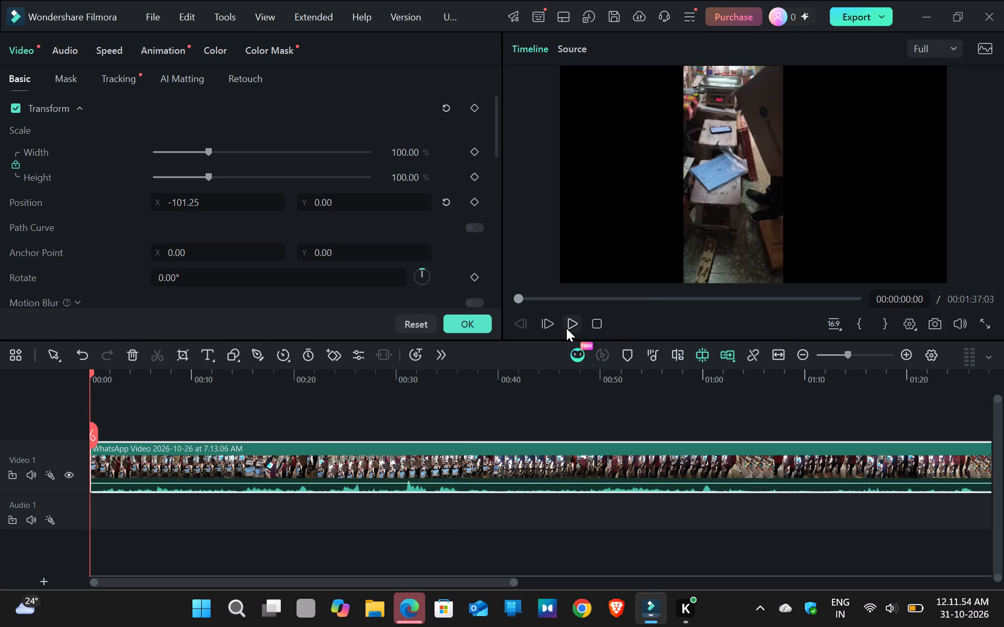
Reposition the clip horizontally in the preview frame to about X 70, keeping Y at 0.
{"action": "left_click_drag", "start_coordinate": [758, 210], "coordinate": [751, 214]}
{"action": "left_click", "coordinate": [746, 218]}
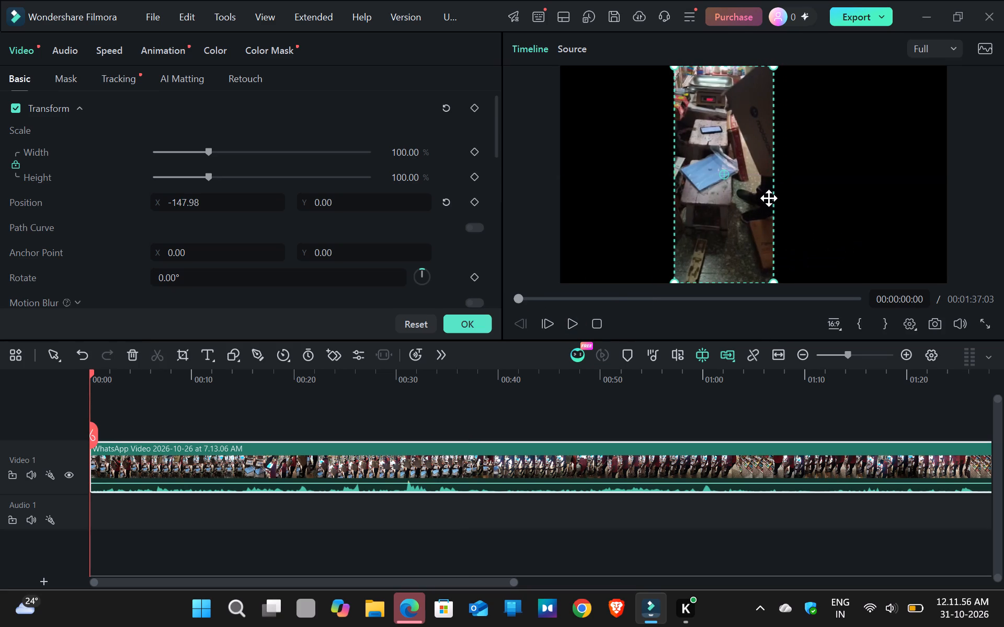
{"action": "left_click_drag", "start_coordinate": [762, 201], "coordinate": [789, 196]}
{"action": "left_click_drag", "start_coordinate": [790, 195], "coordinate": [803, 191]}
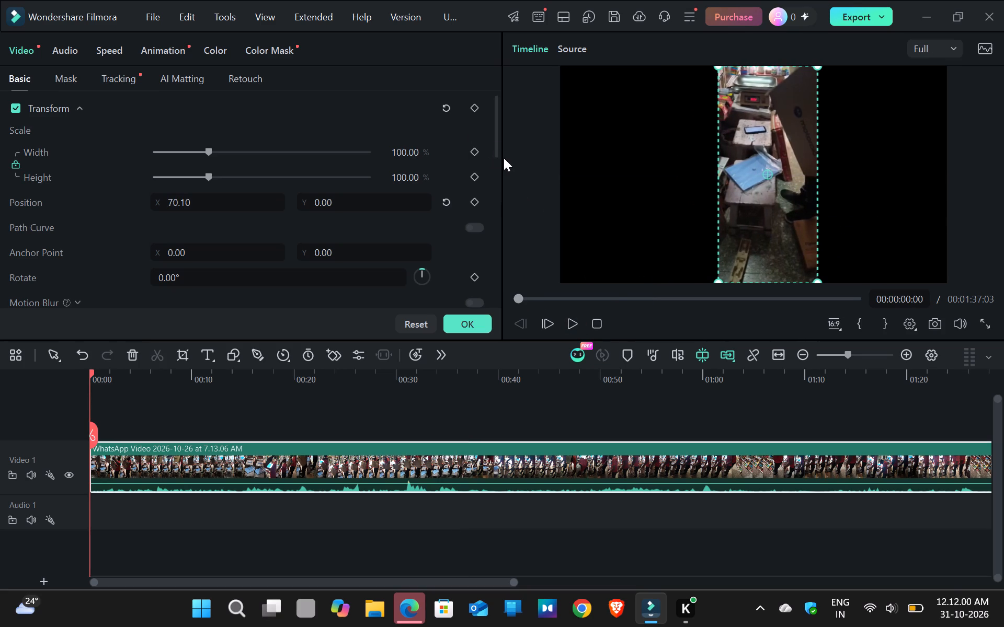
Widen the preview area by narrowing the clip properties area beside it.
{"action": "left_click_drag", "start_coordinate": [503, 160], "coordinate": [422, 148]}
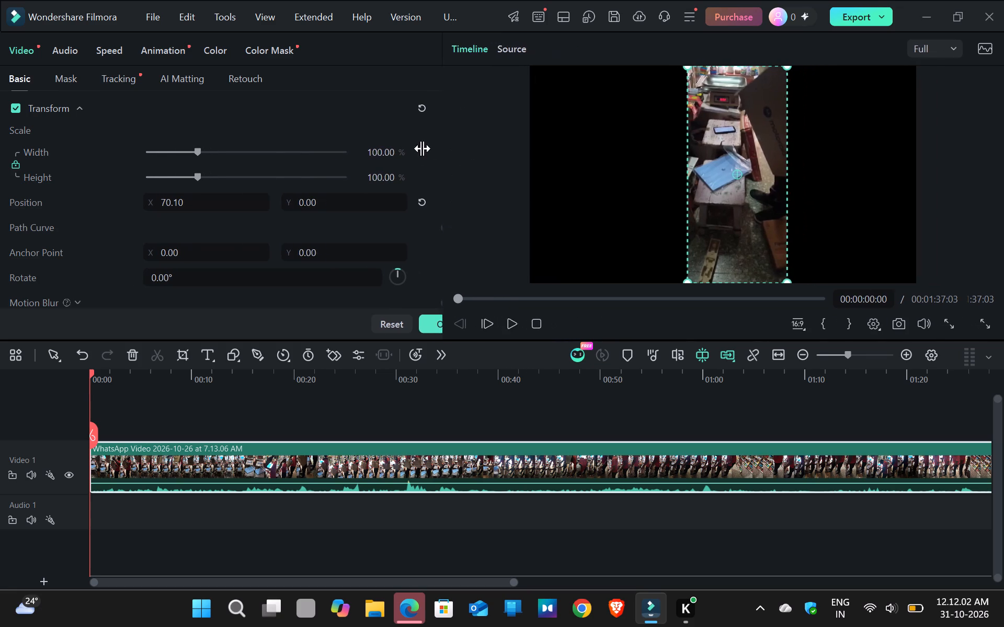
{"action": "left_click_drag", "start_coordinate": [422, 148], "coordinate": [345, 127]}
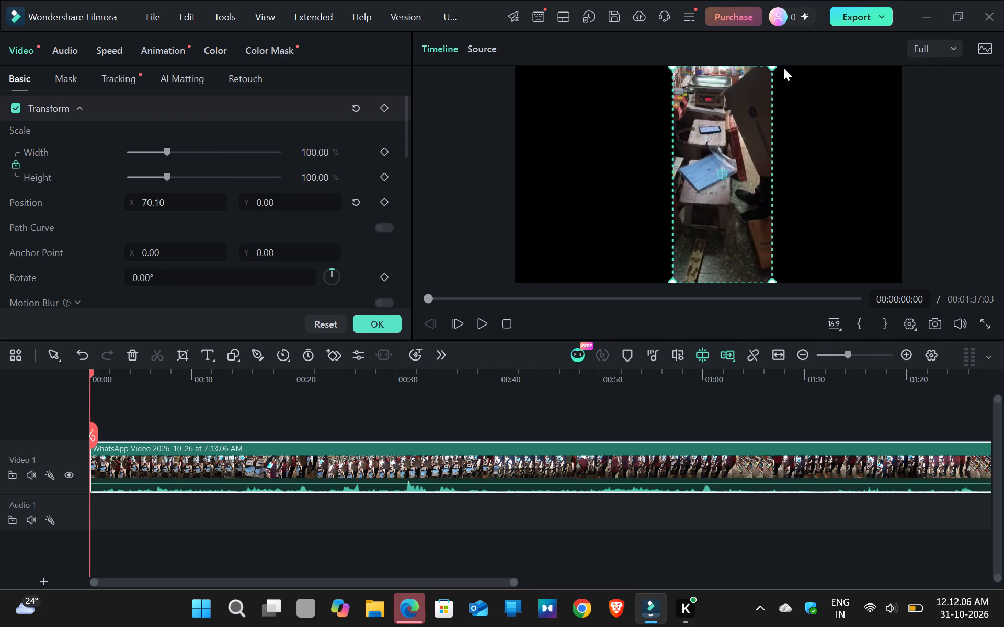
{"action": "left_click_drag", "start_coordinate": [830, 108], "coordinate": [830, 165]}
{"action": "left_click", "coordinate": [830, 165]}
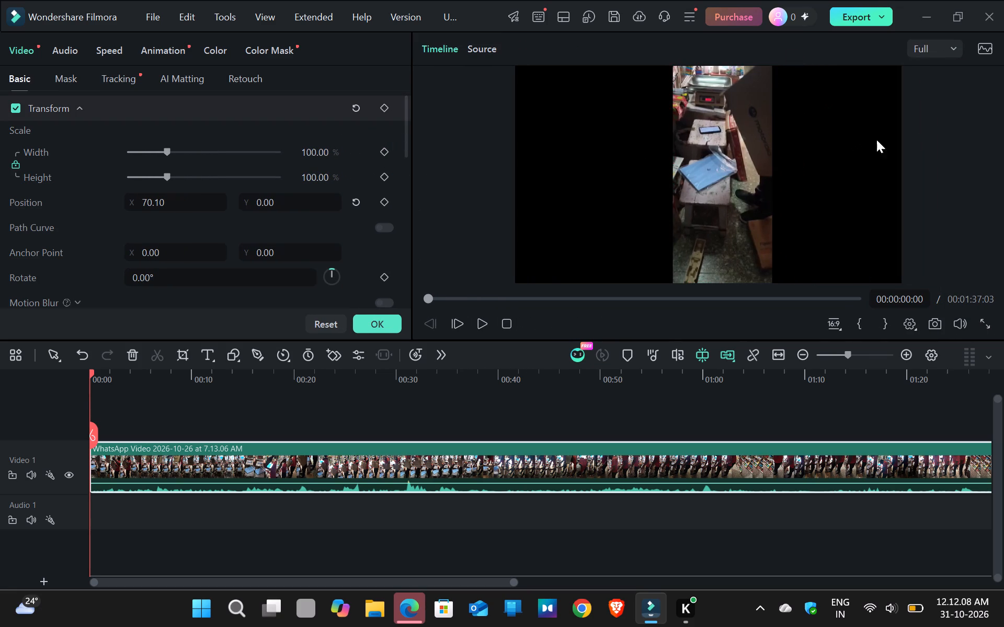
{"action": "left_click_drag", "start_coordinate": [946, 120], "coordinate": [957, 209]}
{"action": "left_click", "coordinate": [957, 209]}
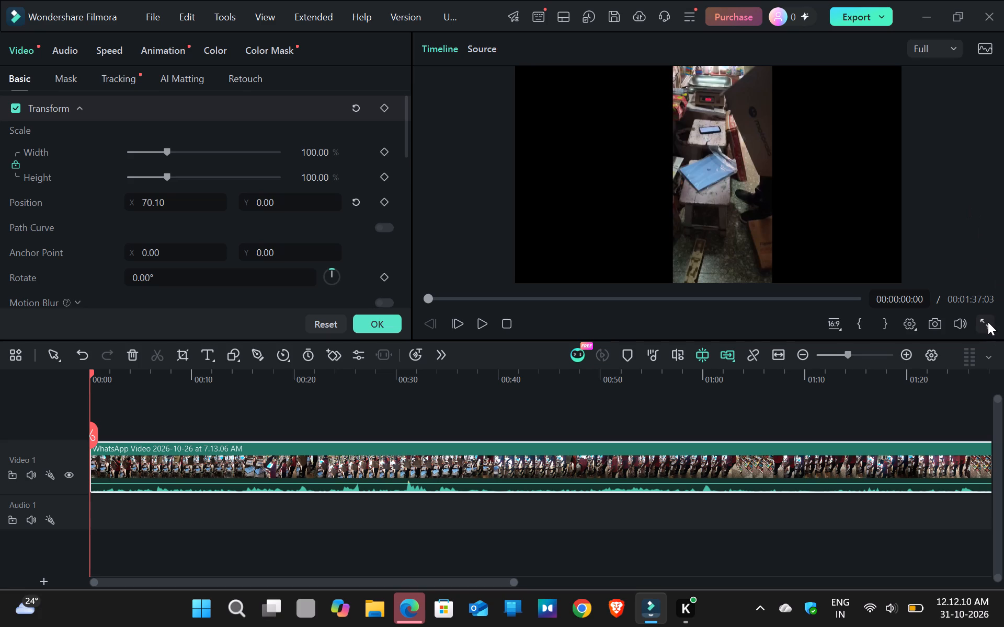
Enlarge the timeline preview to full screen and play the clip from the beginning.
{"action": "double_click", "coordinate": [988, 322]}
{"action": "double_click", "coordinate": [717, 389]}
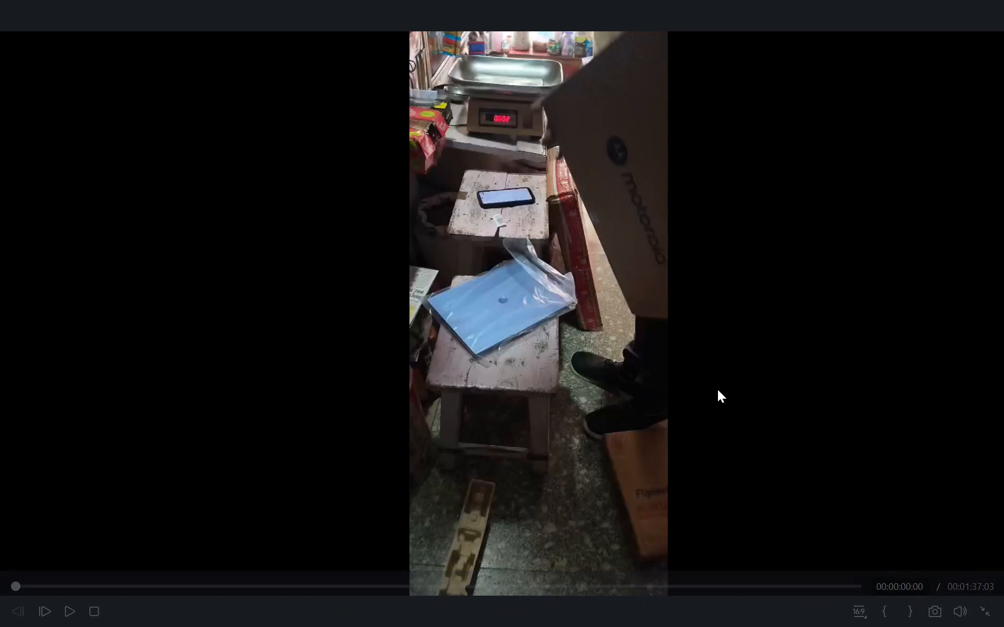
{"action": "key", "text": "space"}
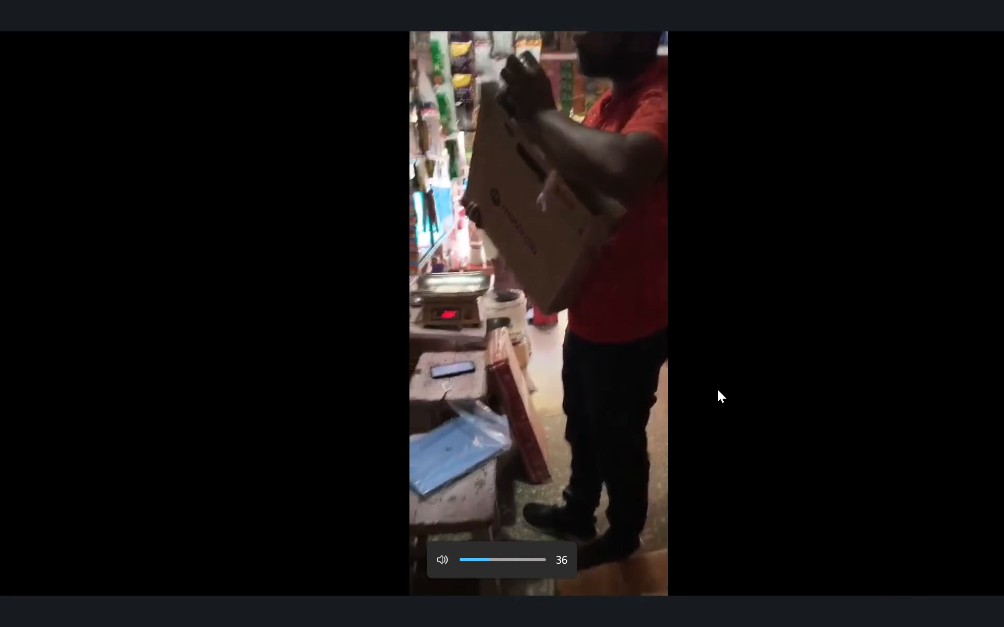
{"action": "scroll", "coordinate": [732, 370], "scroll_direction": "up", "scroll_amount": 1}
{"action": "left_click", "coordinate": [984, 505]}
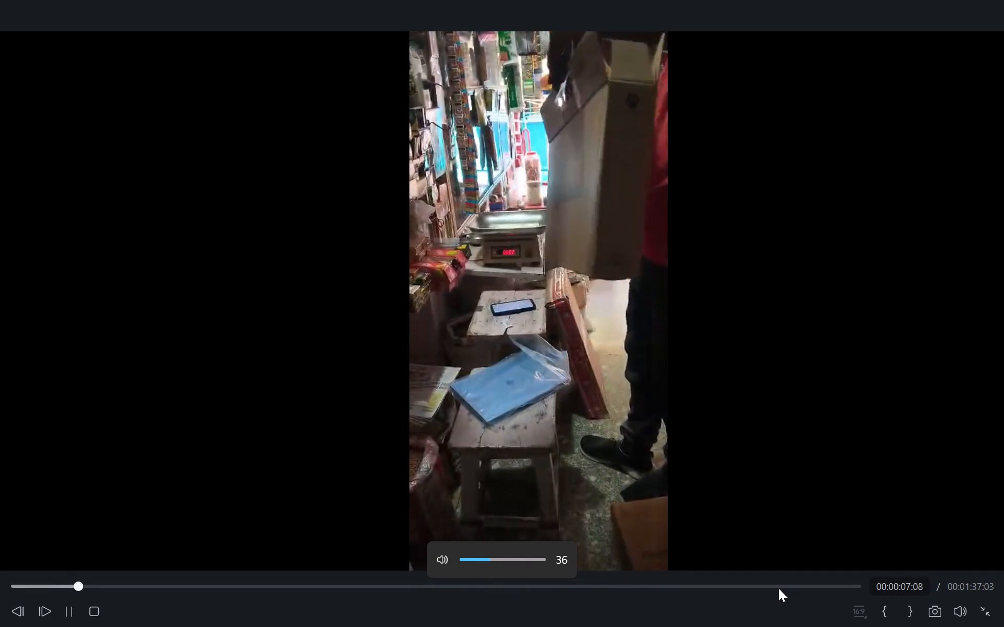
Leave the full-screen preview and return to the editing layout while the clip keeps playing.
{"action": "key", "text": "f"}
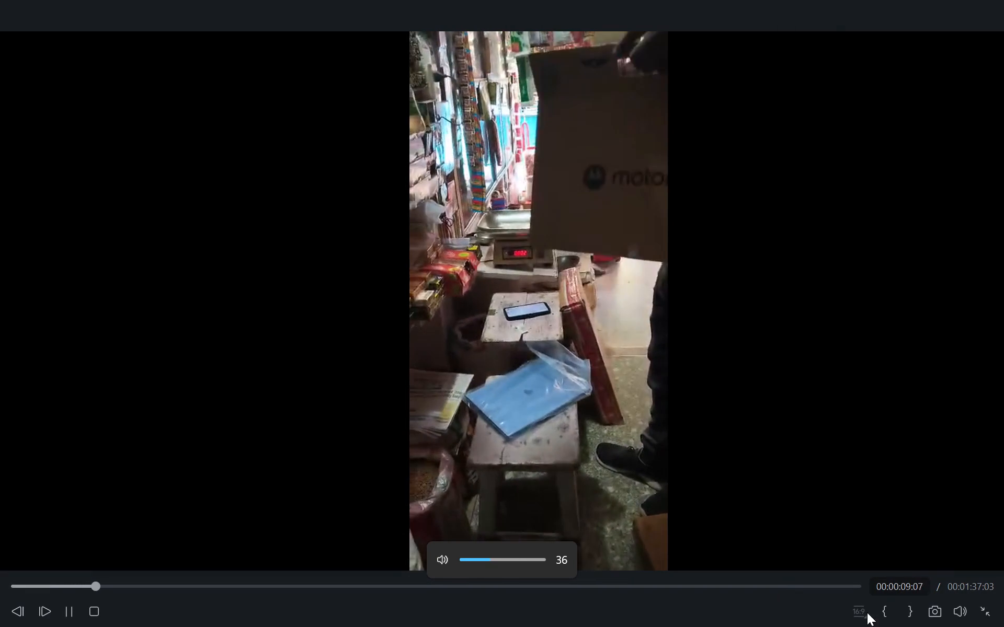
{"action": "left_click", "coordinate": [990, 603]}
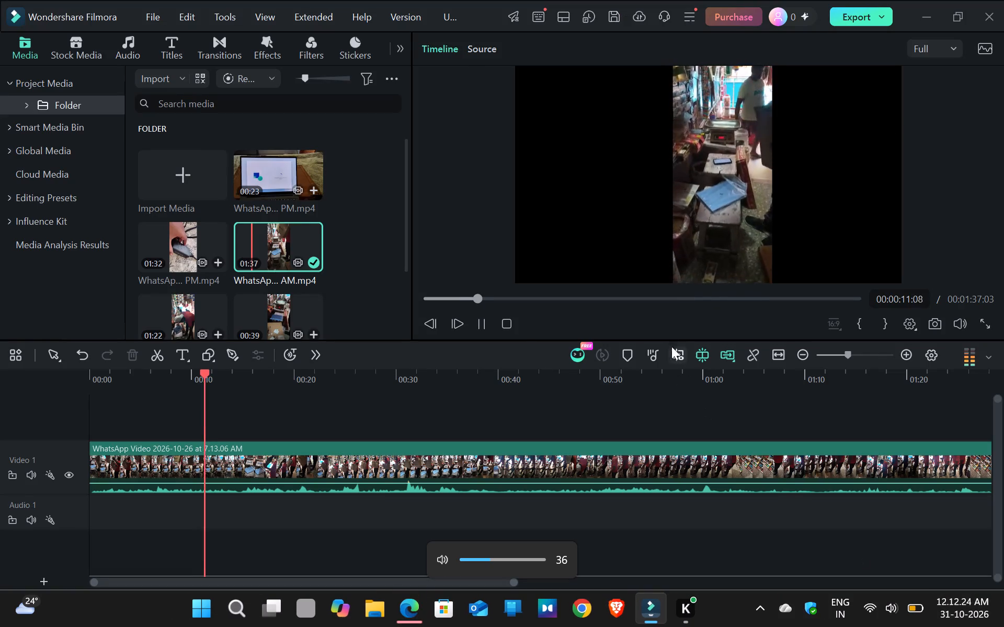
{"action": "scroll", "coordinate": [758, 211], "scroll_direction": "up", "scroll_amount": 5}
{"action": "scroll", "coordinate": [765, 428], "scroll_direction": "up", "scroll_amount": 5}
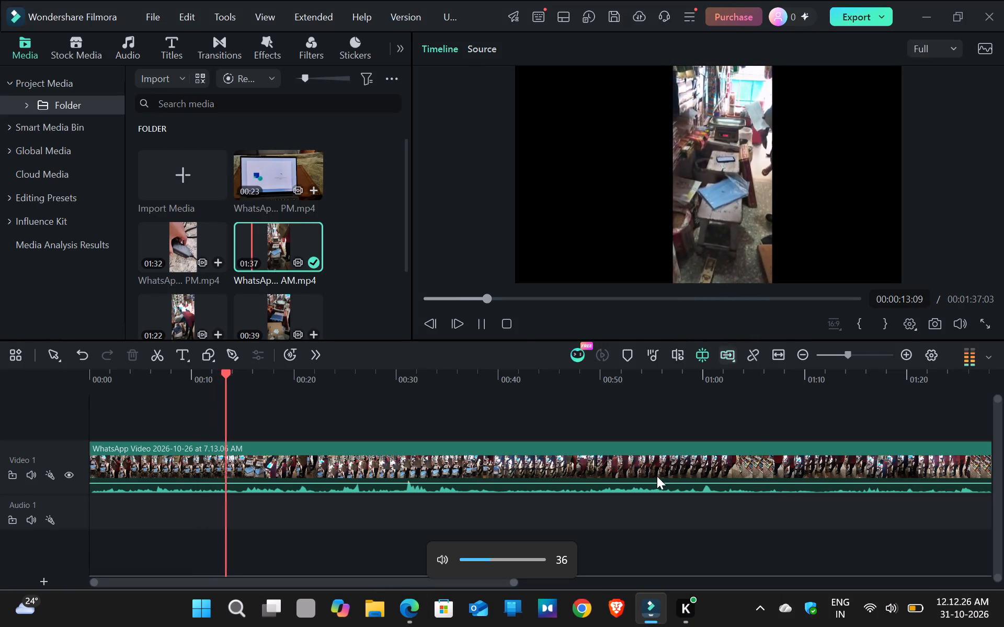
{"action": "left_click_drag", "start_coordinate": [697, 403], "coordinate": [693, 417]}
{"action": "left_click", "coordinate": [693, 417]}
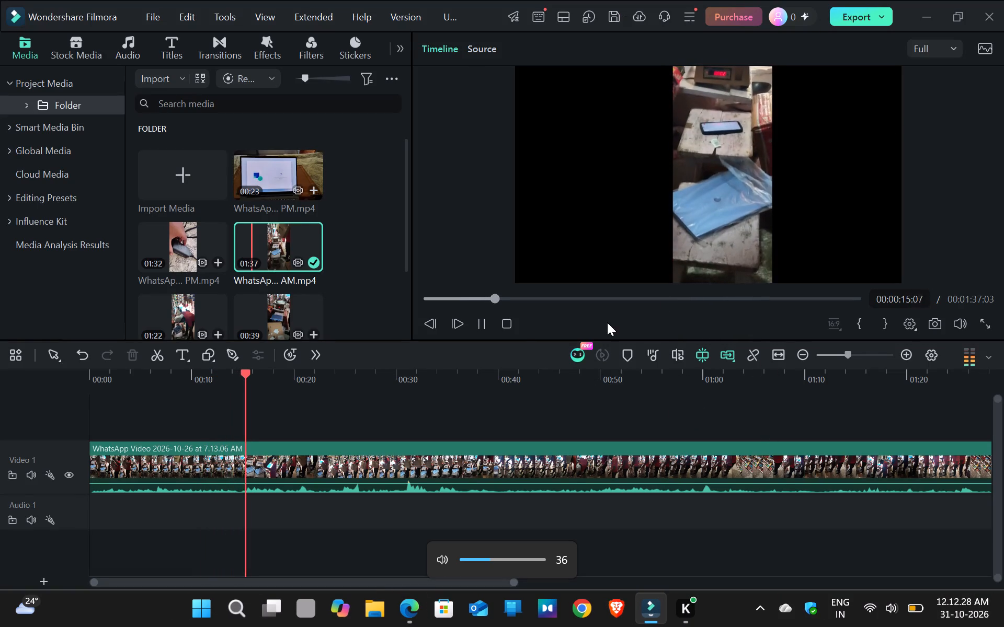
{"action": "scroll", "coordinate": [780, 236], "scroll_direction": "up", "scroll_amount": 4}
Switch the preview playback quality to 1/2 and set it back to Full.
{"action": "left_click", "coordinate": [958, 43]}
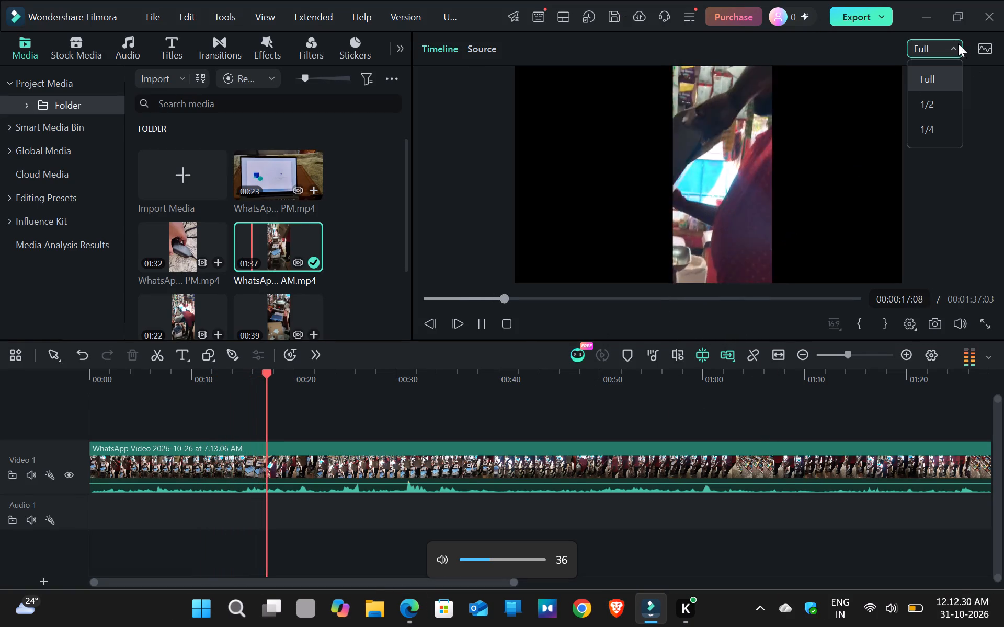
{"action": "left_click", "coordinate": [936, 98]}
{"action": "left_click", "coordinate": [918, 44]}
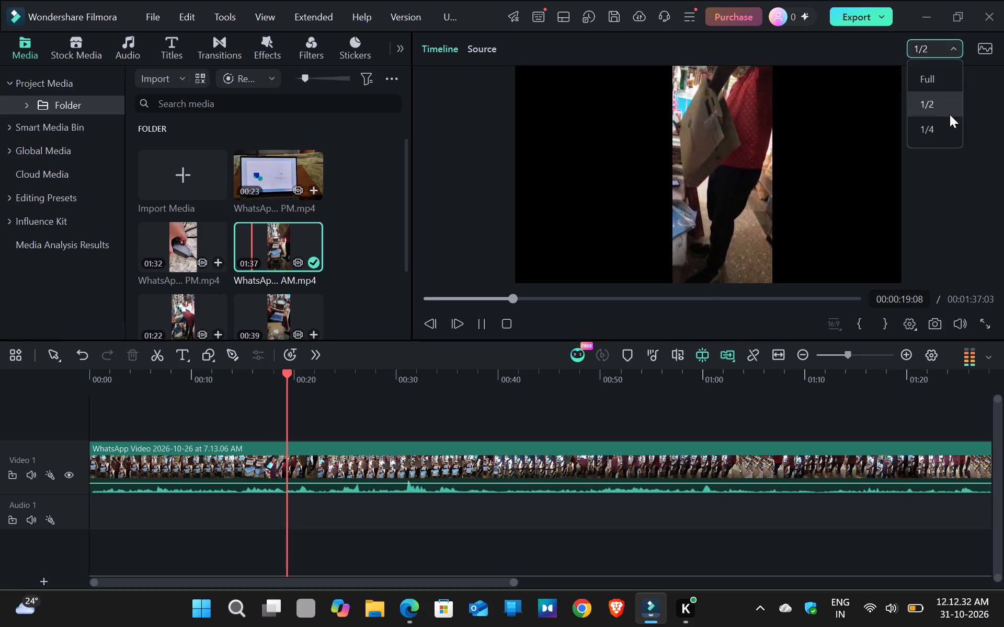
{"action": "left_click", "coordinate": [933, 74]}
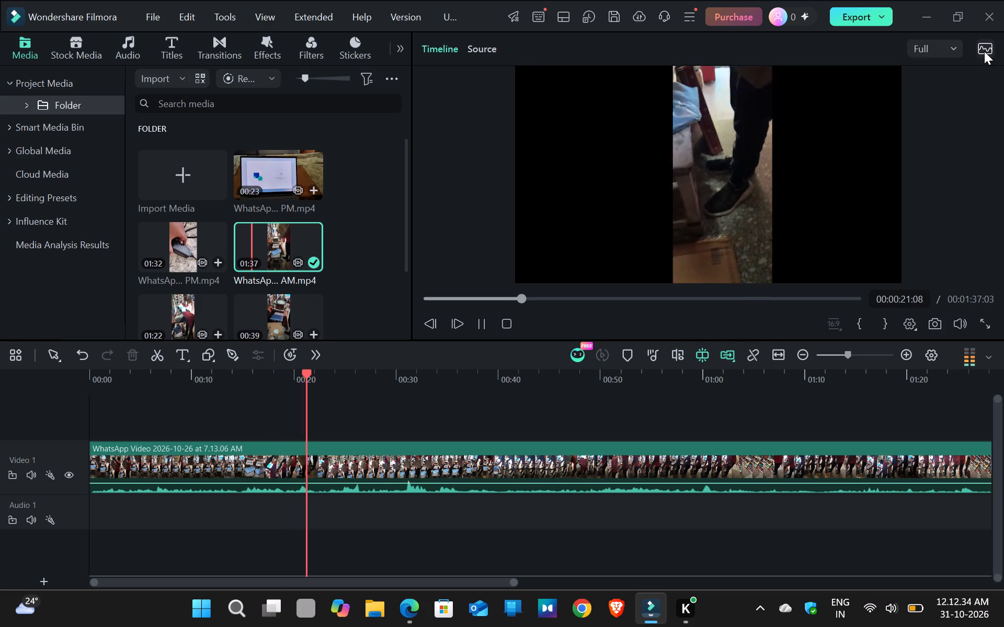
Examine the playing clip in the video scopes, check the histogram's type and channel options, and close the scopes.
{"action": "left_click", "coordinate": [984, 51]}
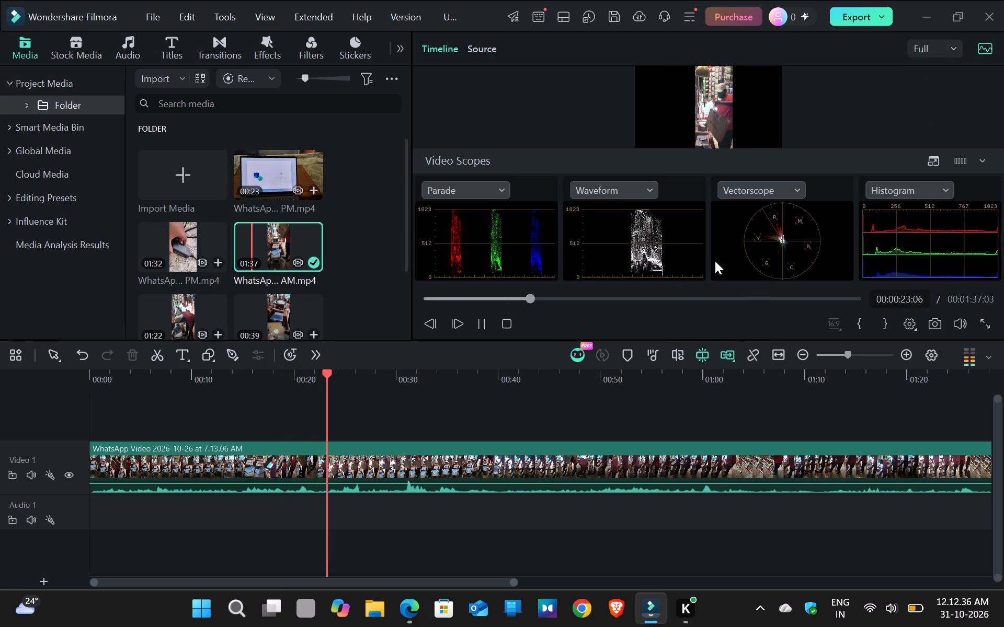
{"action": "left_click", "coordinate": [626, 245]}
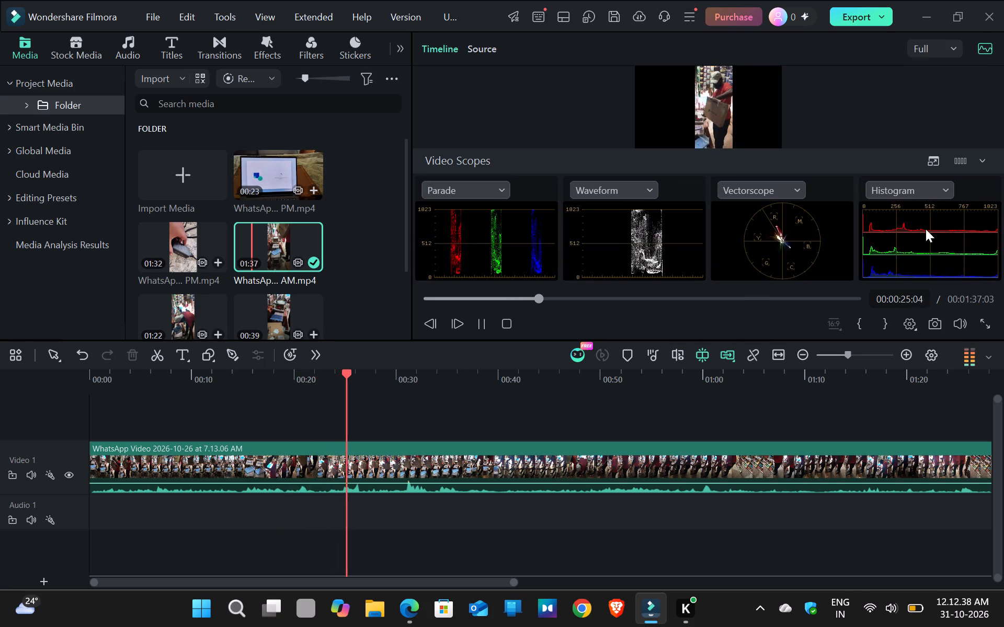
{"action": "left_click", "coordinate": [932, 189]}
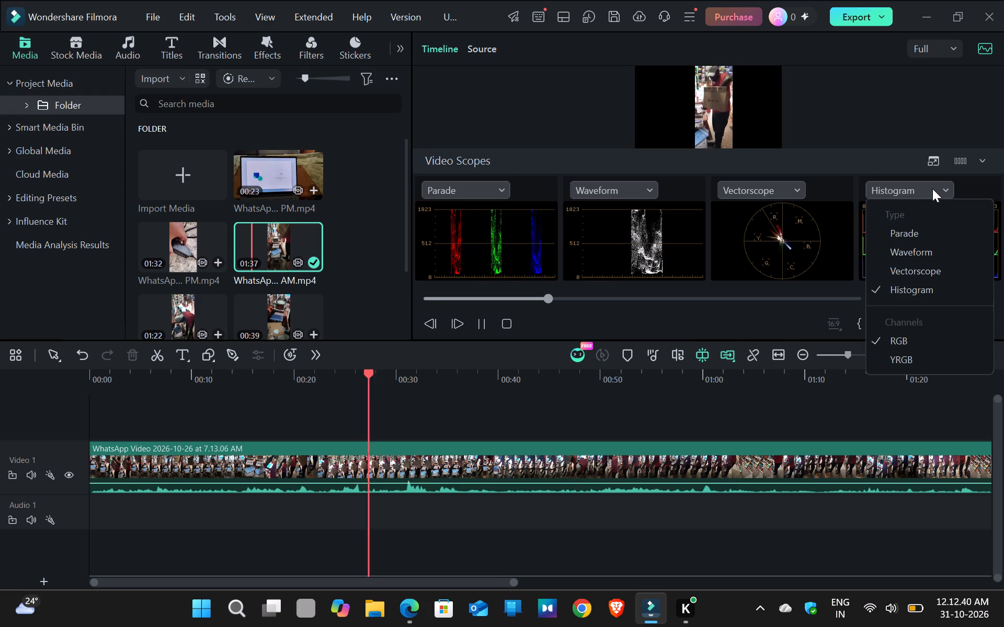
{"action": "left_click", "coordinate": [932, 189]}
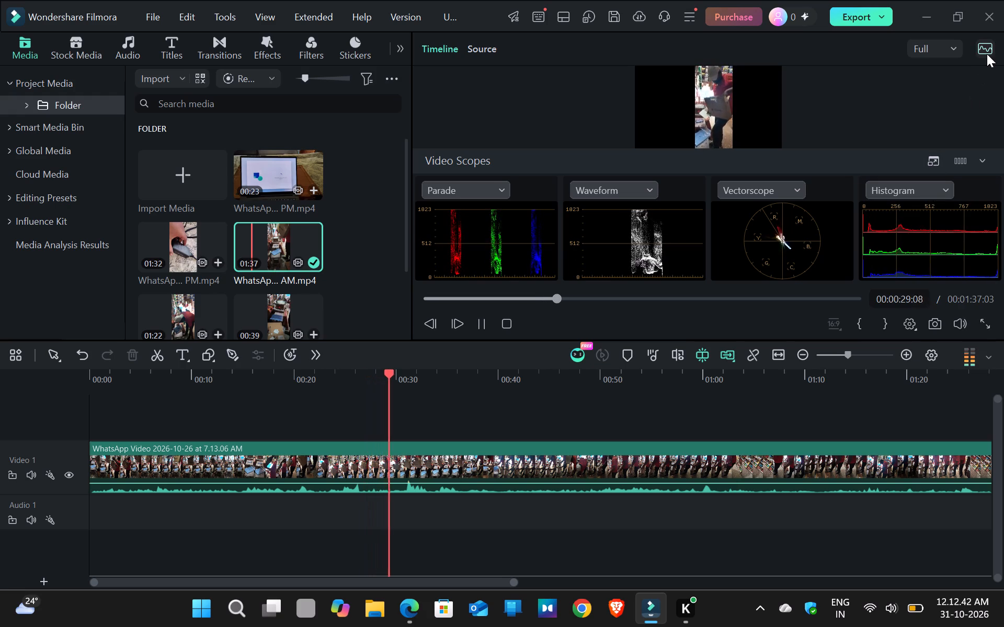
{"action": "left_click", "coordinate": [987, 54]}
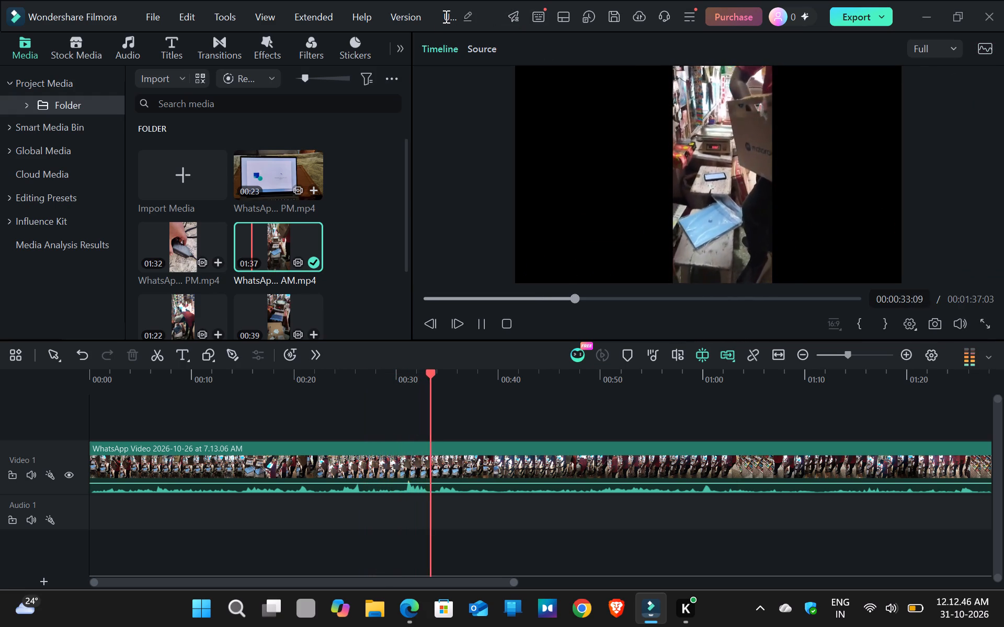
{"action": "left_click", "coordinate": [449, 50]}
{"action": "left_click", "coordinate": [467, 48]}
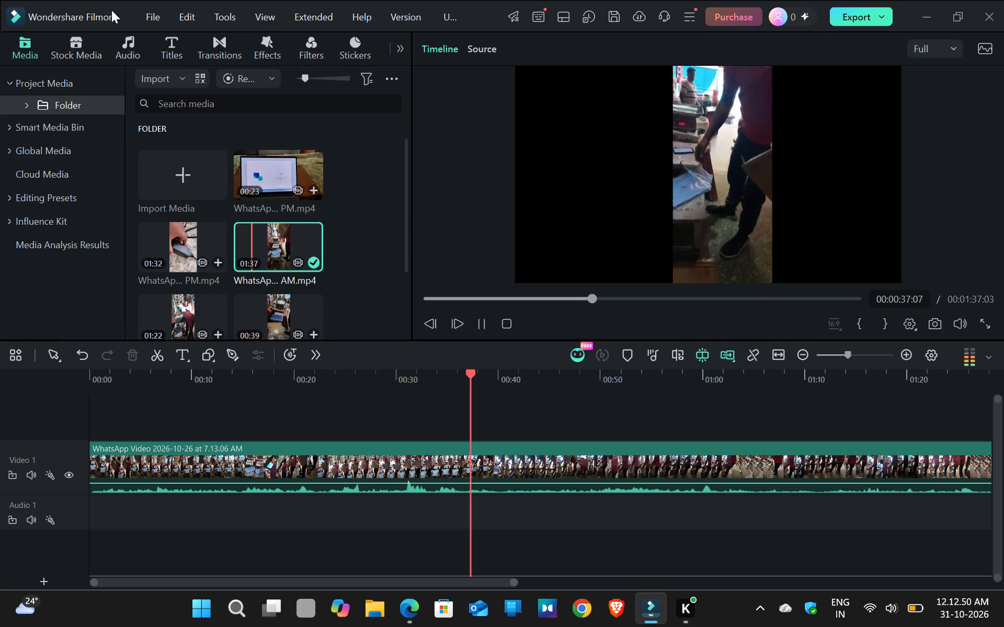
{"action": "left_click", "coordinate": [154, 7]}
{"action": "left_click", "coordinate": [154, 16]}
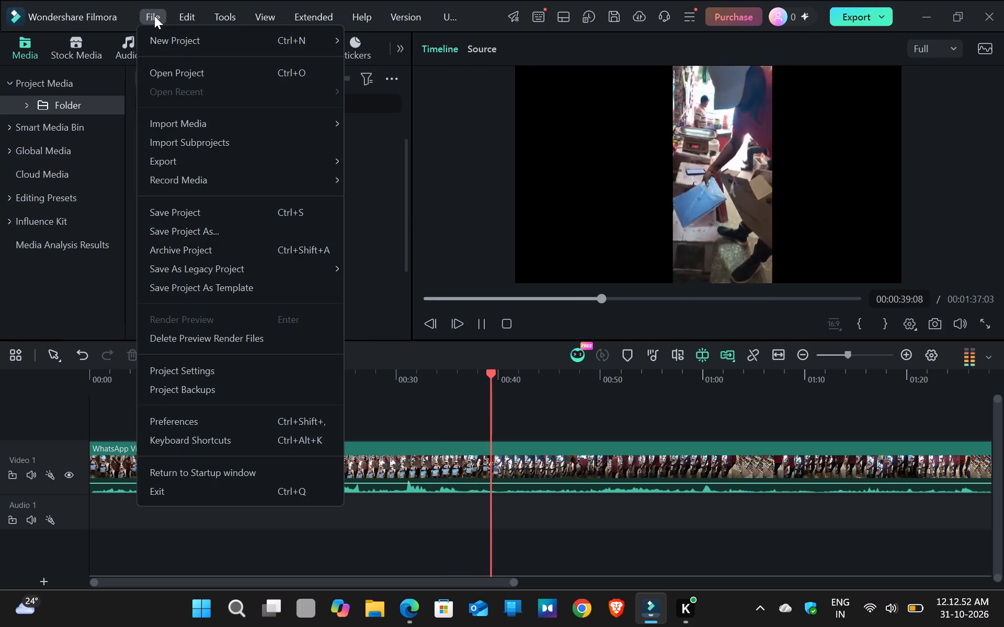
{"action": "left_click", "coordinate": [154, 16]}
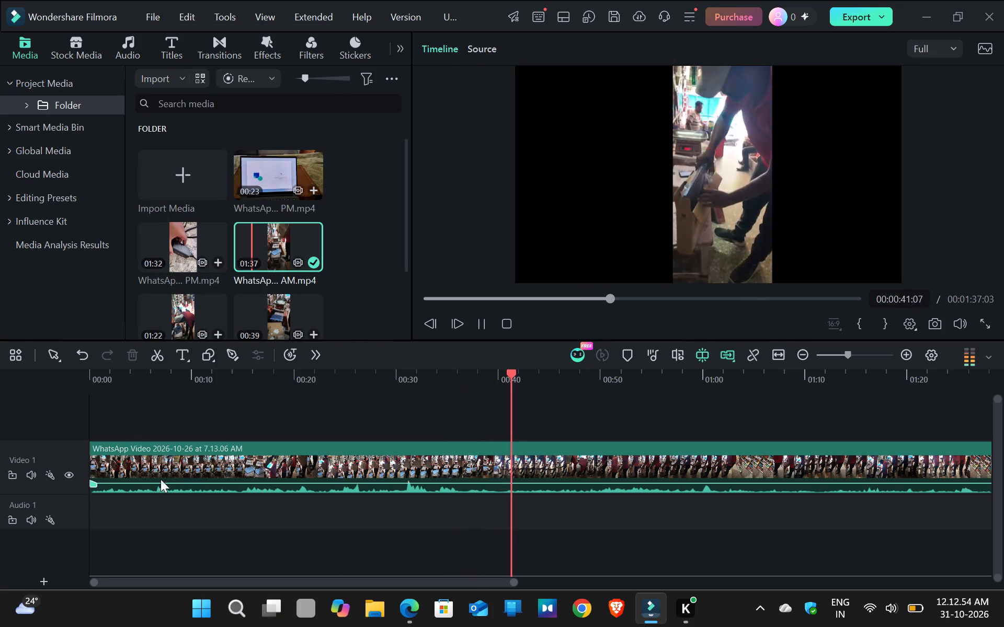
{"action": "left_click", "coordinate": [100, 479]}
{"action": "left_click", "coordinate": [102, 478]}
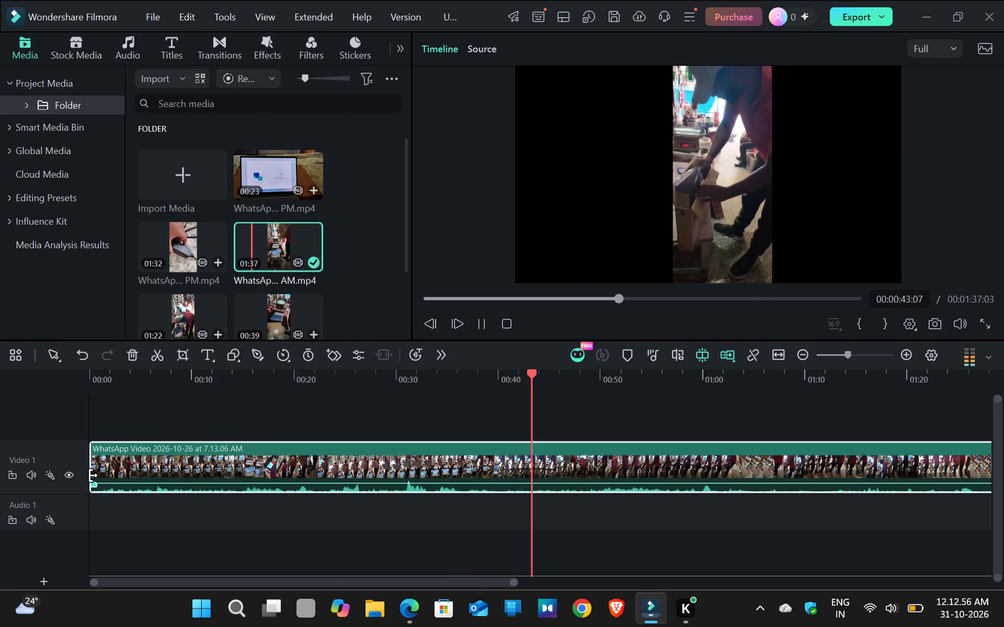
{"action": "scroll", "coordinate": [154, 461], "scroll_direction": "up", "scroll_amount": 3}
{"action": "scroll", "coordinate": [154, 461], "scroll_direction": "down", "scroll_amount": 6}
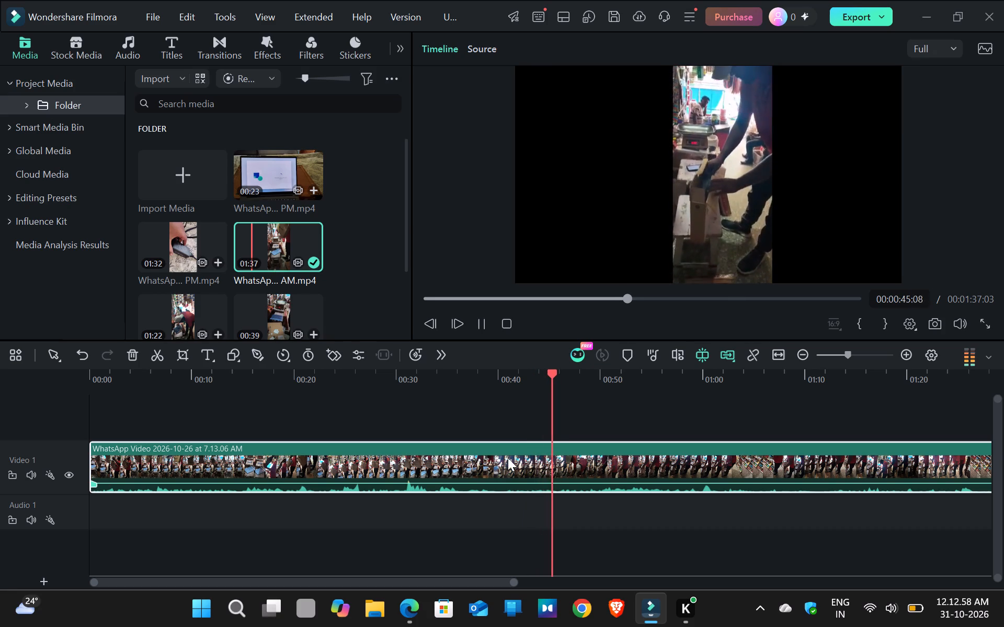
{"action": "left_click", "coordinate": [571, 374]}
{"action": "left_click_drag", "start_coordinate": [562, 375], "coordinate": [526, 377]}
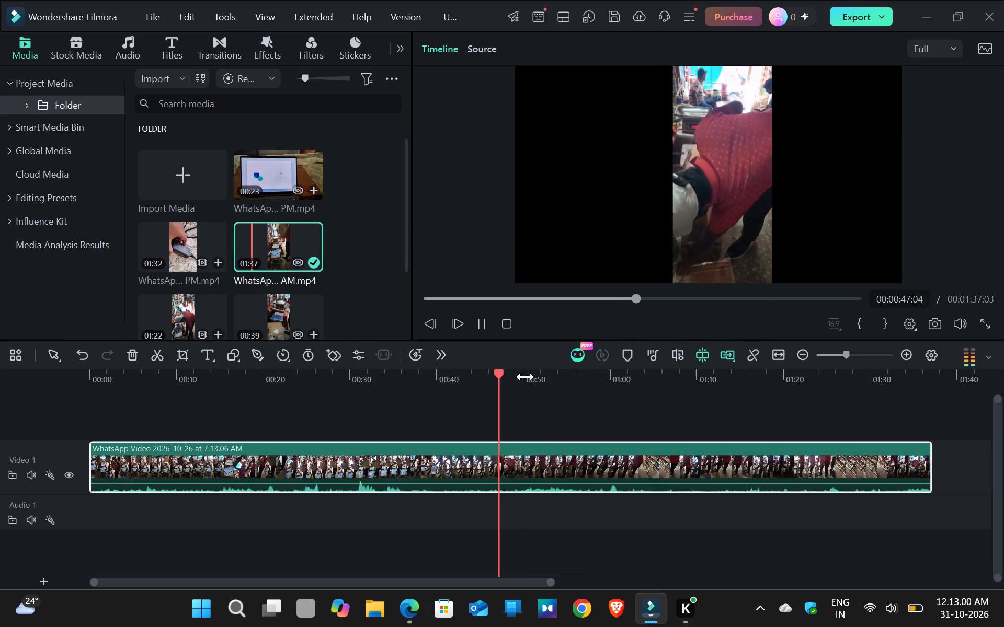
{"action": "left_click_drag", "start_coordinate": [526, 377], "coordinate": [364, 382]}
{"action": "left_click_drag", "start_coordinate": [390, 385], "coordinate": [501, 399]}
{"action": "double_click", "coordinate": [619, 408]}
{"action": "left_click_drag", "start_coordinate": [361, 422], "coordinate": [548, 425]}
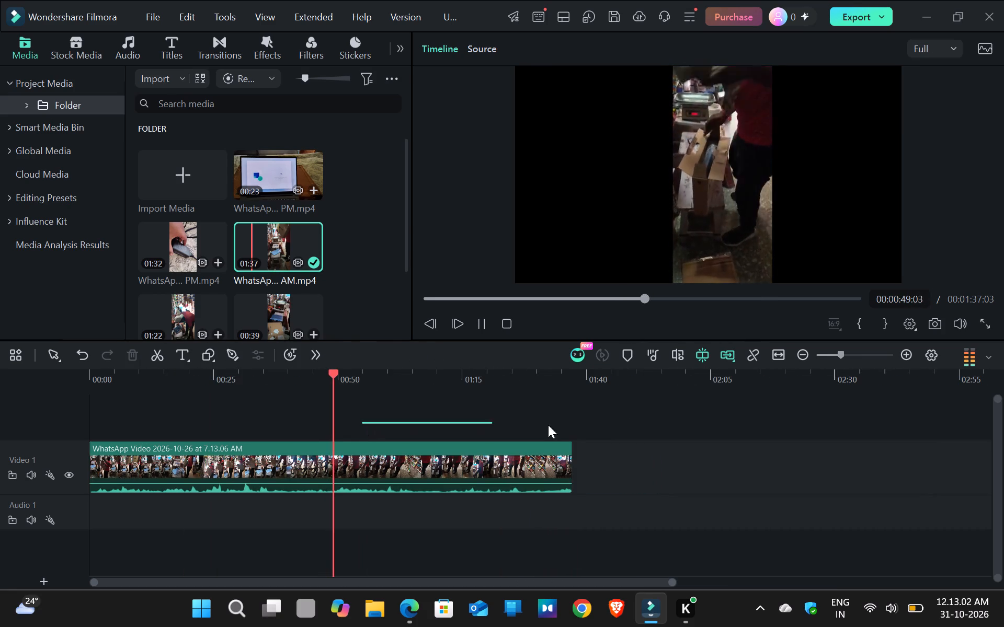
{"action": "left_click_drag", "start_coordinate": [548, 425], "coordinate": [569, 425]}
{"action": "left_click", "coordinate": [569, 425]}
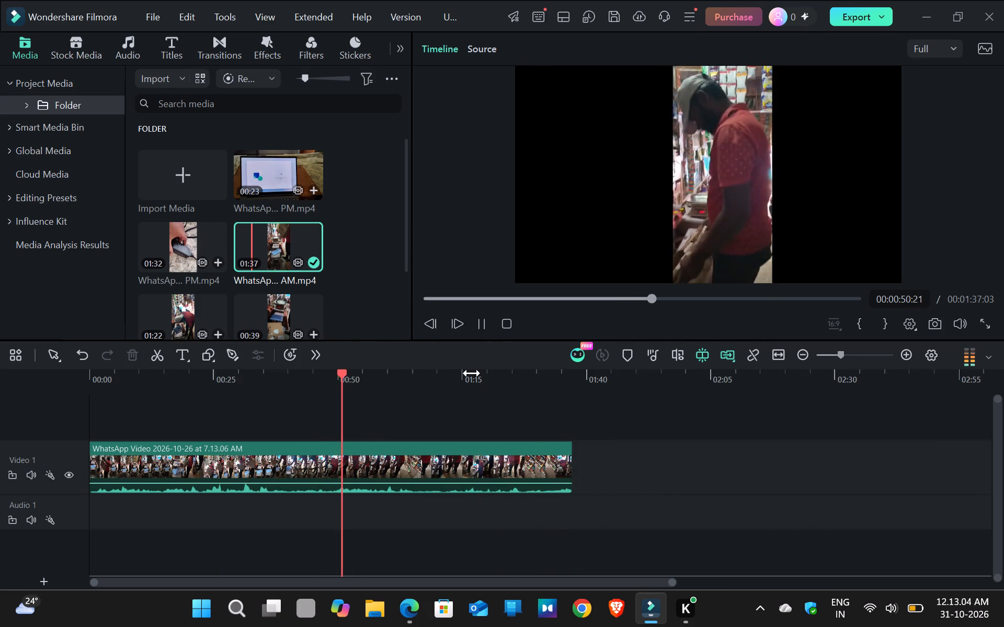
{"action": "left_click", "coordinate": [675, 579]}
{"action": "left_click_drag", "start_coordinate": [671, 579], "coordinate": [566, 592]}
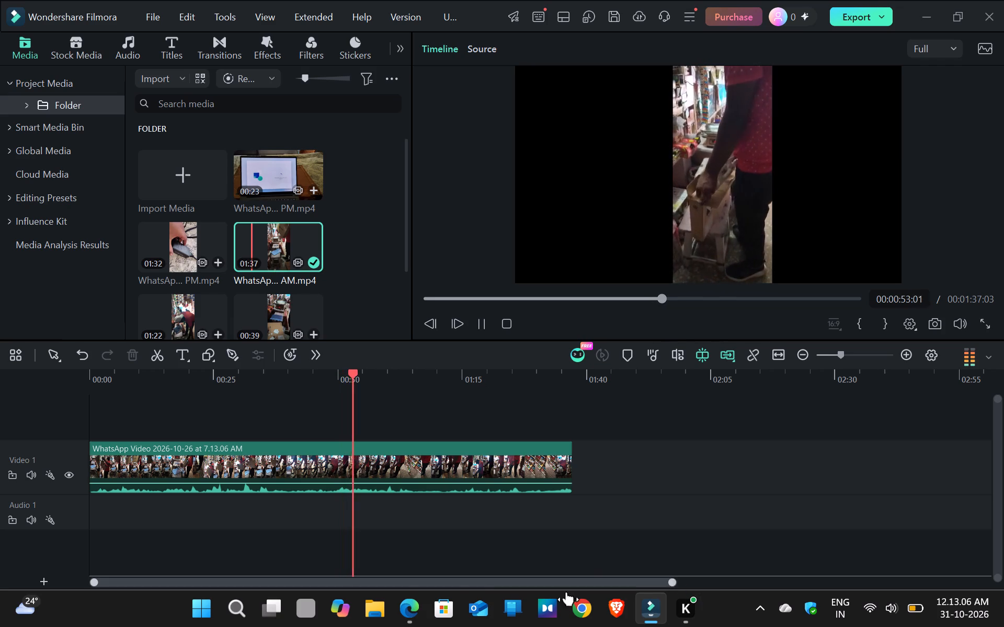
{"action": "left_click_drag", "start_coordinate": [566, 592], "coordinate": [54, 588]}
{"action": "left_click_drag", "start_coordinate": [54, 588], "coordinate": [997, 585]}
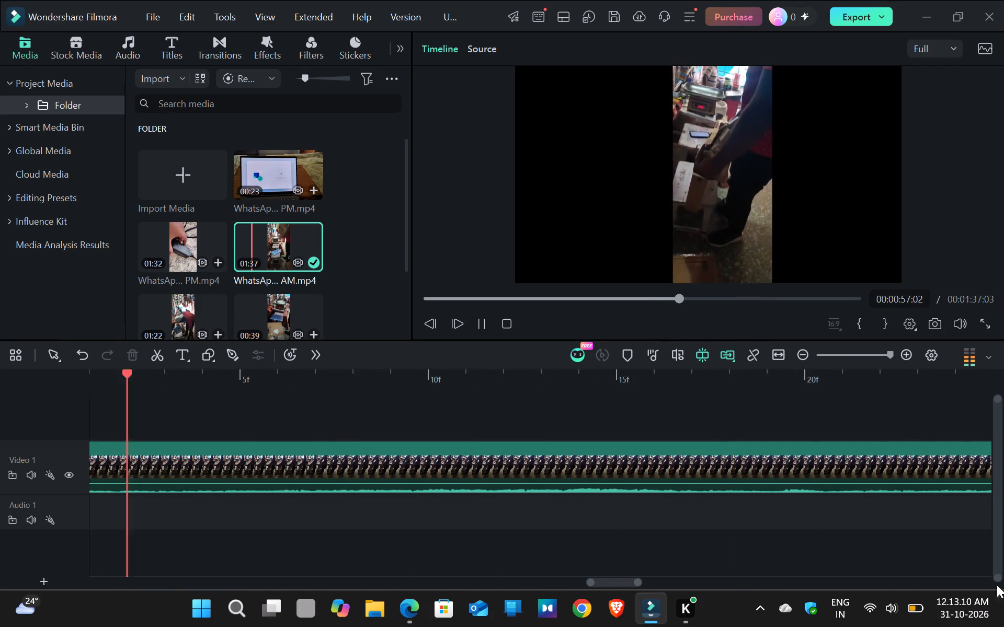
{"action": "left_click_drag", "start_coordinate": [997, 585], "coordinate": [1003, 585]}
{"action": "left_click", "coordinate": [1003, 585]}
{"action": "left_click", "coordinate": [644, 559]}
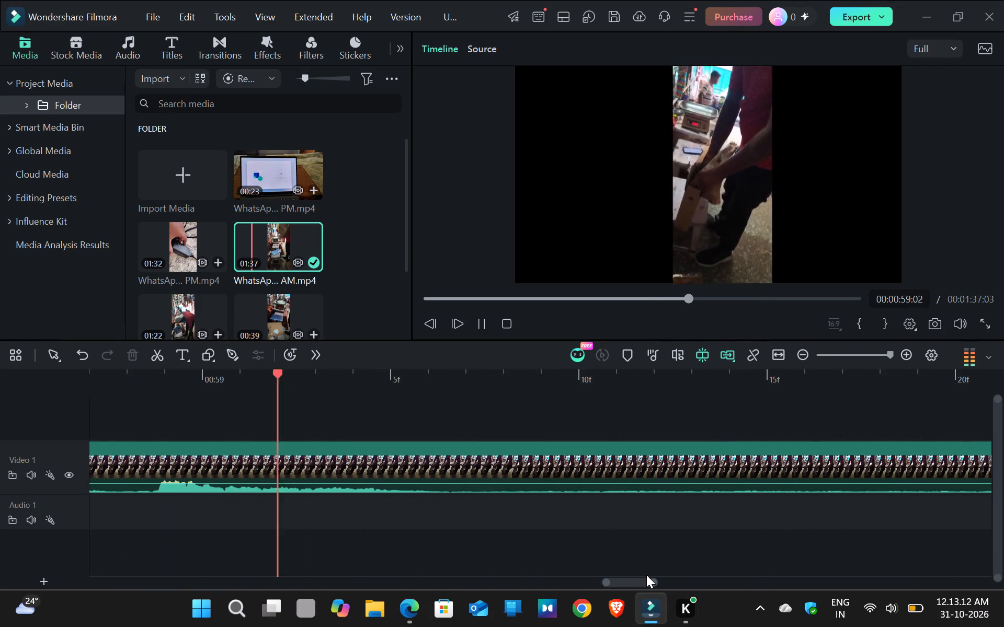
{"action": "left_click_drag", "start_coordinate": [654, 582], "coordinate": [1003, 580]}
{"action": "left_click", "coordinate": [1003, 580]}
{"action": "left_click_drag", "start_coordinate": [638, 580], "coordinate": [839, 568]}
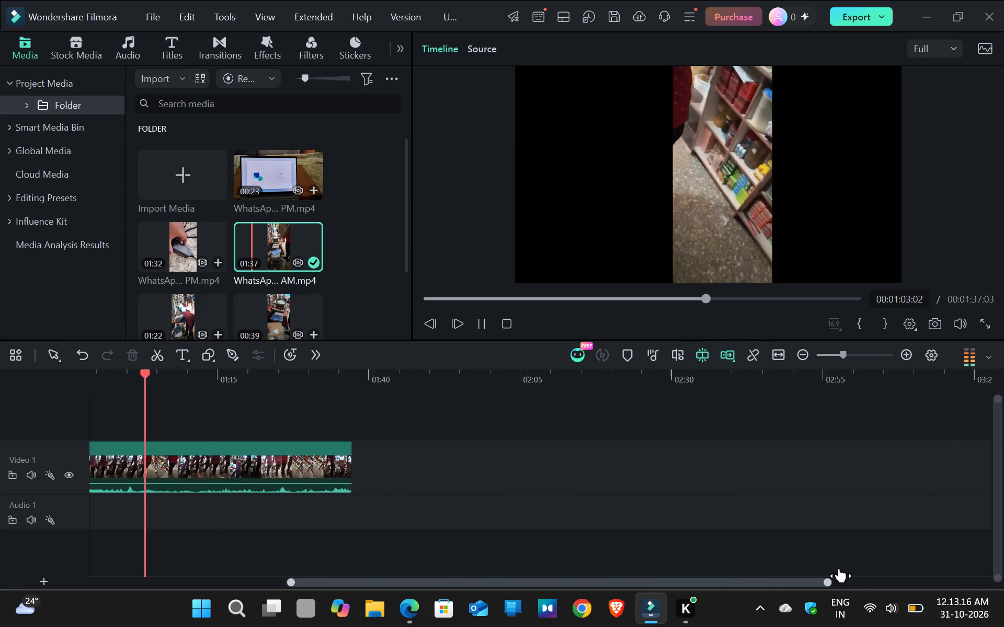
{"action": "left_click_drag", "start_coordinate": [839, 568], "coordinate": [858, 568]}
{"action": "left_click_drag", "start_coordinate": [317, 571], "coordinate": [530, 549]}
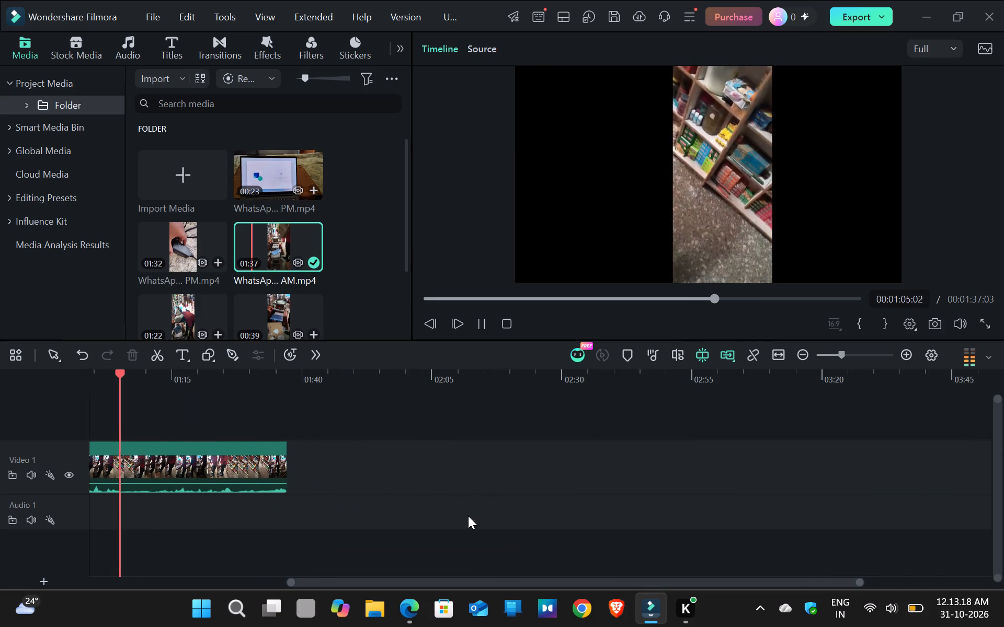
Pause the playback, step back frame by frame around 01:08, and return to the start of the timeline.
{"action": "left_click", "coordinate": [432, 327]}
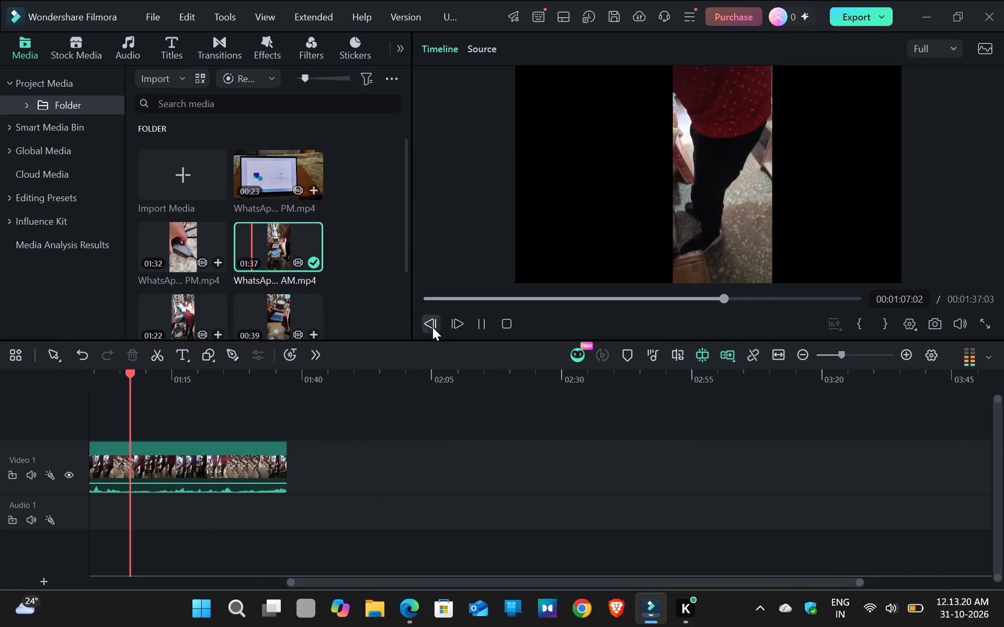
{"action": "left_click", "coordinate": [440, 323]}
{"action": "left_click", "coordinate": [475, 320]}
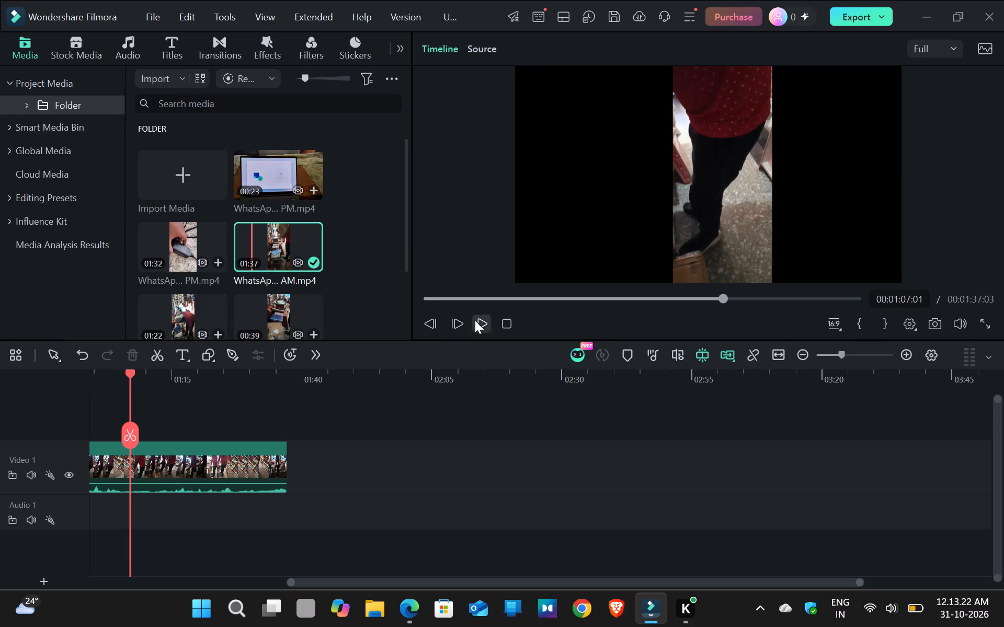
{"action": "left_click", "coordinate": [431, 322]}
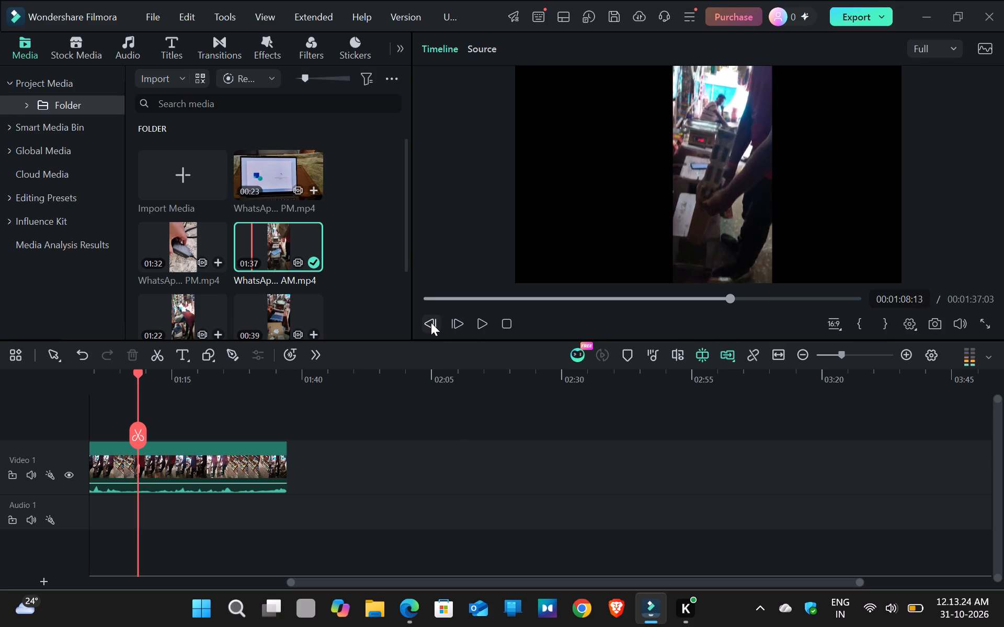
{"action": "triple_click", "coordinate": [431, 322]}
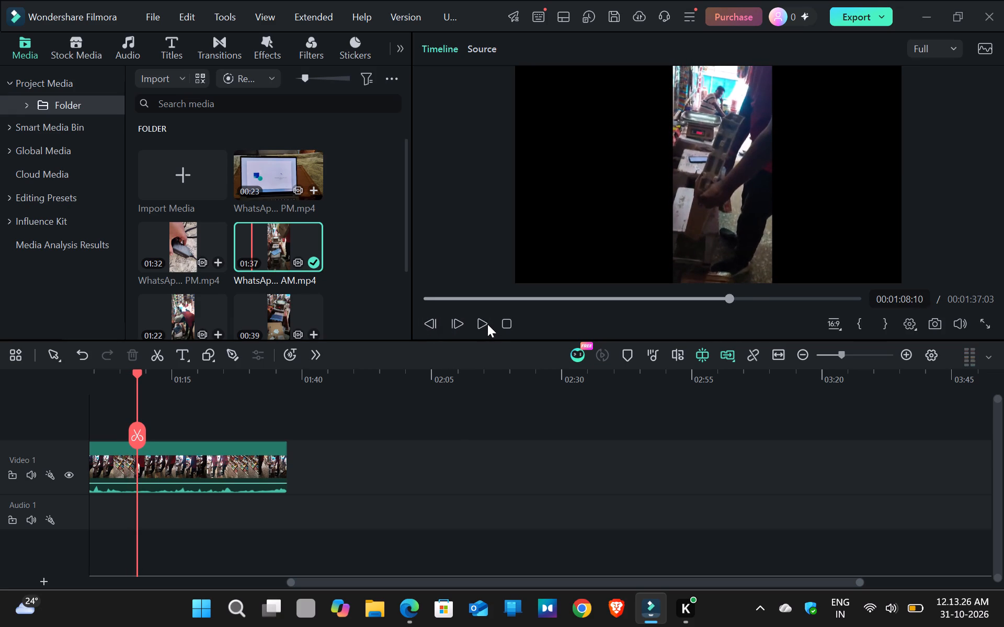
{"action": "triple_click", "coordinate": [427, 323]}
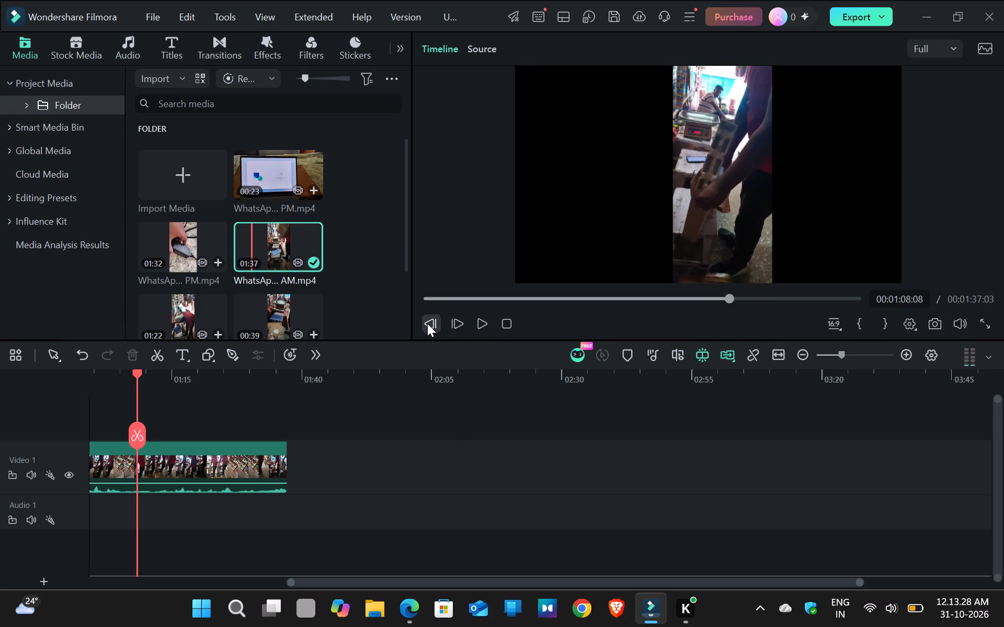
{"action": "left_click", "coordinate": [501, 320]}
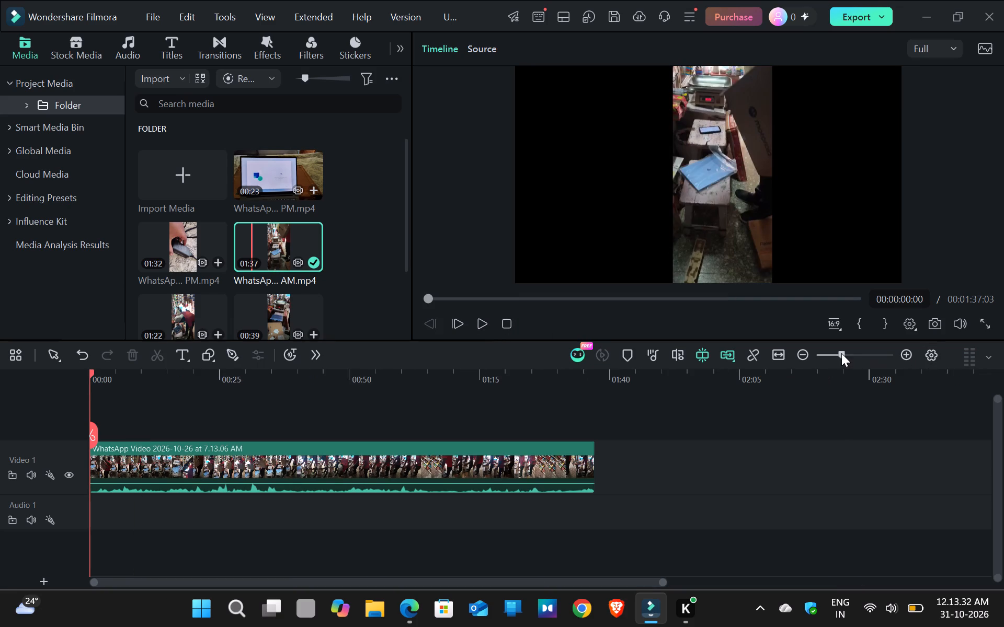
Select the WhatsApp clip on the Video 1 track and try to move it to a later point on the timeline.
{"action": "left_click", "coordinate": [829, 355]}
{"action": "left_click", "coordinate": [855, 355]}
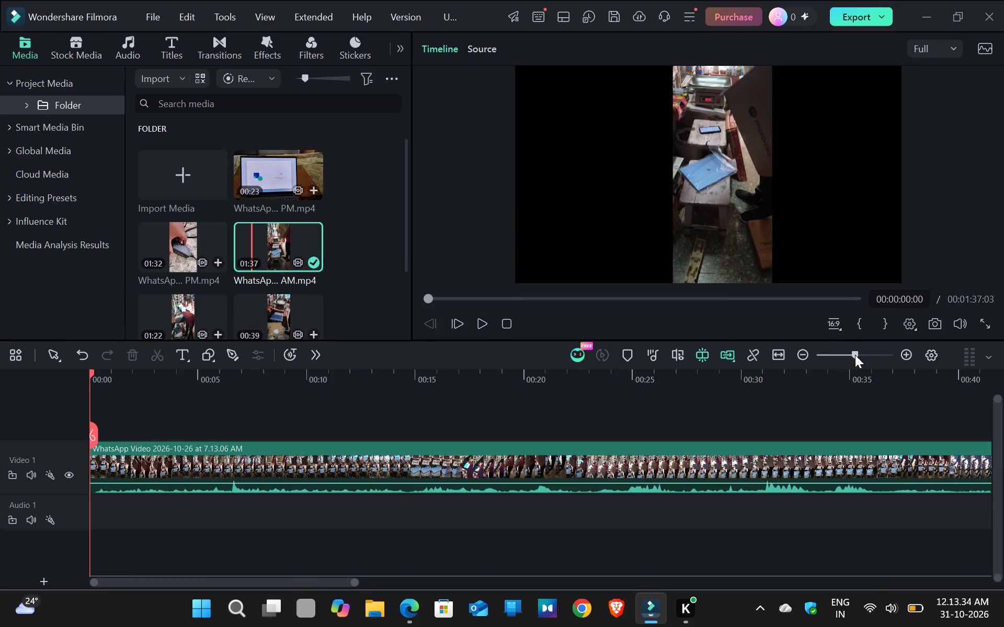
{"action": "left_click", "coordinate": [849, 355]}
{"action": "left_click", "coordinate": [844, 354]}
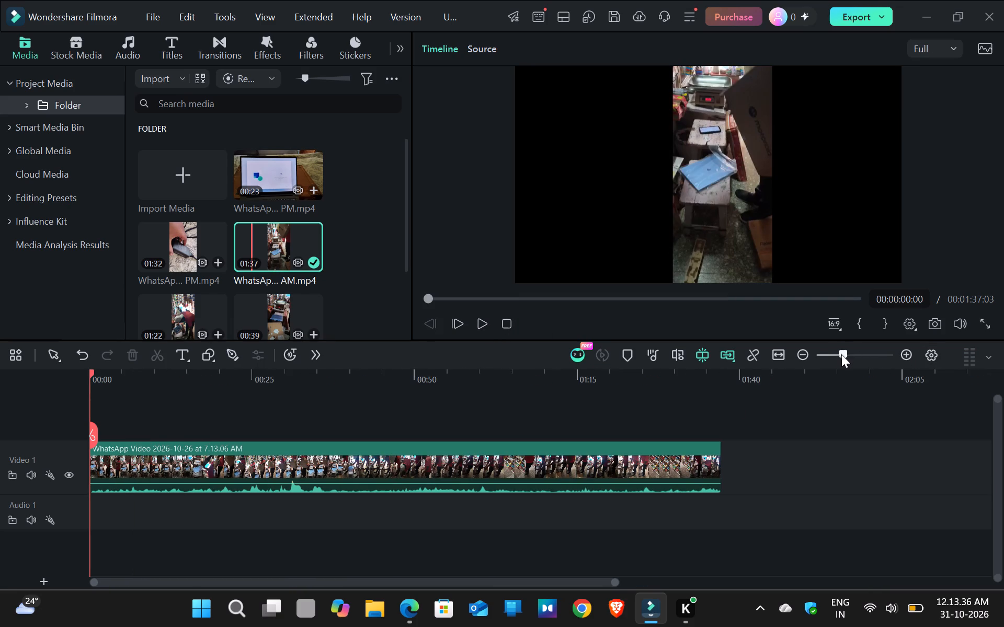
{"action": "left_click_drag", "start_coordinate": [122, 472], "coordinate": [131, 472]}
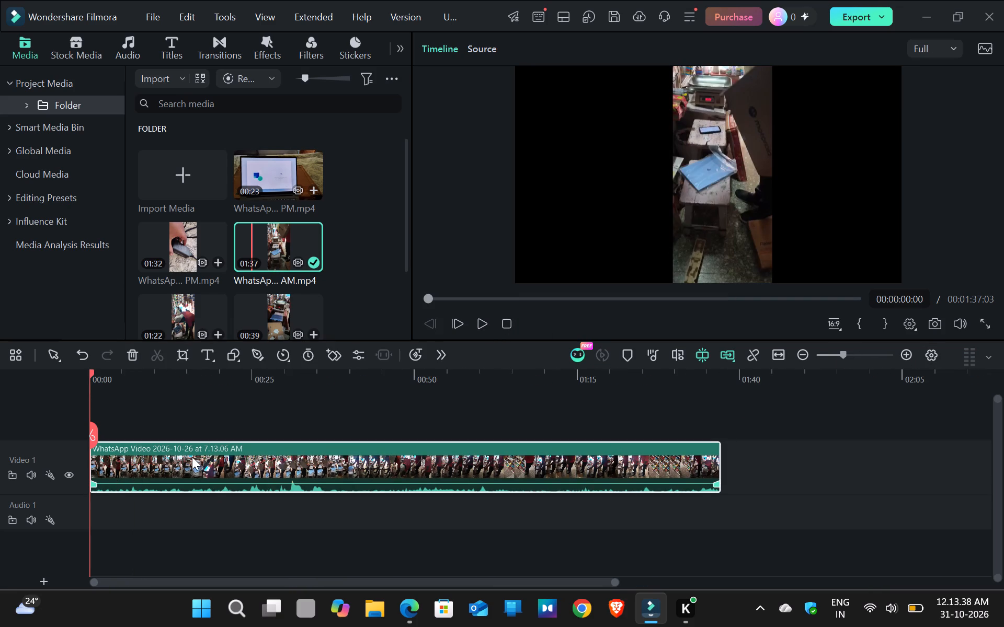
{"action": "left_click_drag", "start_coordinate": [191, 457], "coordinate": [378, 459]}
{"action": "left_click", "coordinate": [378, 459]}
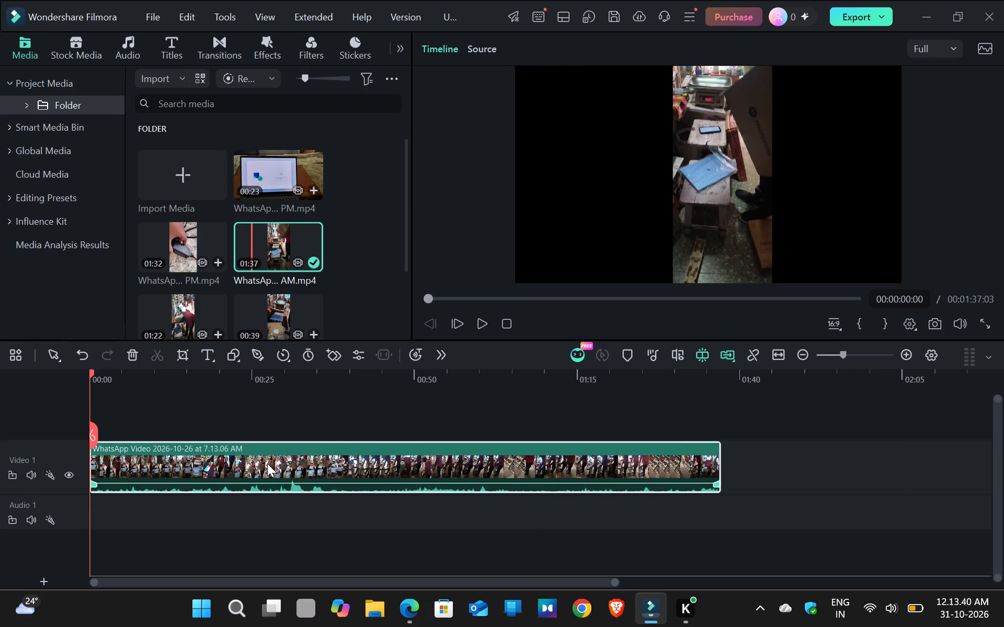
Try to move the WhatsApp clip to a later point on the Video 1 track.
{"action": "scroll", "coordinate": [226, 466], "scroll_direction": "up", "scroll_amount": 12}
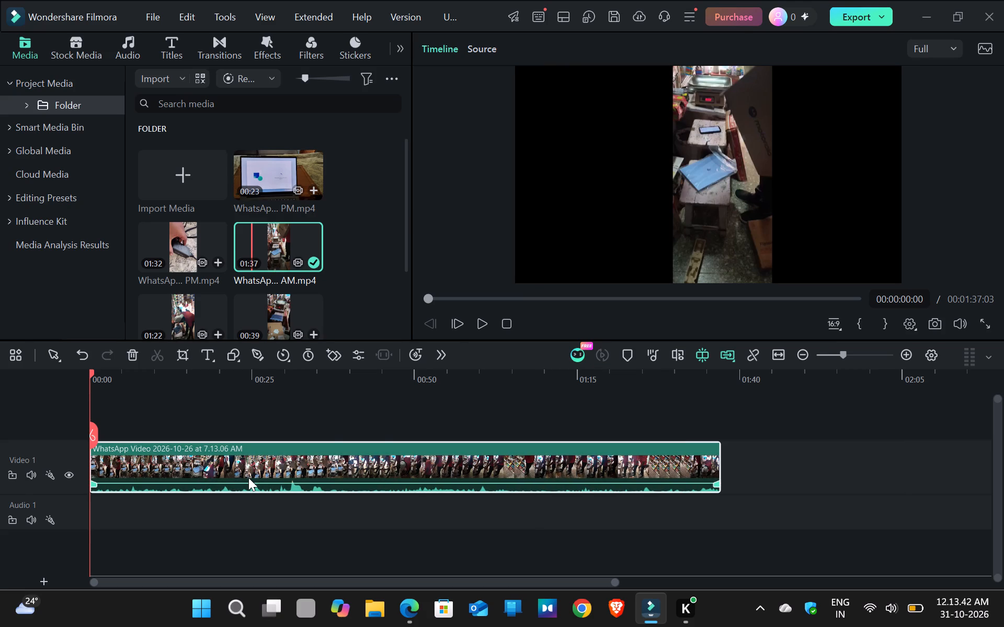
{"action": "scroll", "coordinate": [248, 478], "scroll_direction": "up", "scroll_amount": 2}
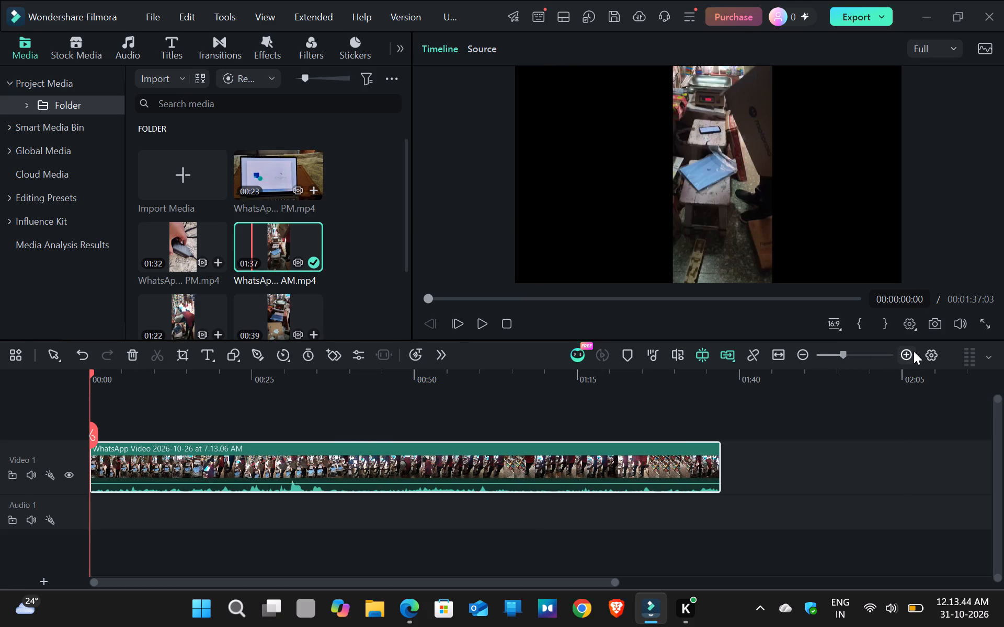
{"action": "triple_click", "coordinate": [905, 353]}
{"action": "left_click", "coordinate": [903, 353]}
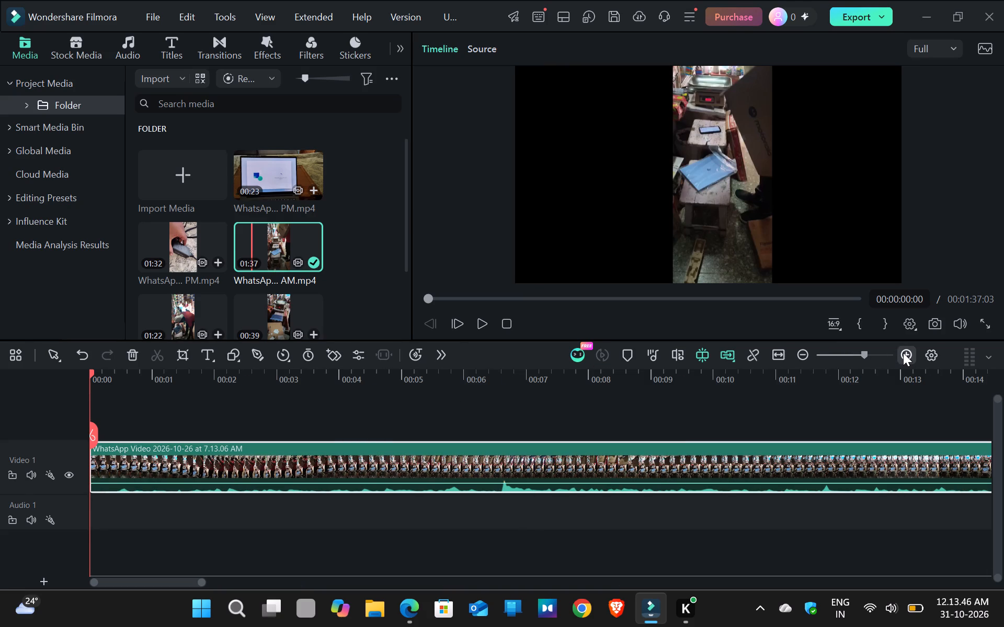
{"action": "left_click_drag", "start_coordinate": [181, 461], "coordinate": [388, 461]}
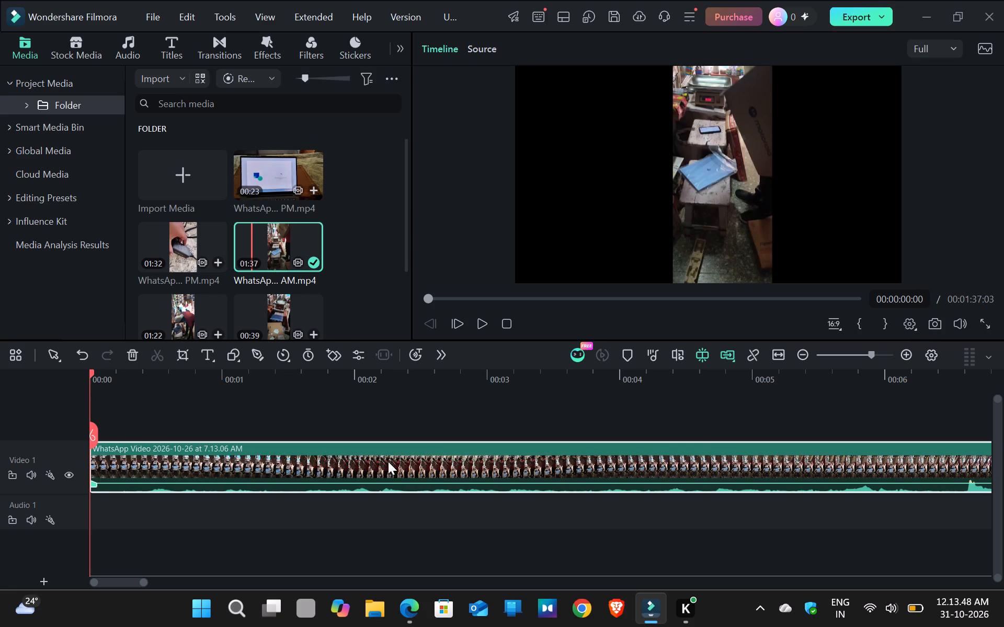
Try to move the playhead off the start of the timeline, and play the clip up to 00:00:01:01.
{"action": "left_click", "coordinate": [92, 431]}
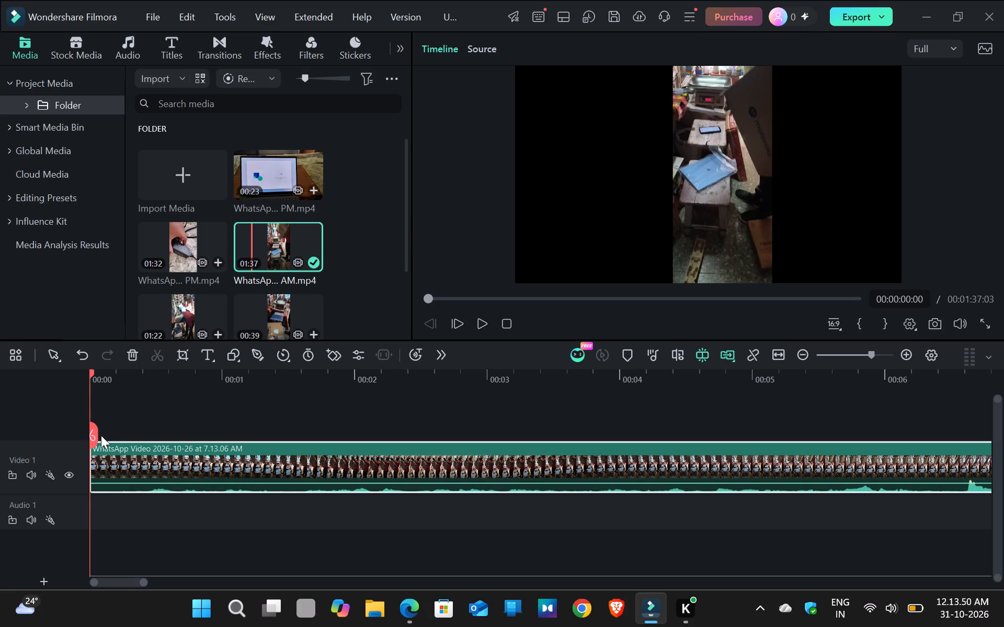
{"action": "left_click", "coordinate": [95, 435]}
{"action": "left_click_drag", "start_coordinate": [102, 435], "coordinate": [129, 435]}
{"action": "left_click", "coordinate": [129, 435]}
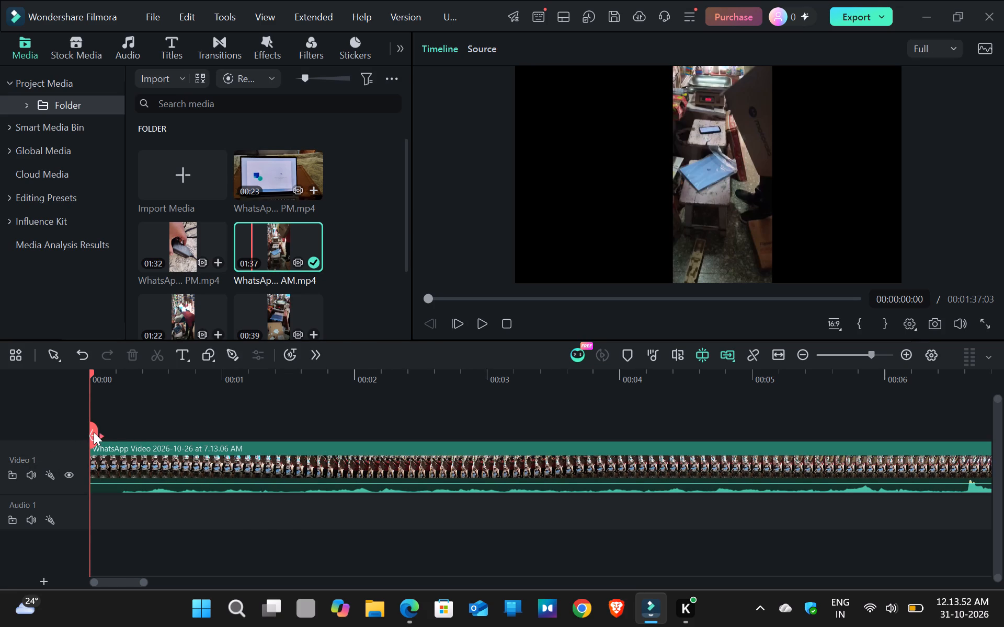
{"action": "double_click", "coordinate": [94, 432]}
{"action": "key", "text": "space"}
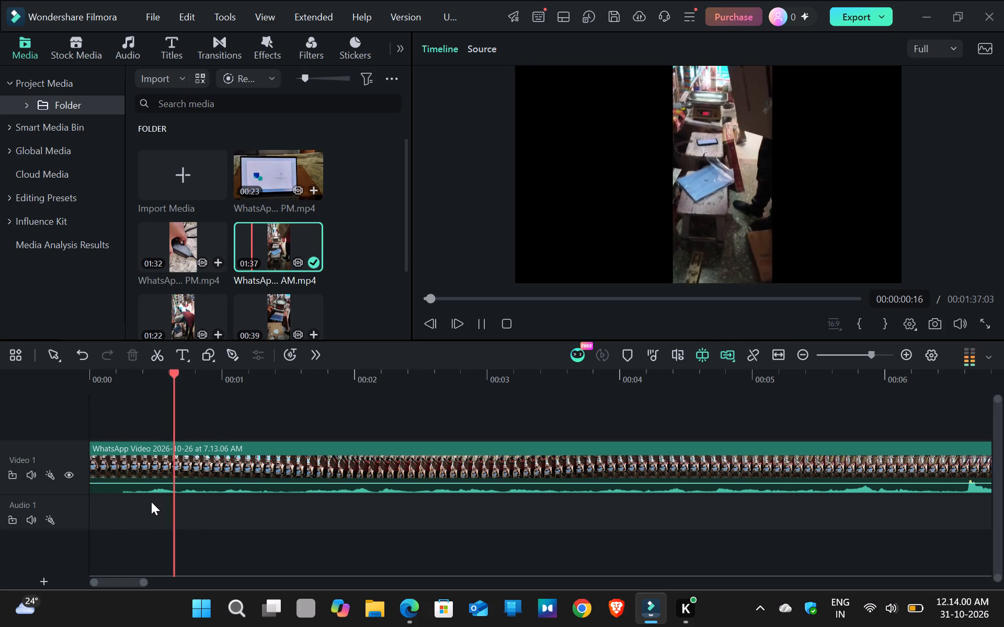
{"action": "key", "text": "space"}
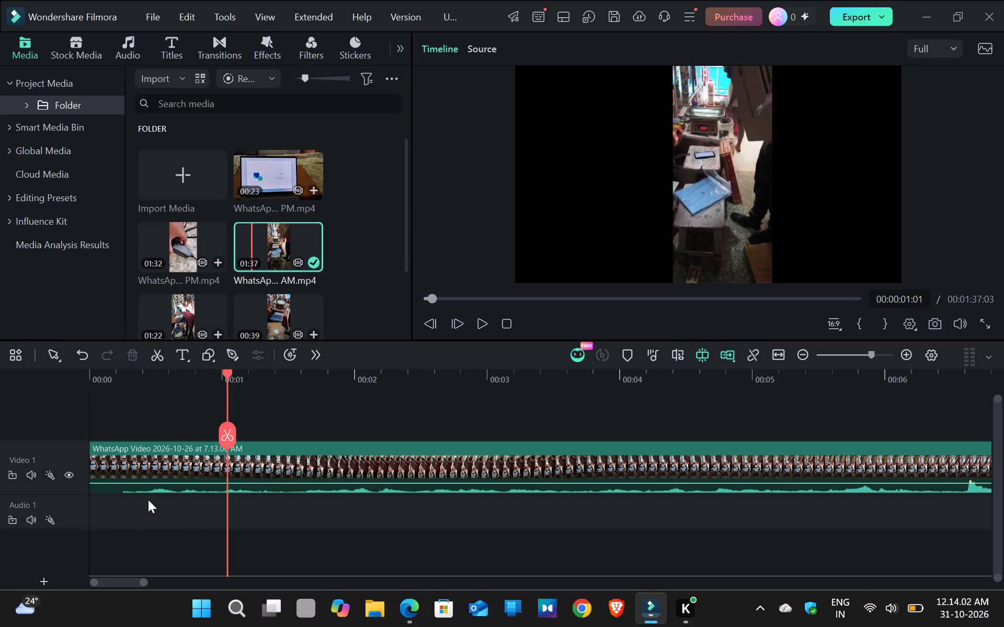
Reposition the WhatsApp clip lower and slightly to the left within the video frame, and deselect it.
{"action": "left_click", "coordinate": [711, 199]}
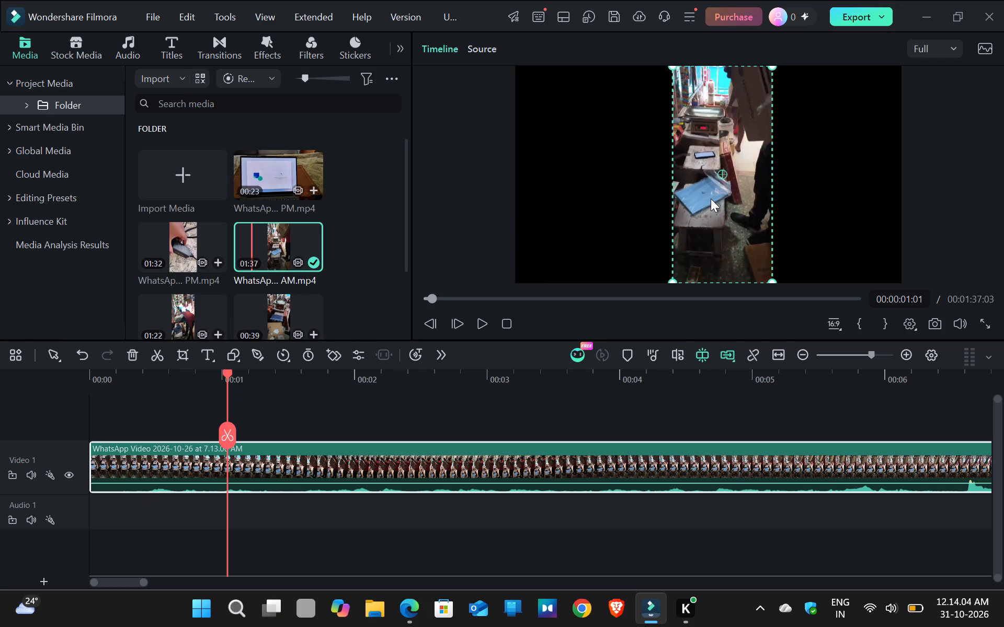
{"action": "scroll", "coordinate": [711, 199], "scroll_direction": "up", "scroll_amount": 5, "text": "ctrl"}
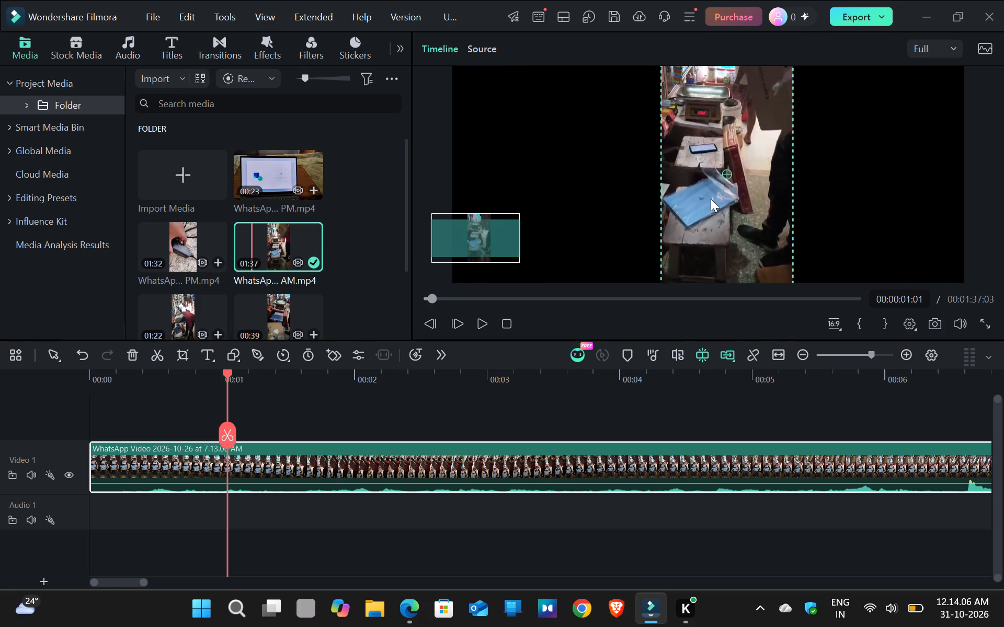
{"action": "scroll", "coordinate": [711, 199], "scroll_direction": "up", "scroll_amount": 4, "text": "ctrl"}
{"action": "scroll", "coordinate": [711, 199], "scroll_direction": "down", "scroll_amount": 2, "text": "ctrl"}
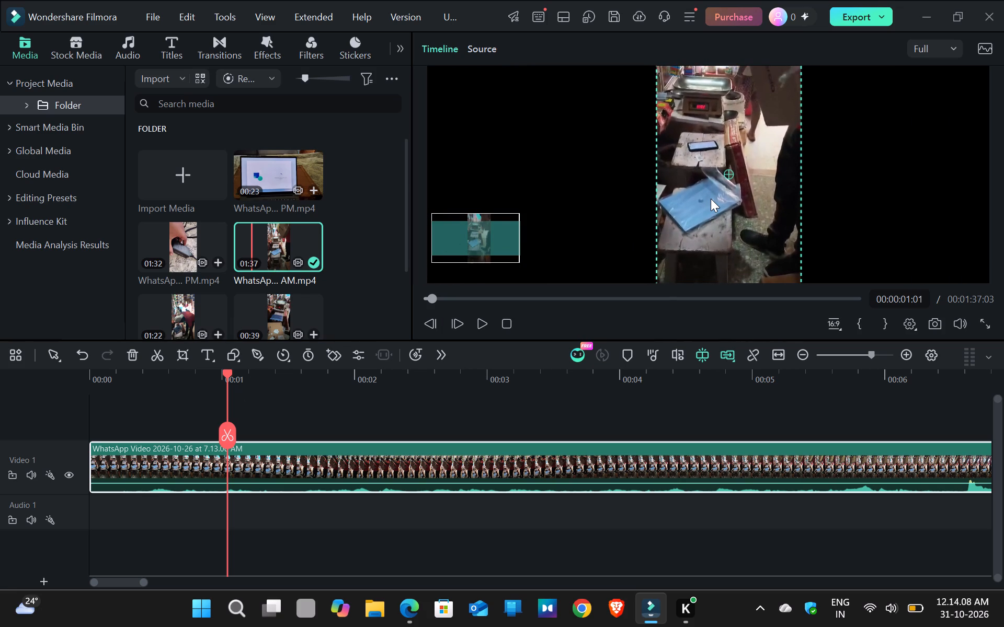
{"action": "scroll", "coordinate": [711, 199], "scroll_direction": "up", "scroll_amount": 4}
{"action": "left_click_drag", "start_coordinate": [735, 179], "coordinate": [727, 188]}
{"action": "left_click_drag", "start_coordinate": [714, 202], "coordinate": [709, 206]}
{"action": "left_click_drag", "start_coordinate": [708, 207], "coordinate": [698, 216]}
{"action": "left_click_drag", "start_coordinate": [698, 216], "coordinate": [706, 232]}
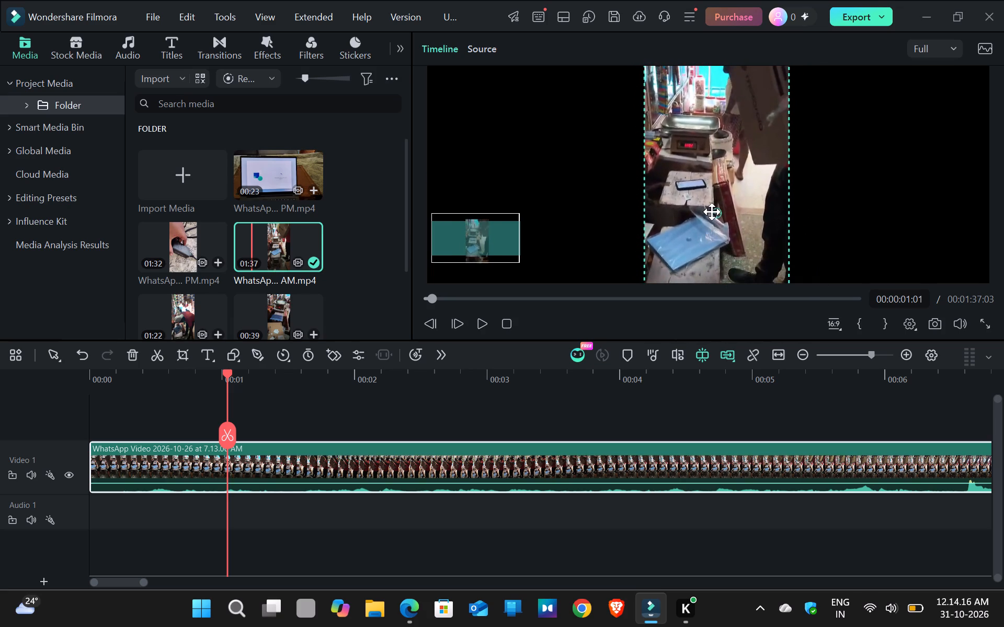
{"action": "scroll", "coordinate": [720, 211], "scroll_direction": "up", "scroll_amount": 8}
{"action": "key", "text": "ctrl+equal"}
{"action": "key", "text": "ctrl+equal"}
{"action": "scroll", "coordinate": [705, 190], "scroll_direction": "up", "scroll_amount": 4, "text": "ctrl"}
{"action": "scroll", "coordinate": [705, 190], "scroll_direction": "down", "scroll_amount": 1, "text": "ctrl"}
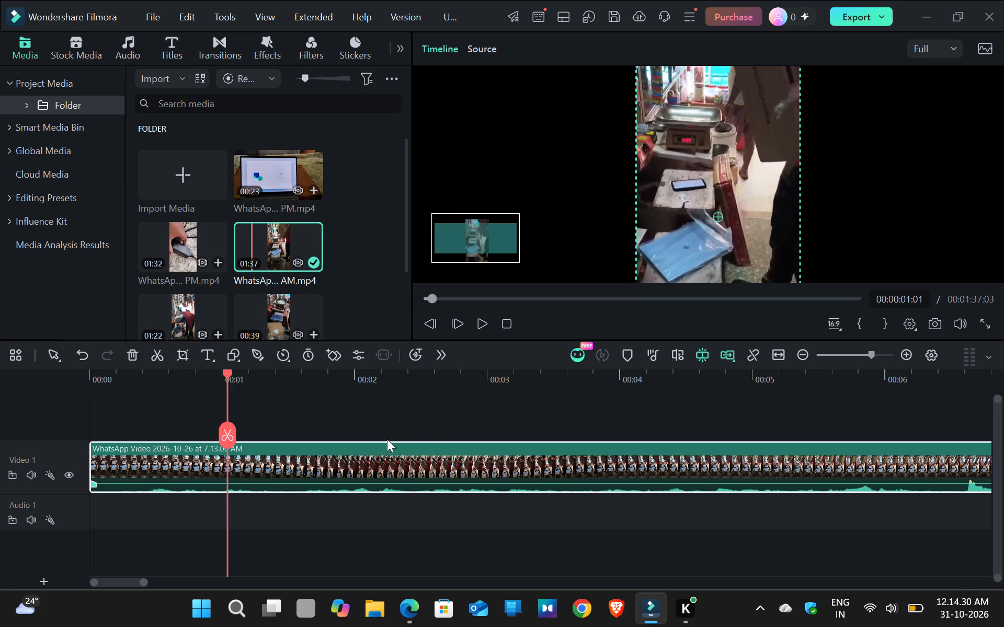
{"action": "left_click", "coordinate": [383, 412]}
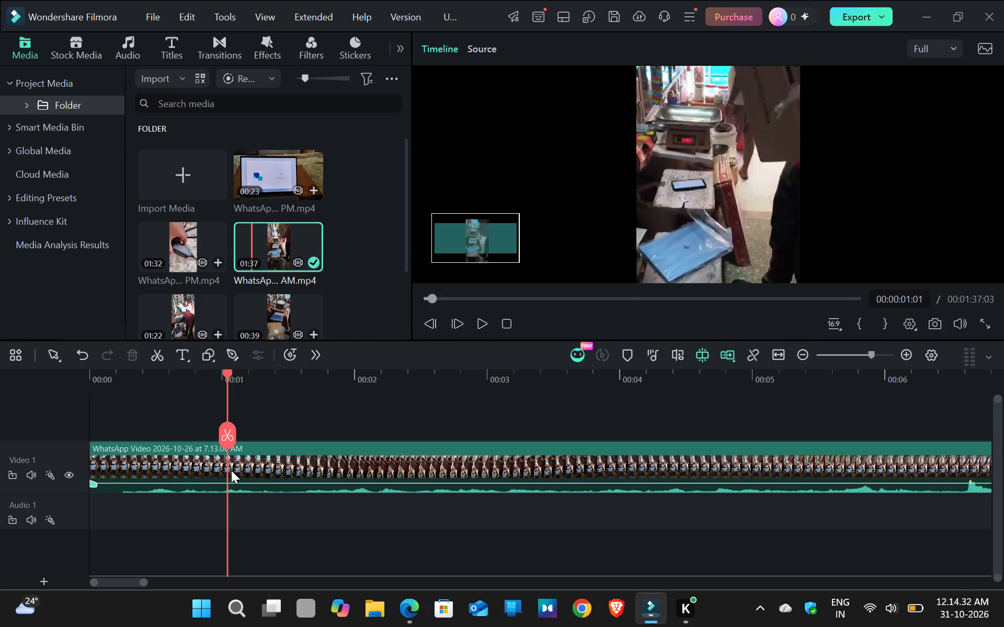
Play the clip from the start, place the playhead at 00:00:06:03, split the WhatsApp clip there and select its first part.
{"action": "left_click", "coordinate": [507, 317]}
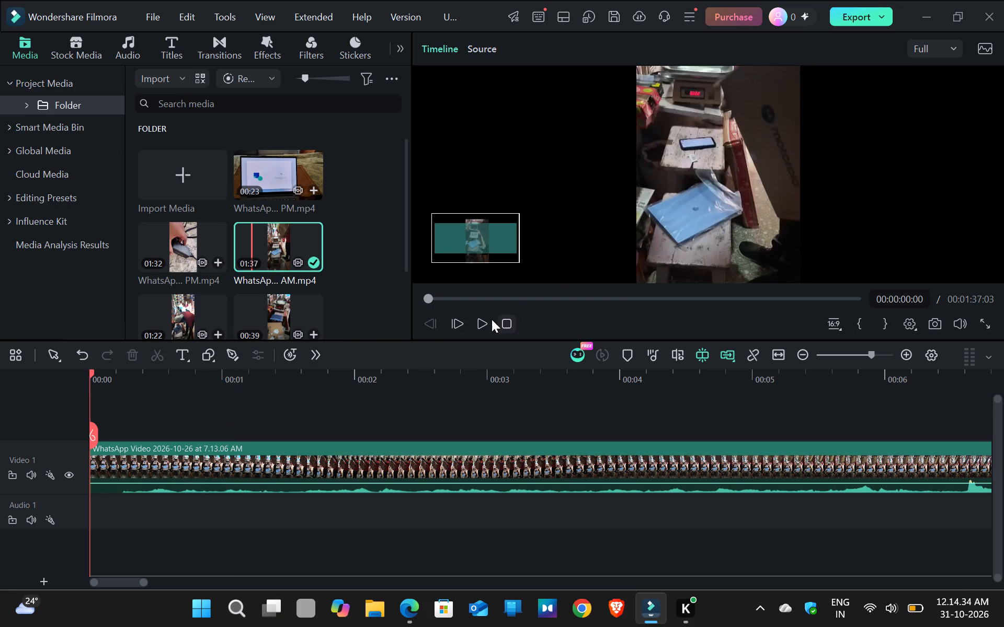
{"action": "left_click", "coordinate": [480, 324]}
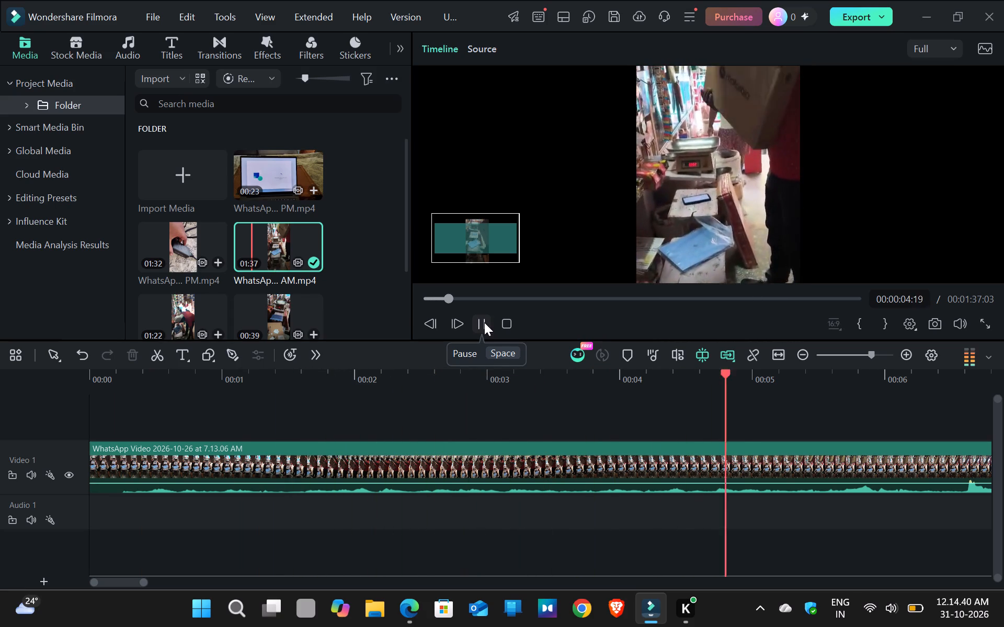
{"action": "left_click", "coordinate": [484, 322]}
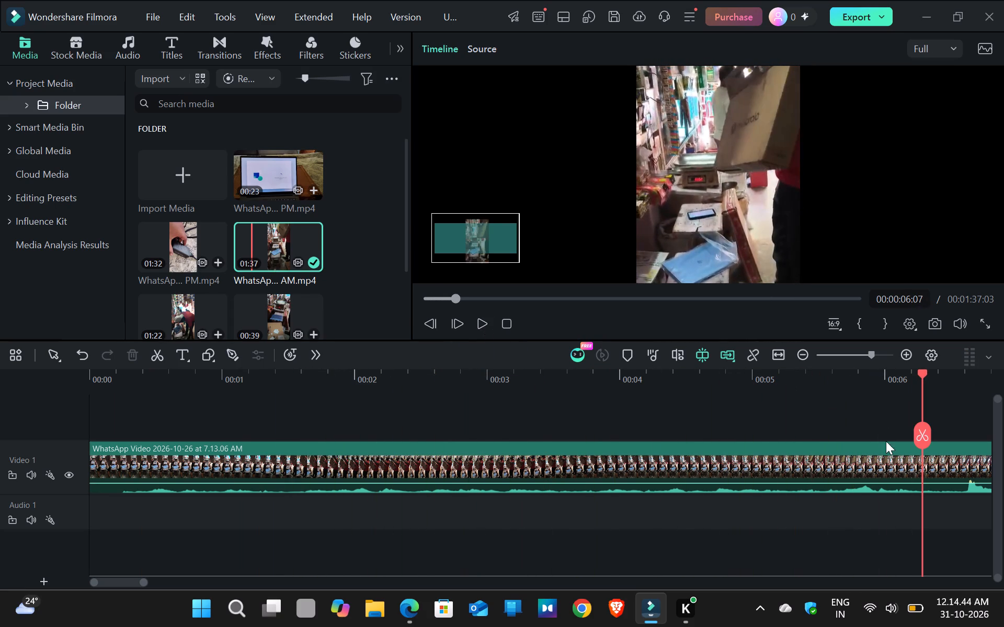
{"action": "left_click", "coordinate": [904, 455]}
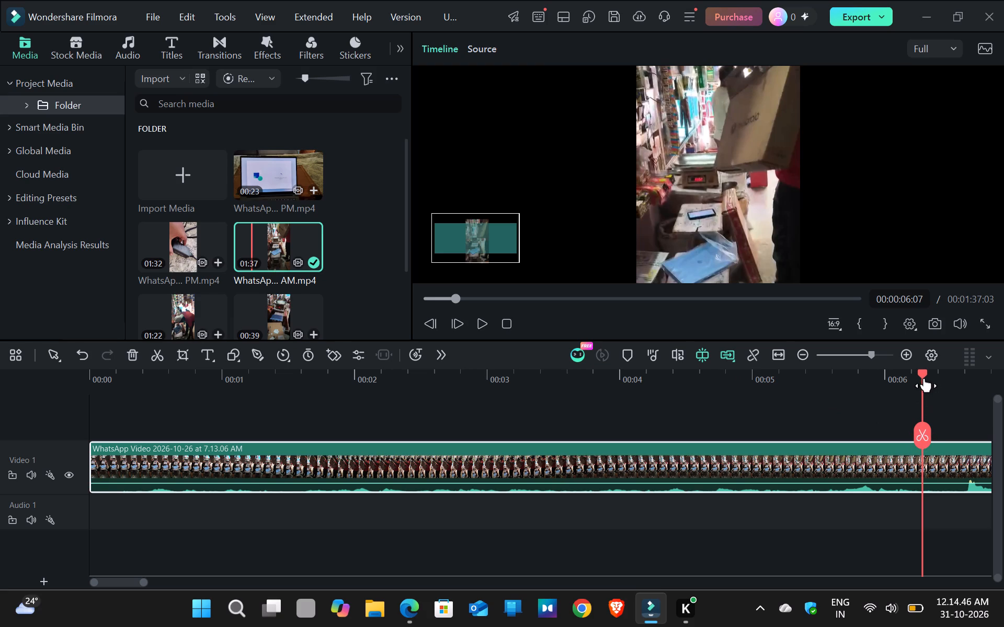
{"action": "left_click_drag", "start_coordinate": [922, 371], "coordinate": [914, 375]}
{"action": "left_click", "coordinate": [914, 375]}
{"action": "left_click_drag", "start_coordinate": [914, 375], "coordinate": [903, 377]}
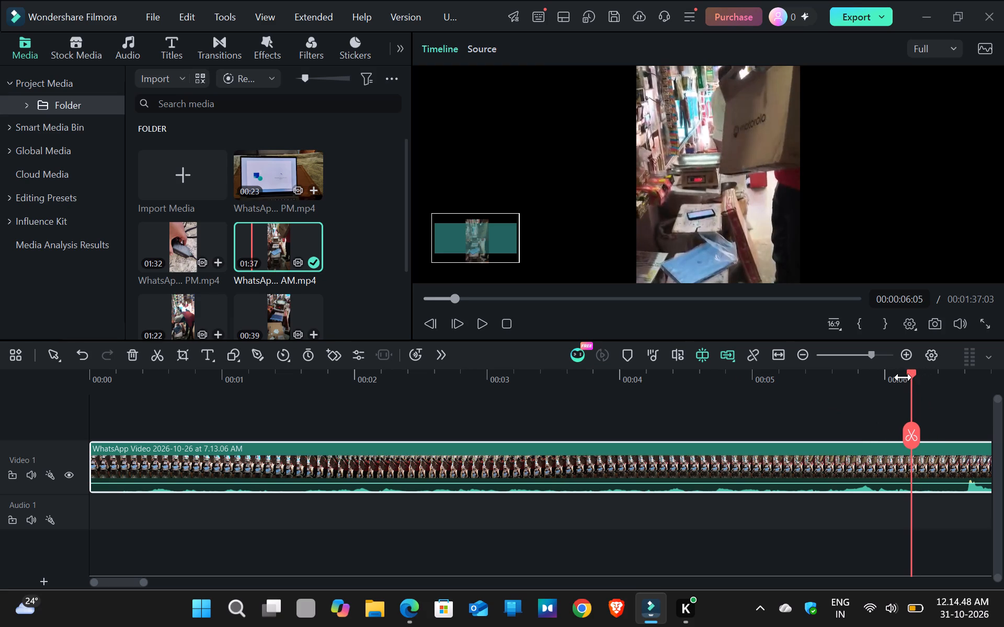
{"action": "left_click_drag", "start_coordinate": [903, 377], "coordinate": [902, 377]}
{"action": "left_click", "coordinate": [902, 377]}
{"action": "left_click", "coordinate": [897, 438]}
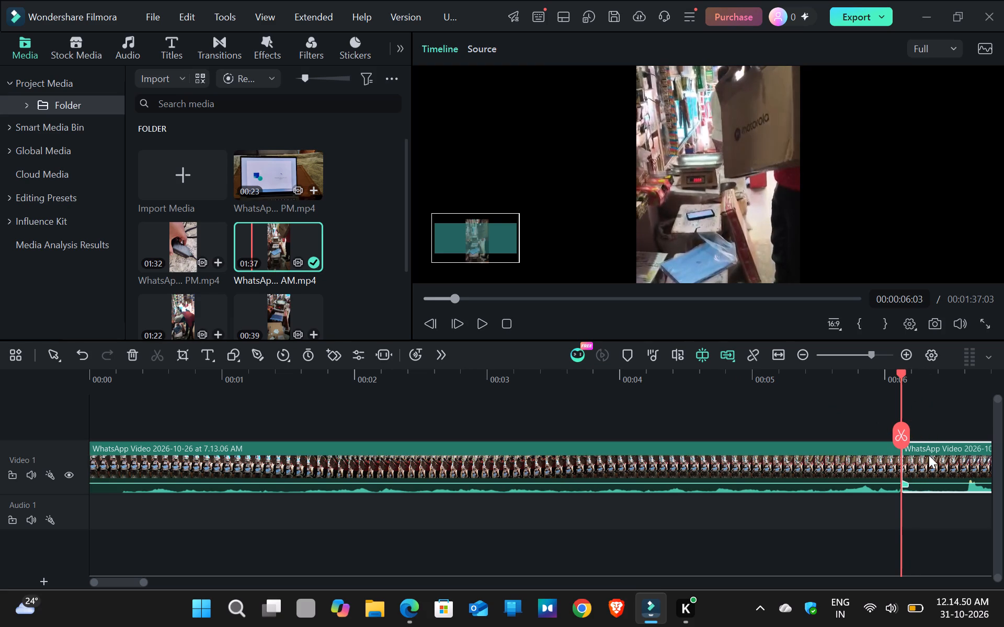
{"action": "left_click_drag", "start_coordinate": [868, 472], "coordinate": [844, 472]}
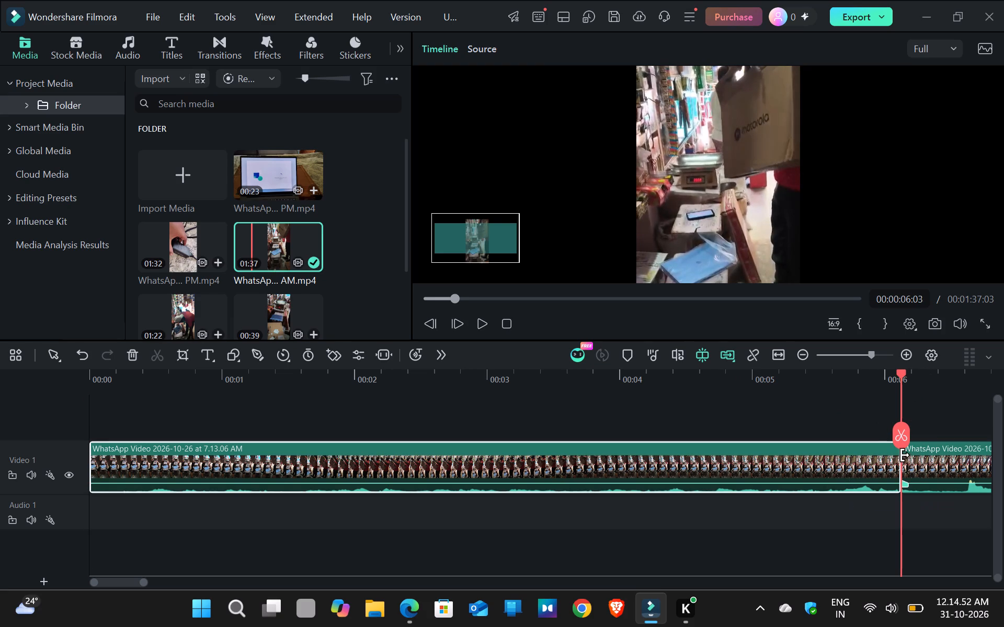
{"action": "scroll", "coordinate": [932, 449], "scroll_direction": "up", "scroll_amount": 3}
Play the clip onward from 00:00:06:03 to about 00:00:14:04, and scrub back to 00:00:09:05 to look for the next cut point.
{"action": "left_click", "coordinate": [486, 330]}
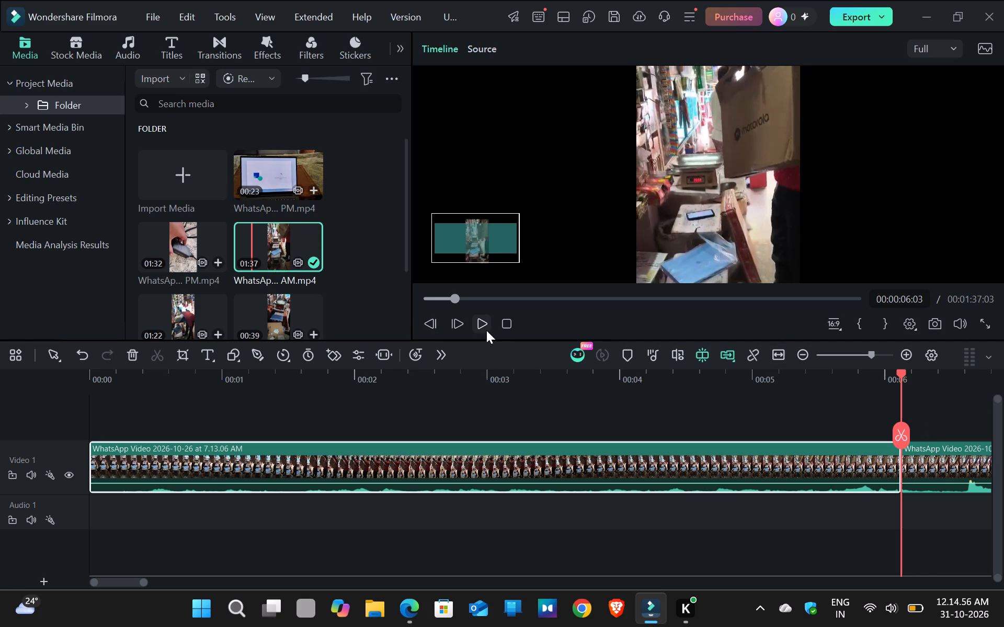
{"action": "left_click", "coordinate": [486, 330]}
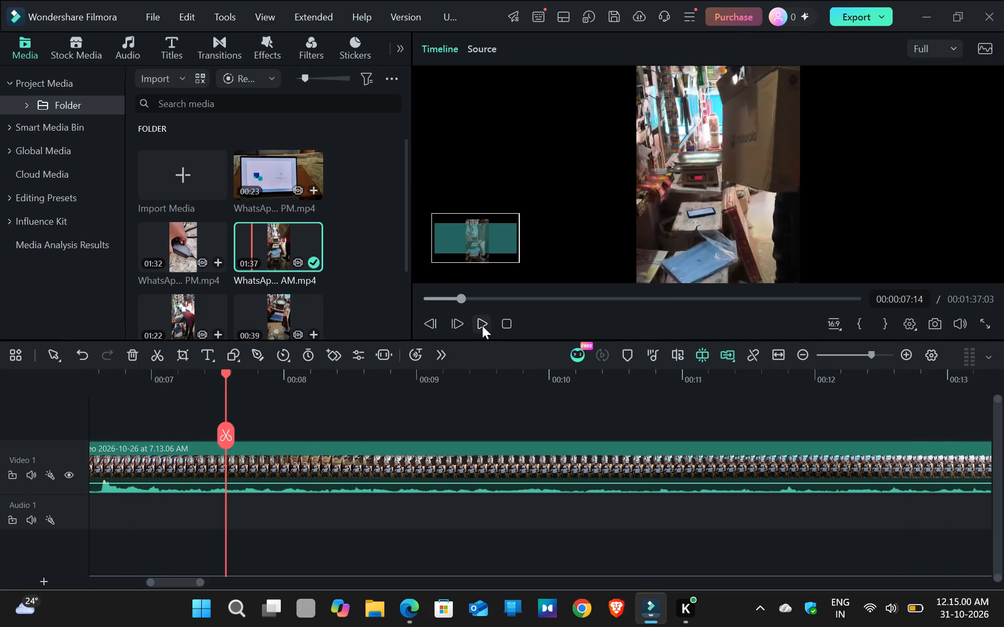
{"action": "left_click", "coordinate": [482, 326]}
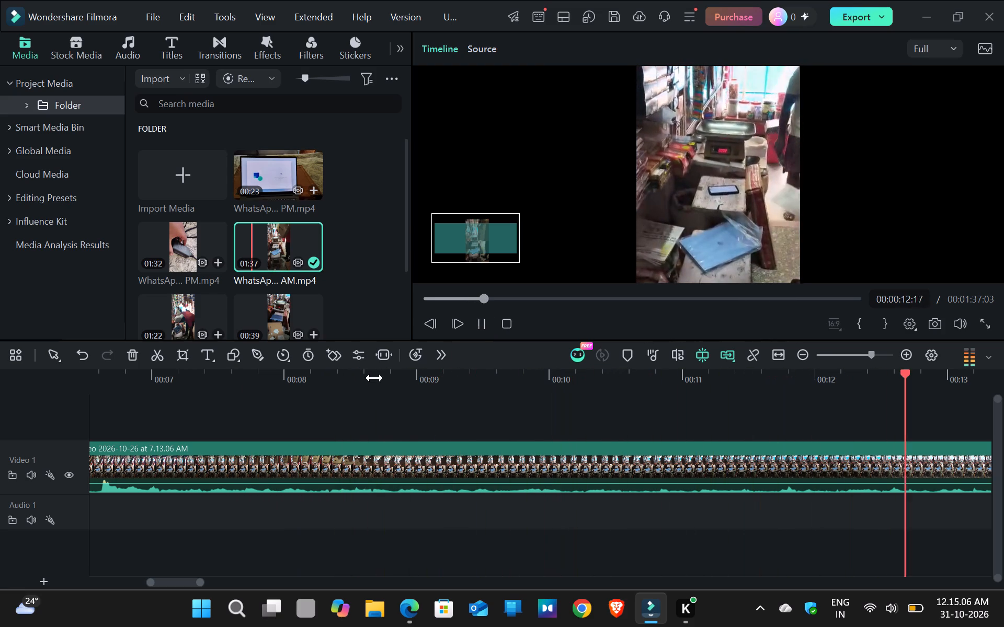
{"action": "left_click", "coordinate": [431, 328]}
{"action": "left_click", "coordinate": [431, 328]}
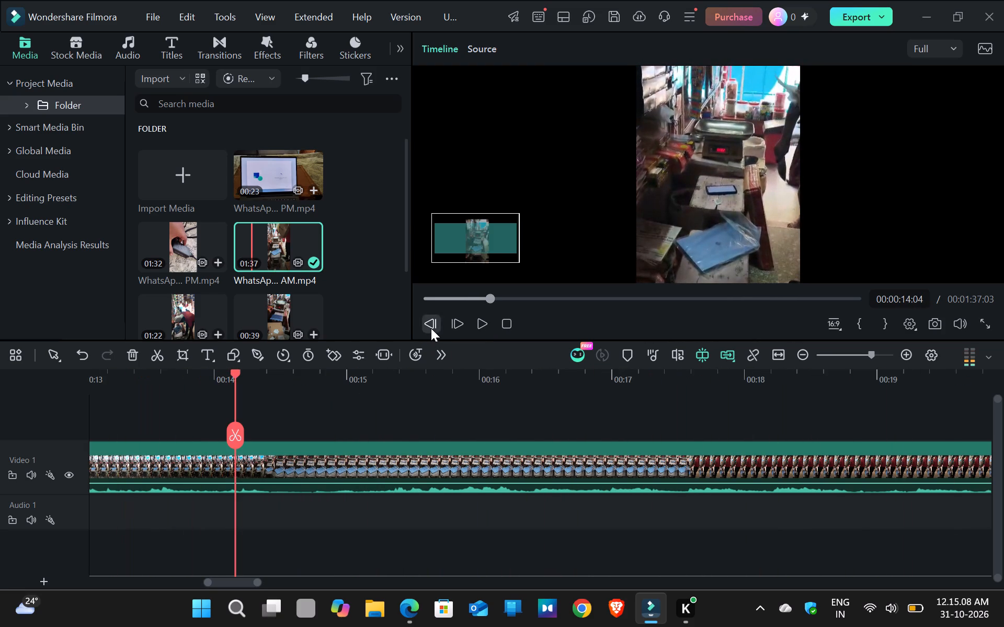
{"action": "left_click", "coordinate": [431, 328]}
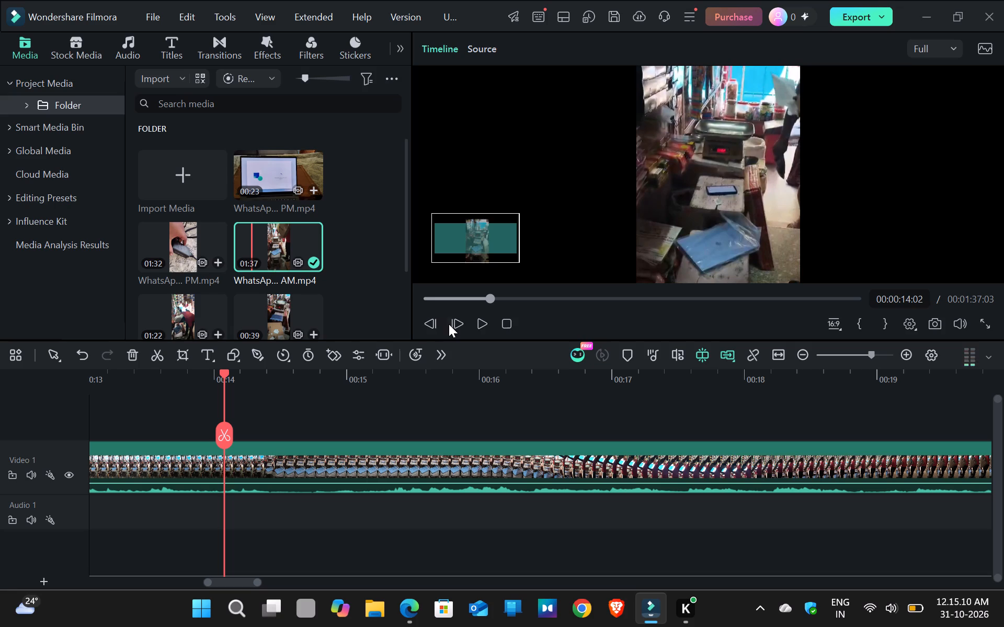
{"action": "left_click", "coordinate": [432, 324]}
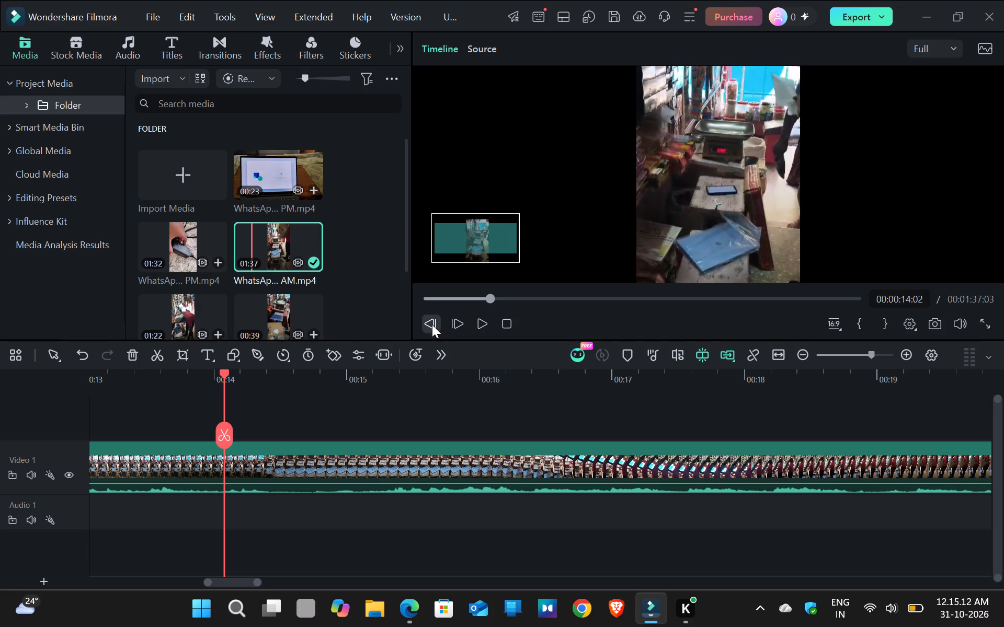
{"action": "triple_click", "coordinate": [432, 324]}
{"action": "triple_click", "coordinate": [432, 324]}
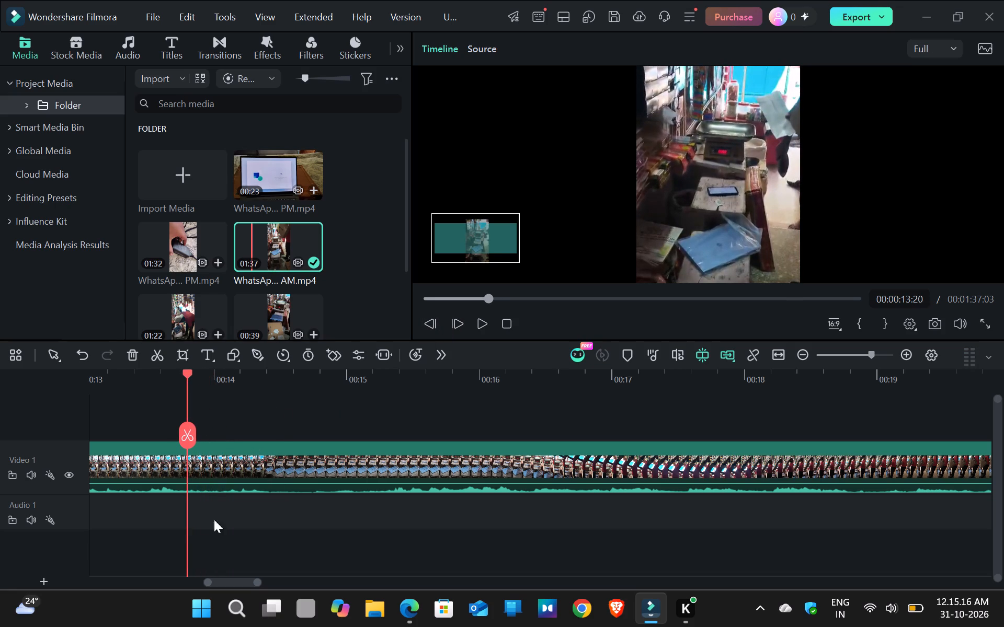
{"action": "left_click_drag", "start_coordinate": [189, 513], "coordinate": [166, 513]}
{"action": "left_click_drag", "start_coordinate": [133, 512], "coordinate": [76, 509]}
{"action": "left_click", "coordinate": [76, 509]}
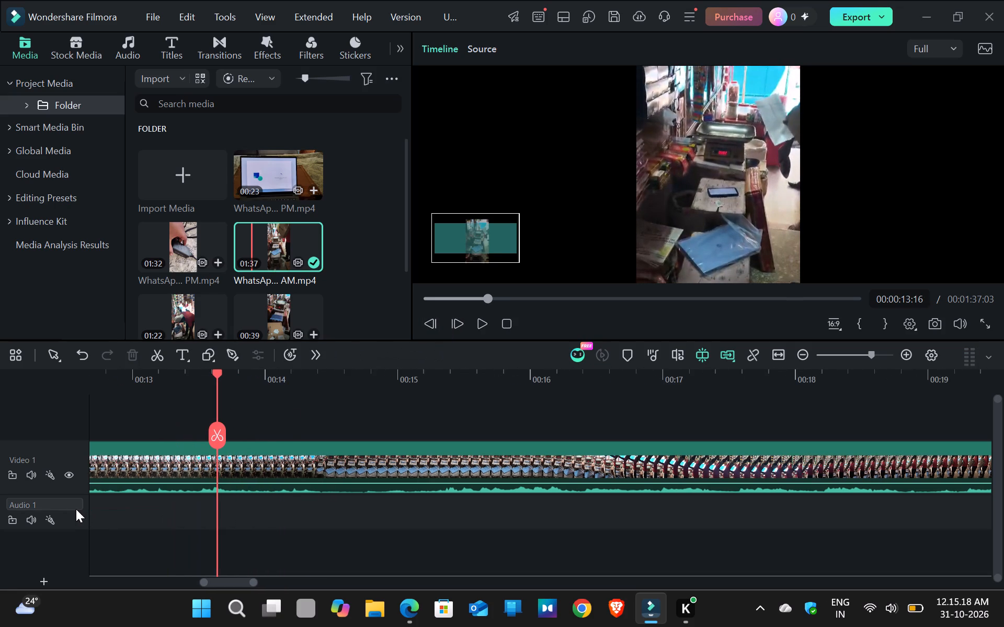
{"action": "left_click_drag", "start_coordinate": [216, 502], "coordinate": [179, 504]}
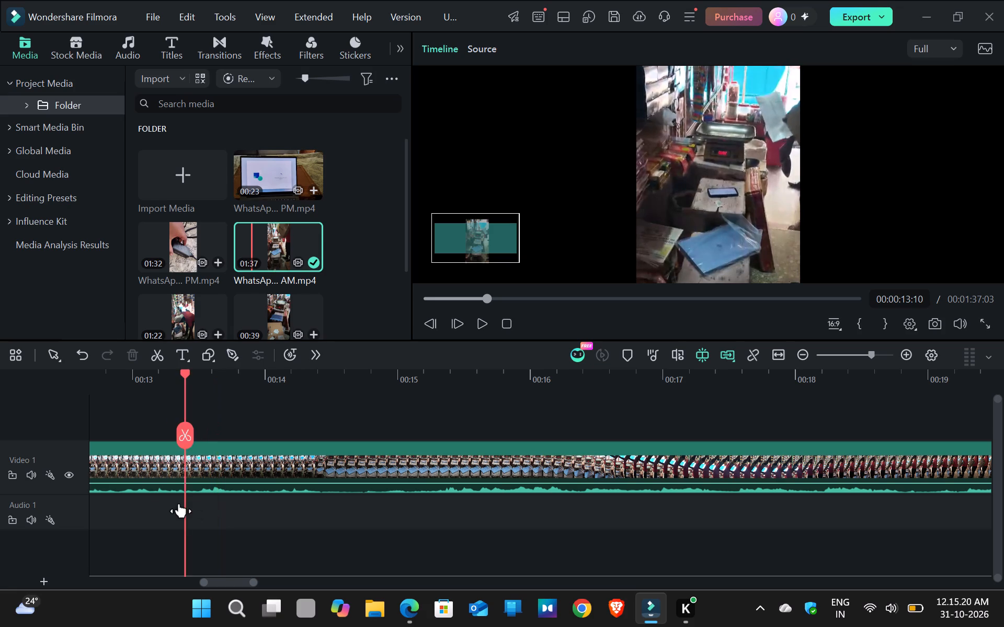
{"action": "left_click_drag", "start_coordinate": [179, 504], "coordinate": [53, 500]}
{"action": "left_click", "coordinate": [53, 500]}
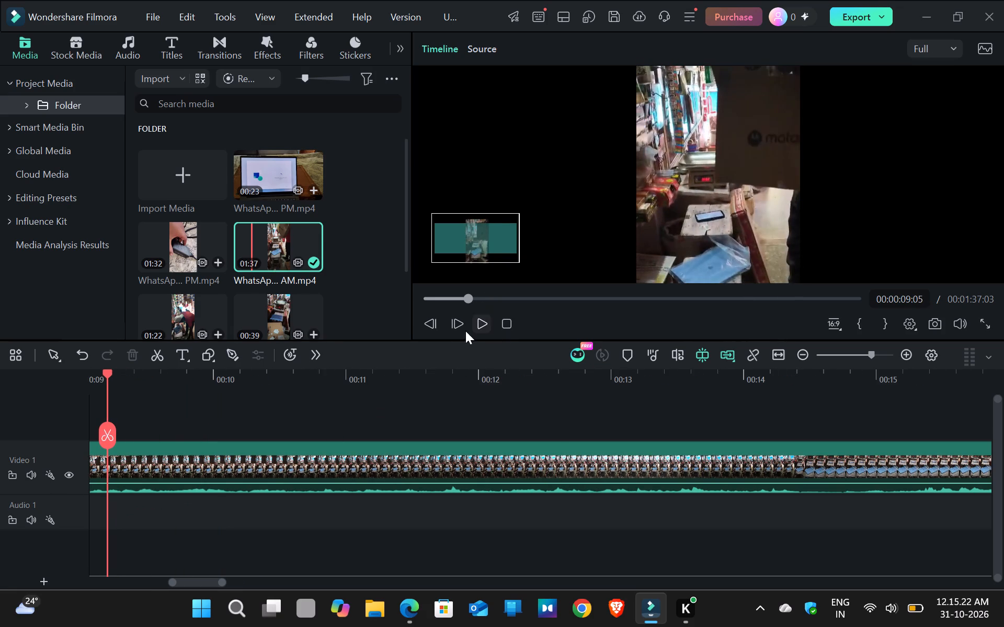
Step the playhead back from 00:00:09:05 to 00:00:03:16 to review the footage around the first split.
{"action": "key", "text": "Left"}
{"action": "key", "text": "Left"}
{"action": "key", "text": "Left"}
{"action": "key", "text": "Left"}
{"action": "key", "text": "Left"}
{"action": "key", "text": "Left"}
{"action": "key", "text": "Left"}
{"action": "key", "text": "Left"}
{"action": "key", "text": "Left"}
{"action": "key", "text": "Left"}
{"action": "key", "text": "Left"}
{"action": "key", "text": "Left"}
{"action": "key", "text": "Left"}
{"action": "key", "text": "Left"}
{"action": "key", "text": "Left"}
{"action": "key", "text": "Left"}
{"action": "key", "text": "Left"}
{"action": "key", "text": "Left"}
{"action": "key", "text": "Left"}
{"action": "key", "text": "Left"}
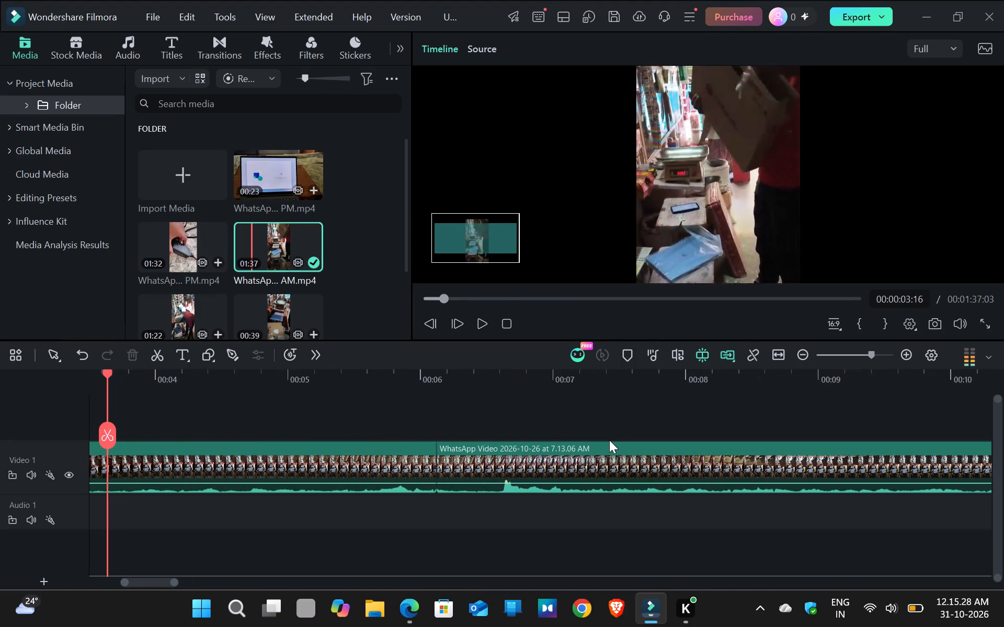
Open the second part's properties, replay it to 00:00:13:13, move the playhead back to 00:00:10:13 and split the WhatsApp clip there.
{"action": "double_click", "coordinate": [670, 490]}
{"action": "left_click", "coordinate": [478, 317]}
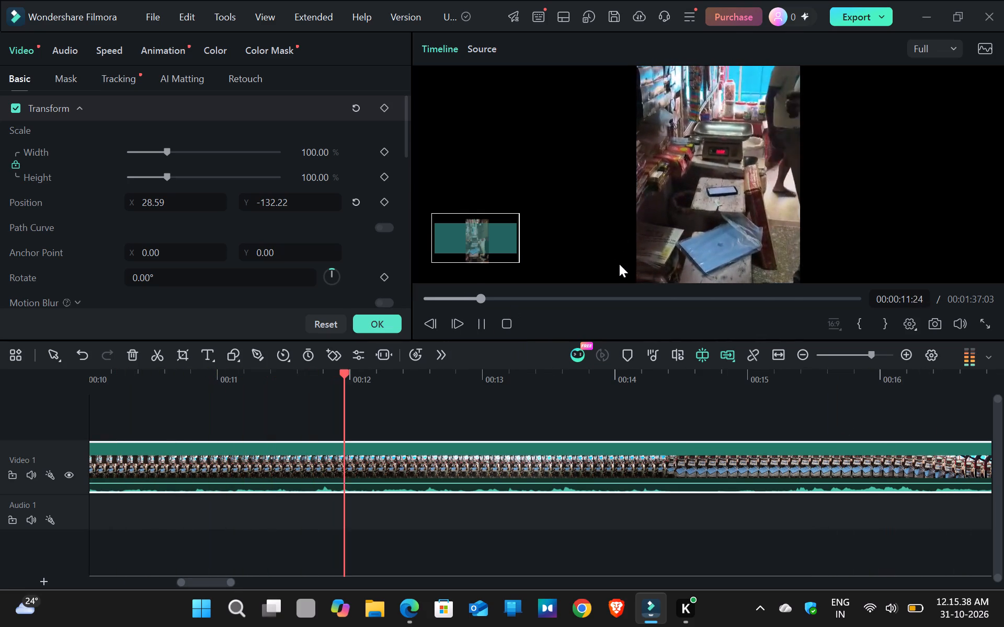
{"action": "left_click", "coordinate": [484, 320]}
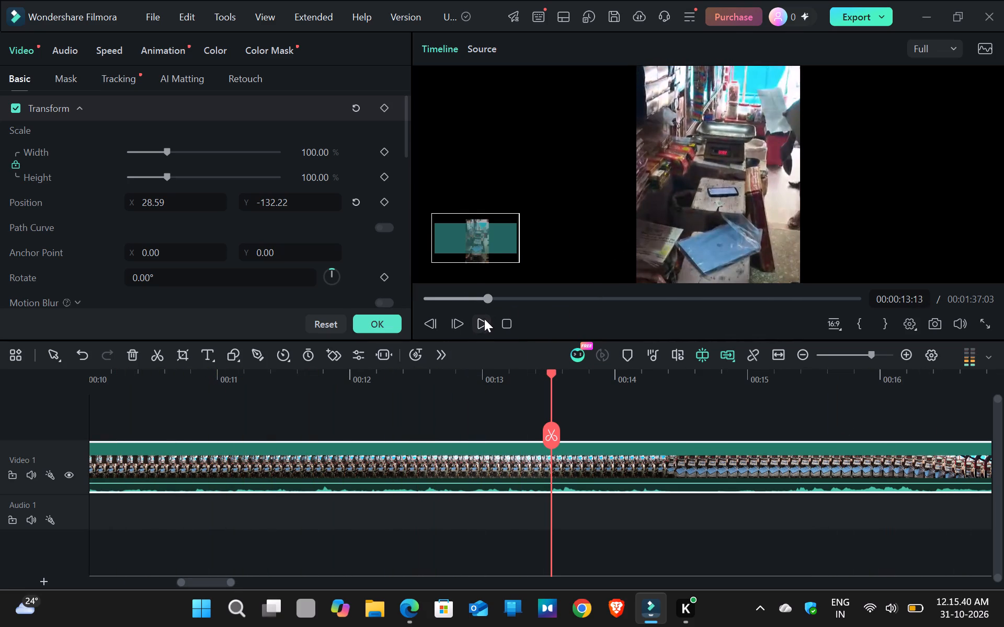
{"action": "left_click", "coordinate": [380, 474]}
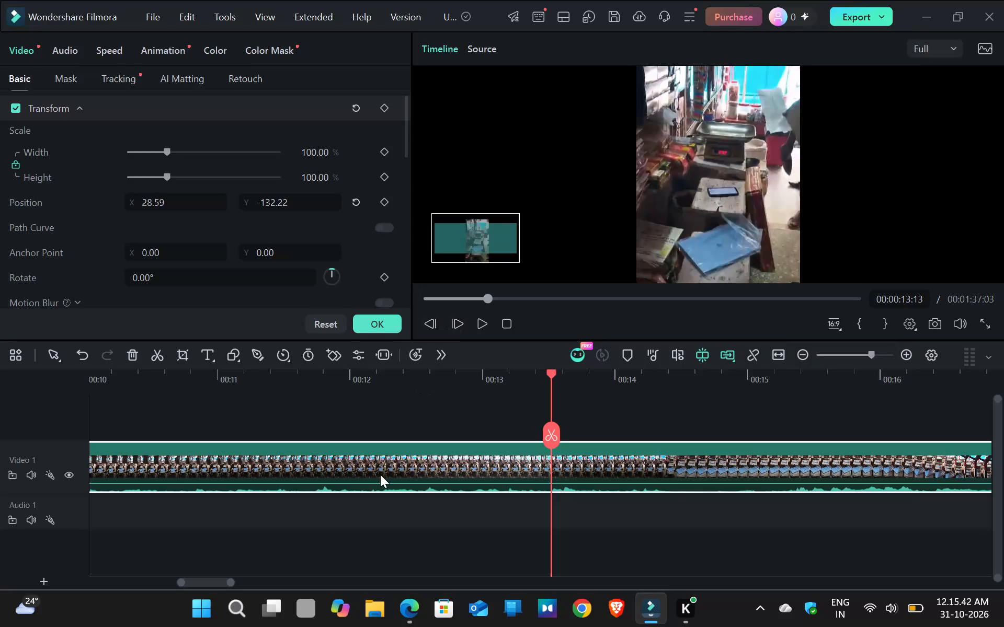
{"action": "left_click", "coordinate": [366, 471]}
{"action": "left_click_drag", "start_coordinate": [551, 376], "coordinate": [417, 384]}
{"action": "left_click", "coordinate": [417, 384]}
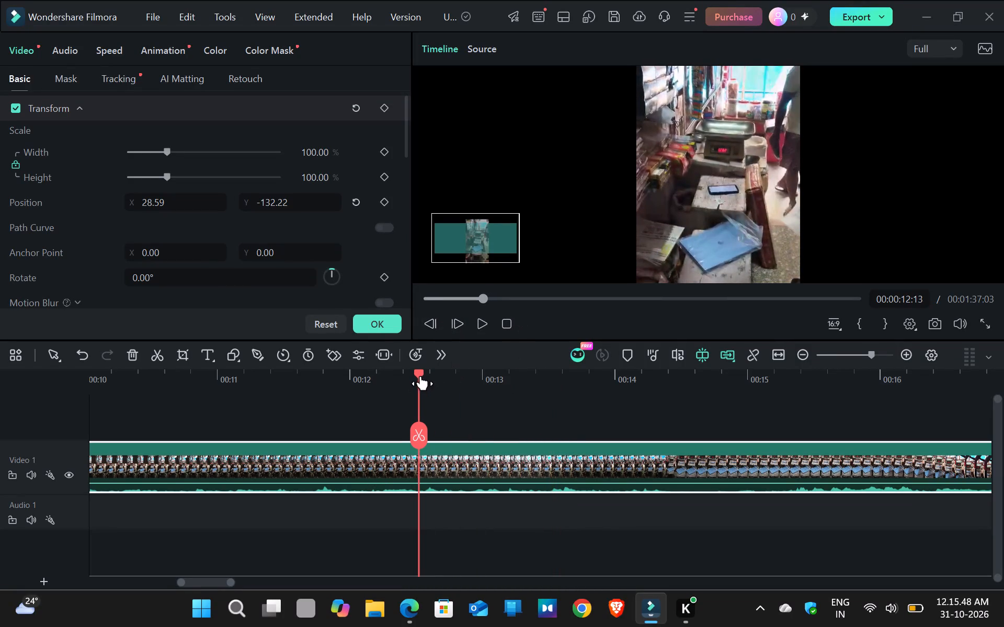
{"action": "left_click", "coordinate": [420, 375]}
{"action": "left_click_drag", "start_coordinate": [420, 375], "coordinate": [414, 373]}
{"action": "left_click_drag", "start_coordinate": [418, 375], "coordinate": [418, 375]}
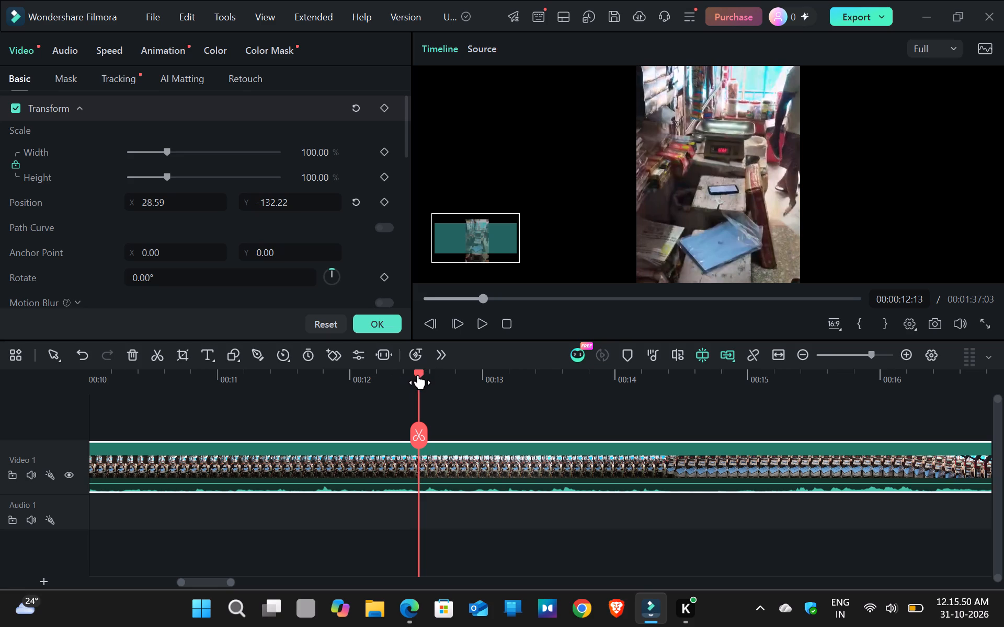
{"action": "left_click_drag", "start_coordinate": [418, 375], "coordinate": [314, 352]}
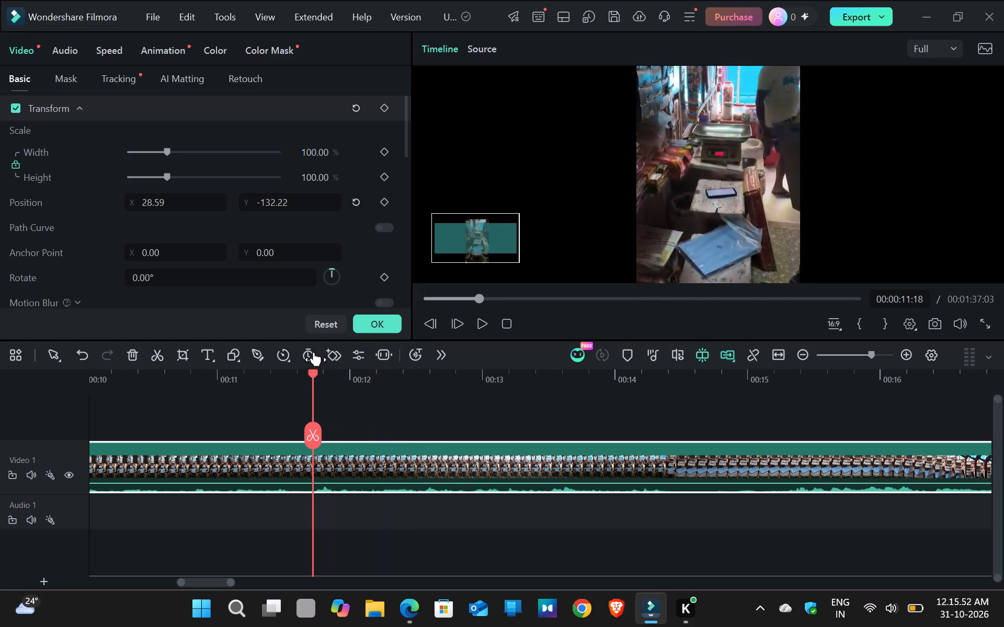
{"action": "left_click_drag", "start_coordinate": [314, 352], "coordinate": [240, 324]}
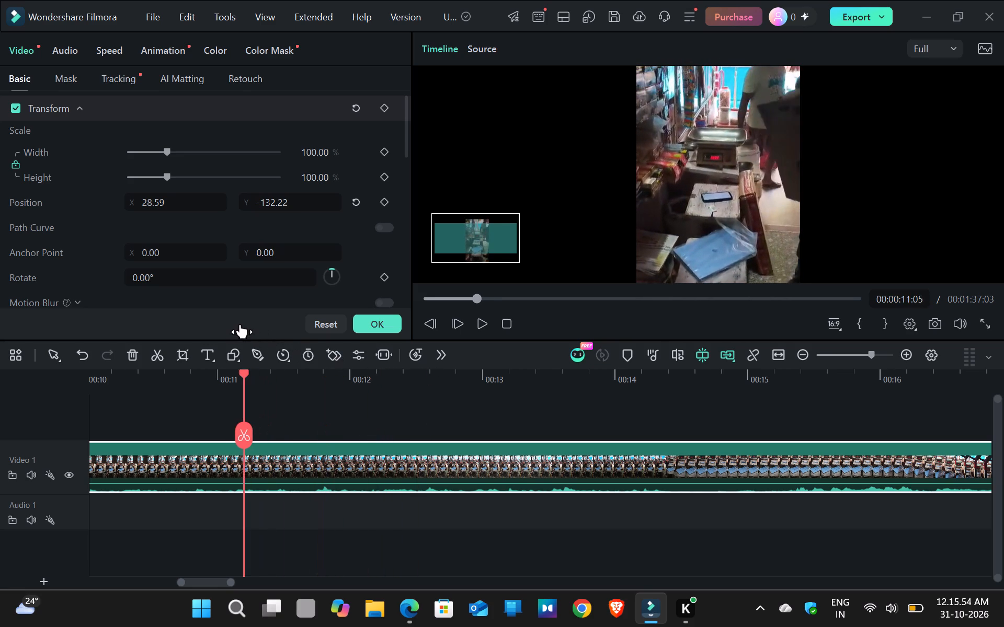
{"action": "left_click_drag", "start_coordinate": [240, 324], "coordinate": [159, 295]}
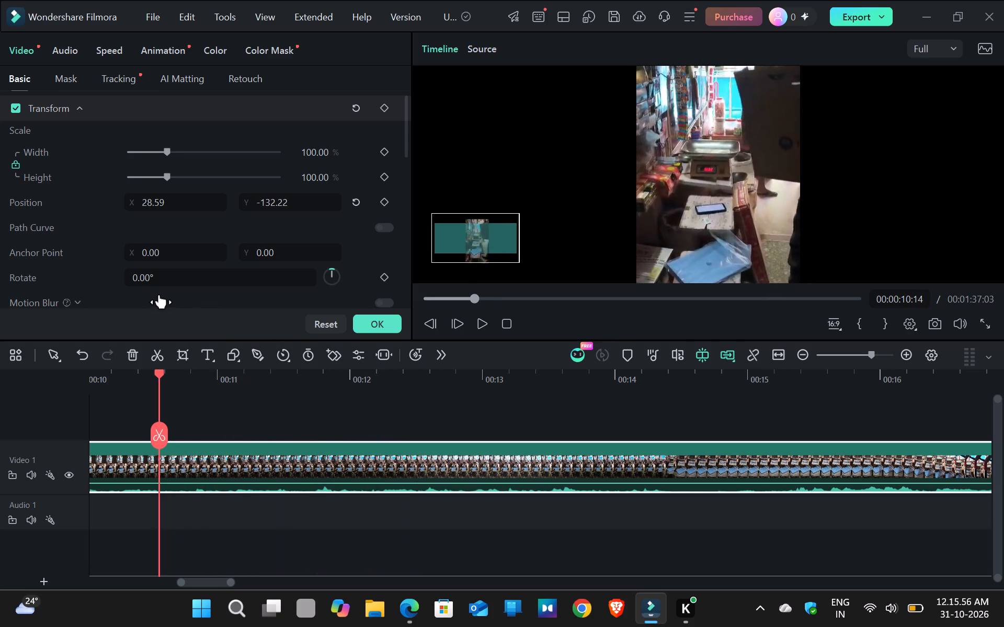
{"action": "left_click_drag", "start_coordinate": [159, 295], "coordinate": [156, 294]}
{"action": "double_click", "coordinate": [151, 427]}
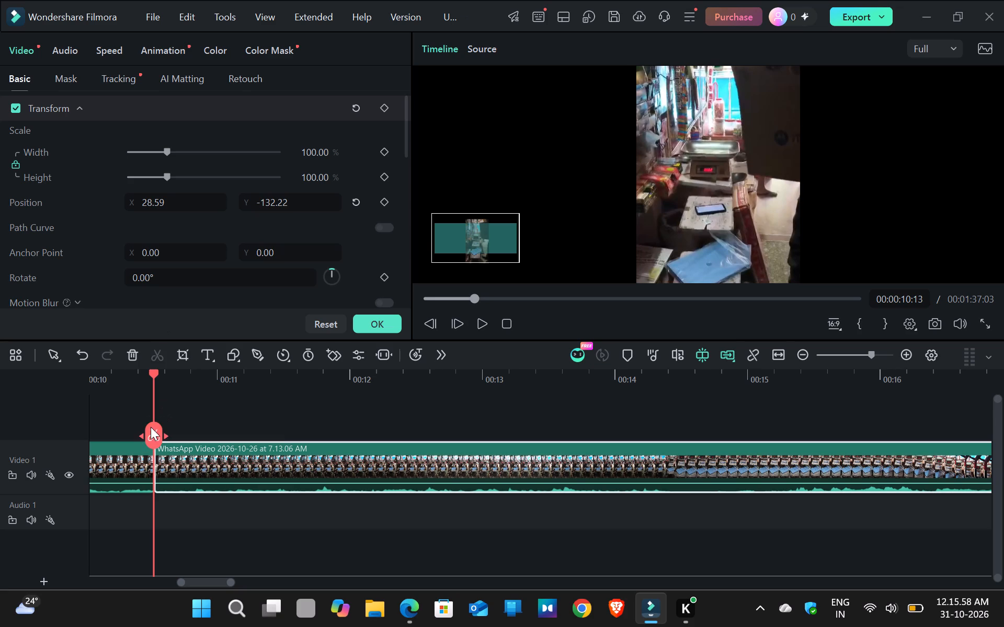
Play on to 00:00:18:08, bring the playhead back to 00:00:14:07 and split the WhatsApp clip there.
{"action": "left_click", "coordinate": [478, 322]}
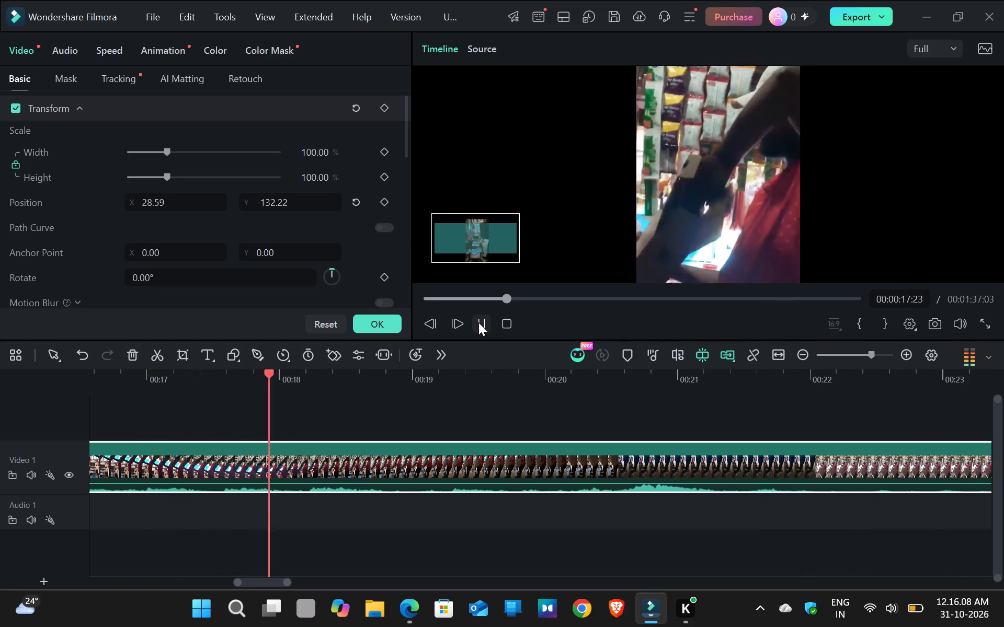
{"action": "left_click", "coordinate": [478, 322]}
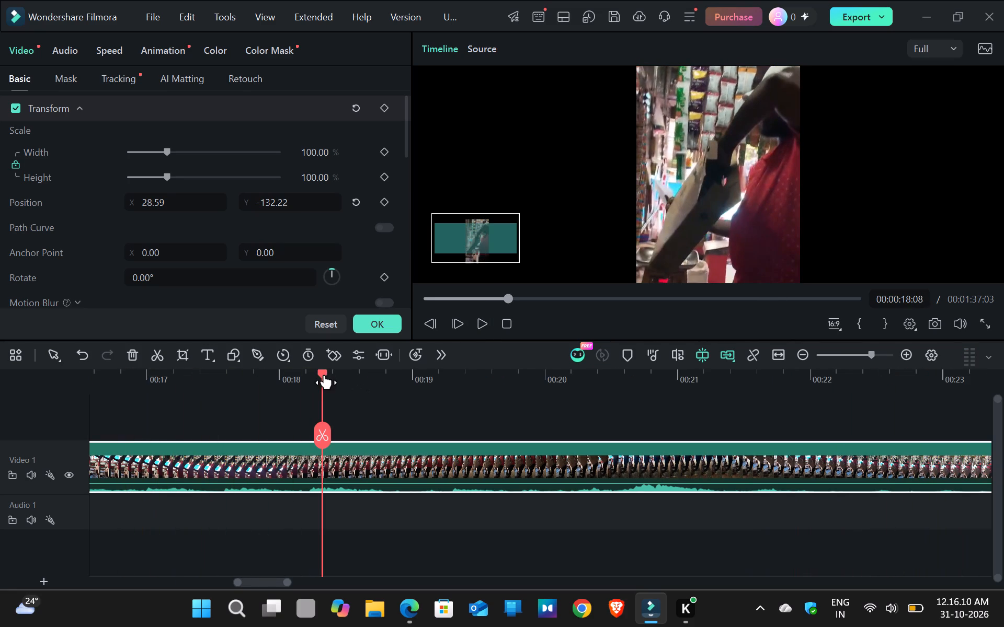
{"action": "left_click", "coordinate": [320, 375]}
{"action": "left_click_drag", "start_coordinate": [320, 375], "coordinate": [291, 375]}
{"action": "left_click", "coordinate": [291, 375]}
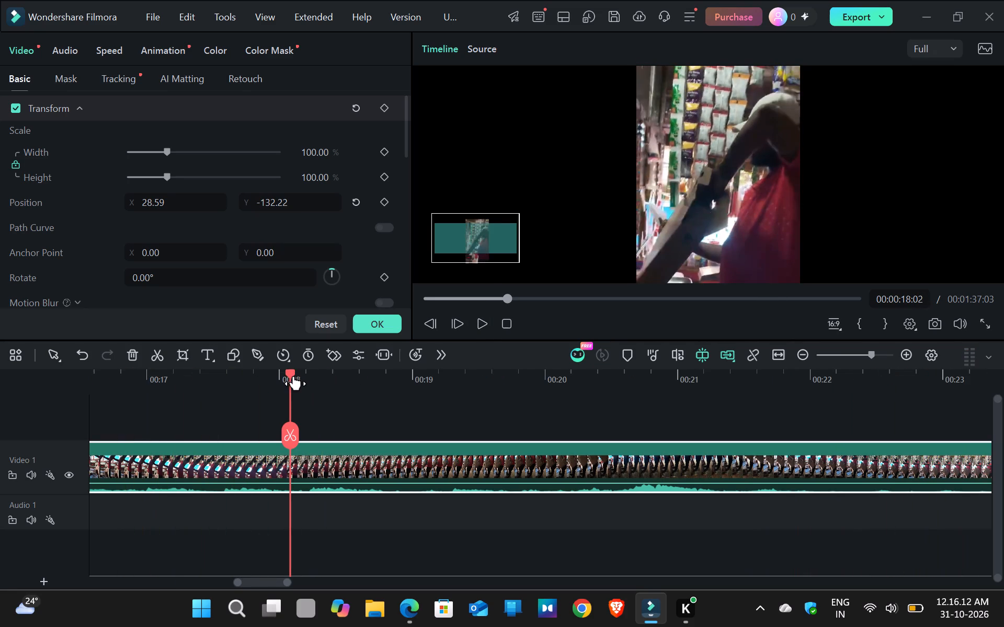
{"action": "left_click_drag", "start_coordinate": [290, 374], "coordinate": [182, 368]}
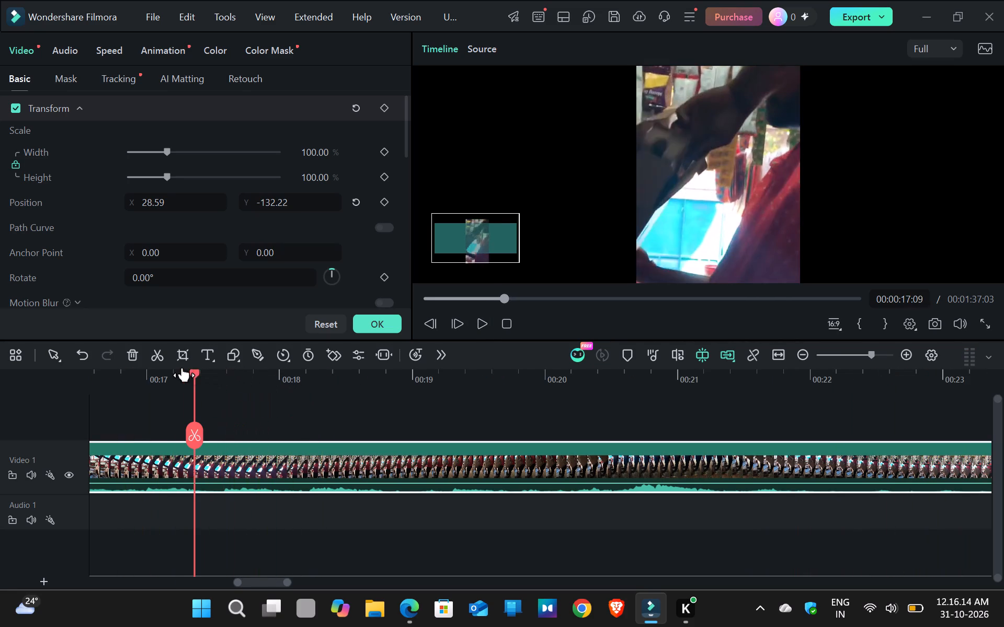
{"action": "left_click_drag", "start_coordinate": [182, 368], "coordinate": [98, 364]}
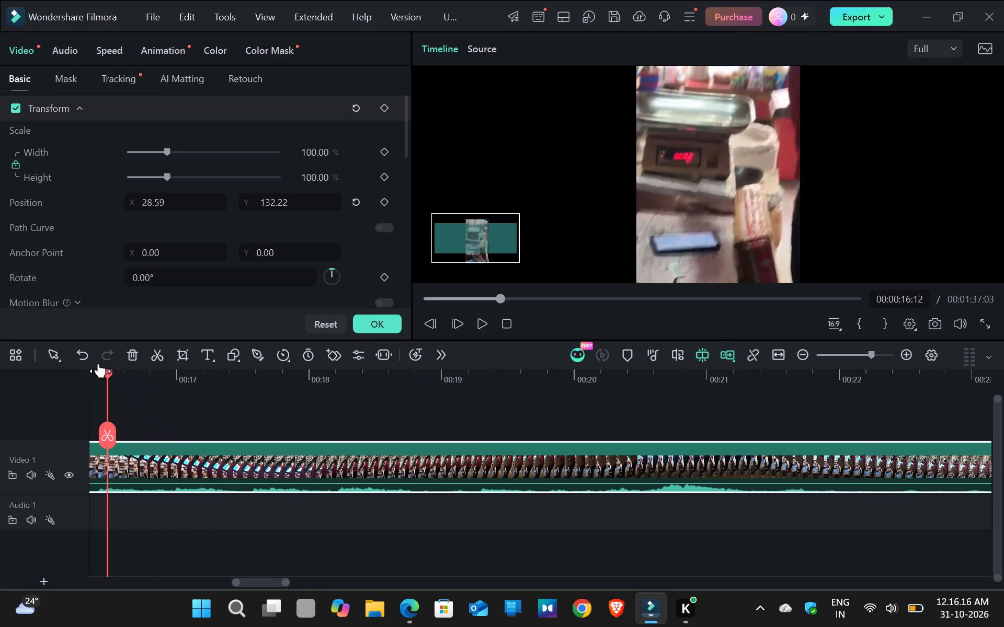
{"action": "left_click_drag", "start_coordinate": [98, 364], "coordinate": [85, 364]}
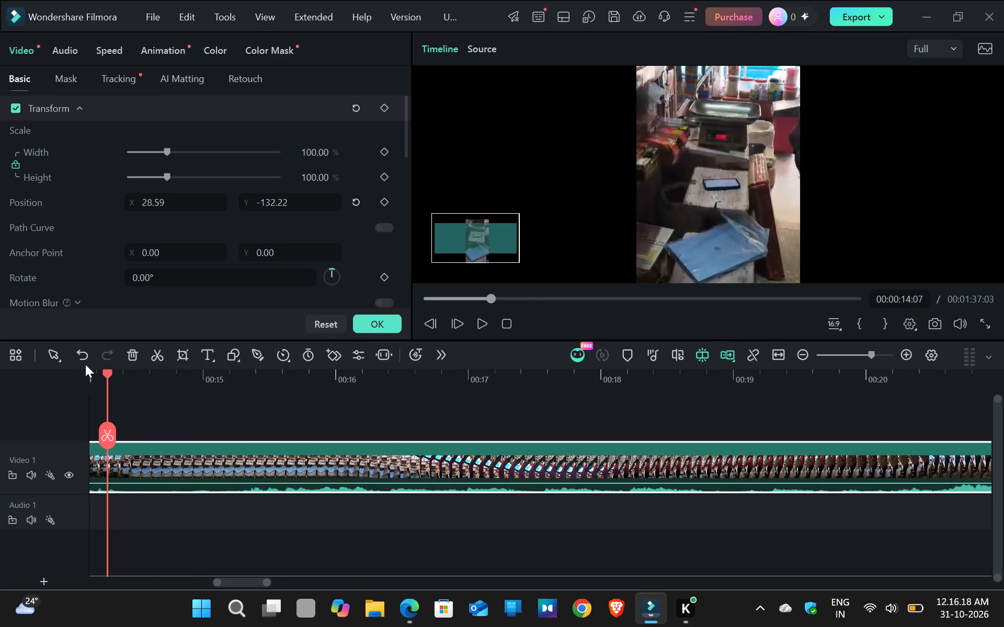
{"action": "left_click", "coordinate": [108, 435]}
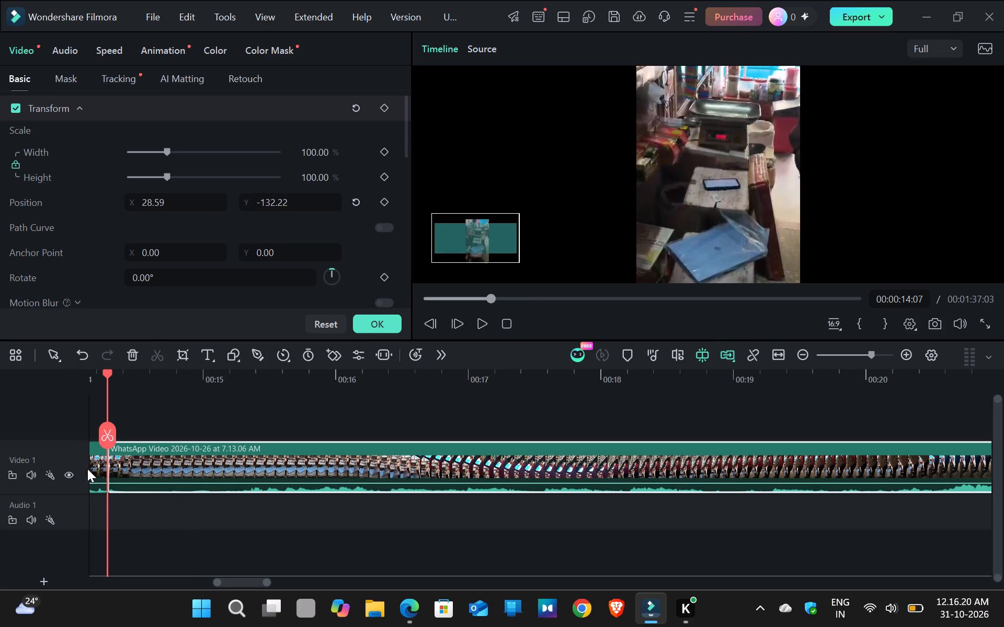
Delete the WhatsApp clip segment between 00:00:10:13 and 00:00:14:07.
{"action": "left_click", "coordinate": [87, 469]}
{"action": "left_click", "coordinate": [95, 462]}
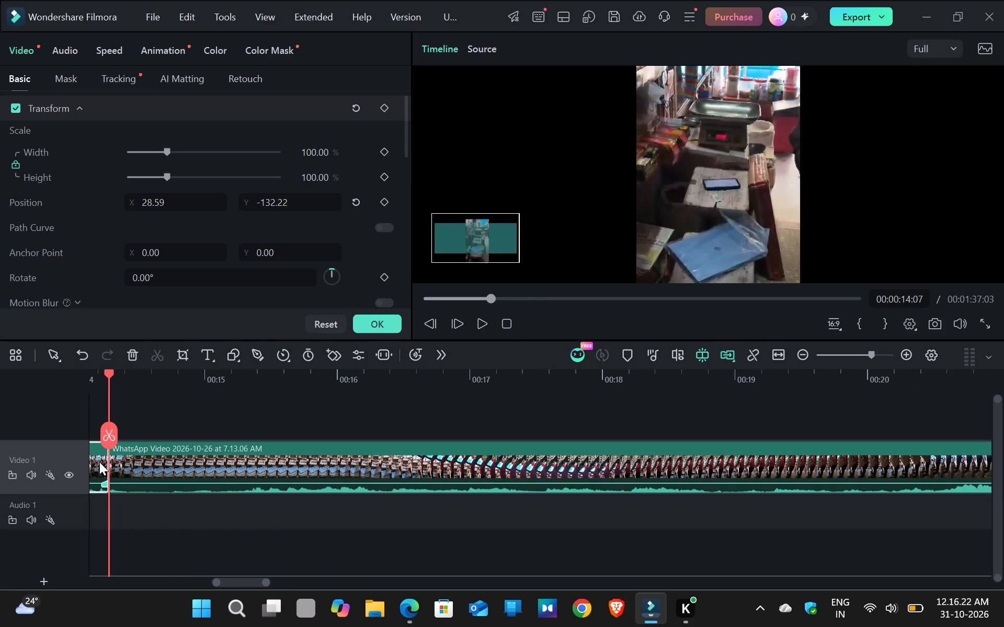
{"action": "key", "text": "Delete"}
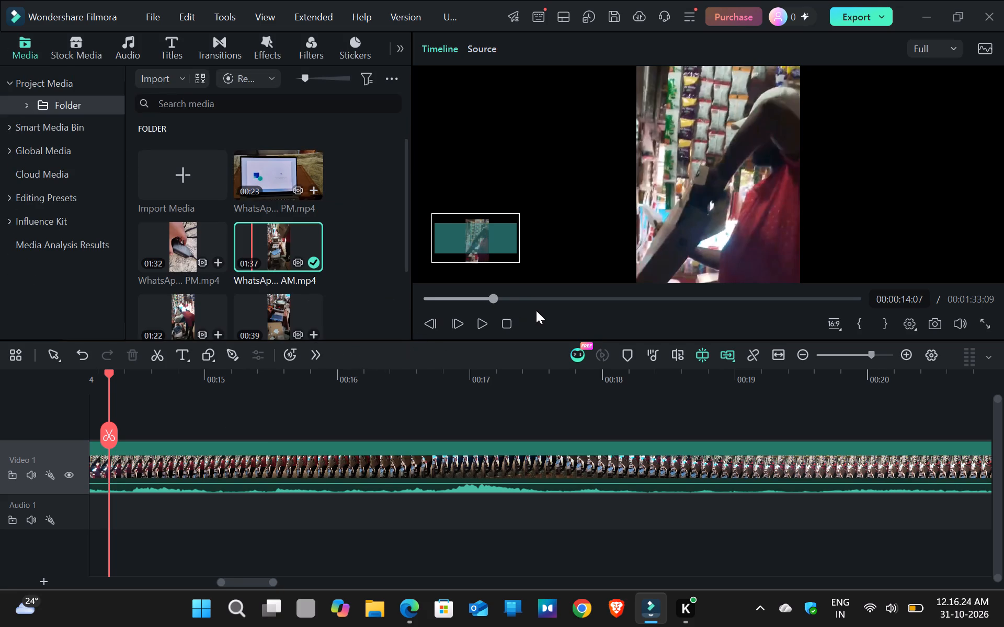
Play on to 00:00:33:03, place the playhead at 00:00:31:01 and split the WhatsApp clip there.
{"action": "left_click", "coordinate": [479, 320]}
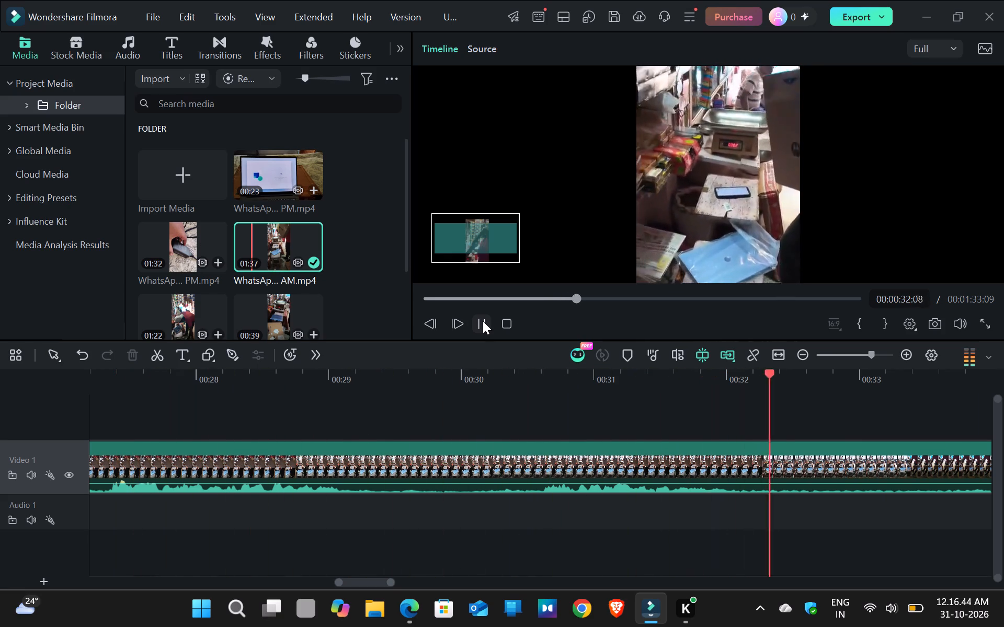
{"action": "left_click", "coordinate": [483, 321]}
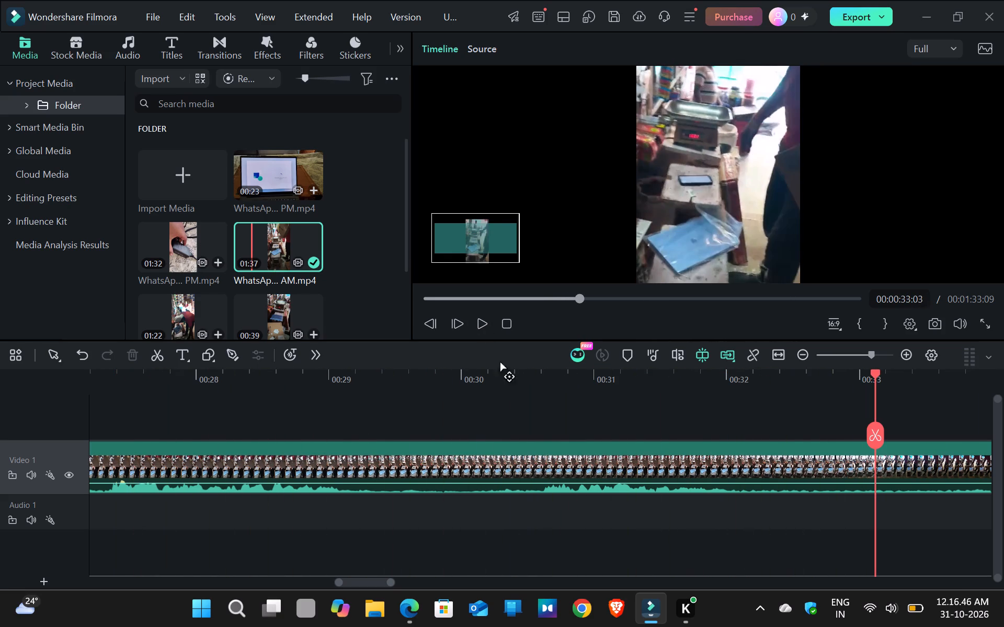
{"action": "left_click", "coordinate": [571, 472]}
{"action": "left_click", "coordinate": [577, 469]}
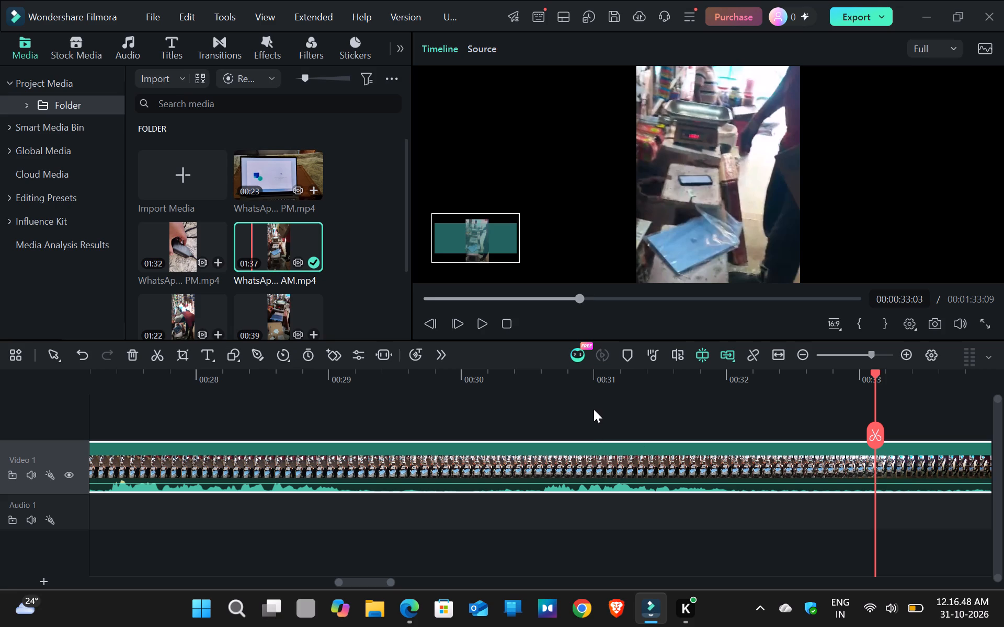
{"action": "left_click", "coordinate": [597, 375]}
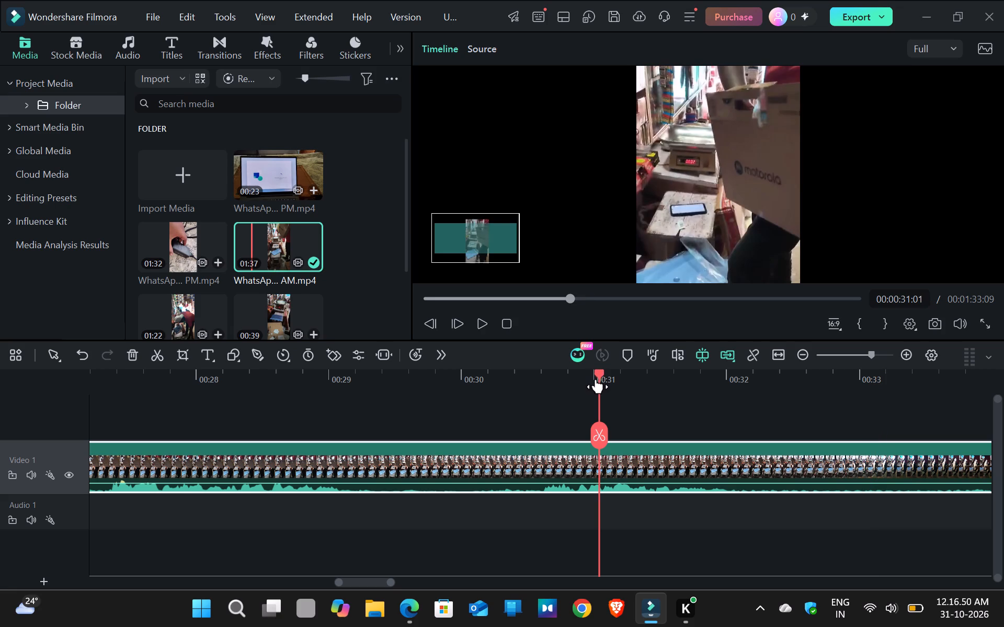
{"action": "left_click", "coordinate": [596, 437]}
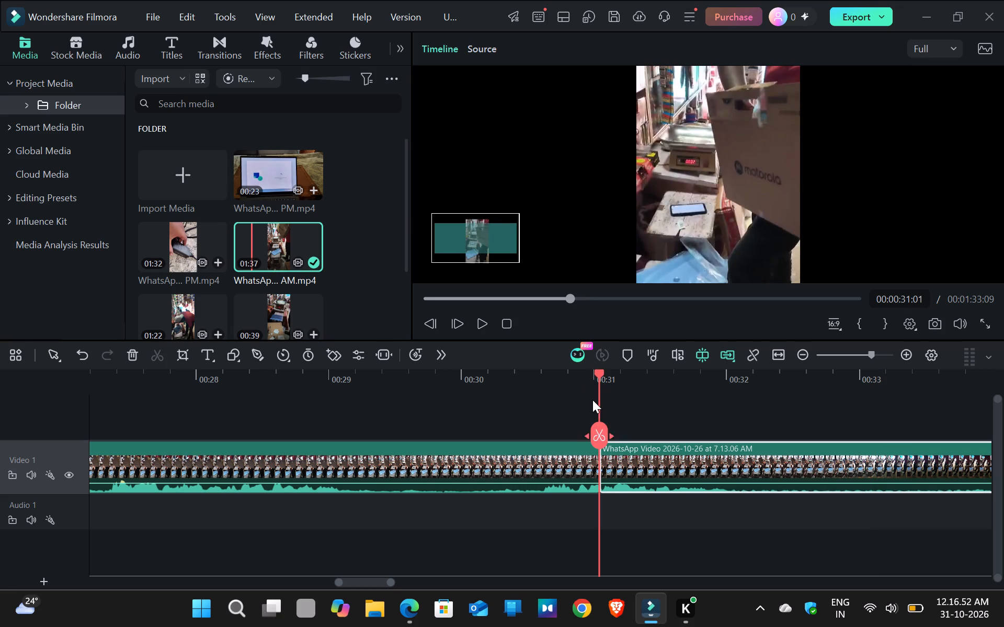
Play on to 00:00:36:02, bring the playhead back to 00:00:34:23 and split the WhatsApp clip there.
{"action": "left_click", "coordinate": [478, 324]}
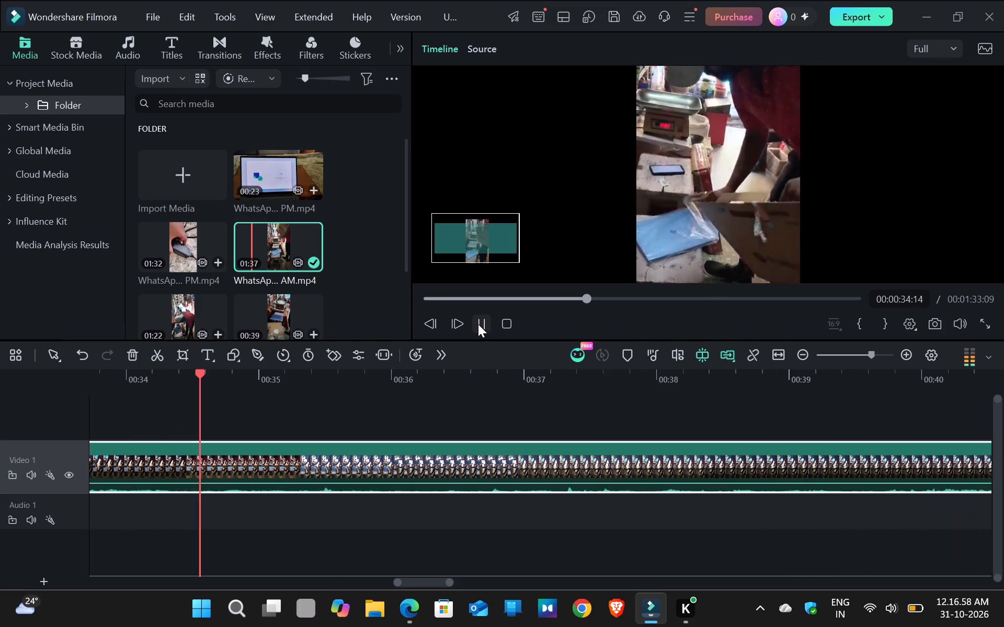
{"action": "left_click", "coordinate": [478, 324]}
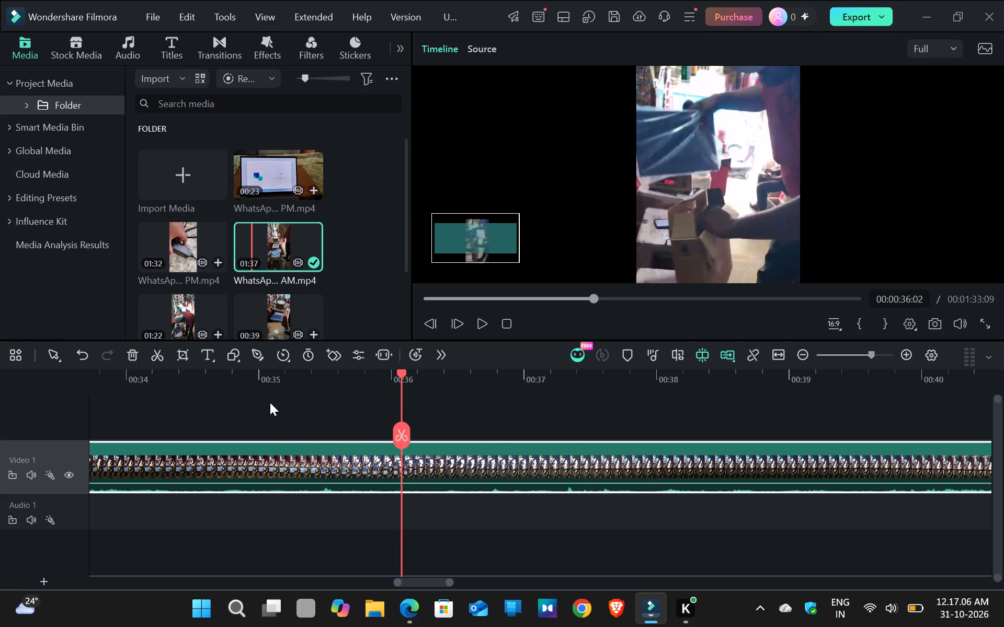
{"action": "double_click", "coordinate": [269, 378]}
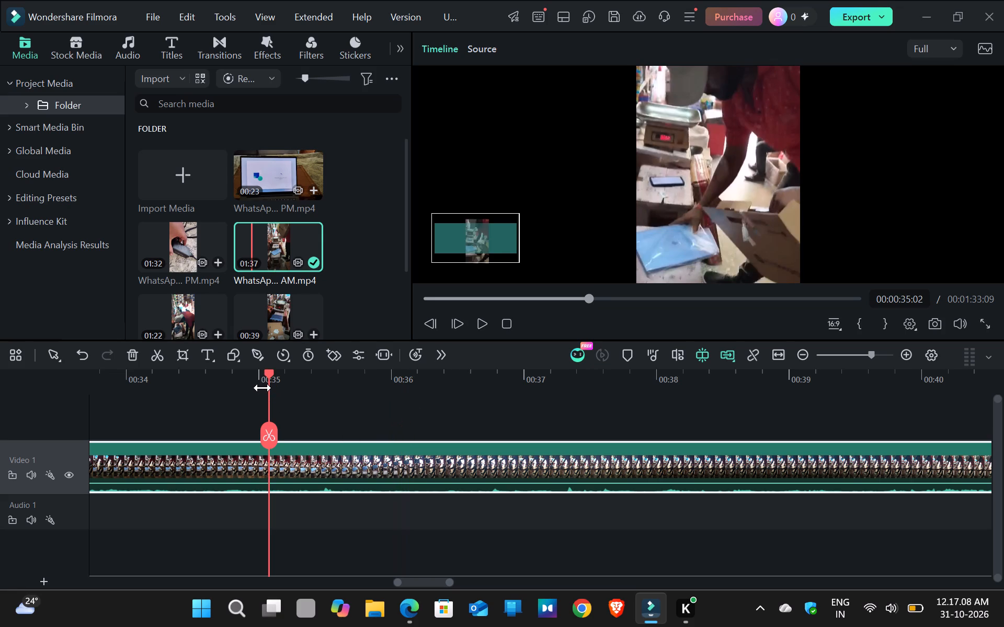
{"action": "left_click", "coordinate": [249, 380]}
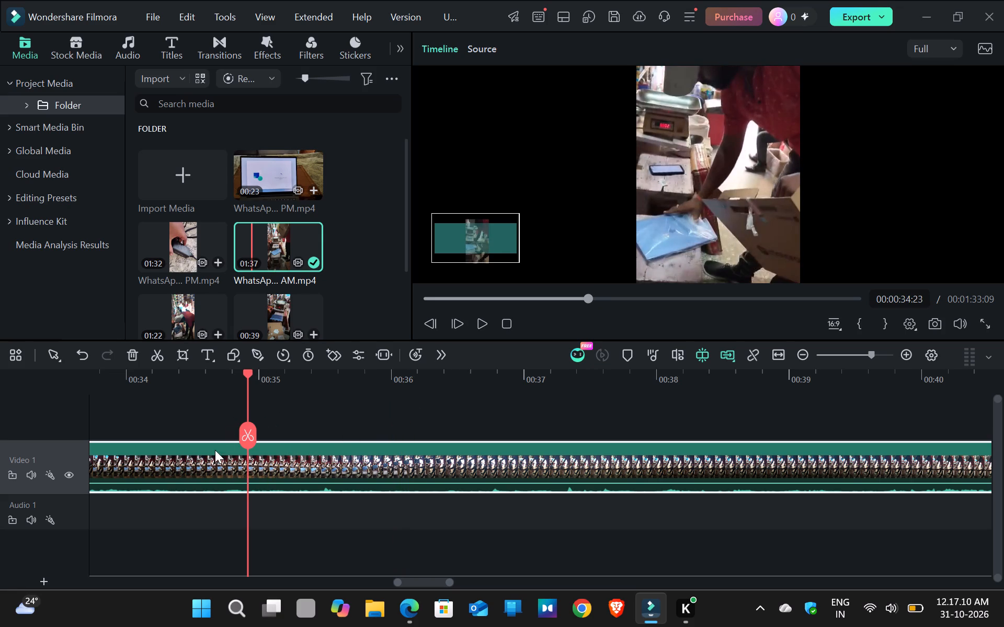
{"action": "left_click", "coordinate": [246, 438]}
Delete the WhatsApp clip segment between 00:00:31:01 and 00:00:34:23.
{"action": "left_click", "coordinate": [222, 460]}
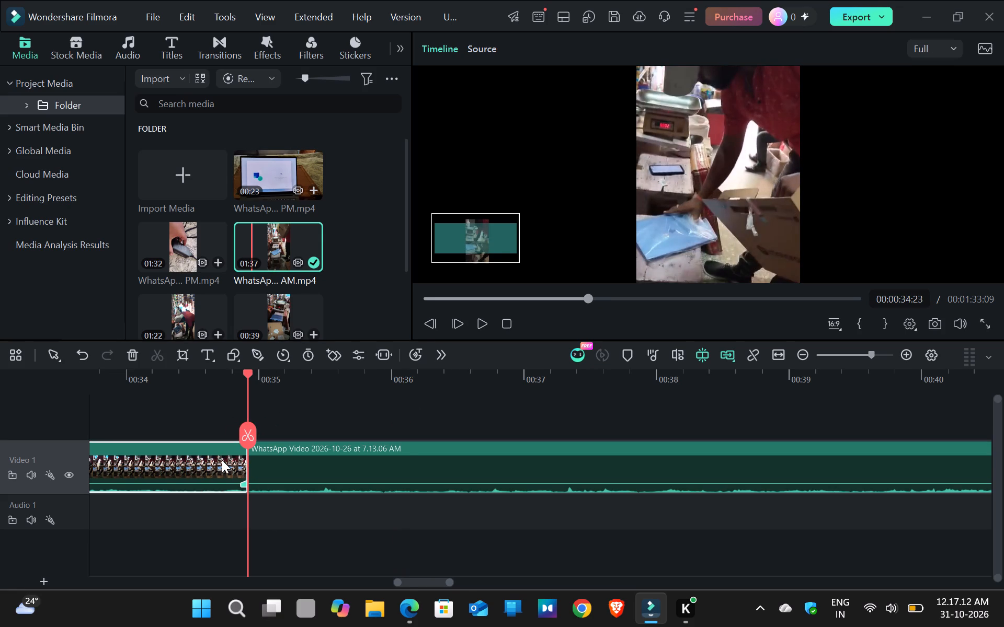
{"action": "key", "text": "Delete"}
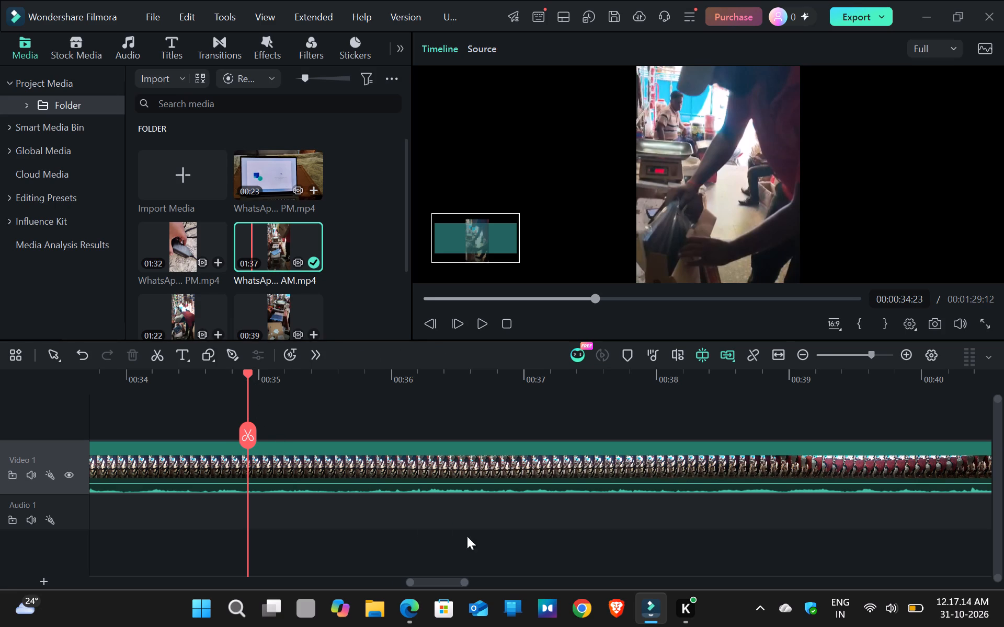
Play on to 00:00:35:15, bring the playhead back to 00:00:35:01 and split the WhatsApp clip there.
{"action": "left_click_drag", "start_coordinate": [449, 536], "coordinate": [344, 469]}
{"action": "left_click", "coordinate": [344, 469]}
{"action": "key", "text": "space"}
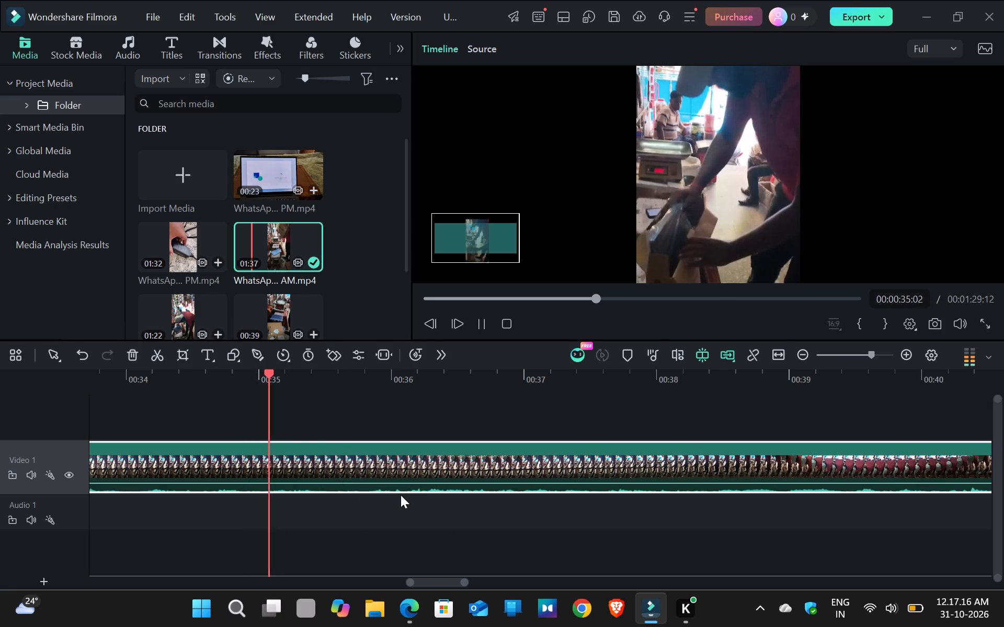
{"action": "key", "text": "space"}
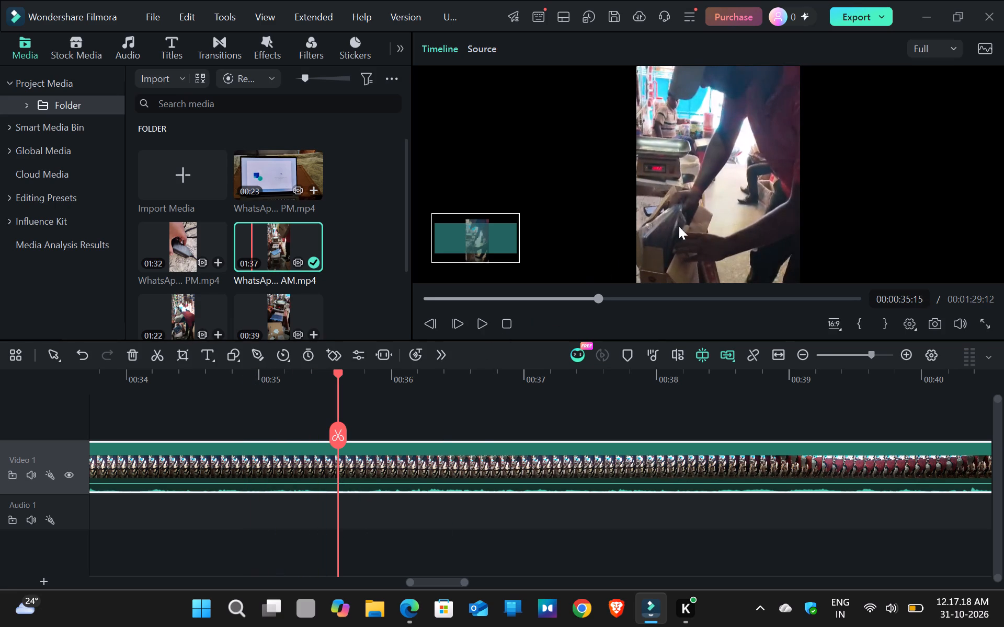
{"action": "left_click", "coordinate": [295, 474]}
{"action": "double_click", "coordinate": [264, 381]}
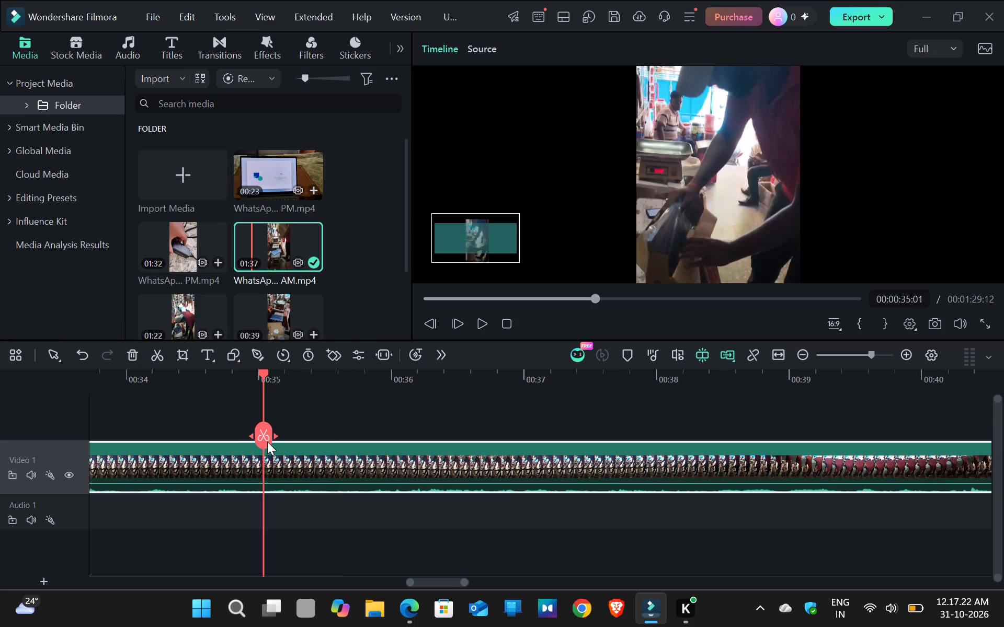
{"action": "double_click", "coordinate": [267, 442]}
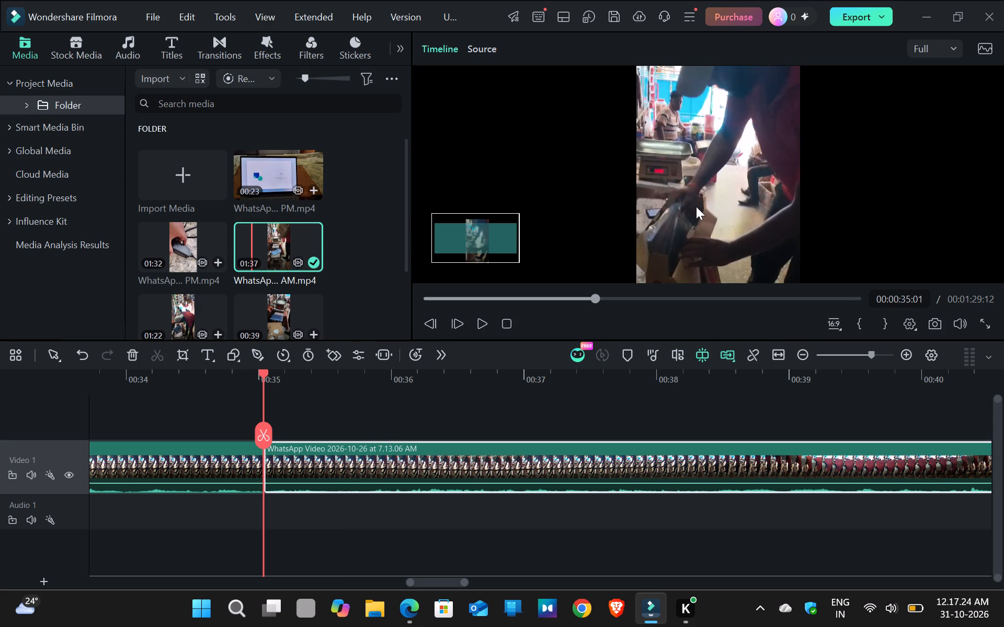
Move the picture of the segment after 00:00:35:01 to about X -0.87, Y 129.36 and scale it uniformly to 138%.
{"action": "left_click", "coordinate": [697, 206]}
{"action": "left_click_drag", "start_coordinate": [721, 198], "coordinate": [706, 111]}
{"action": "double_click", "coordinate": [706, 111]}
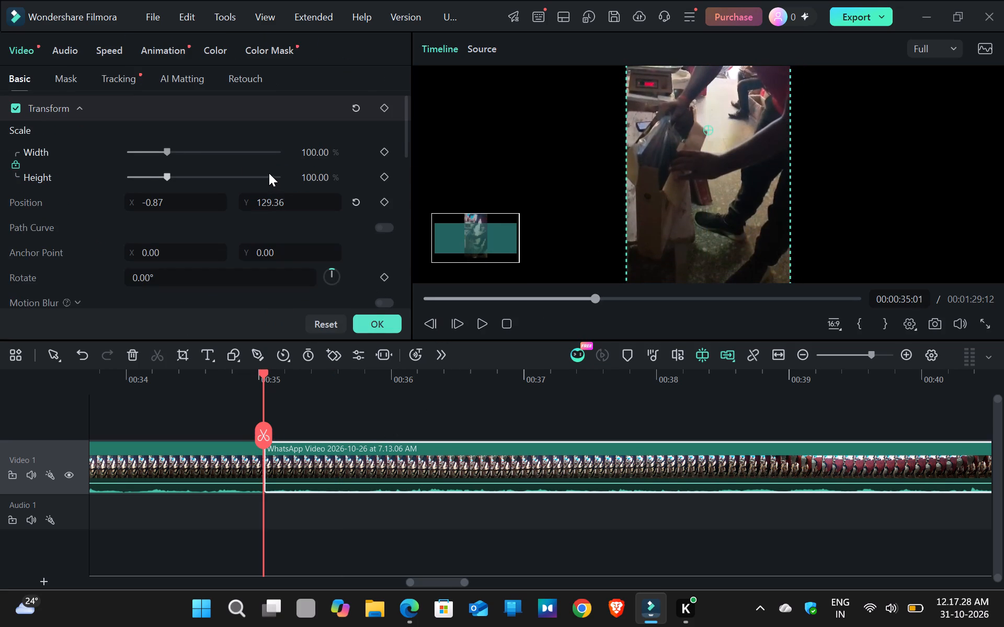
{"action": "left_click", "coordinate": [175, 148]}
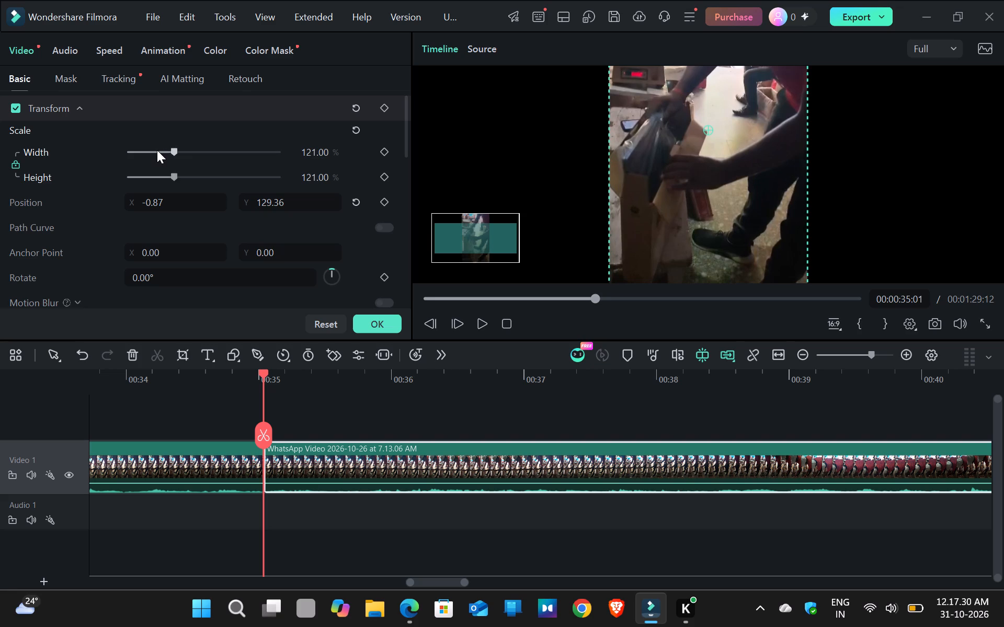
{"action": "left_click", "coordinate": [163, 150]}
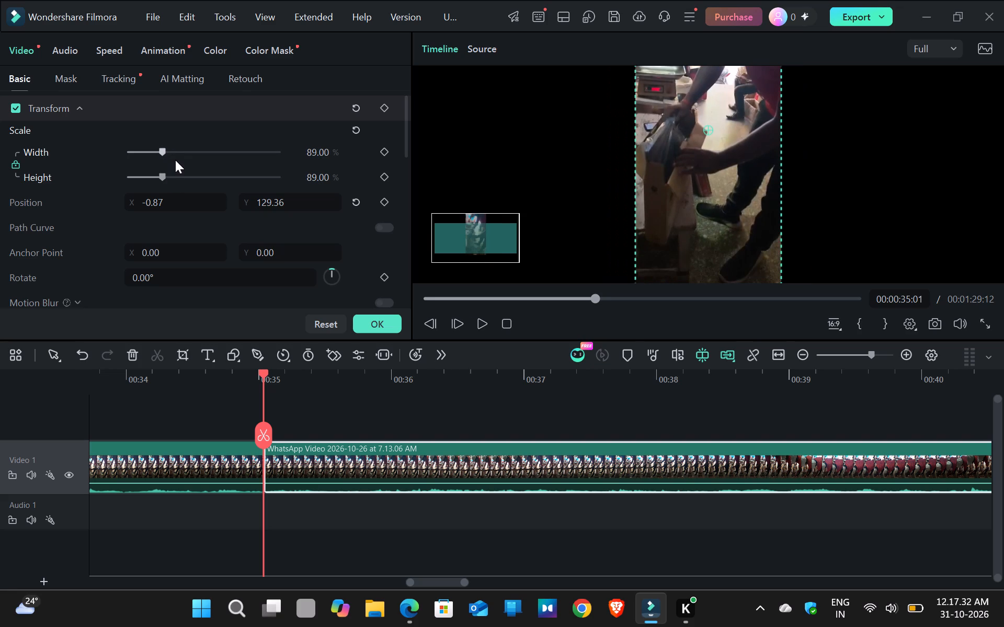
{"action": "left_click", "coordinate": [178, 148]}
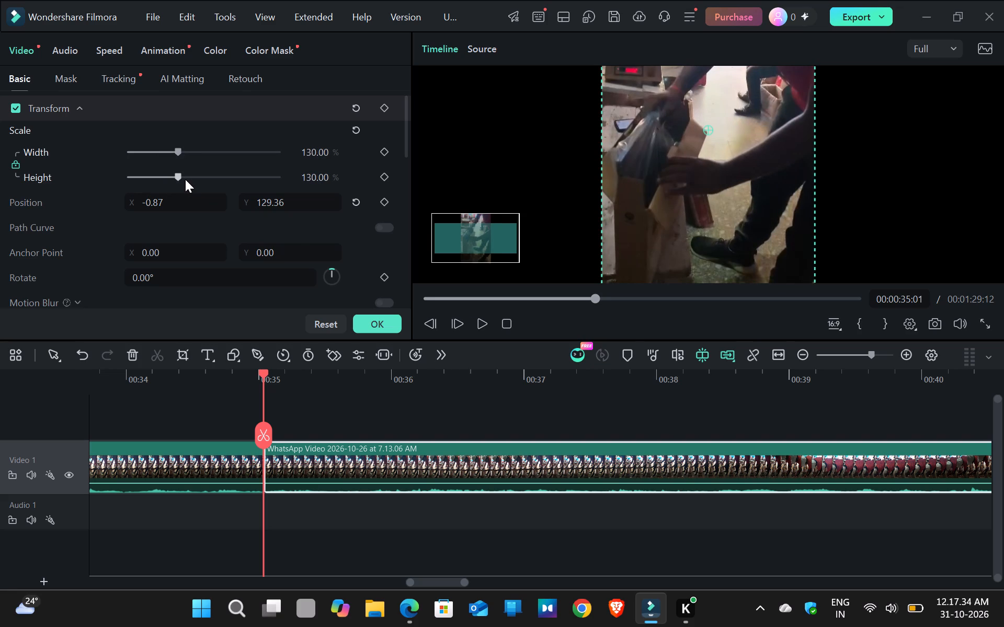
{"action": "left_click", "coordinate": [181, 177]}
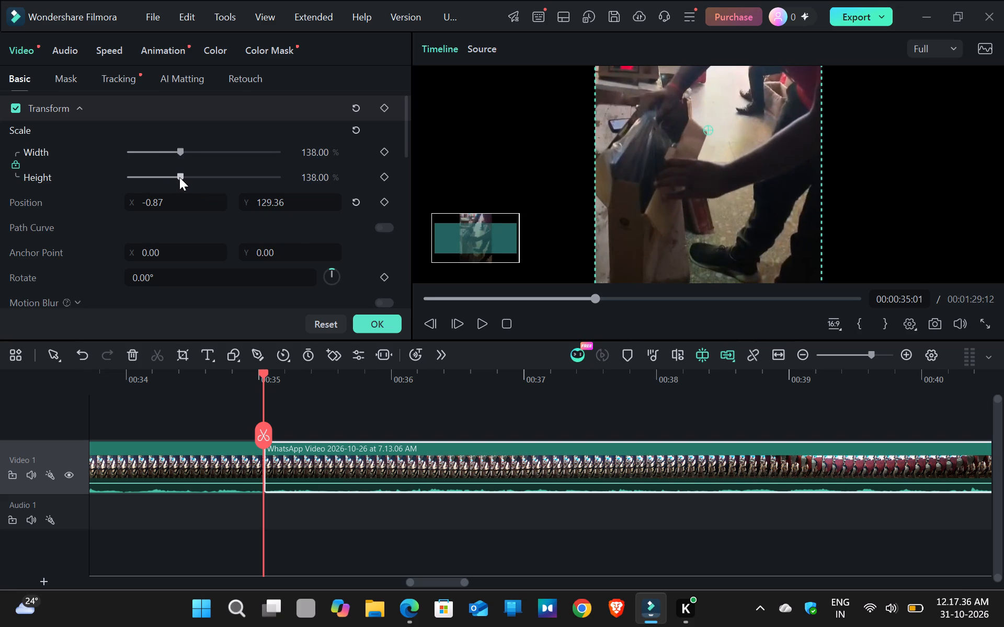
{"action": "scroll", "coordinate": [179, 249], "scroll_direction": "down", "scroll_amount": 2}
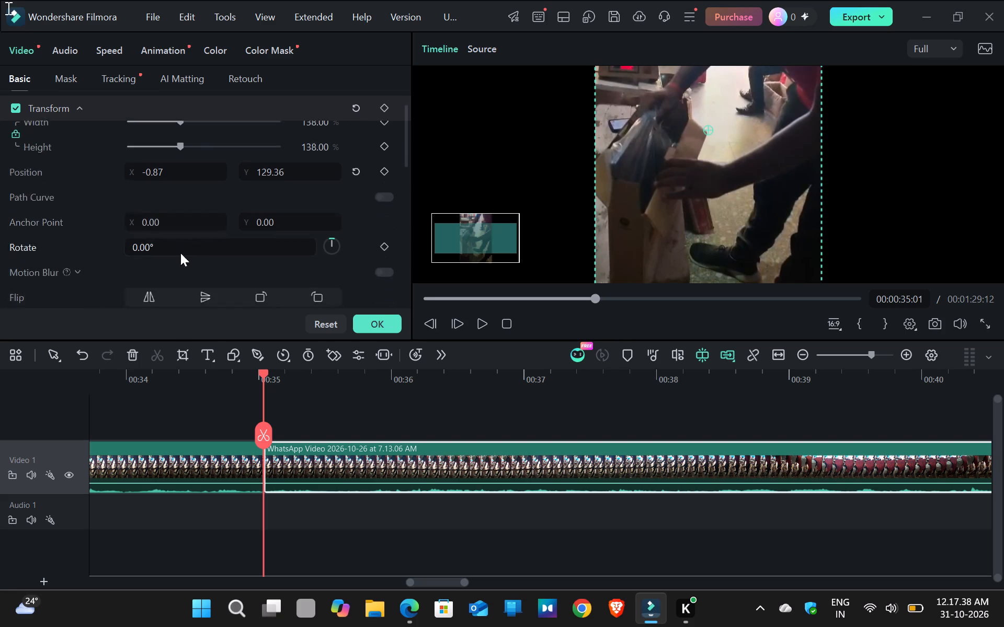
{"action": "left_click", "coordinate": [372, 324]}
Play on to 00:00:57:01, bring the playhead back to 00:00:54:11 and split the WhatsApp clip there.
{"action": "key", "text": "space"}
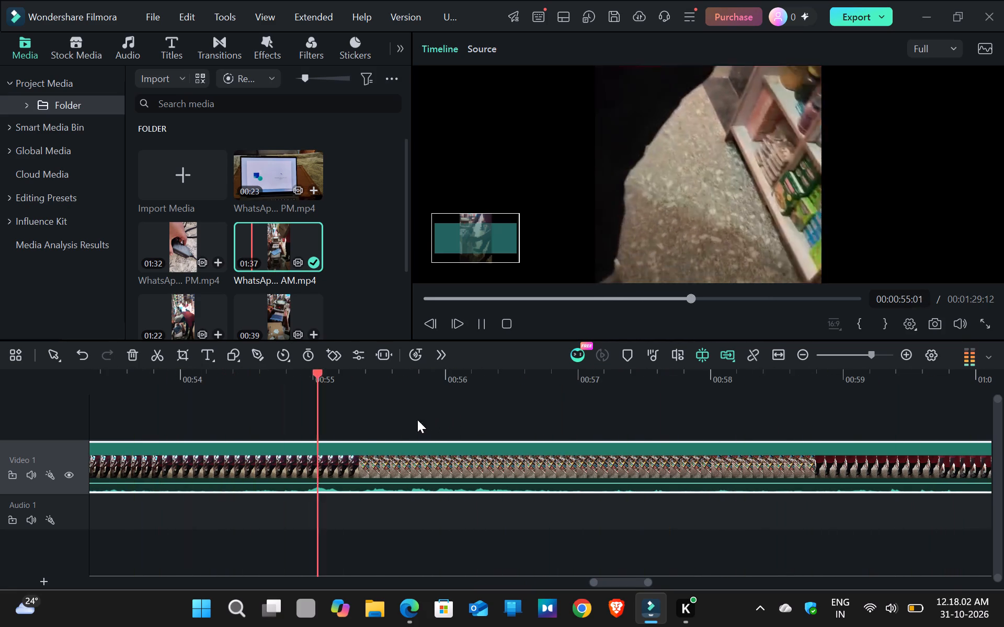
{"action": "left_click", "coordinate": [221, 378]}
{"action": "key", "text": "space"}
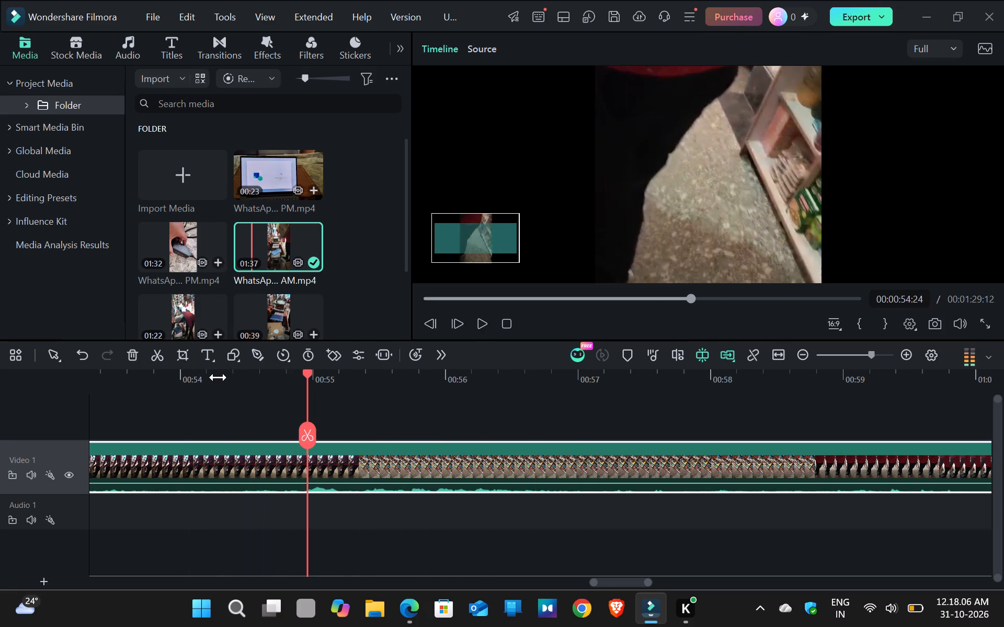
{"action": "left_click", "coordinate": [239, 371]}
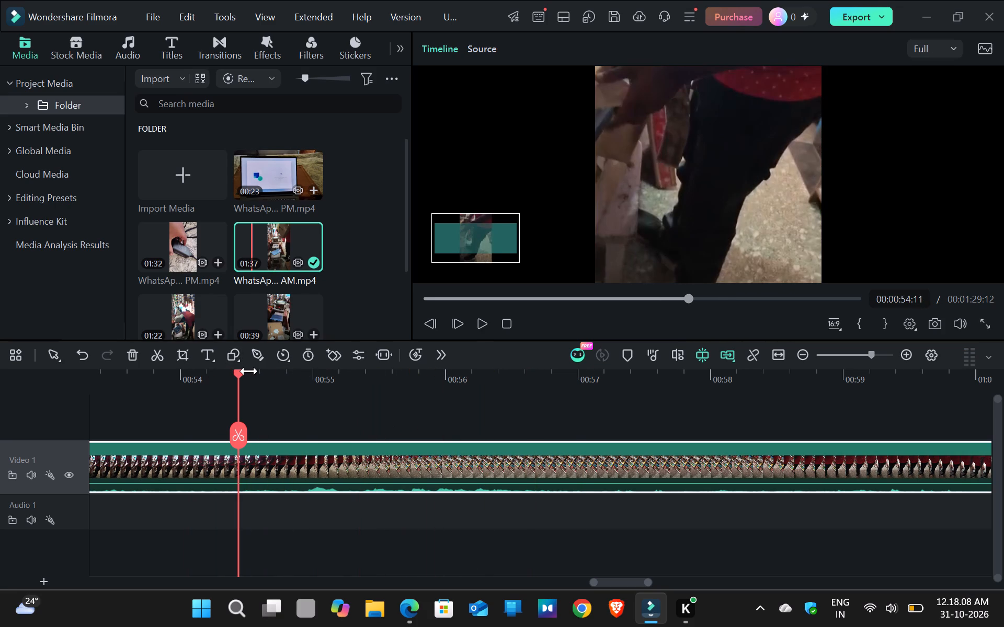
{"action": "double_click", "coordinate": [244, 443]}
{"action": "key", "text": "space"}
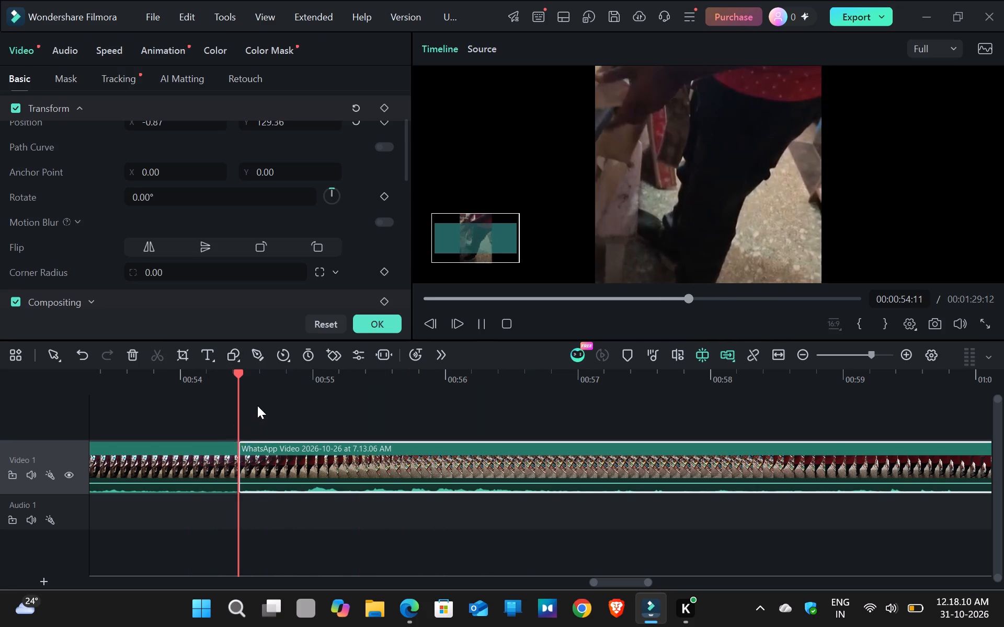
{"action": "left_click", "coordinate": [391, 313]}
{"action": "left_click", "coordinate": [379, 328]}
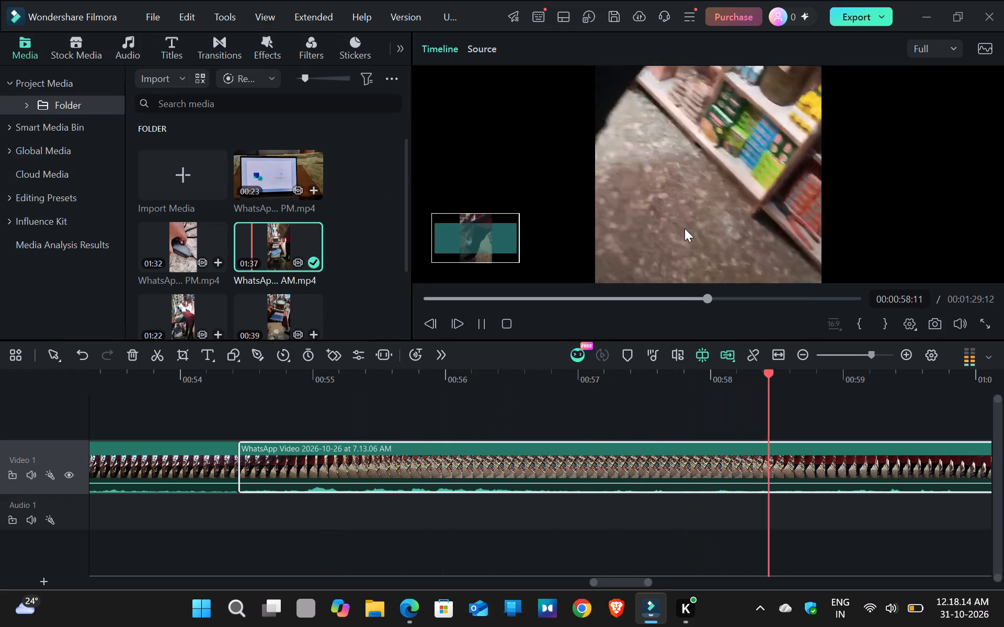
Play on past 00:01:17:06 with double-speed playback, run back to 00:01:14:22 and split the WhatsApp clip there.
{"action": "left_click_drag", "start_coordinate": [686, 226], "coordinate": [671, 244]}
{"action": "left_click", "coordinate": [688, 210]}
{"action": "key", "text": "space"}
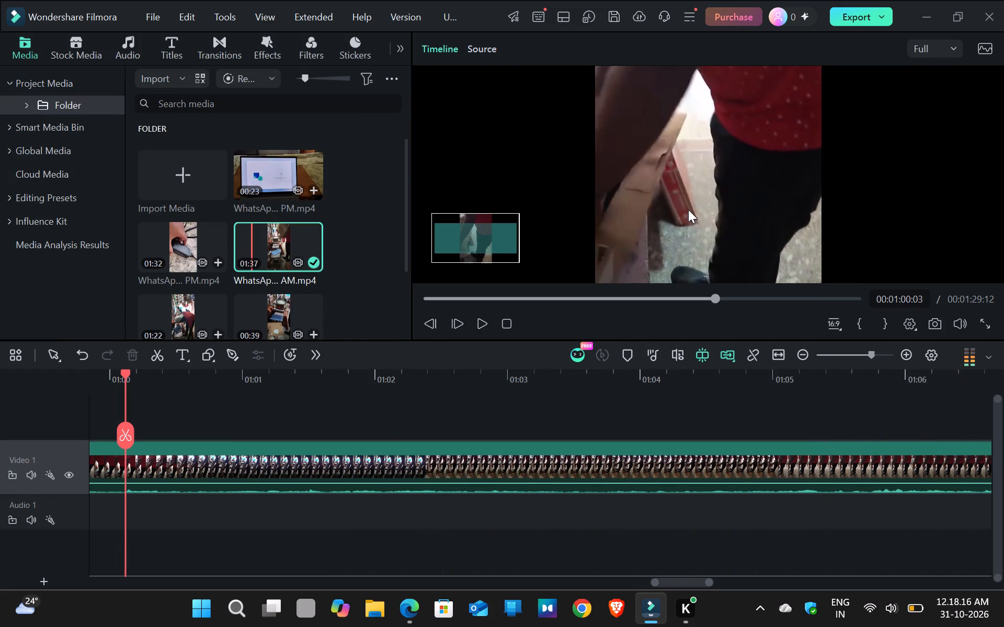
{"action": "left_click", "coordinate": [688, 210]}
{"action": "scroll", "coordinate": [697, 203], "scroll_direction": "up", "scroll_amount": 2}
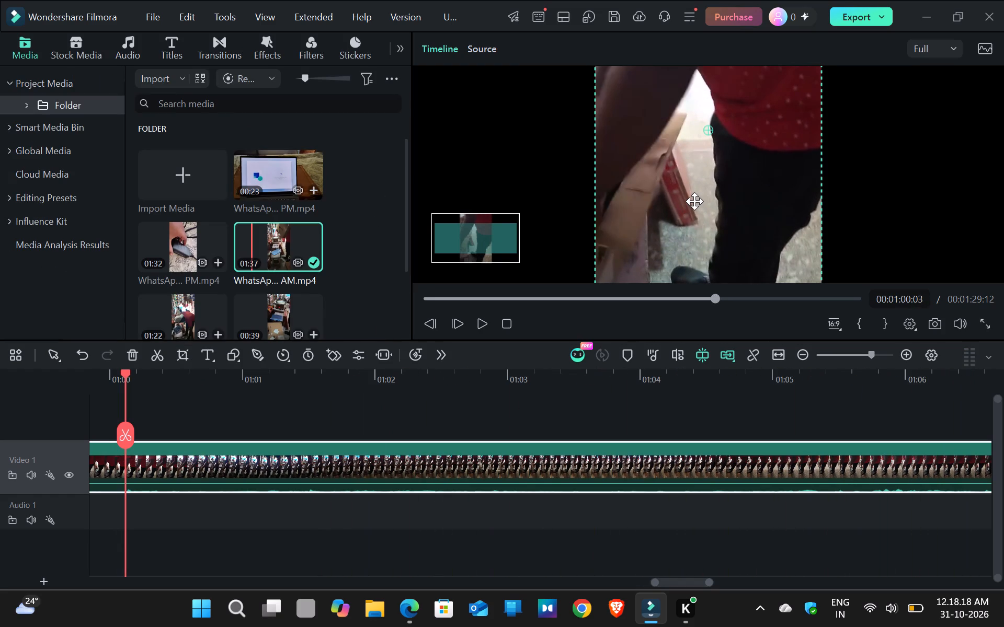
{"action": "scroll", "coordinate": [694, 201], "scroll_direction": "down", "scroll_amount": 9, "text": "ctrl"}
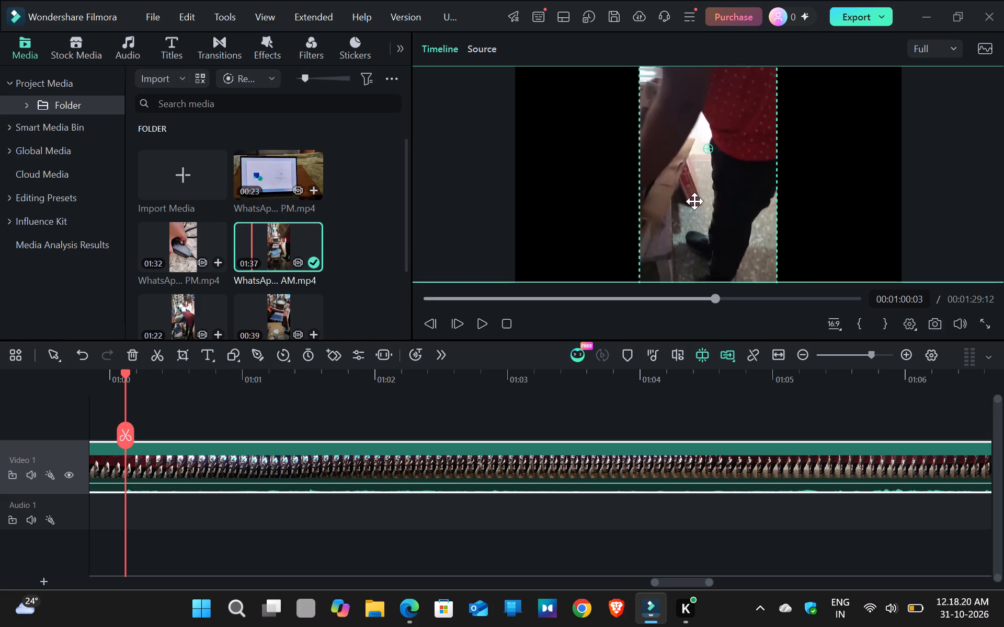
{"action": "key", "text": "space"}
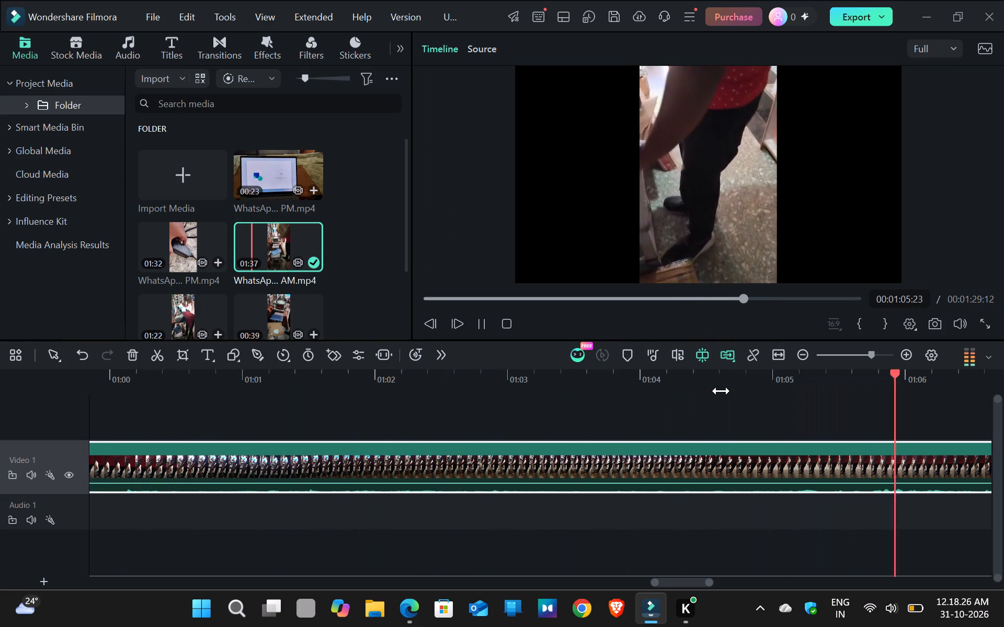
{"action": "key", "text": "l"}
{"action": "key", "text": "l"}
{"action": "key", "text": "l"}
{"action": "key", "text": "l"}
{"action": "key", "text": "l"}
{"action": "key", "text": "l"}
{"action": "key", "text": "l"}
{"action": "key", "text": "l"}
{"action": "key", "text": "l"}
{"action": "key", "text": "l"}
{"action": "key", "text": "l"}
{"action": "key", "text": "l"}
{"action": "key", "text": "l"}
{"action": "key", "text": "l"}
{"action": "key", "text": "l"}
{"action": "key", "text": "l"}
{"action": "key", "text": "l"}
{"action": "key", "text": "l"}
{"action": "key", "text": "l"}
{"action": "key", "text": "l"}
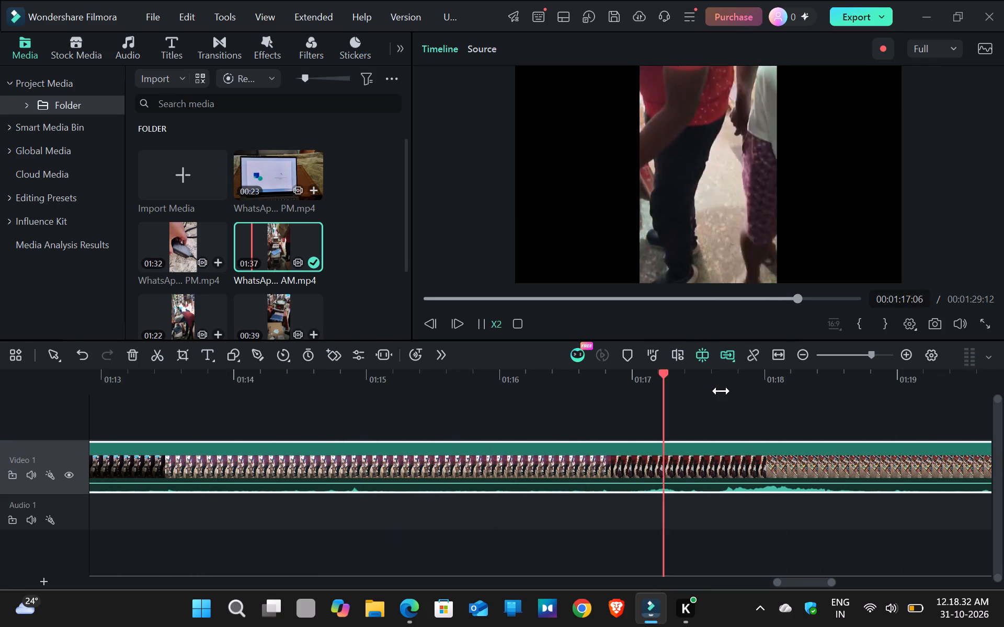
{"action": "key", "text": "j"}
{"action": "key", "text": "j"}
{"action": "key", "text": "j"}
{"action": "key", "text": "j"}
{"action": "key", "text": "j"}
{"action": "key", "text": "j"}
{"action": "key", "text": "j"}
{"action": "key", "text": "j"}
{"action": "key", "text": "j"}
{"action": "key", "text": "j"}
{"action": "key", "text": "j"}
{"action": "key", "text": "j"}
{"action": "key", "text": "j"}
{"action": "key", "text": "j"}
{"action": "key", "text": "j"}
{"action": "key", "text": "j"}
{"action": "key", "text": "j"}
{"action": "key", "text": "j"}
{"action": "key", "text": "j"}
{"action": "key", "text": "j"}
{"action": "key", "text": "j"}
{"action": "key", "text": "j"}
{"action": "key", "text": "j"}
{"action": "key", "text": "j"}
{"action": "key", "text": "j"}
{"action": "key", "text": "j"}
{"action": "key", "text": "j"}
{"action": "key", "text": "j"}
{"action": "key", "text": "j"}
{"action": "key", "text": "j"}
{"action": "key", "text": "j"}
{"action": "key", "text": "j"}
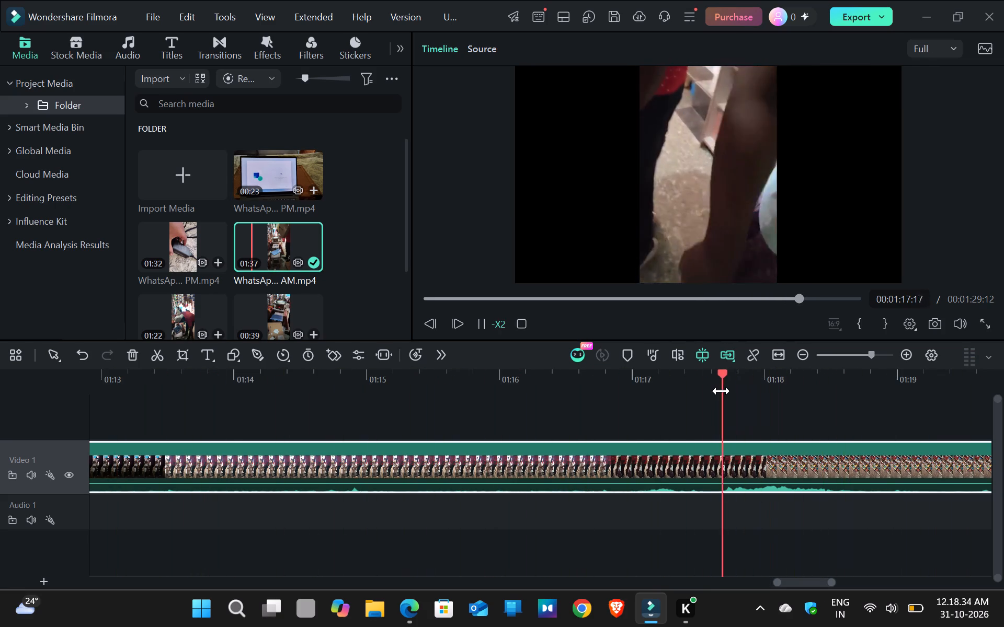
{"action": "key", "text": "l"}
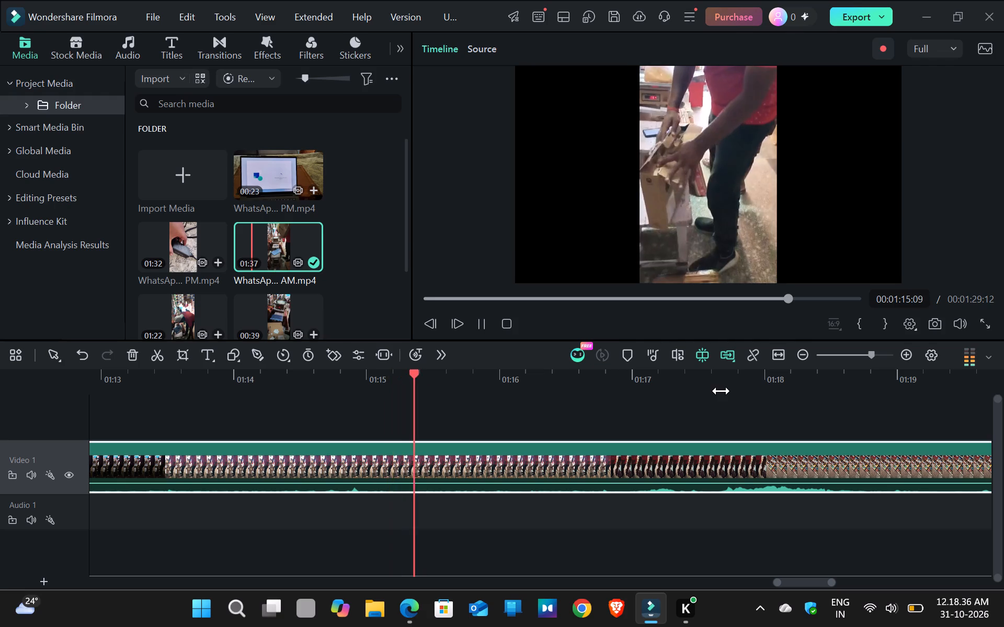
{"action": "key", "text": "j"}
{"action": "type", "text": "jlk"}
{"action": "left_click", "coordinate": [281, 458]}
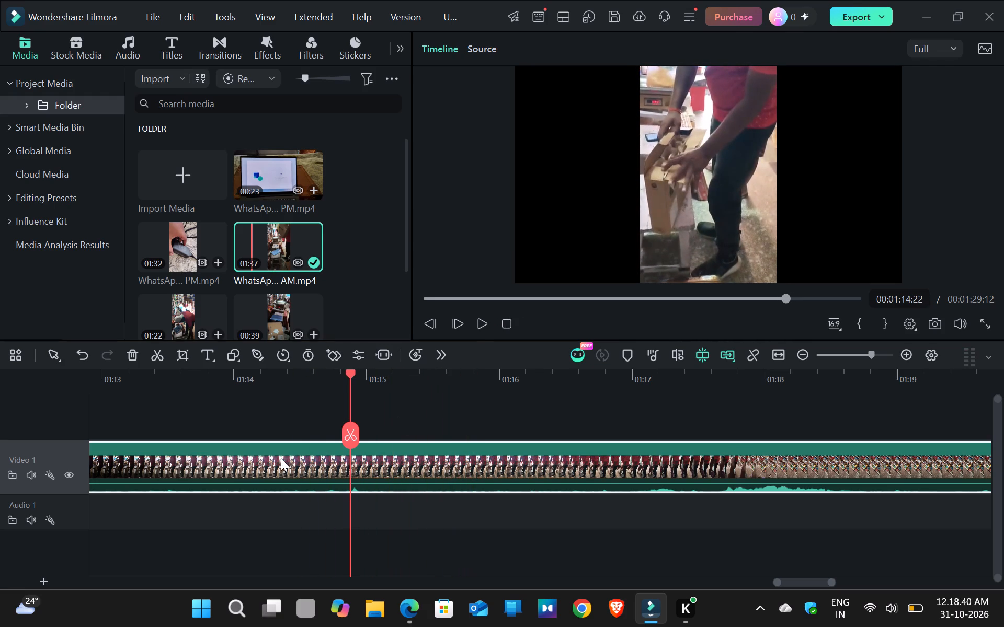
{"action": "left_click", "coordinate": [348, 434]}
Delete the WhatsApp clip segment between 00:00:54:11 and 00:01:14:22.
{"action": "left_click", "coordinate": [300, 456]}
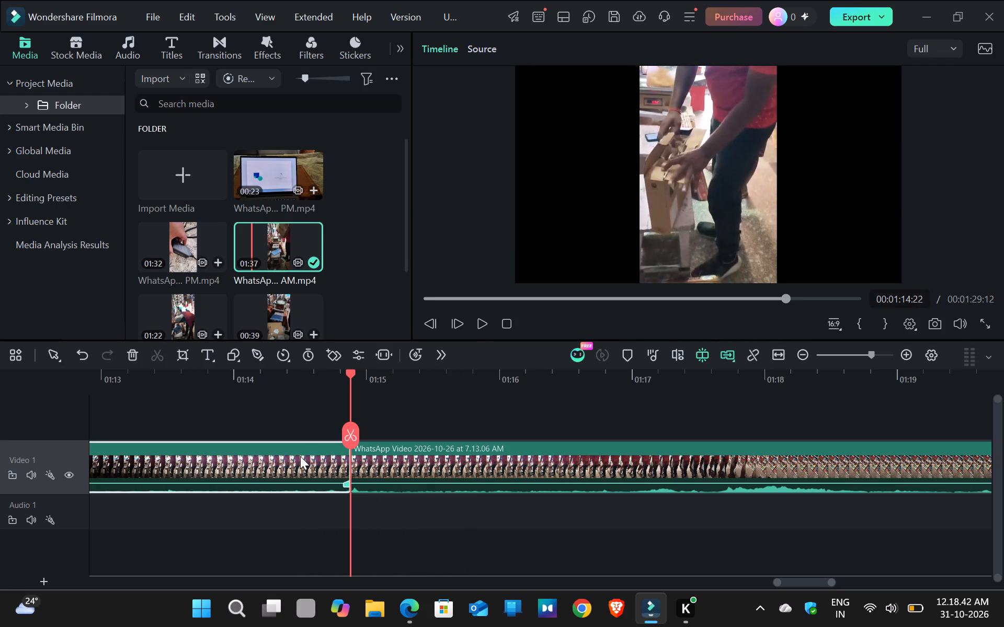
{"action": "key", "text": "Delete"}
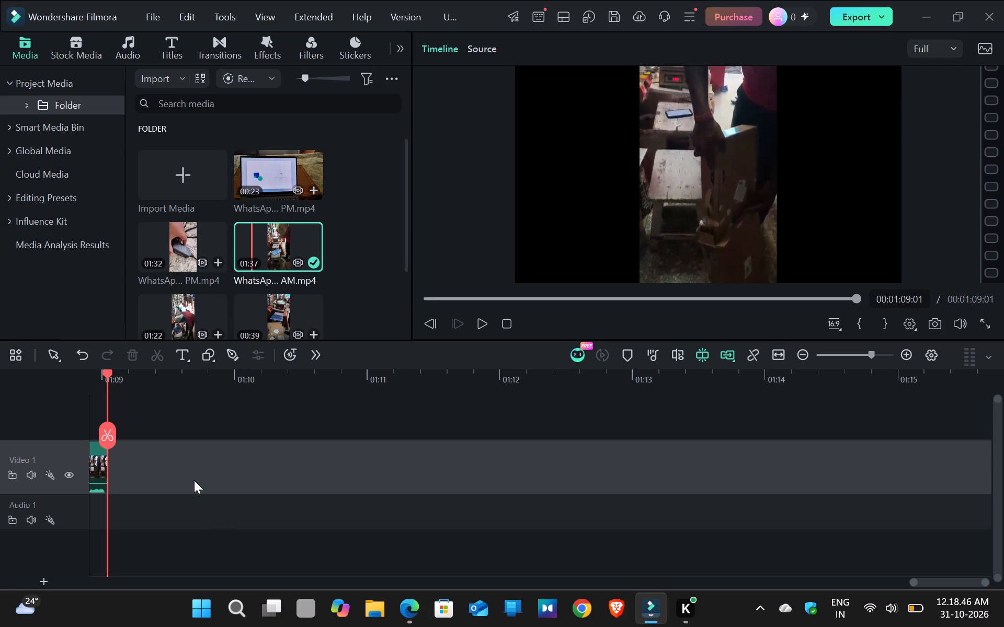
Play the timeline from the start and extend the start of the second WhatsApp segment back by about 2 seconds.
{"action": "key", "text": "space"}
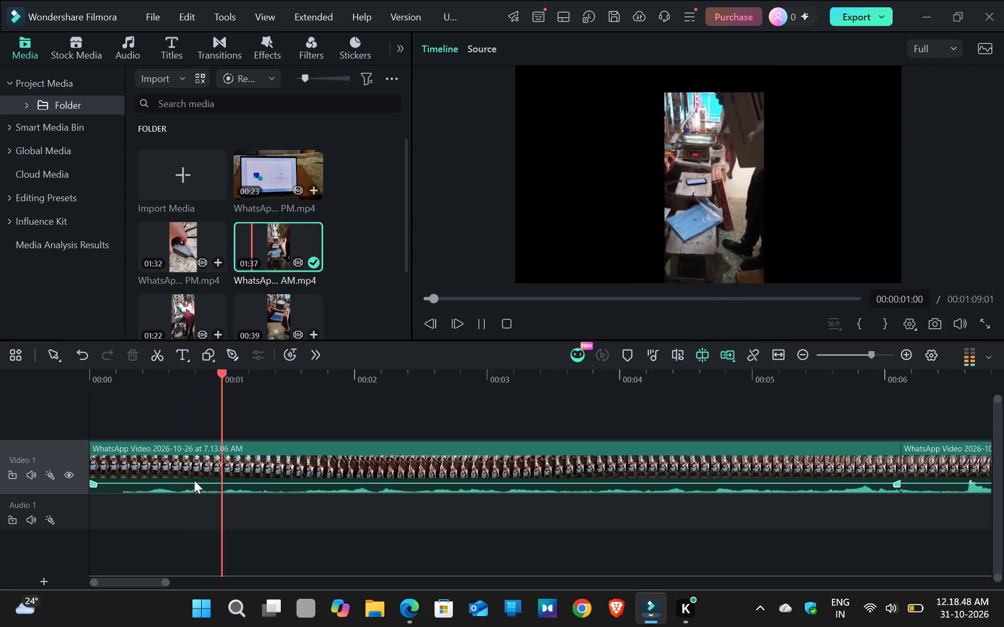
{"action": "left_click_drag", "start_coordinate": [905, 442], "coordinate": [627, 463]}
Move the extended WhatsApp segment ahead of the opening segment so that it starts the timeline.
{"action": "left_click_drag", "start_coordinate": [630, 463], "coordinate": [635, 463]}
{"action": "left_click_drag", "start_coordinate": [679, 468], "coordinate": [690, 469]}
{"action": "left_click_drag", "start_coordinate": [726, 471], "coordinate": [732, 471]}
{"action": "left_click", "coordinate": [732, 471]}
{"action": "left_click_drag", "start_coordinate": [732, 471], "coordinate": [741, 471]}
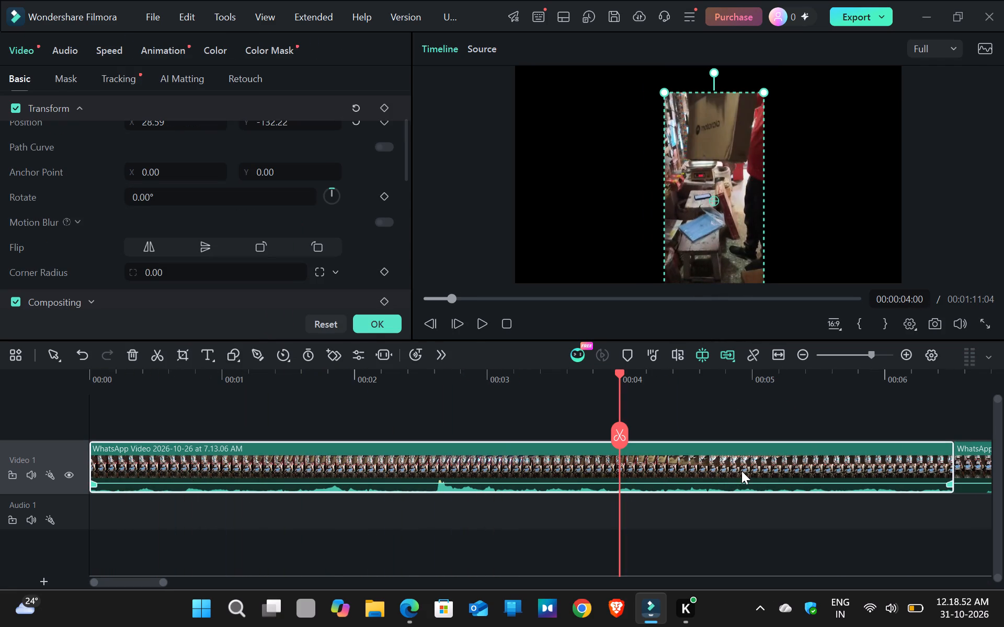
{"action": "left_click_drag", "start_coordinate": [713, 471], "coordinate": [705, 472]}
{"action": "left_click_drag", "start_coordinate": [490, 472], "coordinate": [509, 472]}
{"action": "left_click_drag", "start_coordinate": [549, 472], "coordinate": [556, 472]}
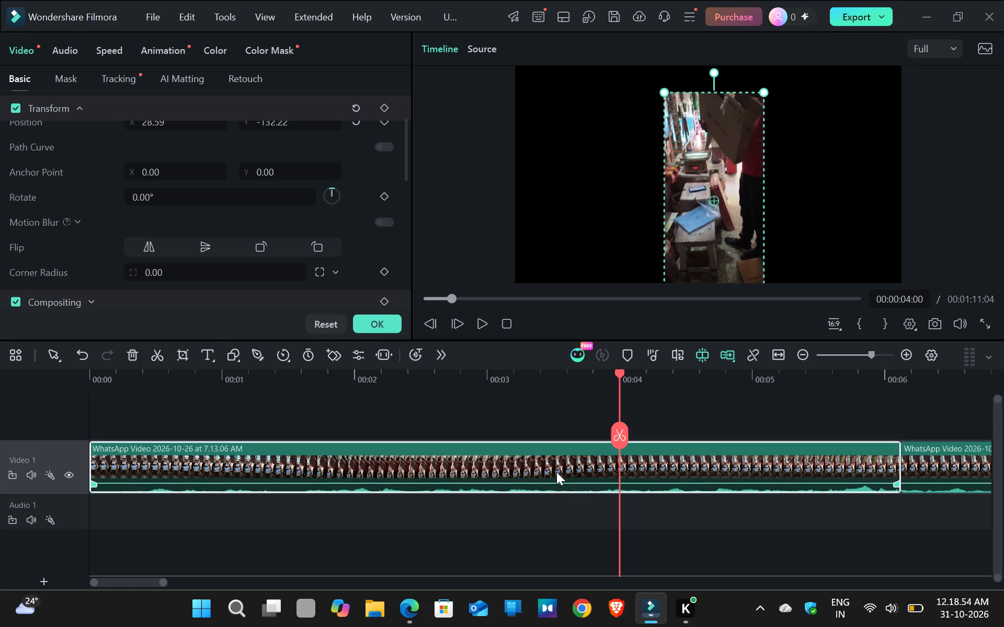
{"action": "left_click_drag", "start_coordinate": [556, 472], "coordinate": [557, 472]}
{"action": "left_click", "coordinate": [557, 472]}
{"action": "left_click", "coordinate": [557, 472]}
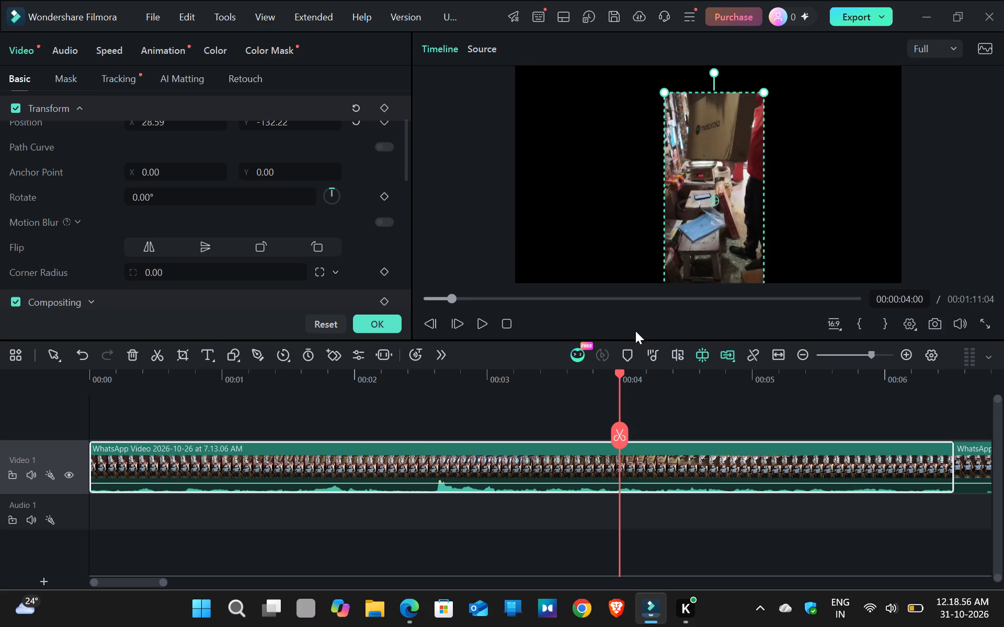
Move the opening segment's picture to about X 49.36, Y 0.00 and scale it uniformly to 149%.
{"action": "left_click", "coordinate": [706, 217]}
{"action": "left_click_drag", "start_coordinate": [706, 217], "coordinate": [706, 203]}
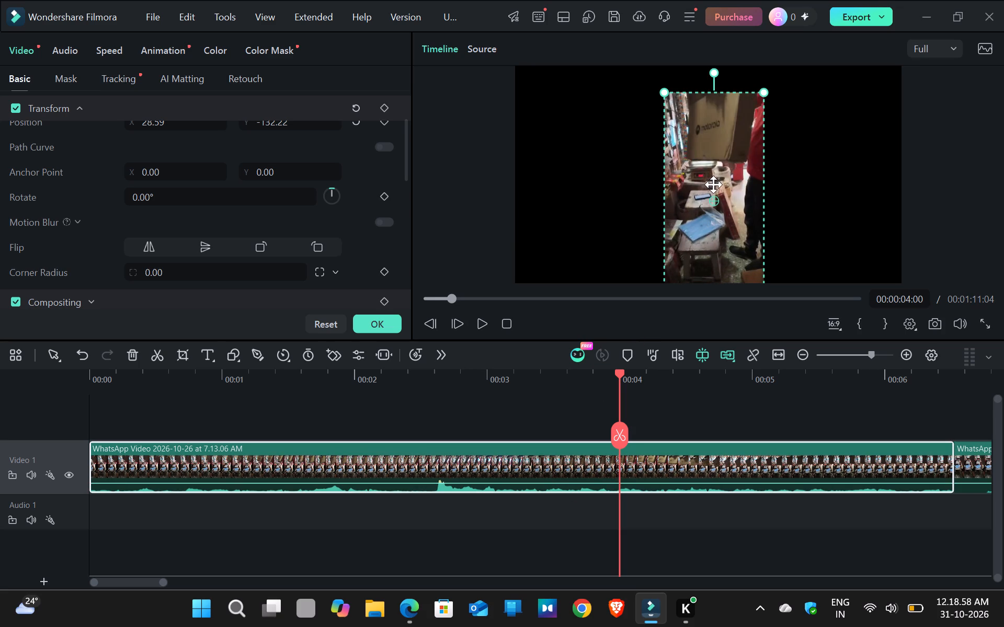
{"action": "left_click", "coordinate": [713, 184]}
{"action": "left_click_drag", "start_coordinate": [717, 172], "coordinate": [722, 134]}
{"action": "left_click_drag", "start_coordinate": [722, 134], "coordinate": [719, 146]}
{"action": "scroll", "coordinate": [719, 146], "scroll_direction": "up", "scroll_amount": 2}
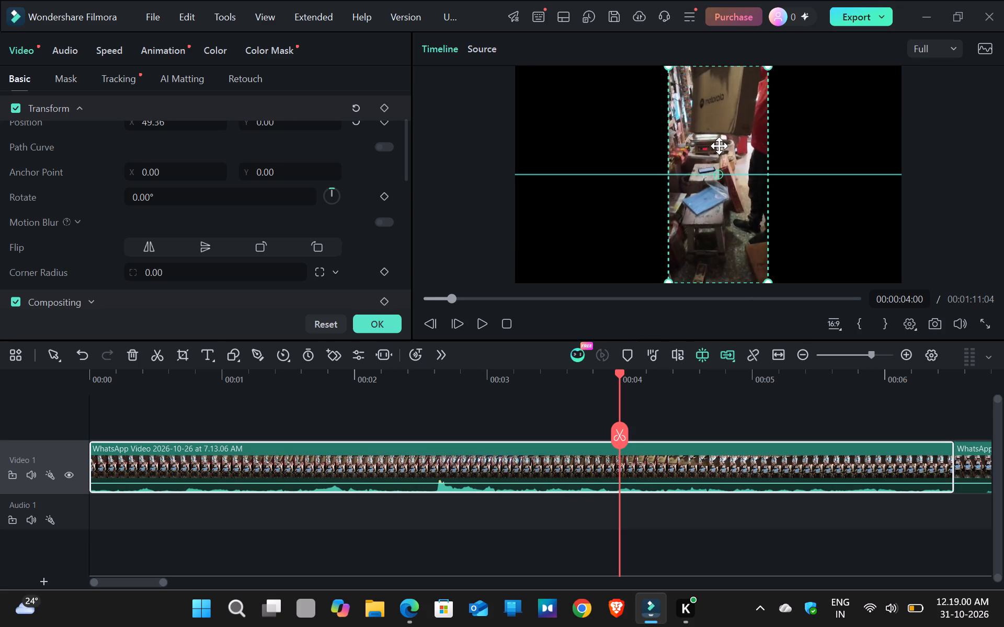
{"action": "scroll", "coordinate": [719, 146], "scroll_direction": "up", "scroll_amount": 1}
{"action": "scroll", "coordinate": [275, 194], "scroll_direction": "up", "scroll_amount": 5}
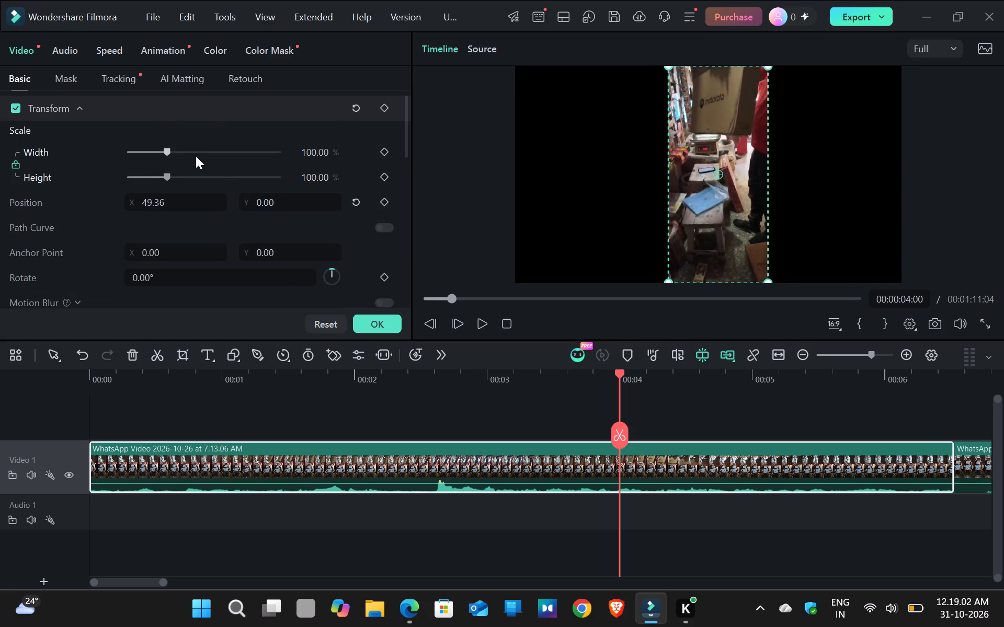
{"action": "left_click", "coordinate": [173, 150]}
{"action": "left_click", "coordinate": [177, 151]}
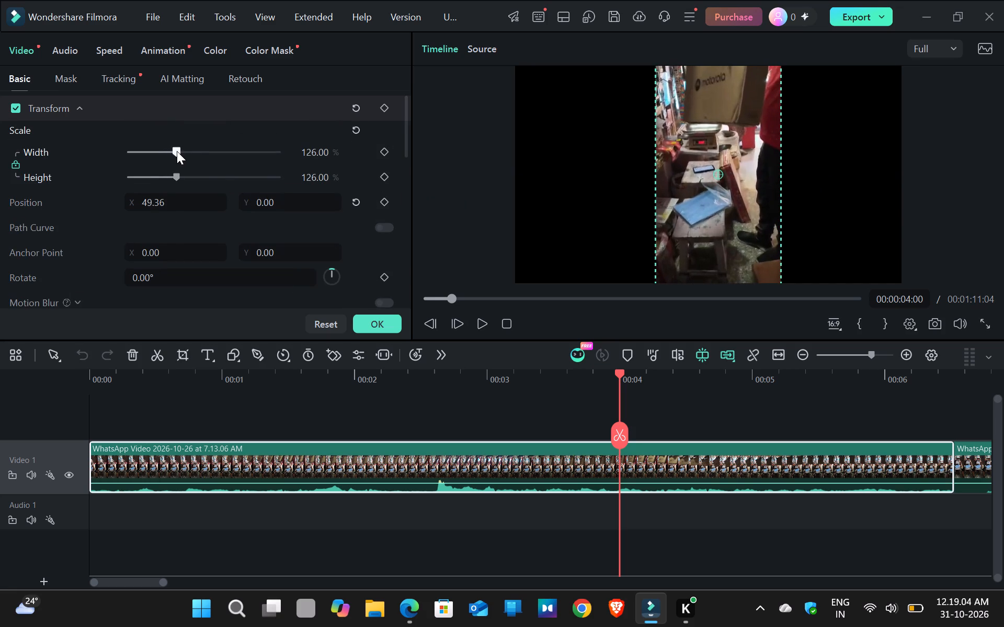
{"action": "double_click", "coordinate": [184, 151]}
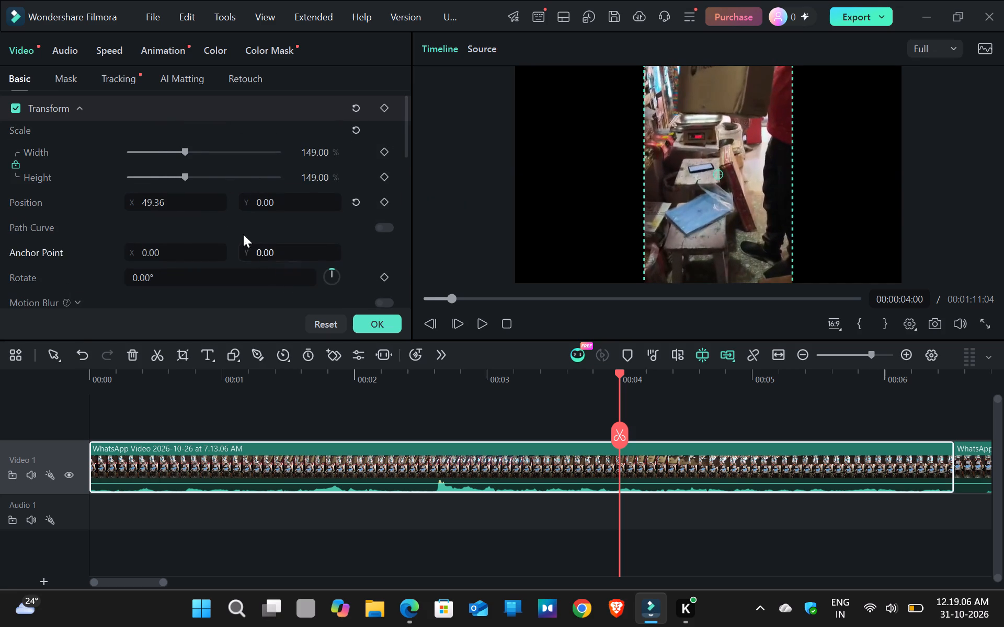
{"action": "left_click", "coordinate": [373, 326]}
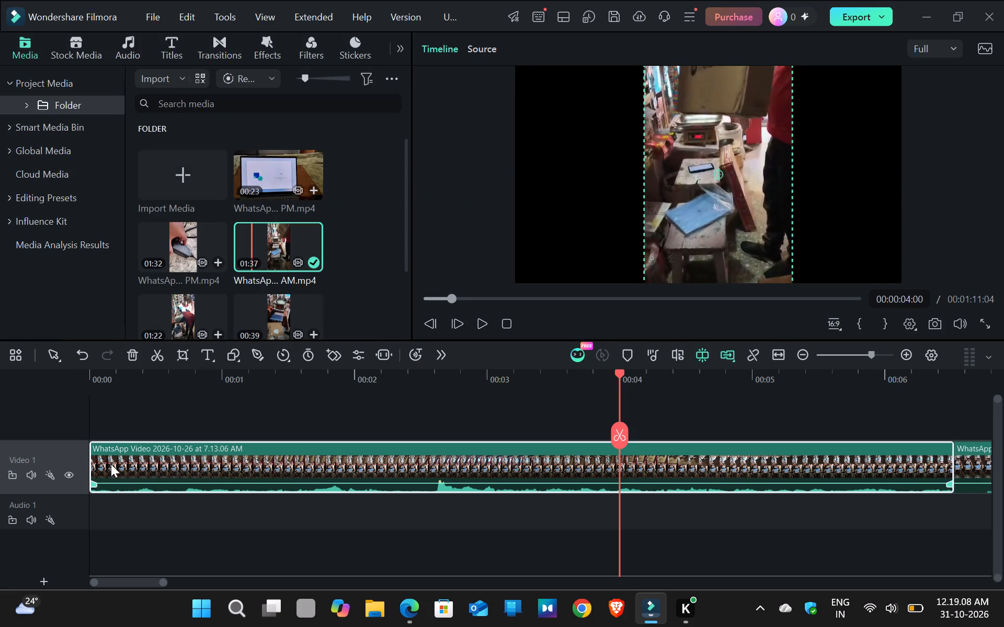
Replay from the start to 00:00:09:11 and move the picture of the segment there to about X 28.59, Y 0.00.
{"action": "left_click", "coordinate": [100, 386]}
{"action": "left_click", "coordinate": [99, 384]}
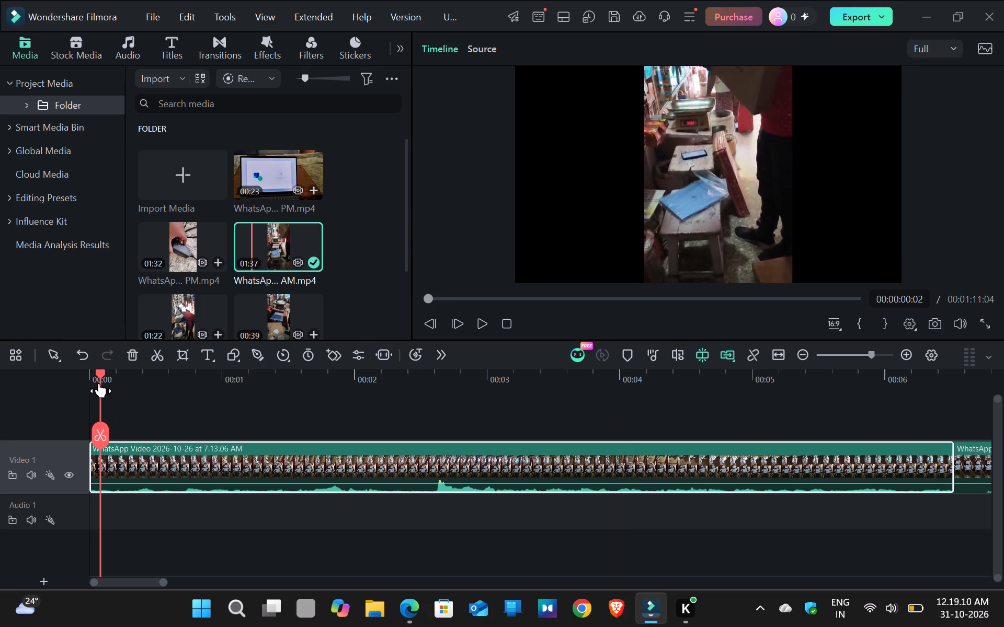
{"action": "key", "text": "space"}
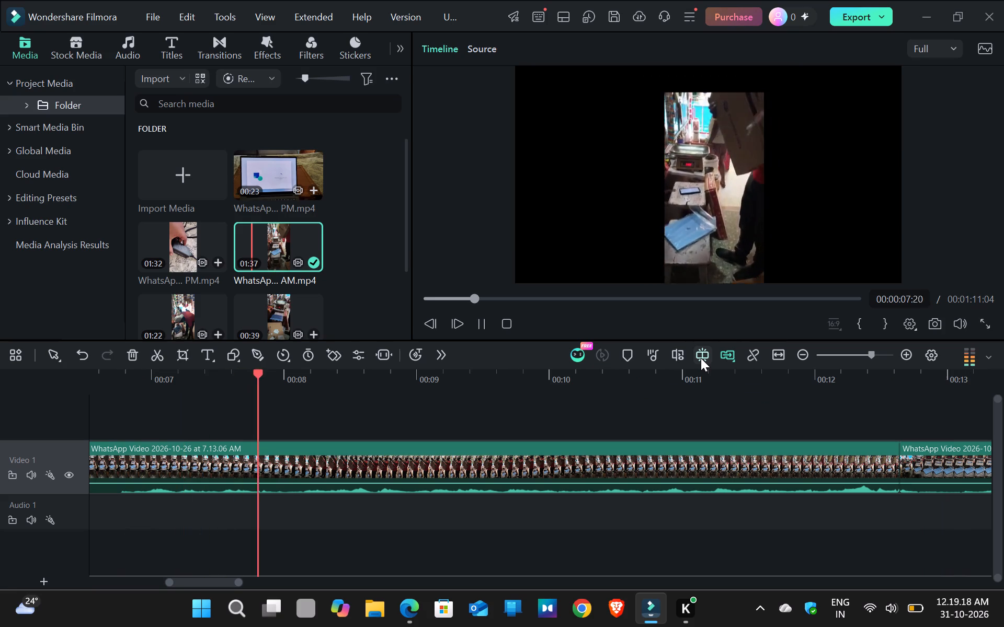
{"action": "key", "text": "space"}
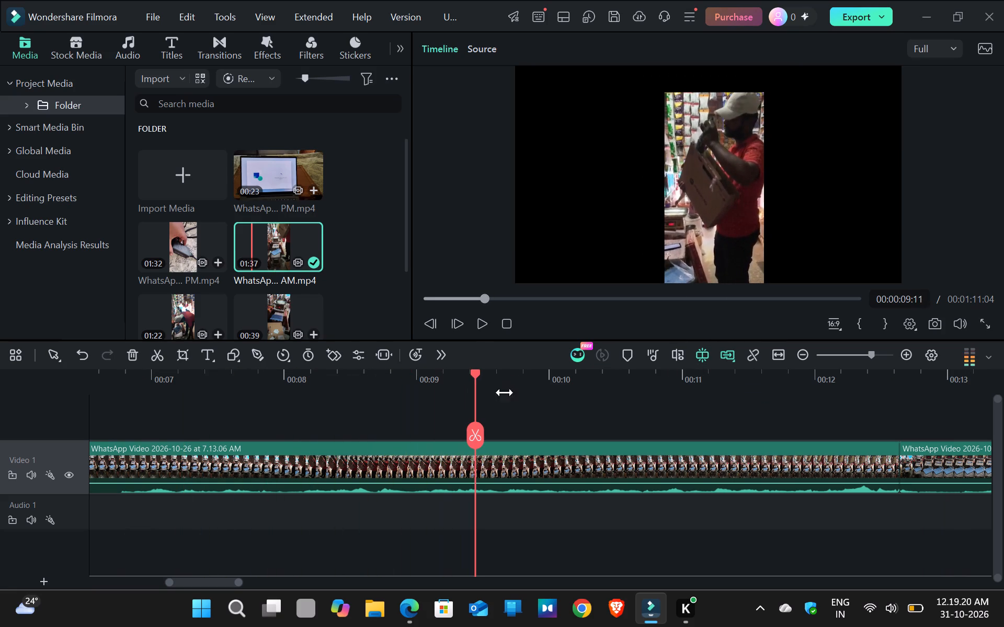
{"action": "left_click", "coordinate": [693, 232]}
{"action": "double_click", "coordinate": [704, 215]}
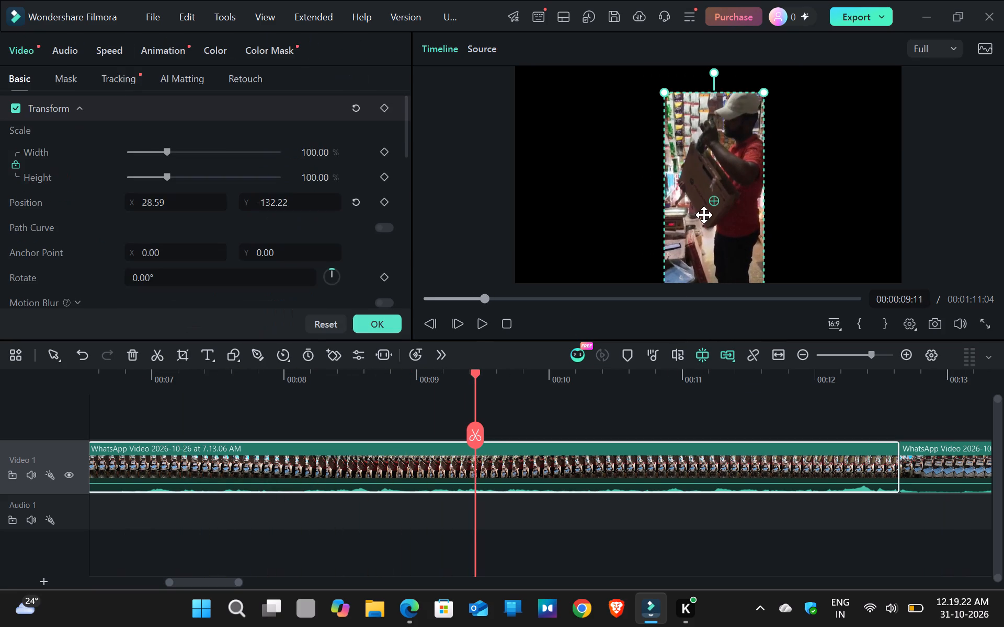
{"action": "left_click_drag", "start_coordinate": [704, 215], "coordinate": [703, 195]}
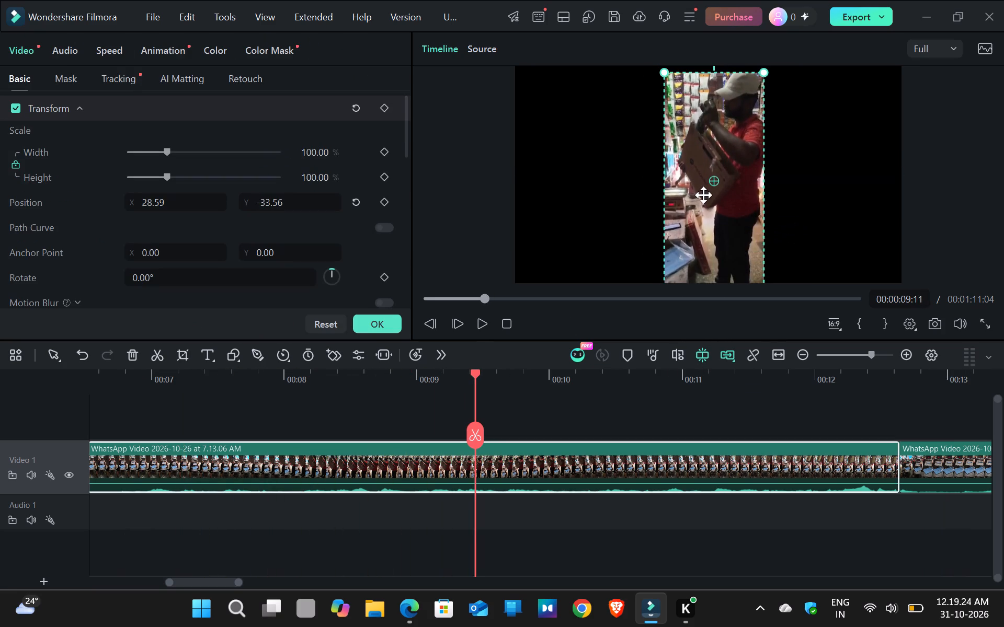
{"action": "left_click", "coordinate": [703, 193]}
{"action": "double_click", "coordinate": [703, 190]}
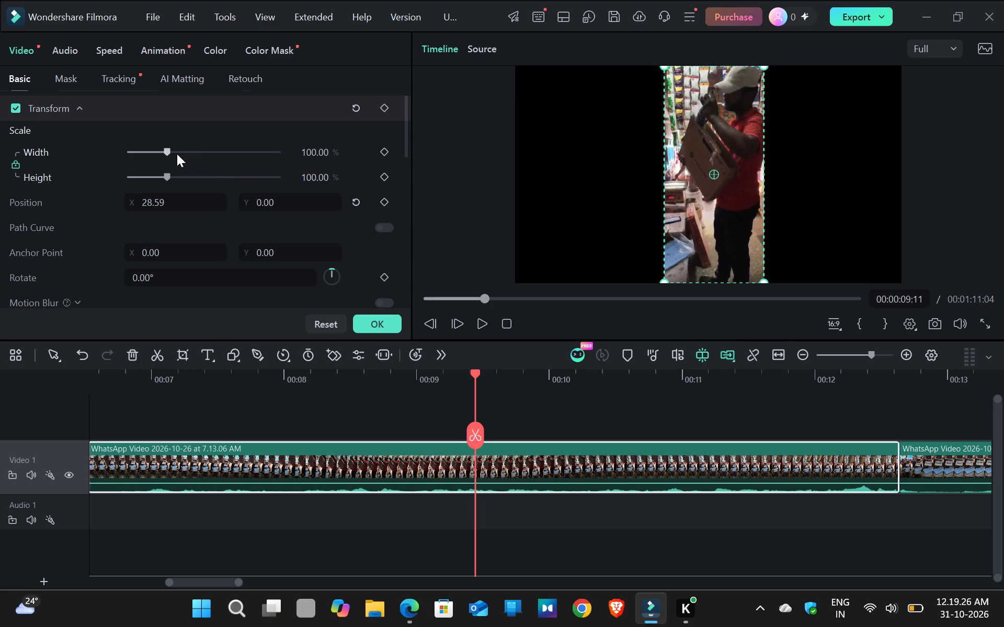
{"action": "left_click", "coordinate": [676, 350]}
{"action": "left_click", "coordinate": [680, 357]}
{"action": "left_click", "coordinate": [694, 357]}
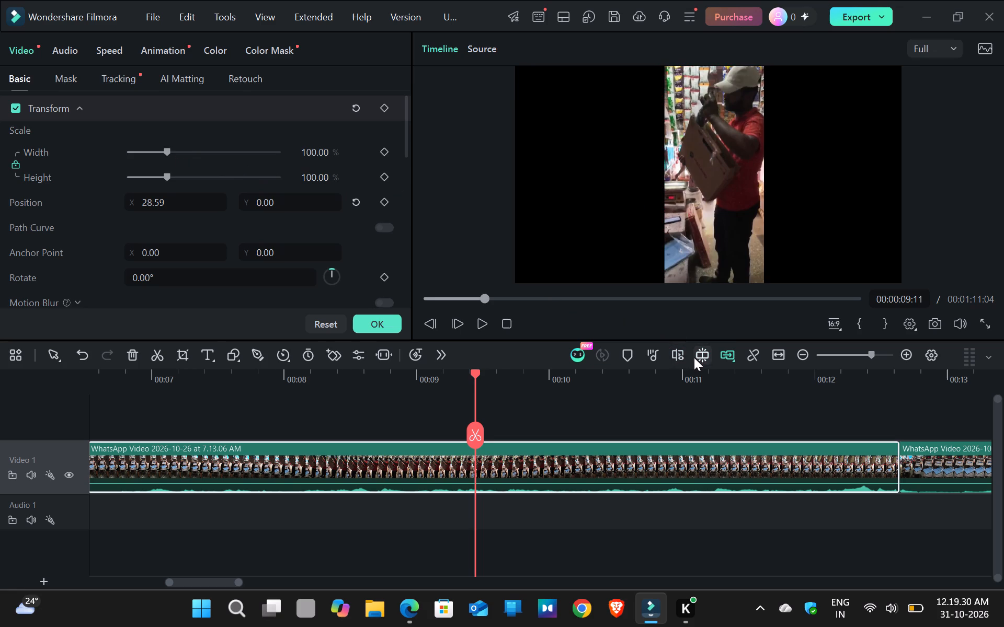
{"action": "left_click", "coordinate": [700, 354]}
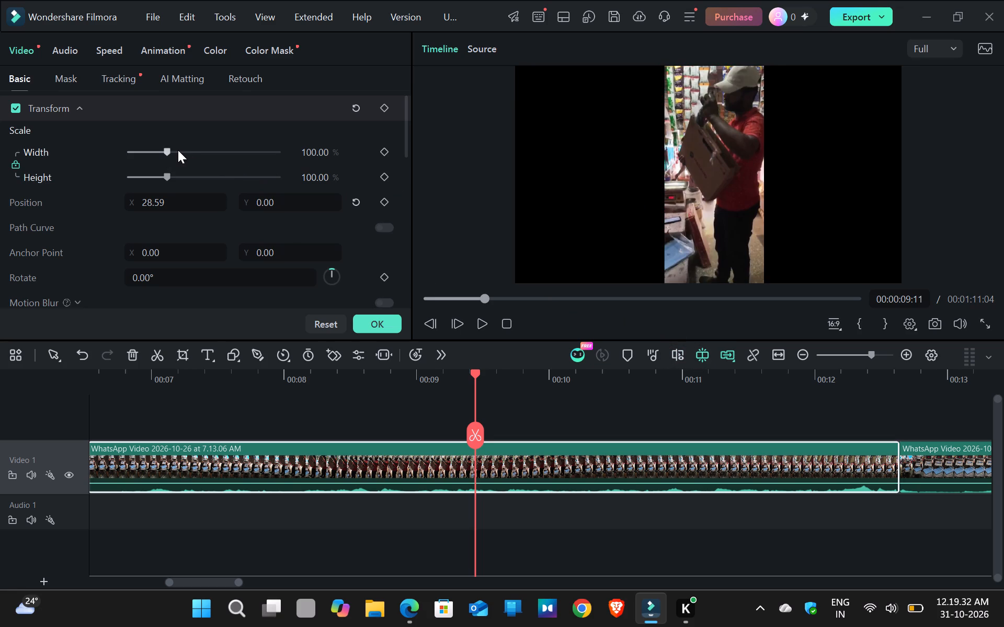
Scale the picture of the segment at 00:00:09:11 uniformly to 128%.
{"action": "left_click", "coordinate": [177, 150]}
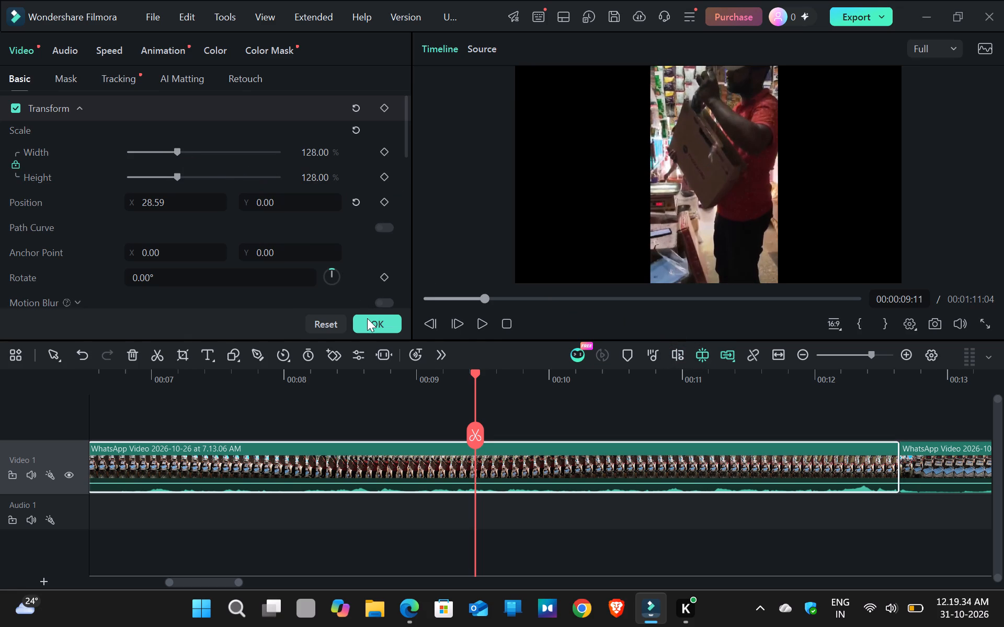
{"action": "left_click", "coordinate": [367, 318]}
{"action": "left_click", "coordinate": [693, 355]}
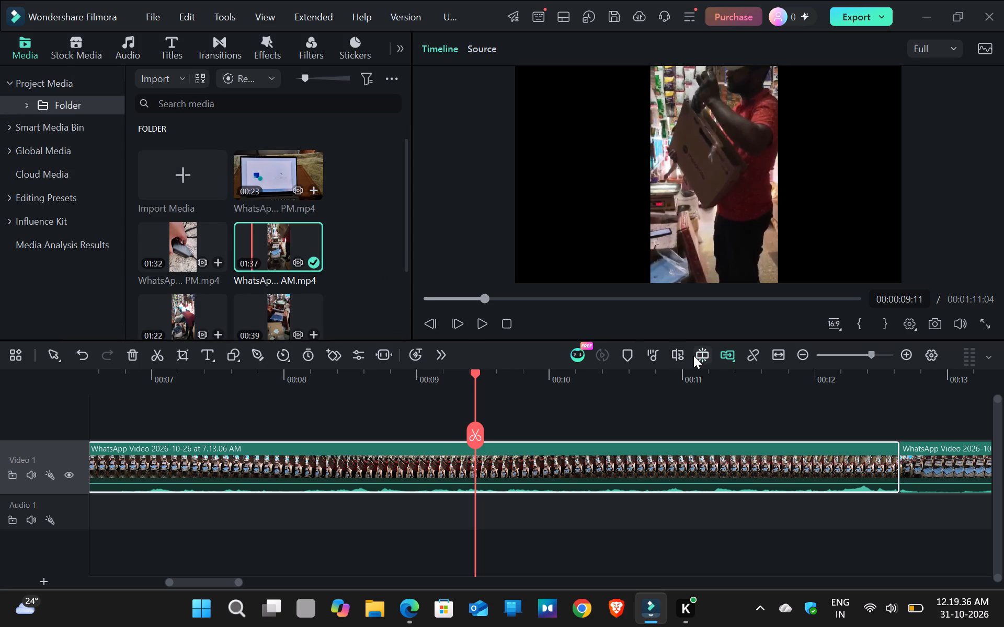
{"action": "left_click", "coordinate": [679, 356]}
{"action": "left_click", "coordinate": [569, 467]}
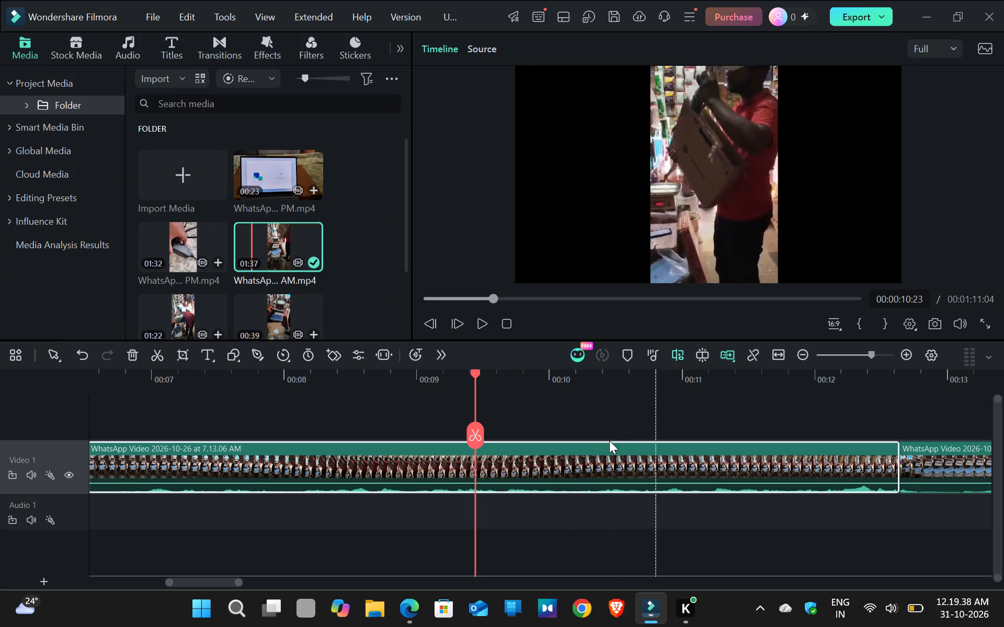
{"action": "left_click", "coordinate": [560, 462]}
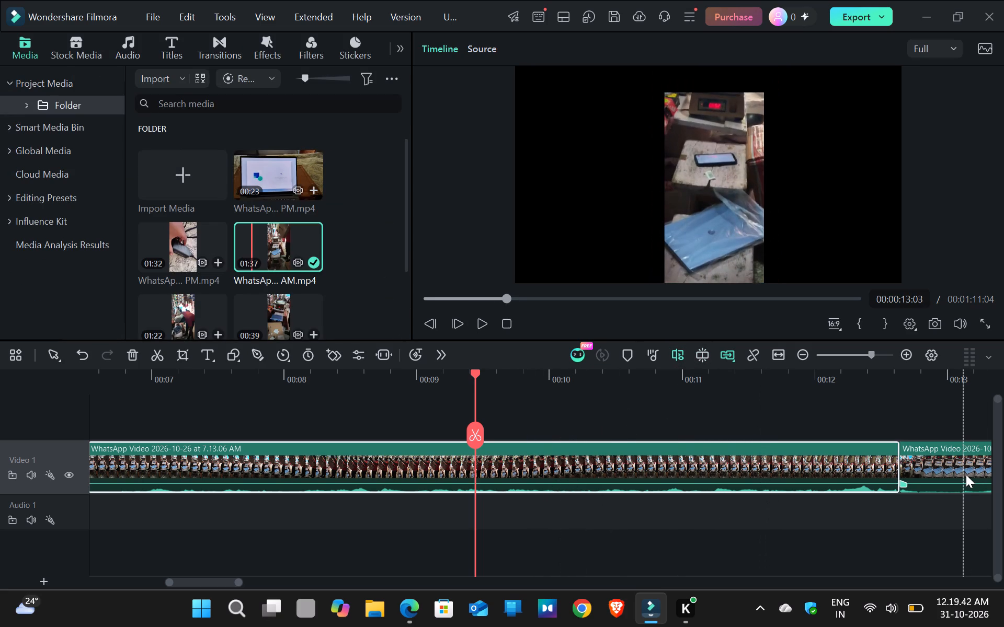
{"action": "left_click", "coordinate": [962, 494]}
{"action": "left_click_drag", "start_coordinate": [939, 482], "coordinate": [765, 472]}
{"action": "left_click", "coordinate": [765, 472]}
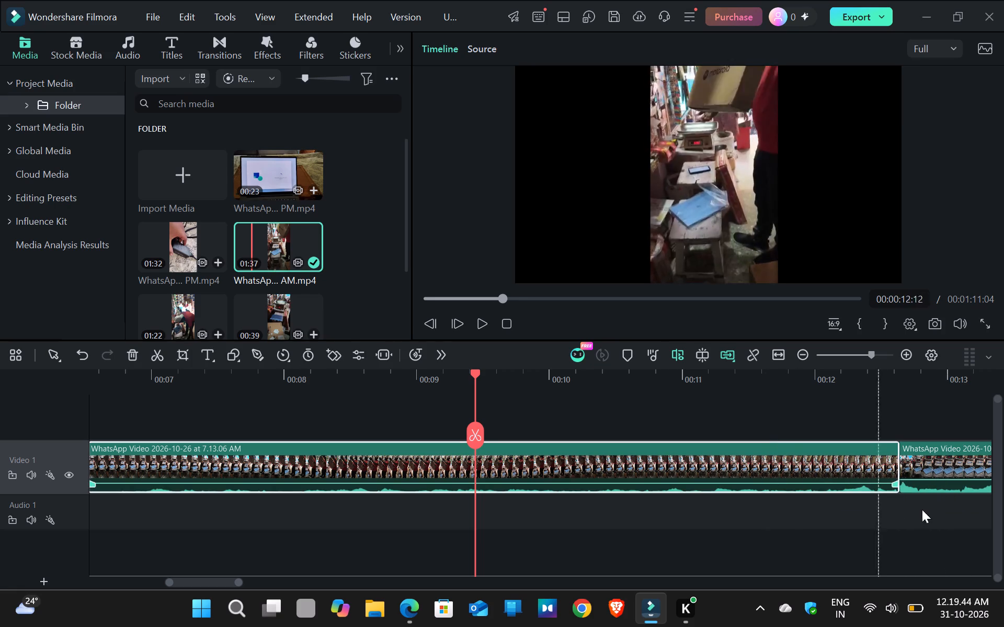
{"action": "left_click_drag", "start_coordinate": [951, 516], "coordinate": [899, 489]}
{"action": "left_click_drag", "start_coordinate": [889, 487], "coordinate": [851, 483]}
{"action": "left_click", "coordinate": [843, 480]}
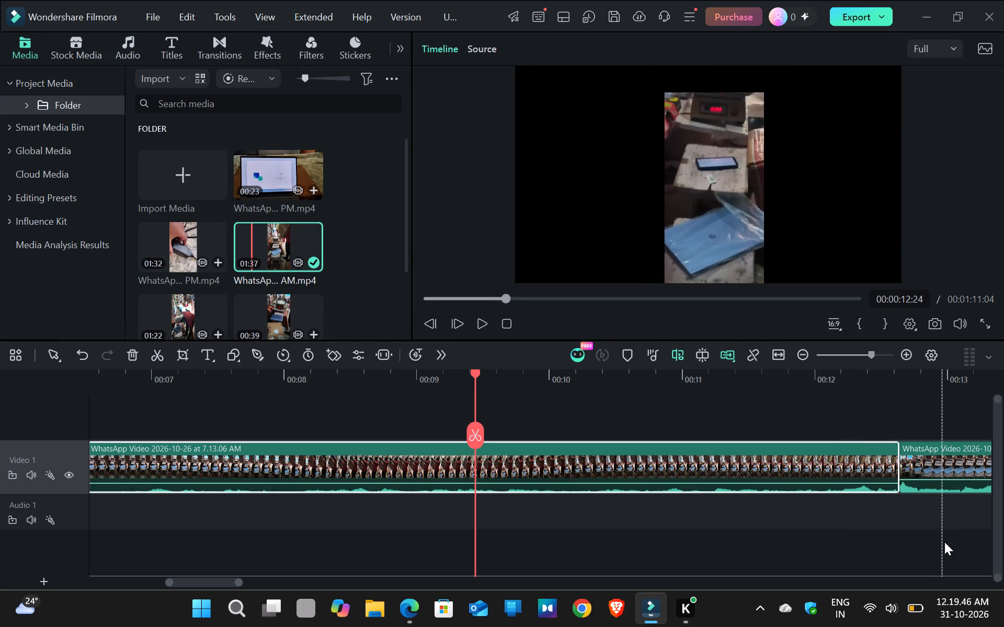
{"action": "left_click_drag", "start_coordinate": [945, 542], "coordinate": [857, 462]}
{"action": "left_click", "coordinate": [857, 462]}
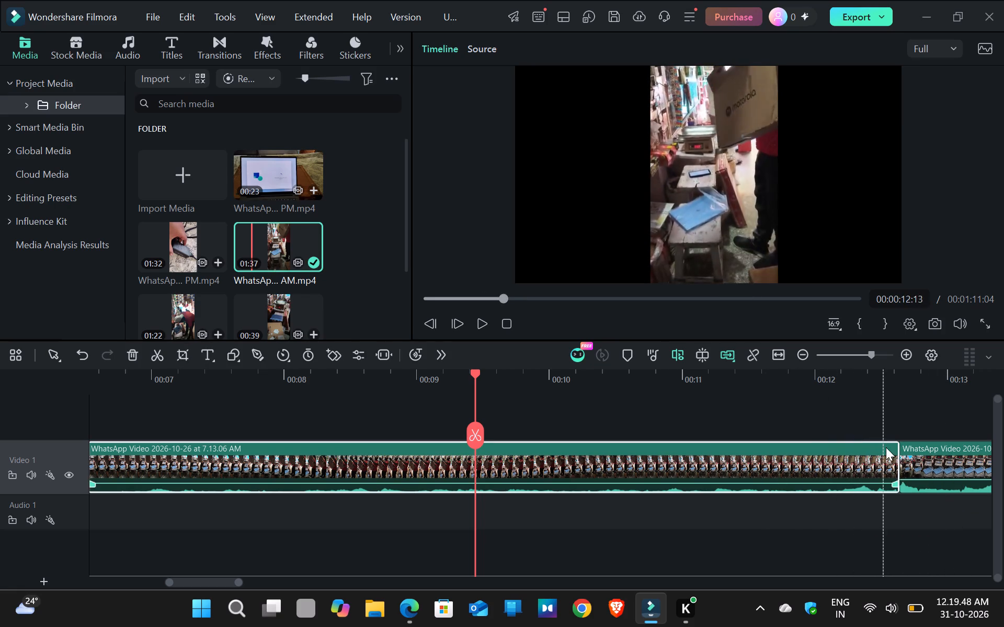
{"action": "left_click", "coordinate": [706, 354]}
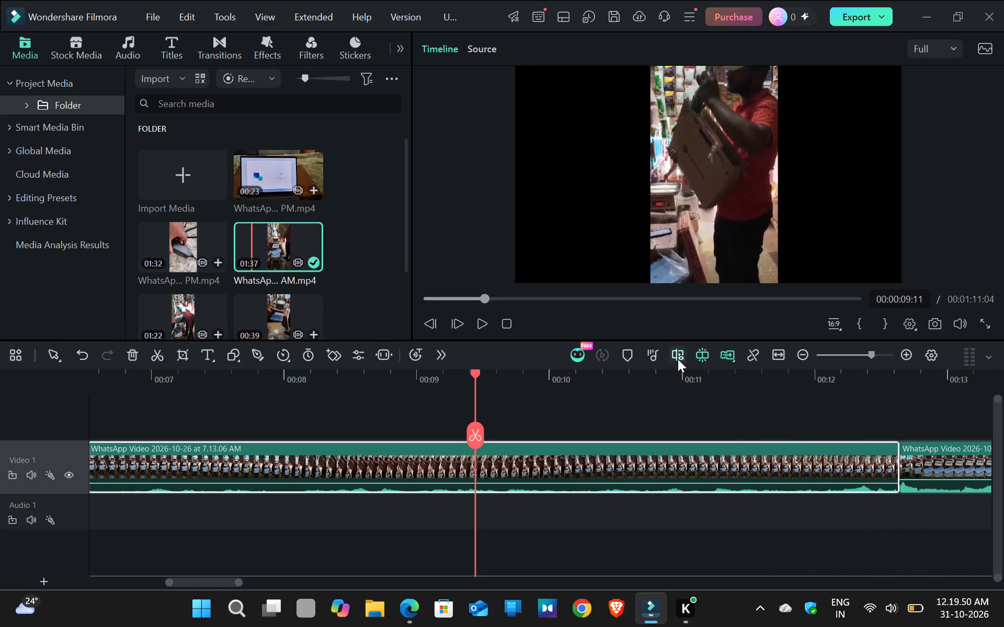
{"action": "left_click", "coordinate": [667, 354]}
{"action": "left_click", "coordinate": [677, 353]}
Play on to 00:00:22:14, move the picture of the segment there to about X 70.13, Y 0.00 and scale it uniformly to 123%.
{"action": "key", "text": "space"}
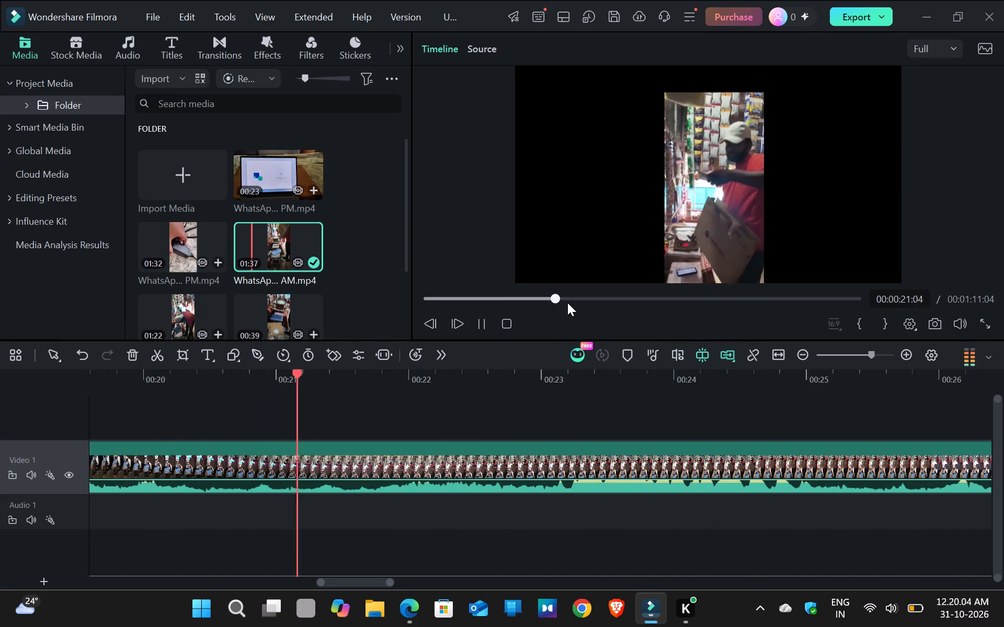
{"action": "key", "text": "space"}
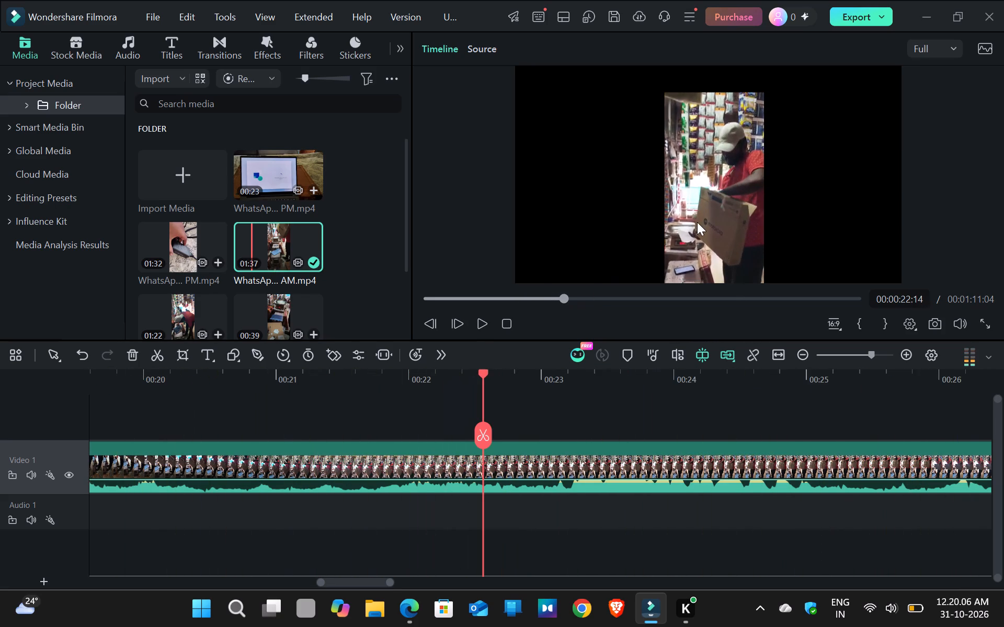
{"action": "double_click", "coordinate": [695, 222]}
{"action": "left_click_drag", "start_coordinate": [695, 222], "coordinate": [703, 200]}
{"action": "left_click", "coordinate": [176, 152]}
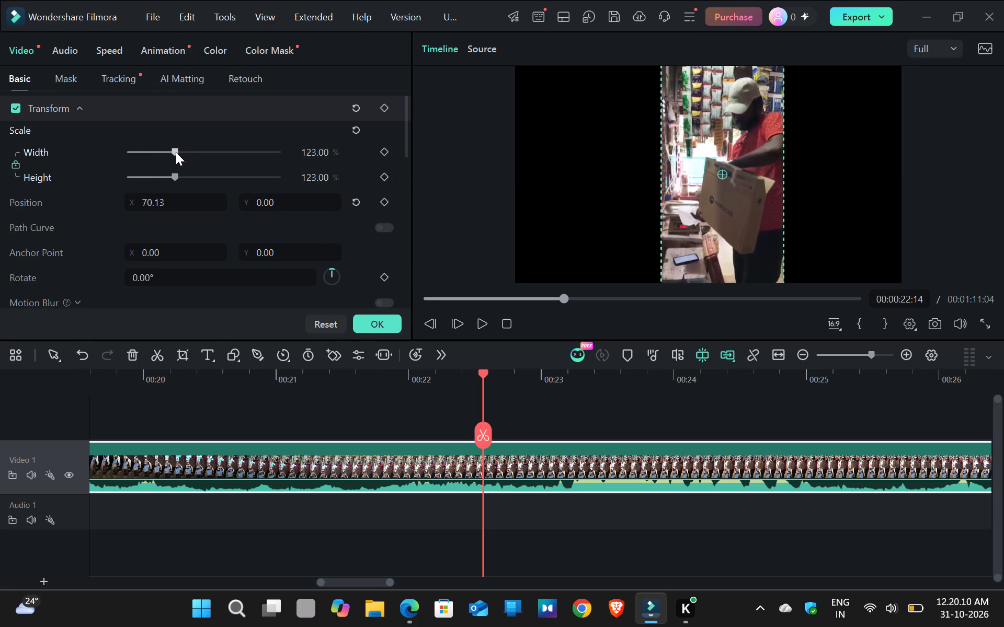
{"action": "key", "text": "space"}
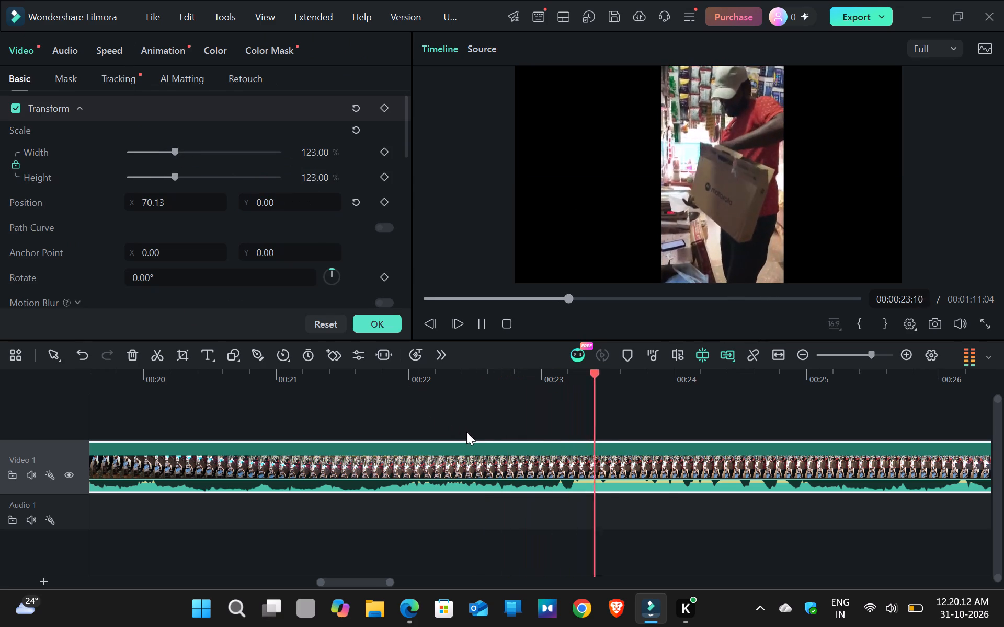
{"action": "left_click", "coordinate": [389, 328]}
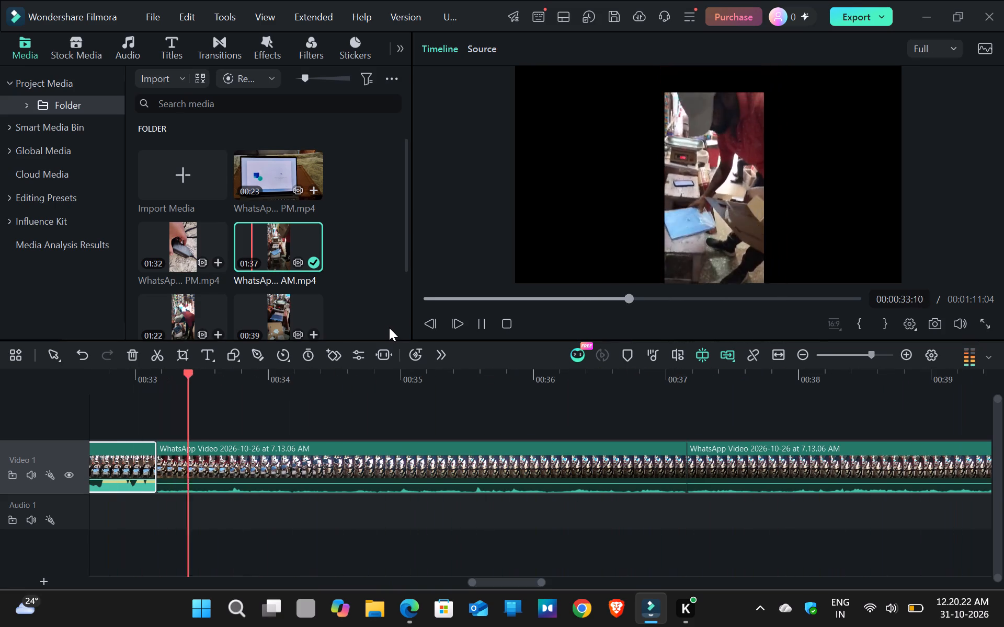
Play on to 00:00:34:06 and move the picture of the segment there to about X 28.59, Y 0.00.
{"action": "key", "text": "space"}
{"action": "left_click", "coordinate": [723, 223]}
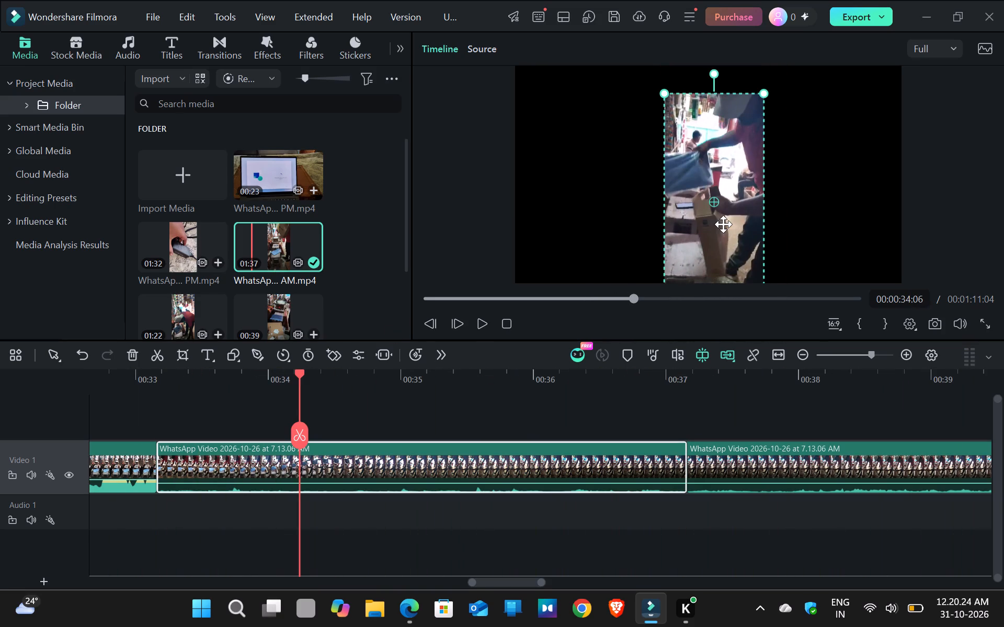
{"action": "left_click", "coordinate": [723, 224]}
{"action": "left_click_drag", "start_coordinate": [723, 219], "coordinate": [723, 199]}
{"action": "left_click_drag", "start_coordinate": [723, 199], "coordinate": [723, 194]}
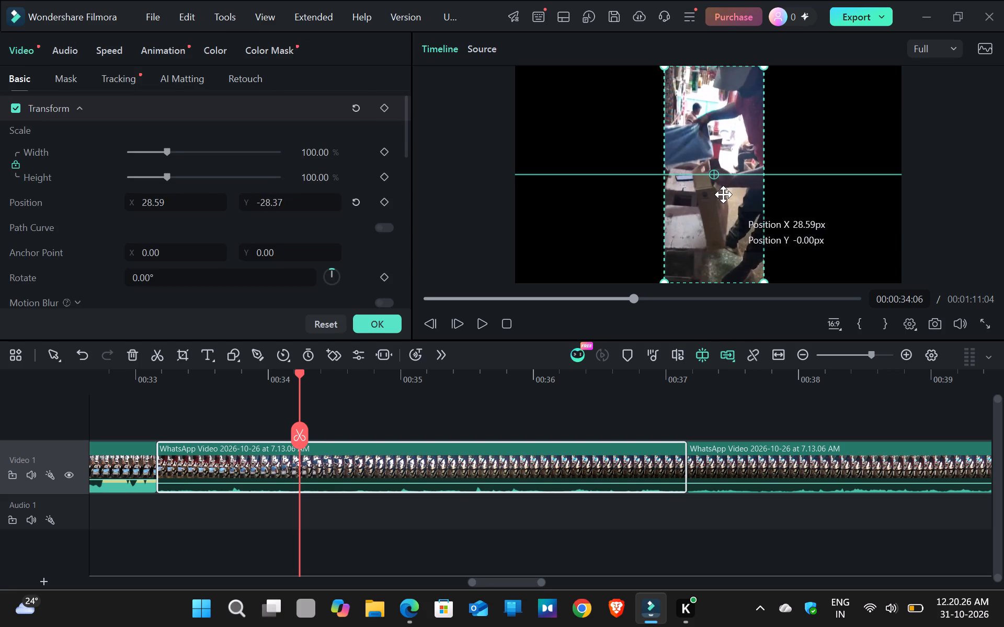
{"action": "left_click_drag", "start_coordinate": [723, 194], "coordinate": [723, 189]}
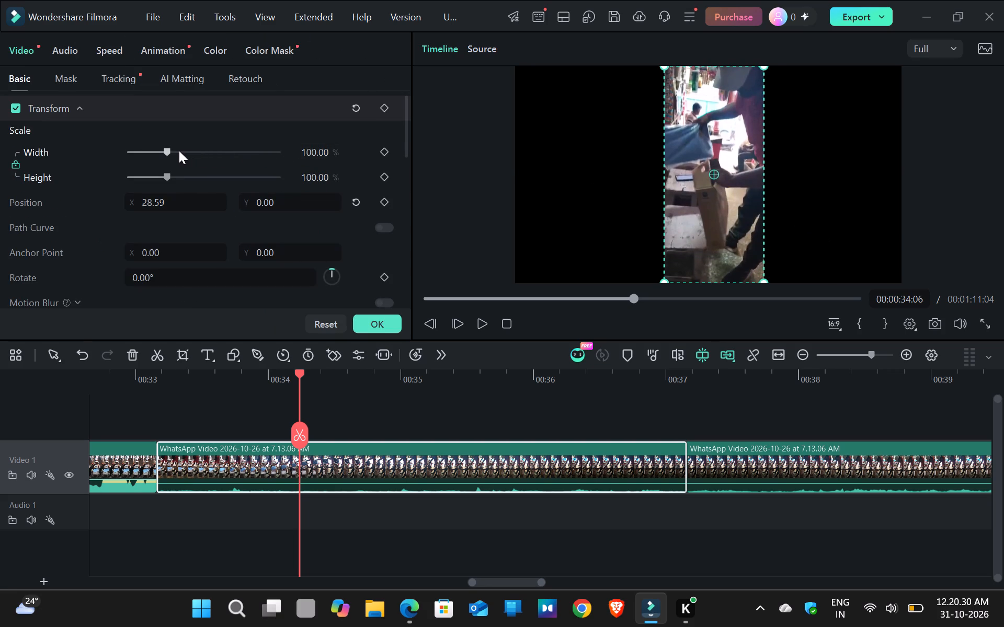
Scale the picture of the segment at 00:00:34:06 uniformly to 132% and move it to about X 51.95, Y 172.80.
{"action": "left_click", "coordinate": [179, 150]}
{"action": "left_click_drag", "start_coordinate": [686, 210], "coordinate": [691, 199]}
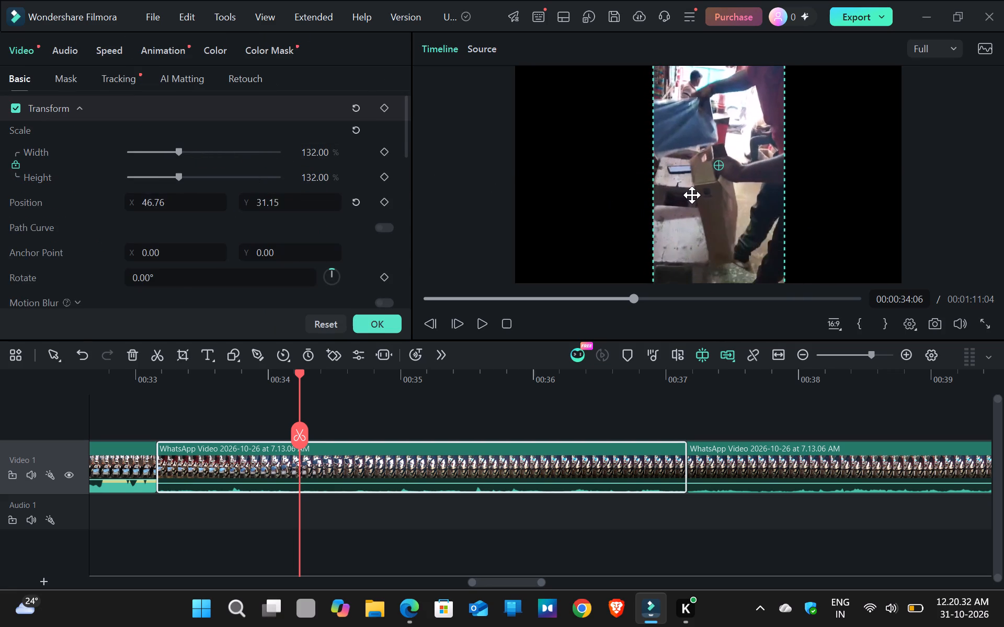
{"action": "left_click_drag", "start_coordinate": [692, 193], "coordinate": [692, 189]}
{"action": "left_click", "coordinate": [692, 186]}
{"action": "left_click", "coordinate": [692, 182]}
{"action": "left_click", "coordinate": [692, 175]}
{"action": "left_click_drag", "start_coordinate": [692, 170], "coordinate": [693, 162]}
{"action": "triple_click", "coordinate": [693, 162]}
{"action": "triple_click", "coordinate": [693, 162]}
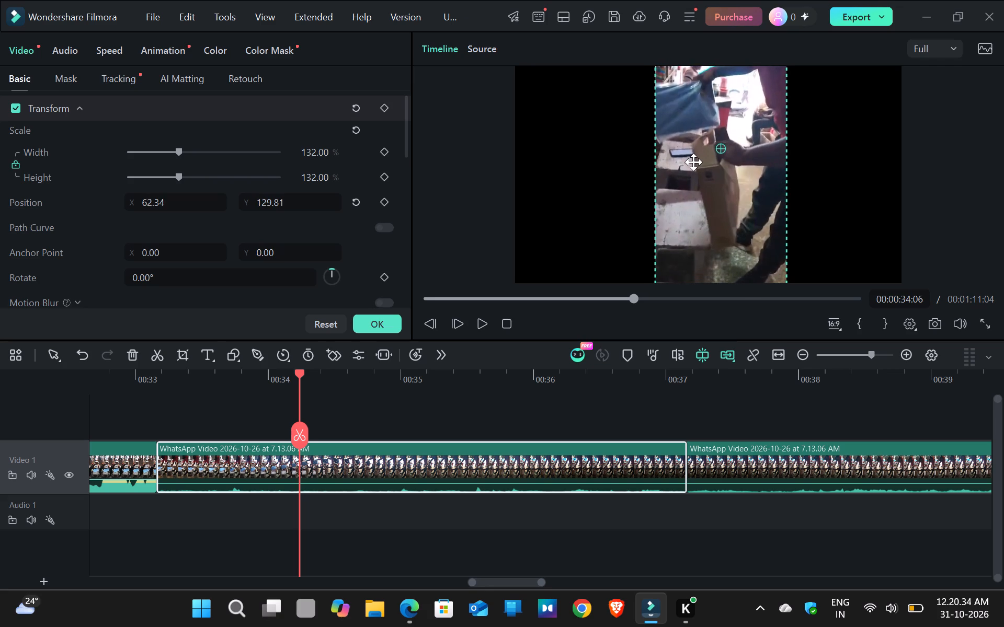
{"action": "left_click_drag", "start_coordinate": [724, 207], "coordinate": [722, 195]}
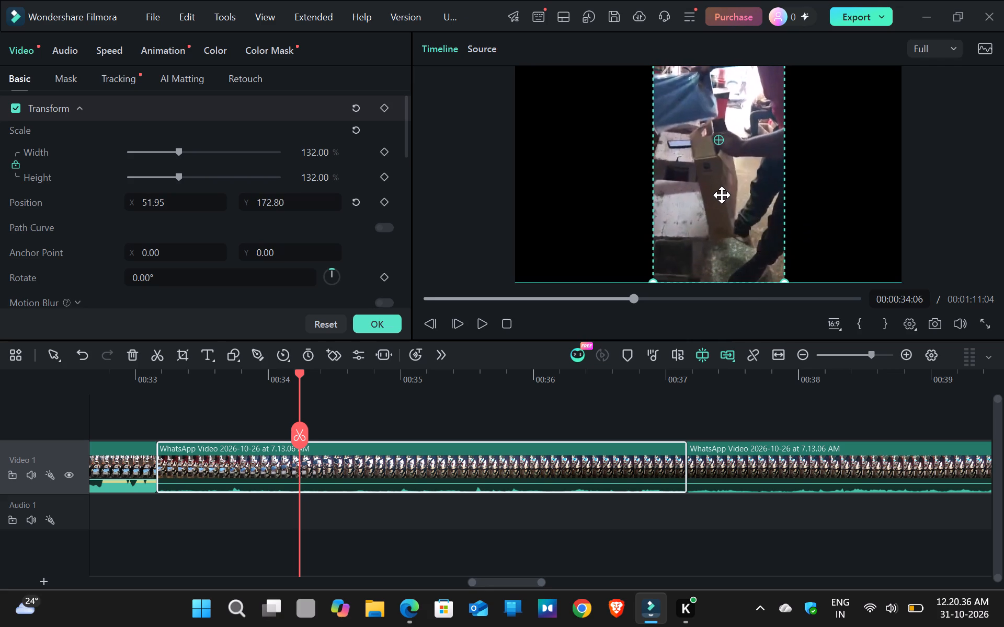
{"action": "key", "text": "space"}
{"action": "left_click", "coordinate": [367, 320]}
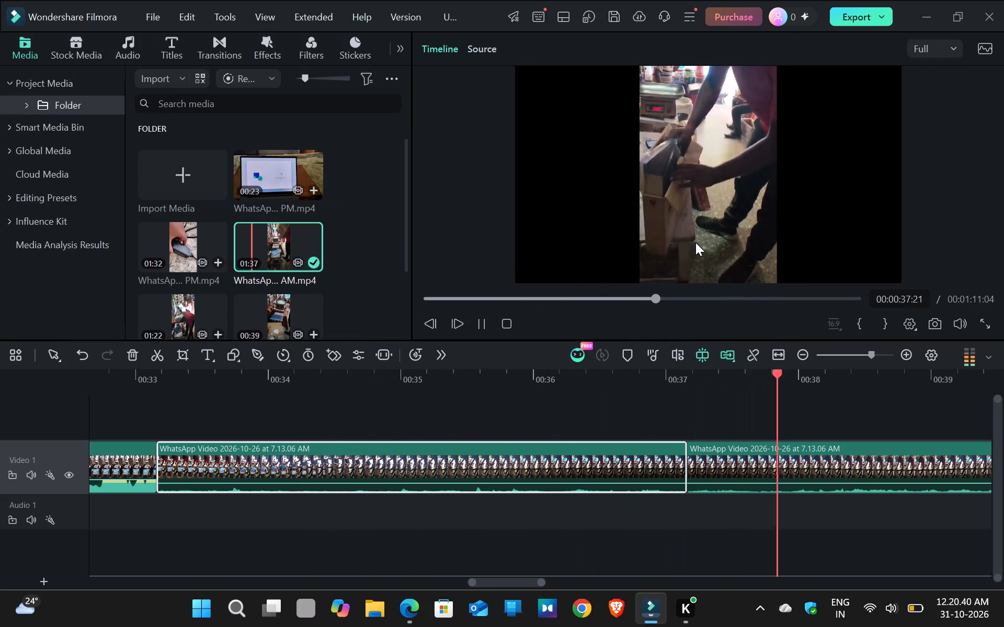
Split the following segment at 00:00:38:22 and 00:00:39:16 and delete the piece between the two cuts.
{"action": "key", "text": "space"}
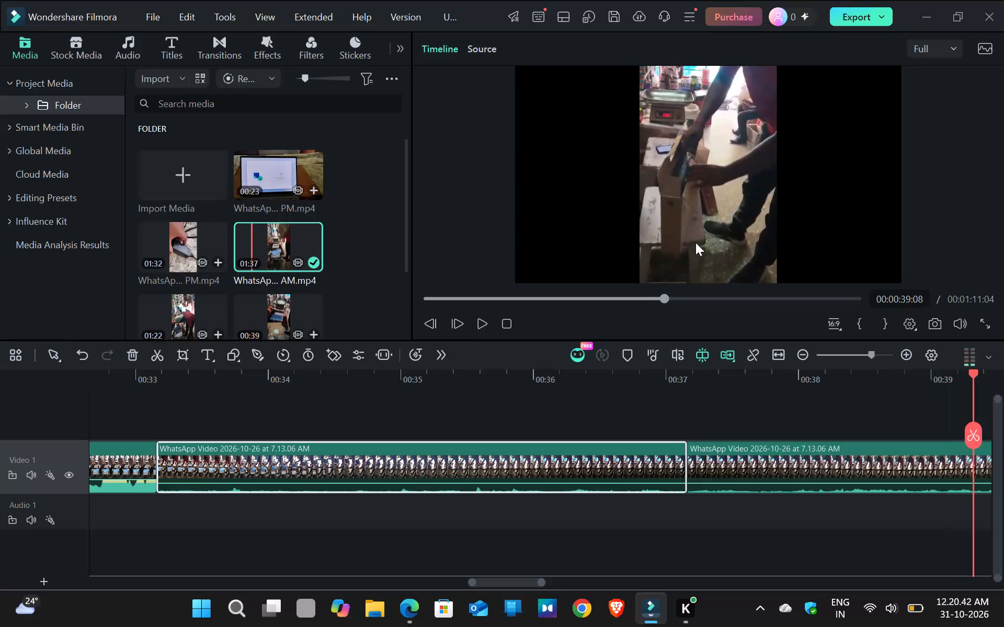
{"action": "left_click", "coordinate": [931, 453]}
{"action": "left_click", "coordinate": [914, 376]}
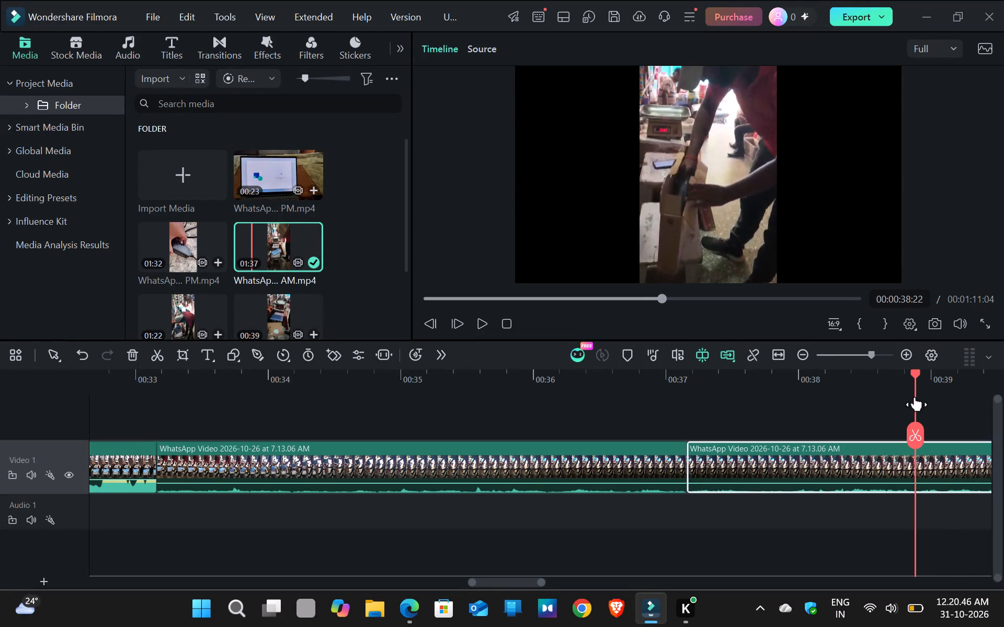
{"action": "left_click", "coordinate": [914, 428]}
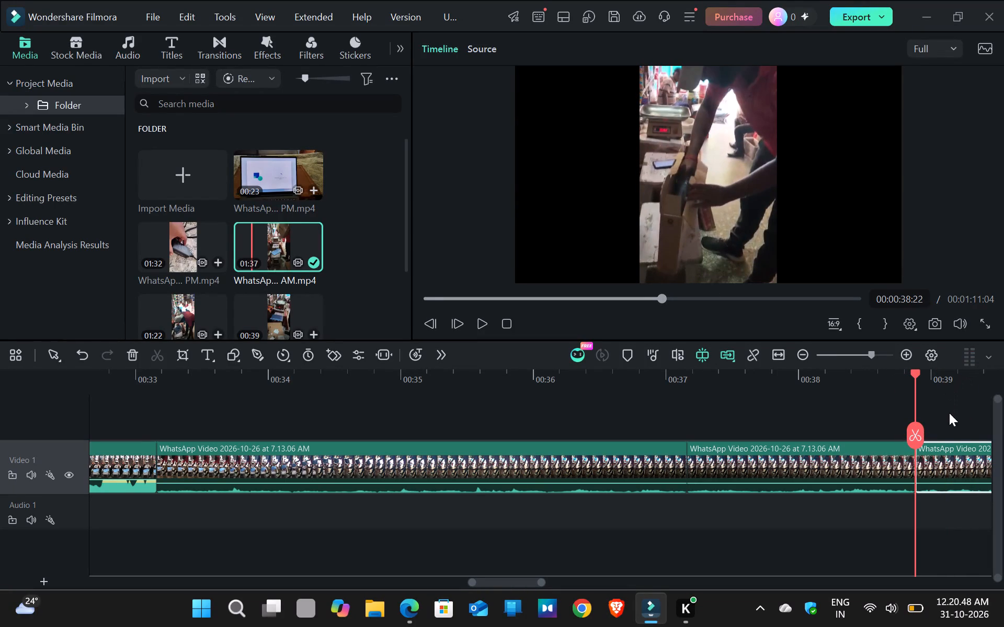
{"action": "key", "text": "space"}
{"action": "key", "text": "space"}
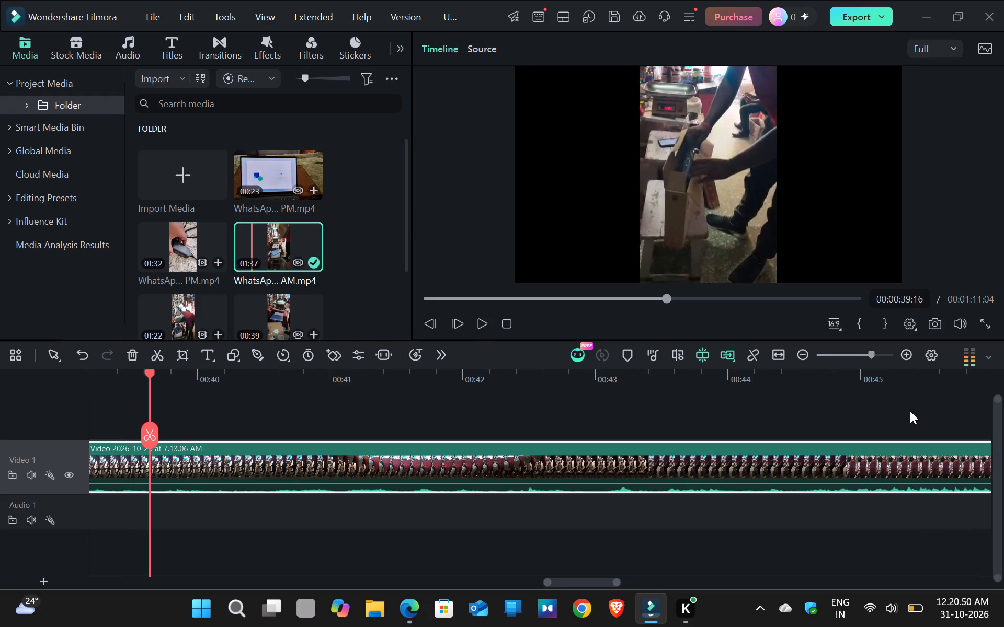
{"action": "left_click", "coordinate": [151, 434]}
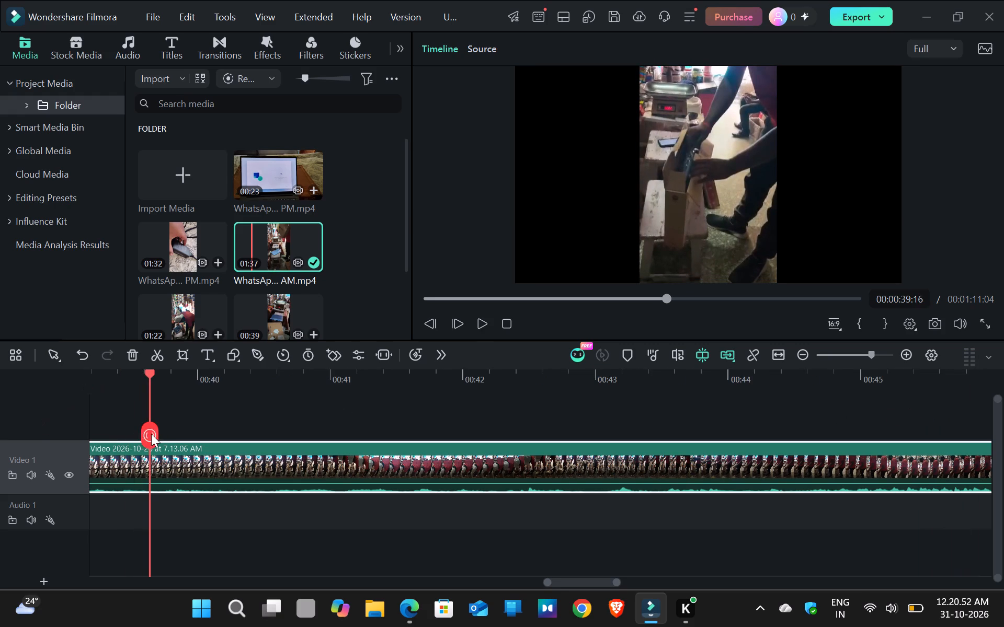
{"action": "left_click", "coordinate": [123, 454]}
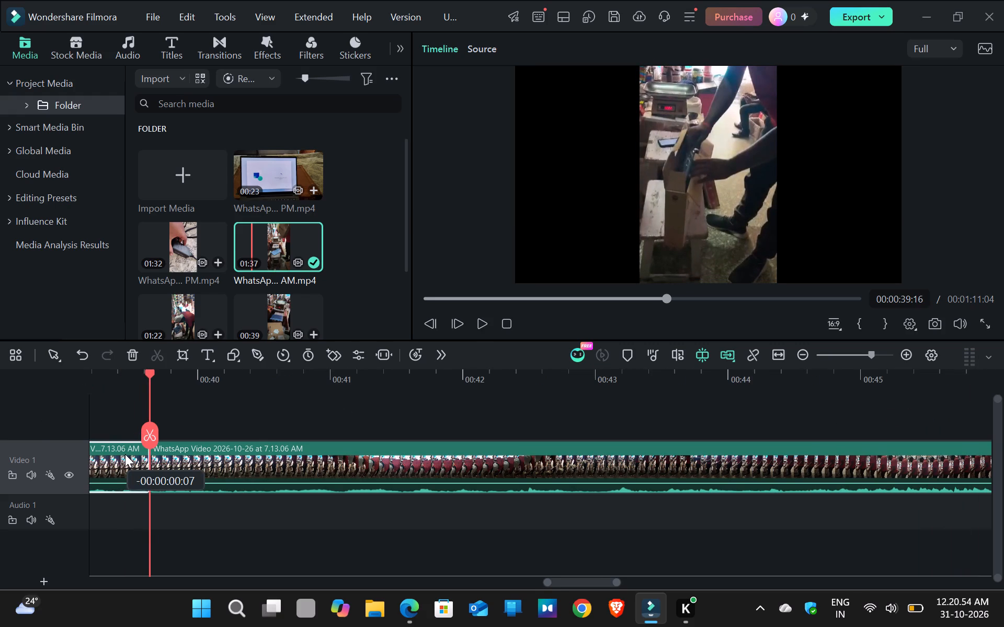
{"action": "key", "text": "Delete"}
Review the rest of the timeline from the last cut to the end, fast-forwarding through part of it.
{"action": "key", "text": "space"}
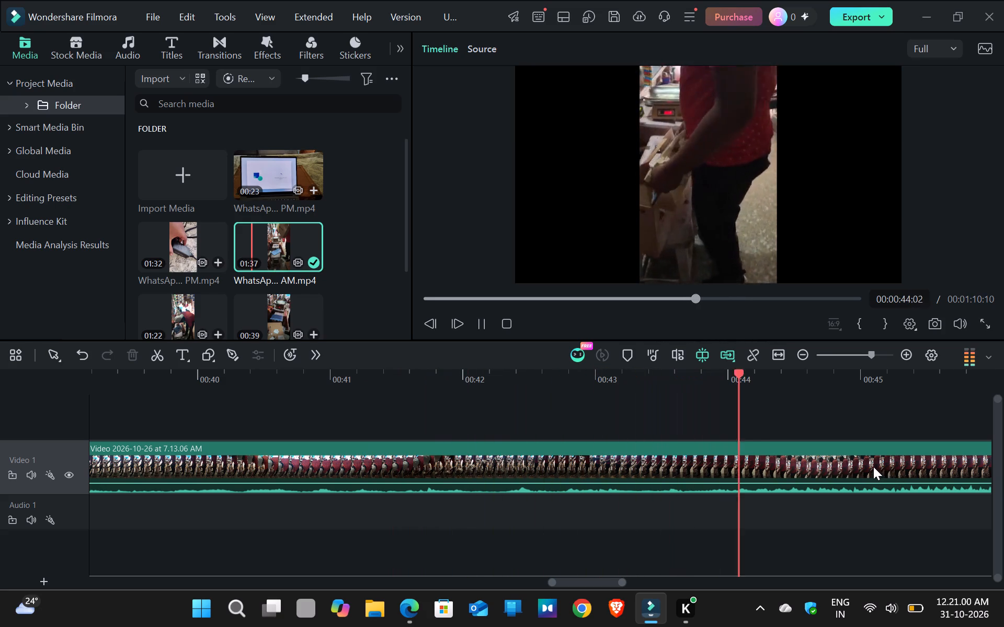
{"action": "key", "text": "l"}
{"action": "key", "text": "l"}
{"action": "key", "text": "l"}
{"action": "key", "text": "l"}
{"action": "key", "text": "l"}
{"action": "key", "text": "l"}
{"action": "key", "text": "l"}
{"action": "key", "text": "l"}
{"action": "key", "text": "l"}
{"action": "key", "text": "l"}
{"action": "key", "text": "l"}
{"action": "key", "text": "l"}
{"action": "key", "text": "l"}
{"action": "key", "text": "l"}
{"action": "key", "text": "l"}
{"action": "key", "text": "l"}
{"action": "key", "text": "l"}
{"action": "key", "text": "l"}
{"action": "key", "text": "l"}
{"action": "key", "text": "l"}
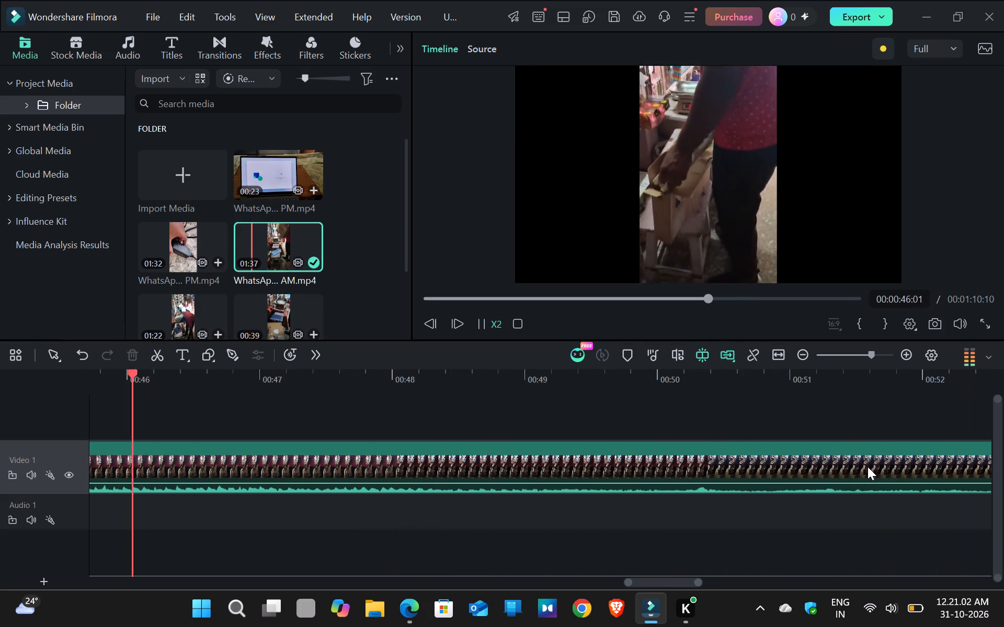
{"action": "key", "text": "l"}
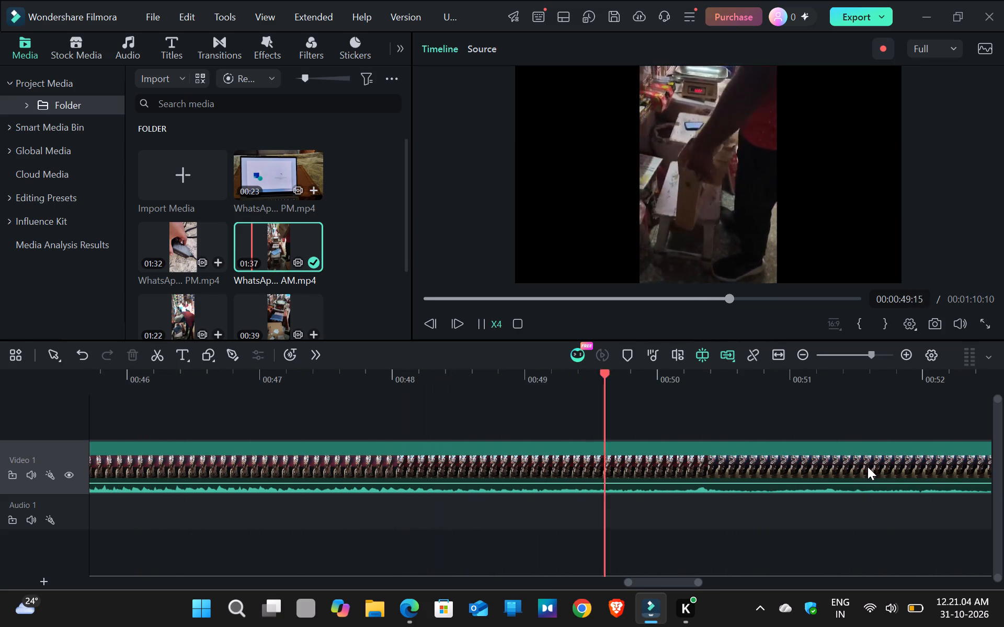
{"action": "type", "text": "lk"}
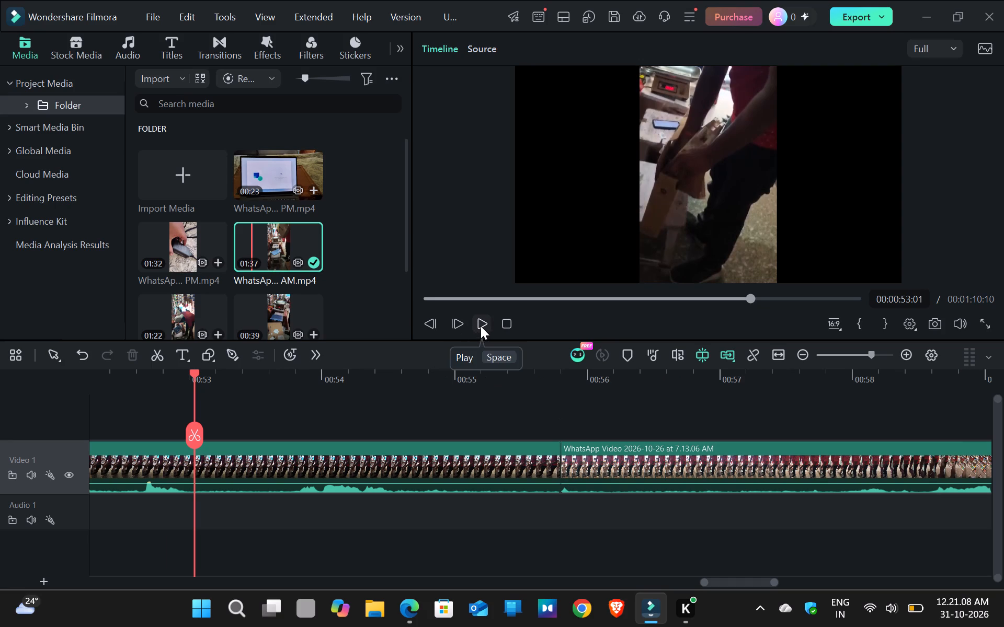
{"action": "key", "text": "space"}
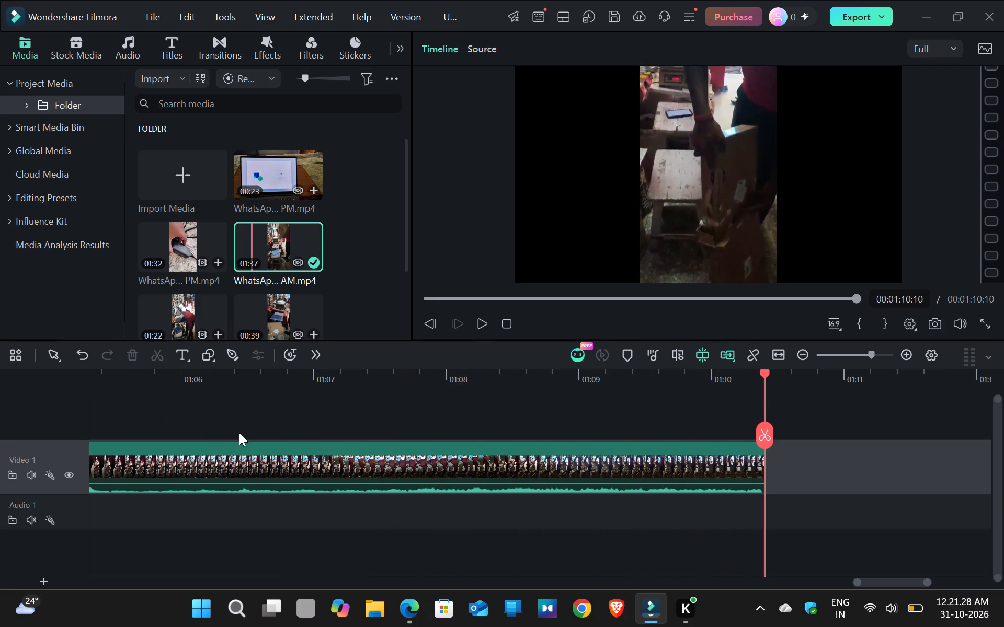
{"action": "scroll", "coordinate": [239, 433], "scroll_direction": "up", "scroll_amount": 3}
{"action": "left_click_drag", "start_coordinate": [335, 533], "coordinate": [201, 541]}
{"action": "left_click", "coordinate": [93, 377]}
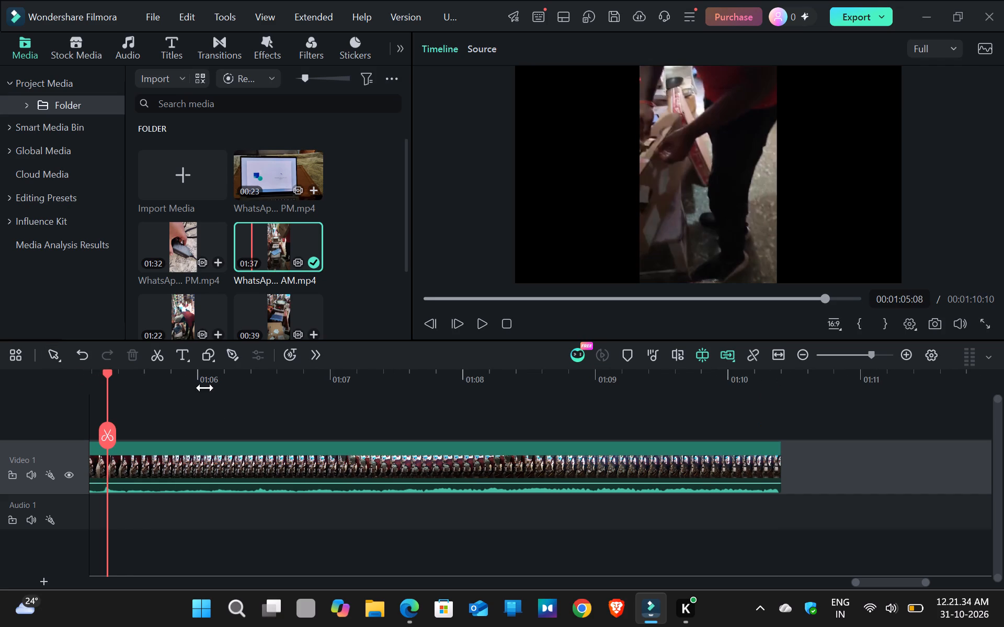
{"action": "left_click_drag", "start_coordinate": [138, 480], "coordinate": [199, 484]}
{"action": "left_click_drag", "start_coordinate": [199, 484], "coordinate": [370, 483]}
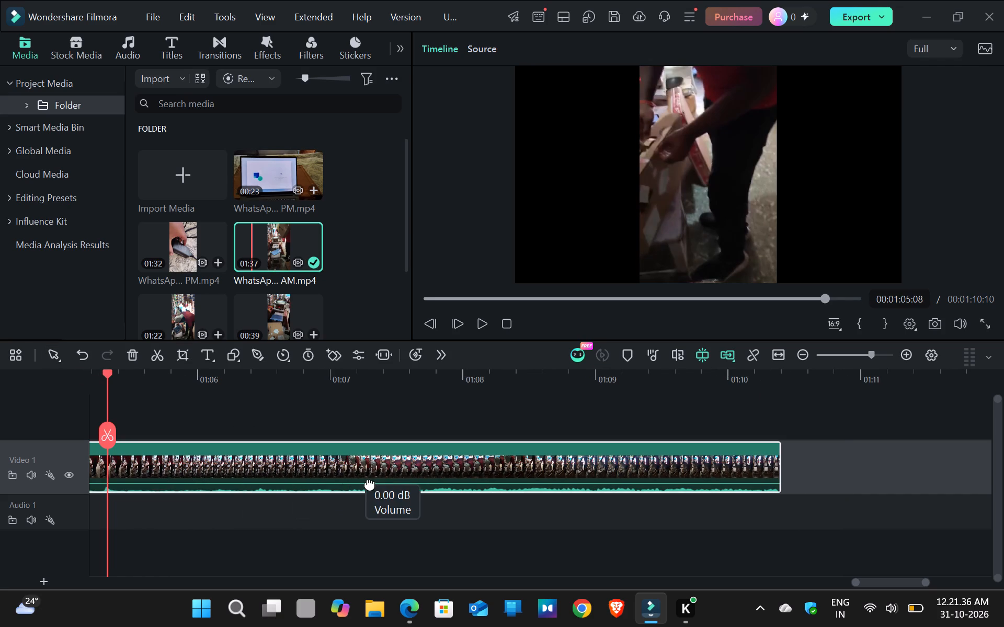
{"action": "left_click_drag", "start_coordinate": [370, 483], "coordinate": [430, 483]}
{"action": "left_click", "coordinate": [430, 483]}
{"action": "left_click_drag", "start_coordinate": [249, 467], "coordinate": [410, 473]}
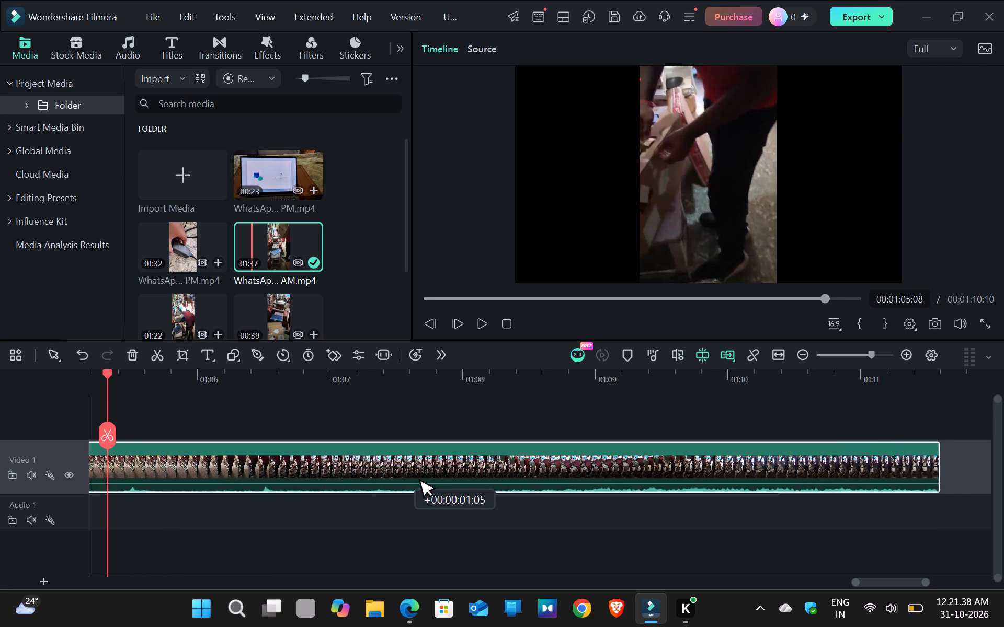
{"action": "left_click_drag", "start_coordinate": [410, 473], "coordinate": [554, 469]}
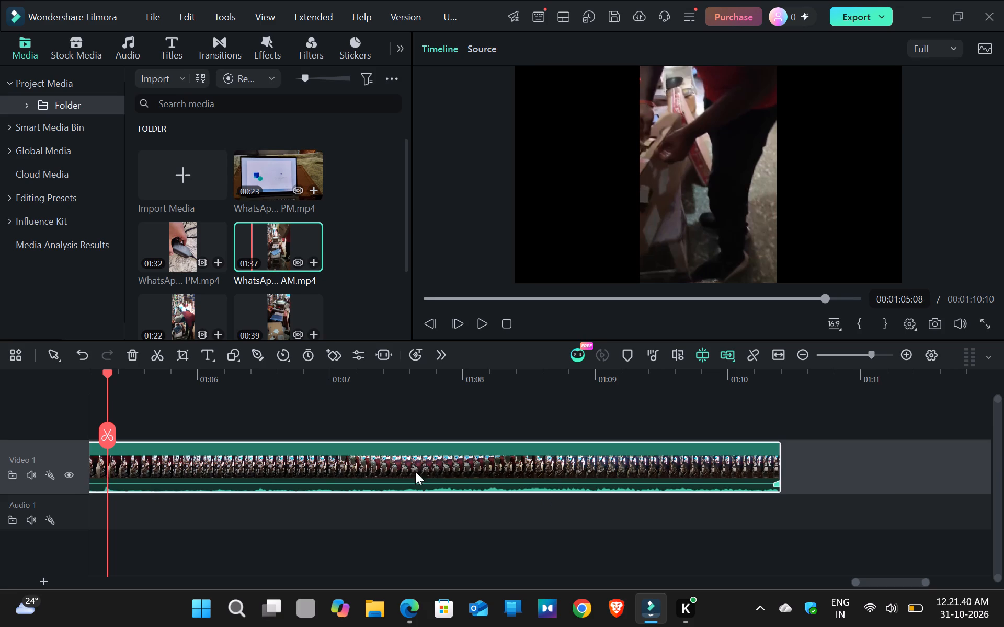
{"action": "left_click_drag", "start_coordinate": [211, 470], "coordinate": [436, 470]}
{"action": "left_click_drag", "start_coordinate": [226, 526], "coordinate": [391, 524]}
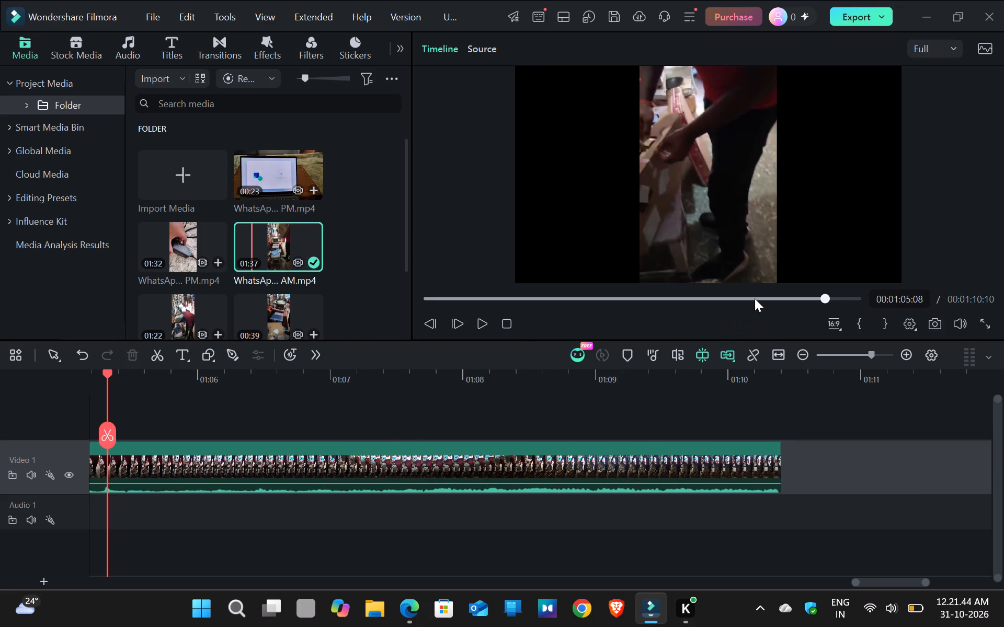
{"action": "left_click", "coordinate": [755, 298]}
{"action": "key", "text": "space"}
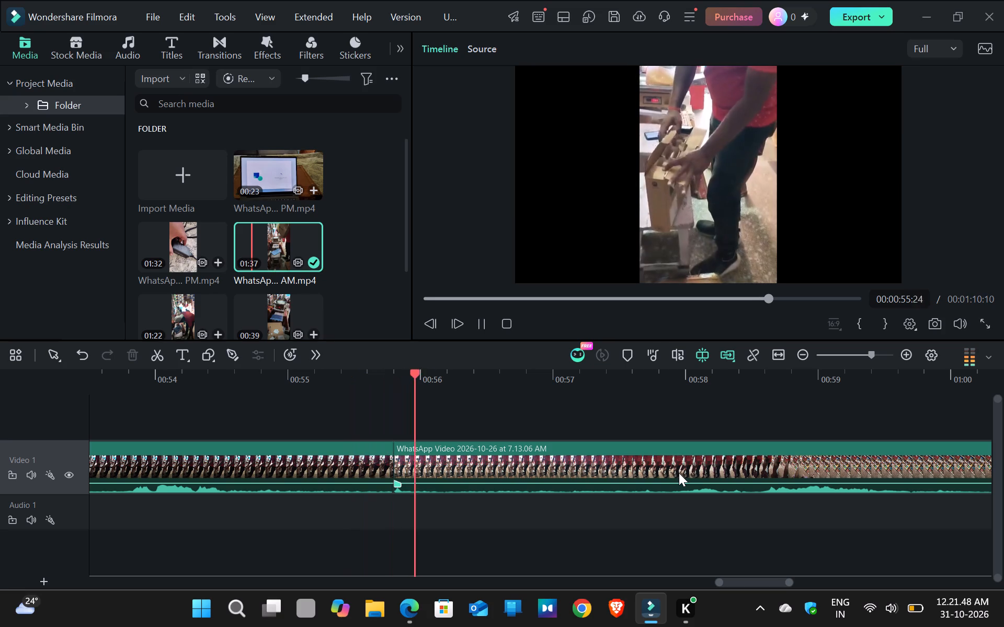
{"action": "key", "text": "space"}
{"action": "key", "text": "space"}
{"action": "key", "text": "space"}
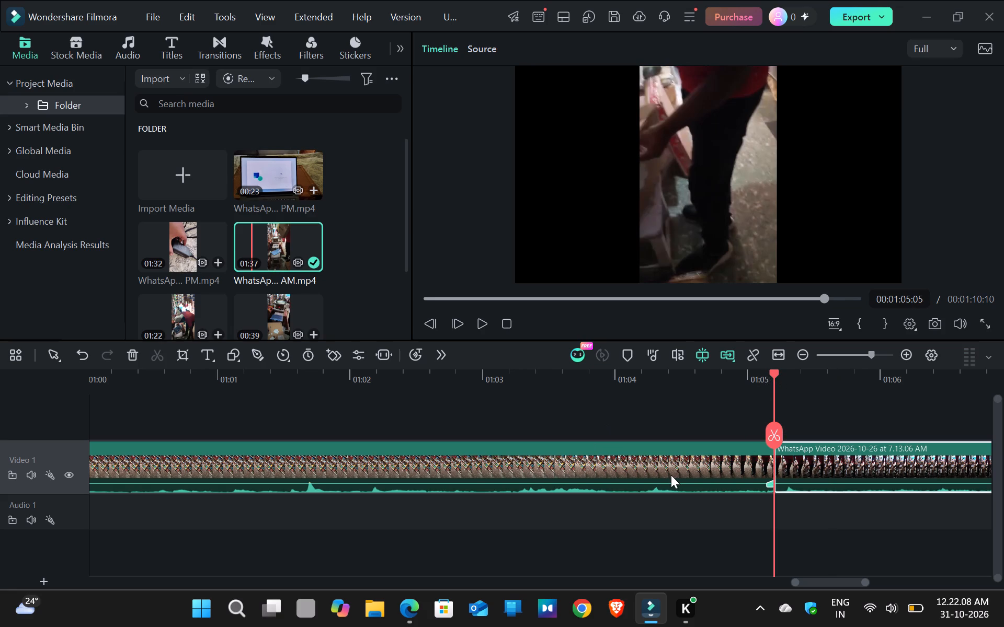
{"action": "left_click", "coordinate": [671, 475]}
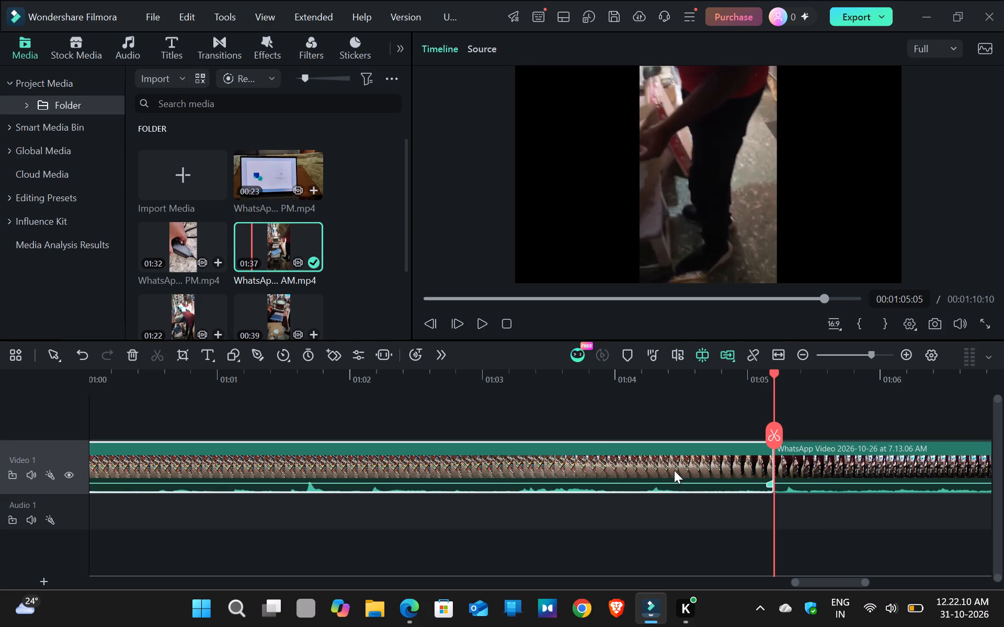
{"action": "key", "text": "Delete"}
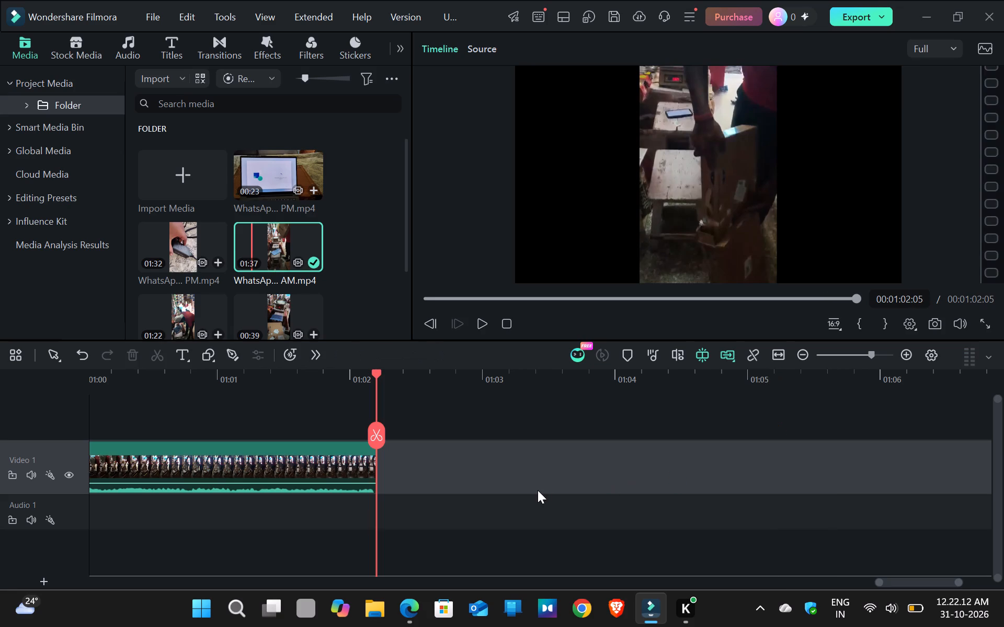
Replay the edited timeline from the start to the end at increased speed to check the cuts and framing.
{"action": "key", "text": "space"}
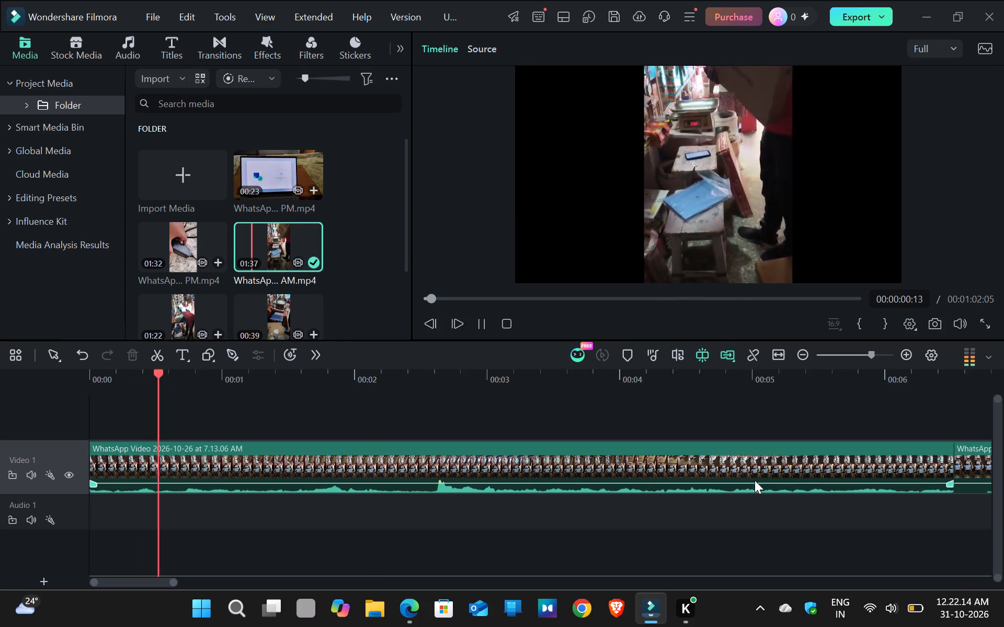
{"action": "type", "text": "ll"}
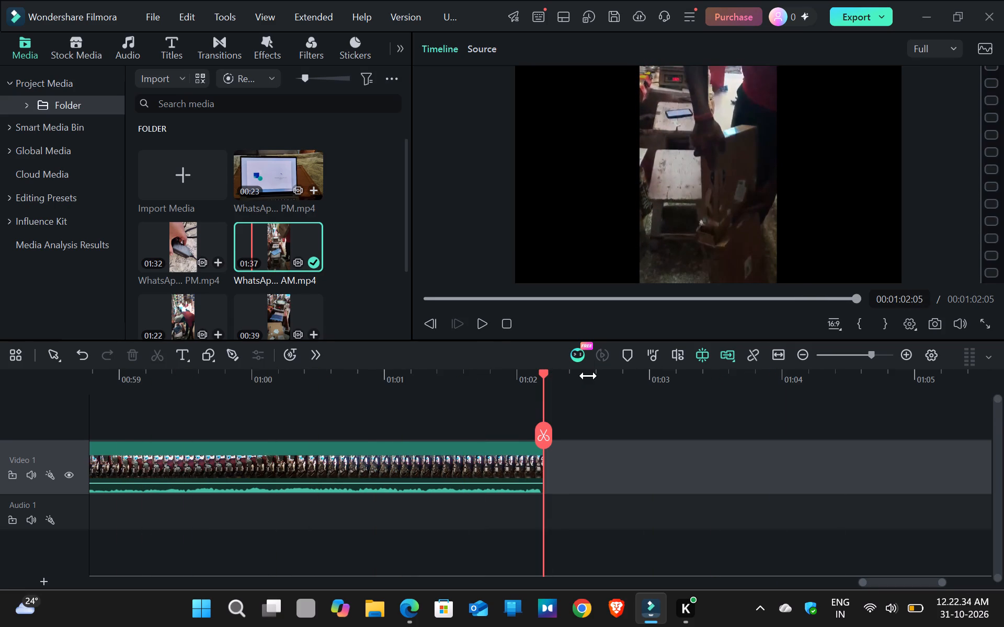
Replay the edited timeline from the start to the end at increased speed and return the playhead to the start.
{"action": "key", "text": "space"}
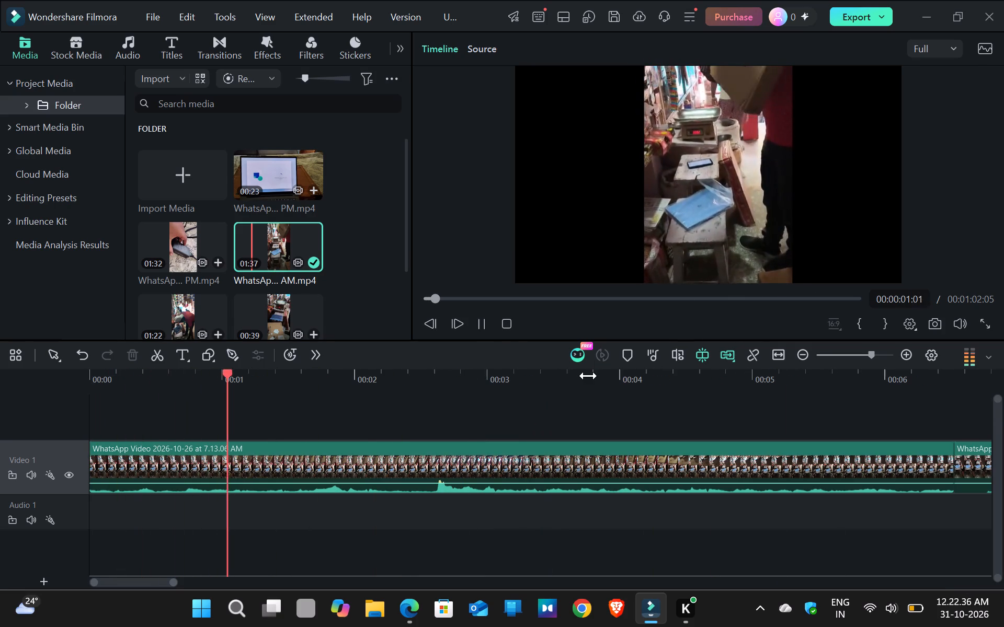
{"action": "key", "text": "semicolon"}
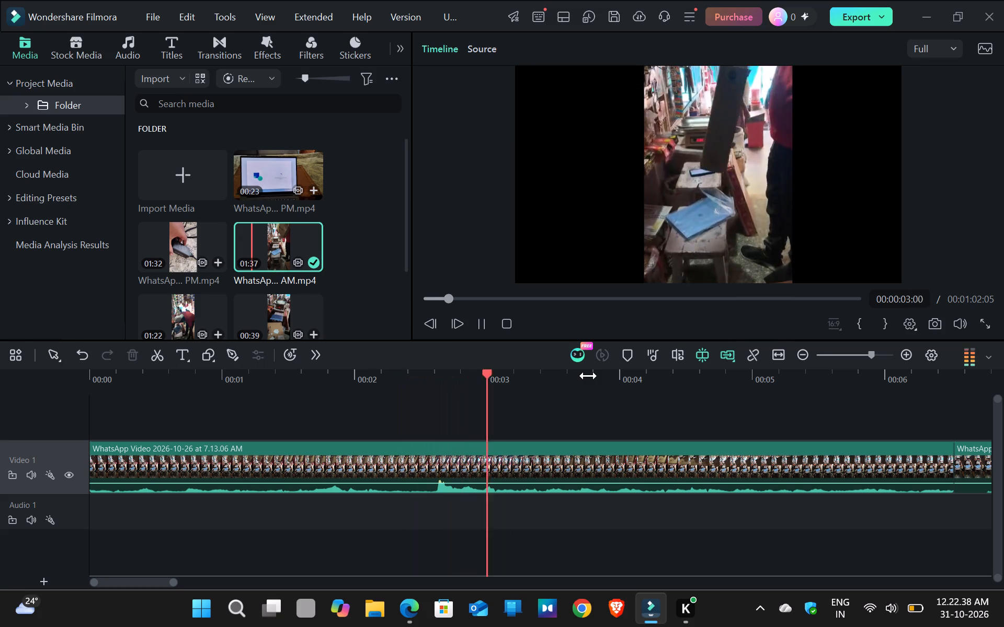
{"action": "key", "text": "l"}
{"action": "key", "text": "l"}
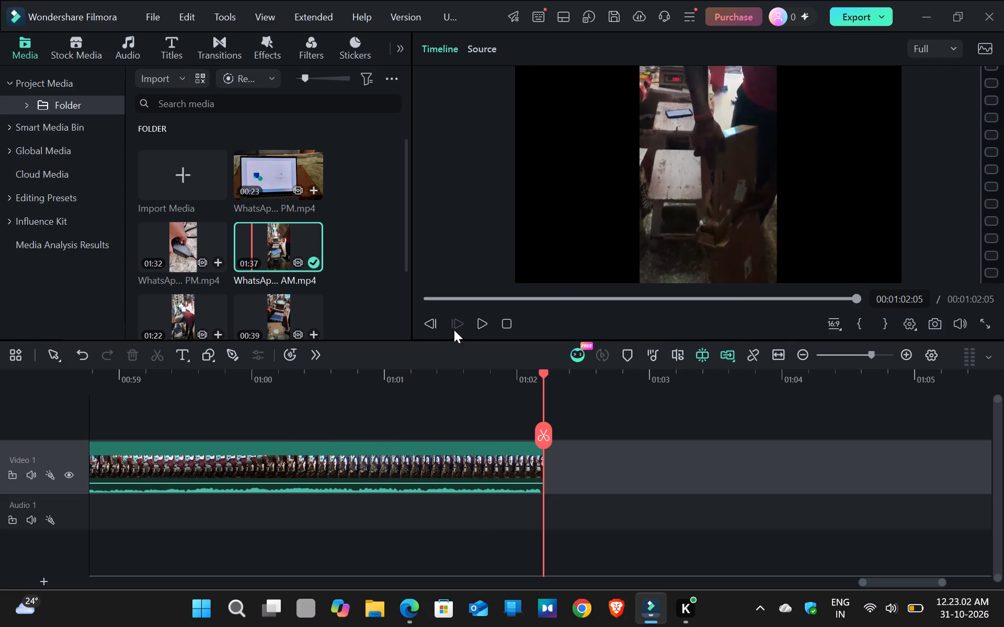
{"action": "left_click", "coordinate": [500, 321]}
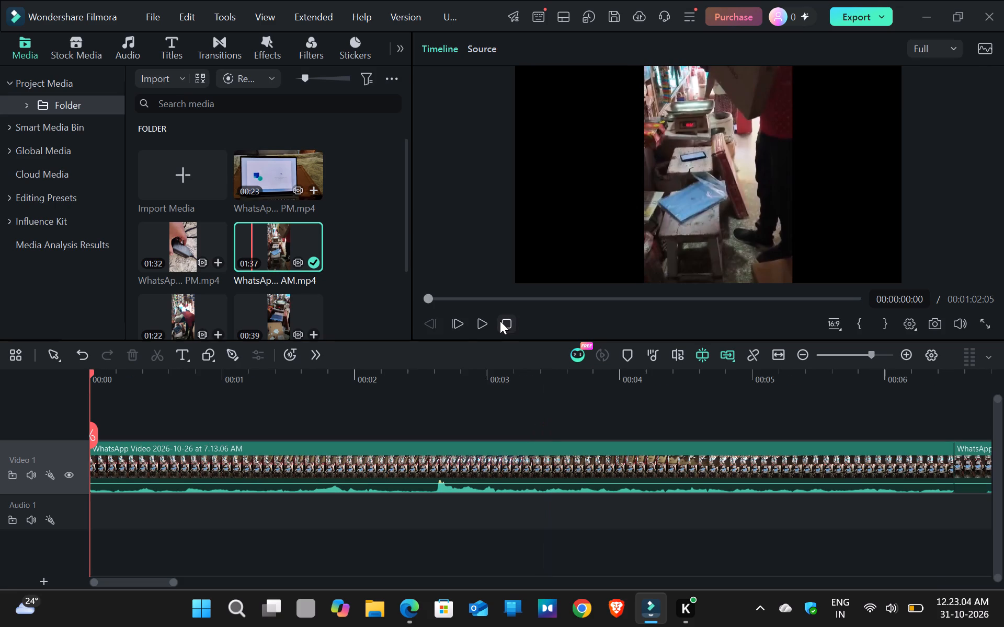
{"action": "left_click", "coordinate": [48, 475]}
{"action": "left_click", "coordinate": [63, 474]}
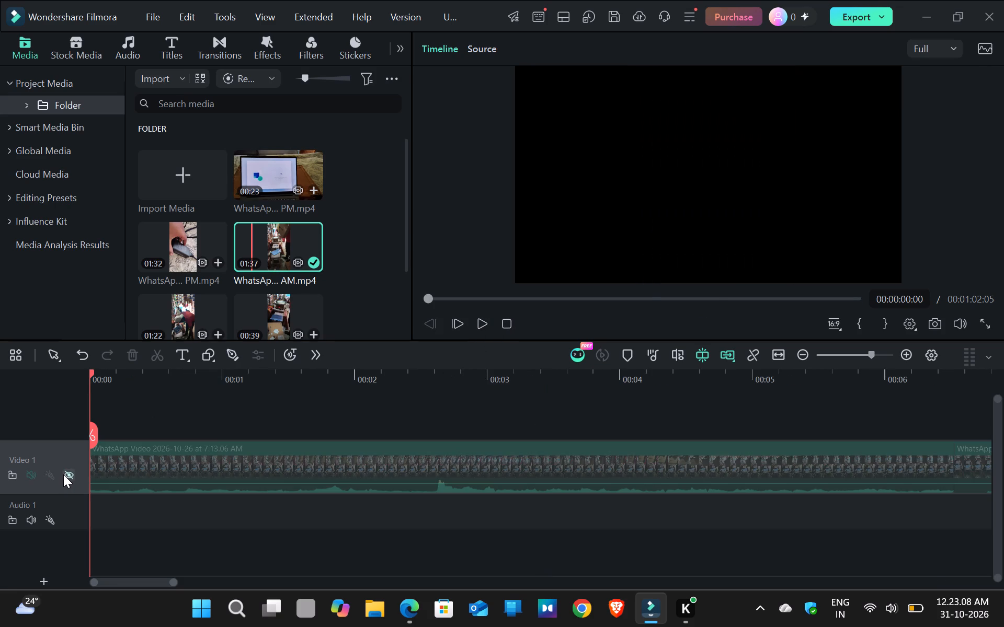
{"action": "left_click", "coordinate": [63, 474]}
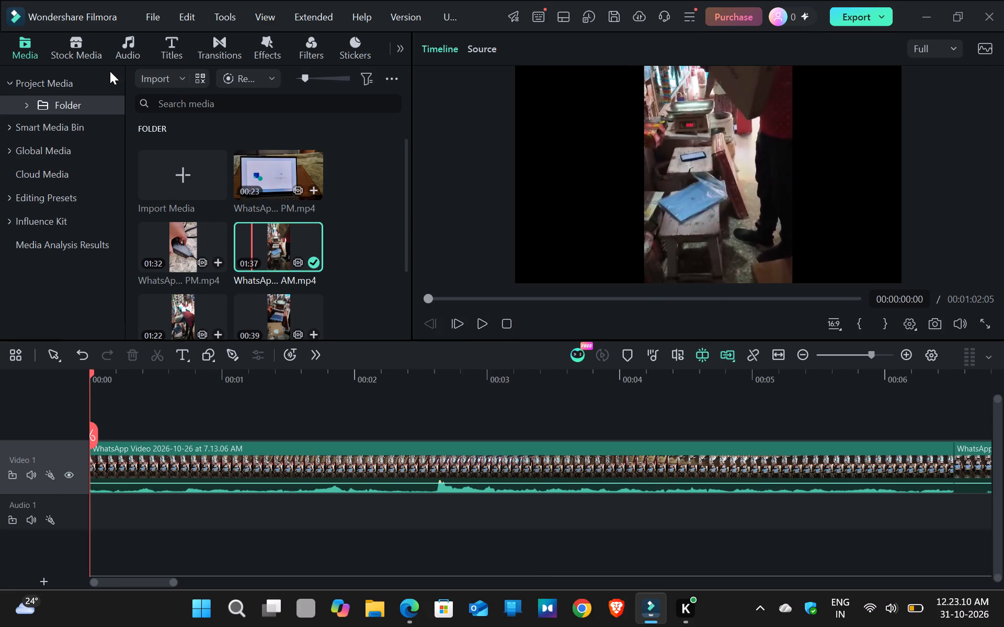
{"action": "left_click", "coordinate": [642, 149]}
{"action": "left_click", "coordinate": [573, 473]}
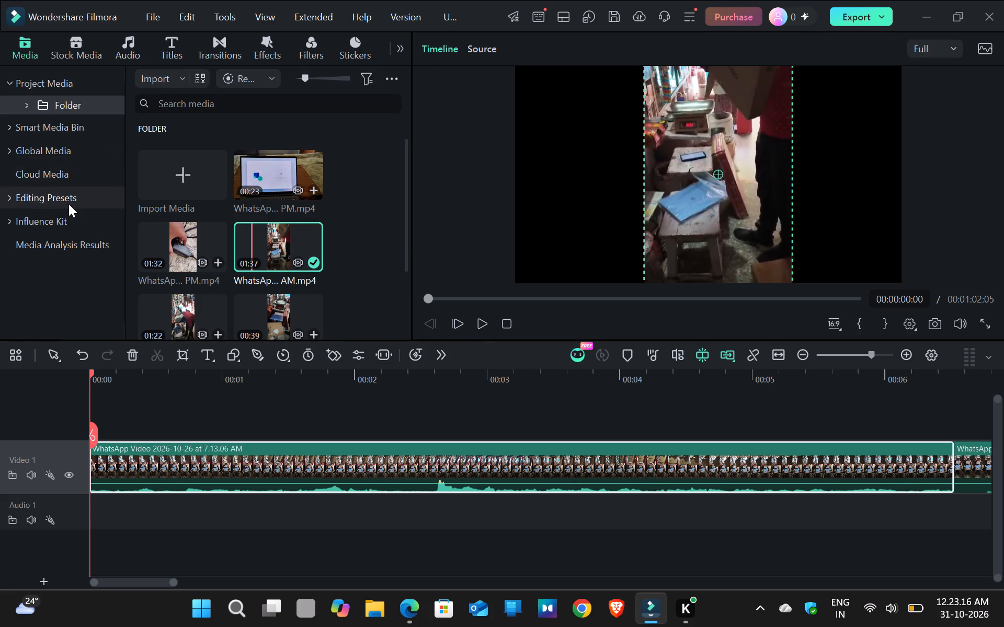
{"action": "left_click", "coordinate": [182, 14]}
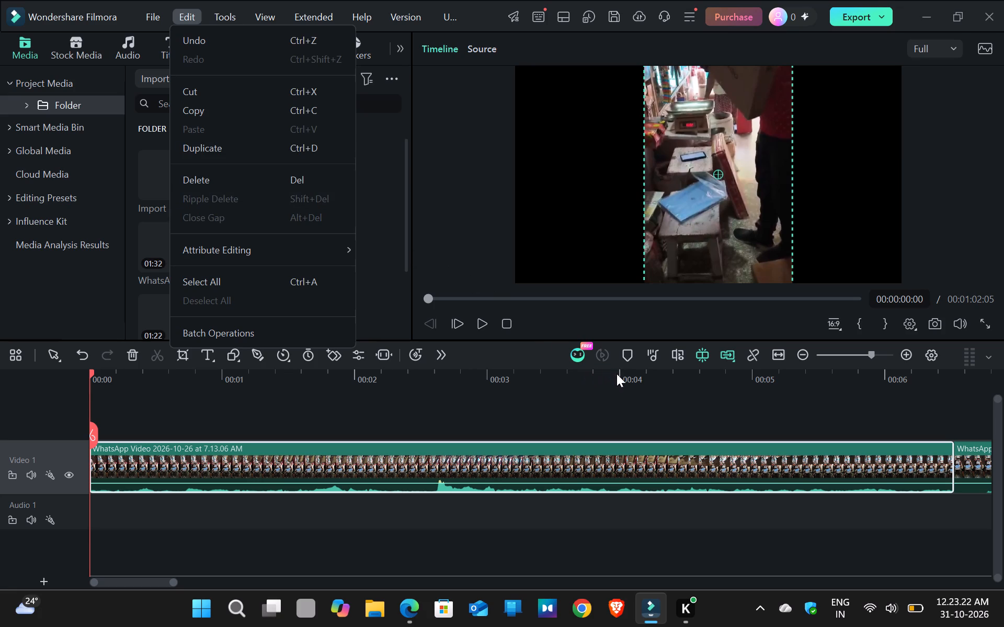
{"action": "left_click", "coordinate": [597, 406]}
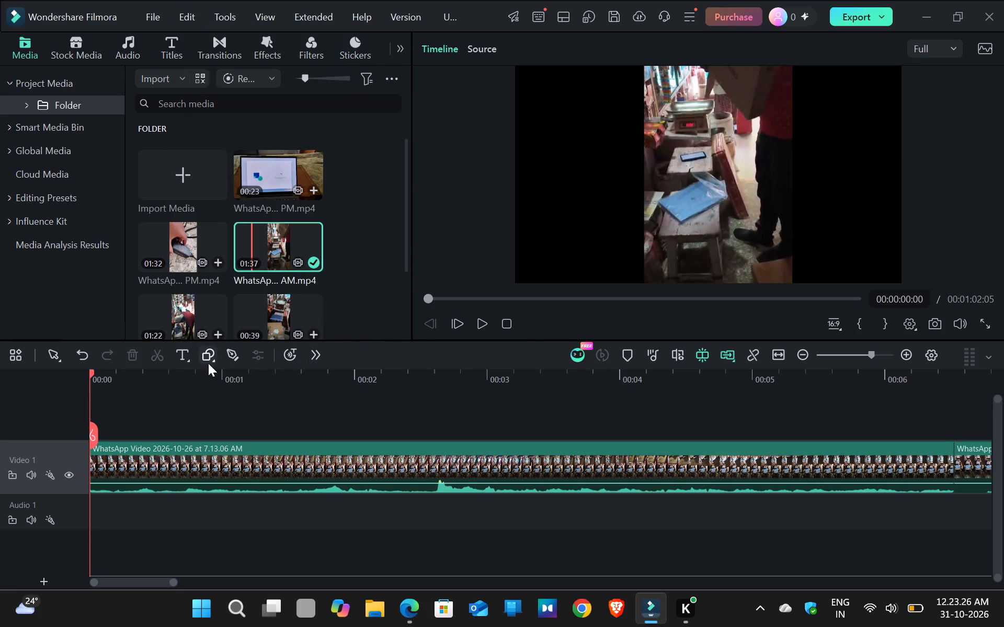
Mute the audio of the whole Video 1 track.
{"action": "left_click", "coordinate": [784, 350]}
{"action": "left_click", "coordinate": [784, 350]}
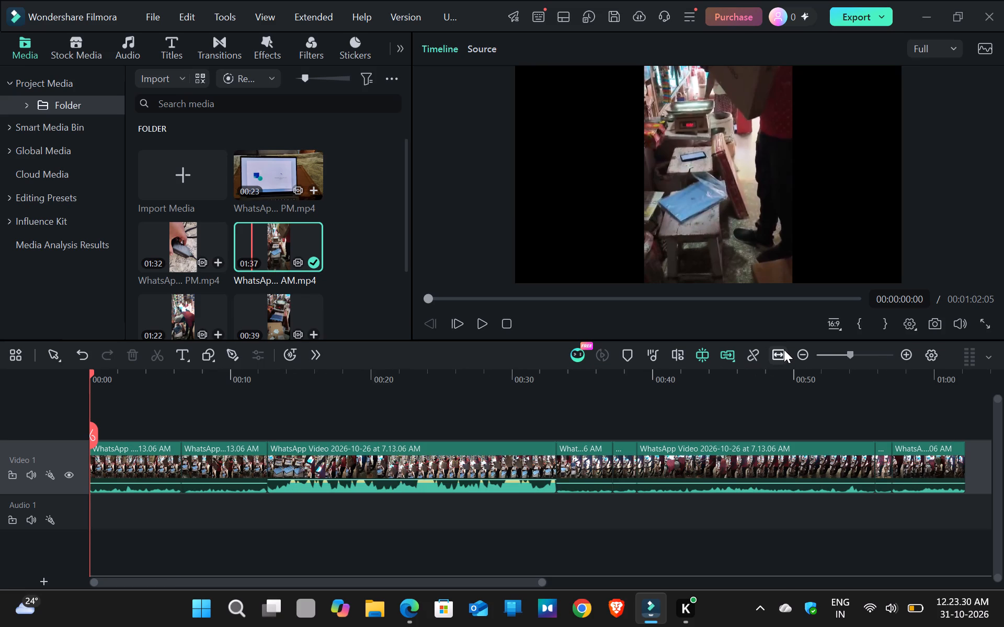
{"action": "left_click", "coordinate": [981, 357]}
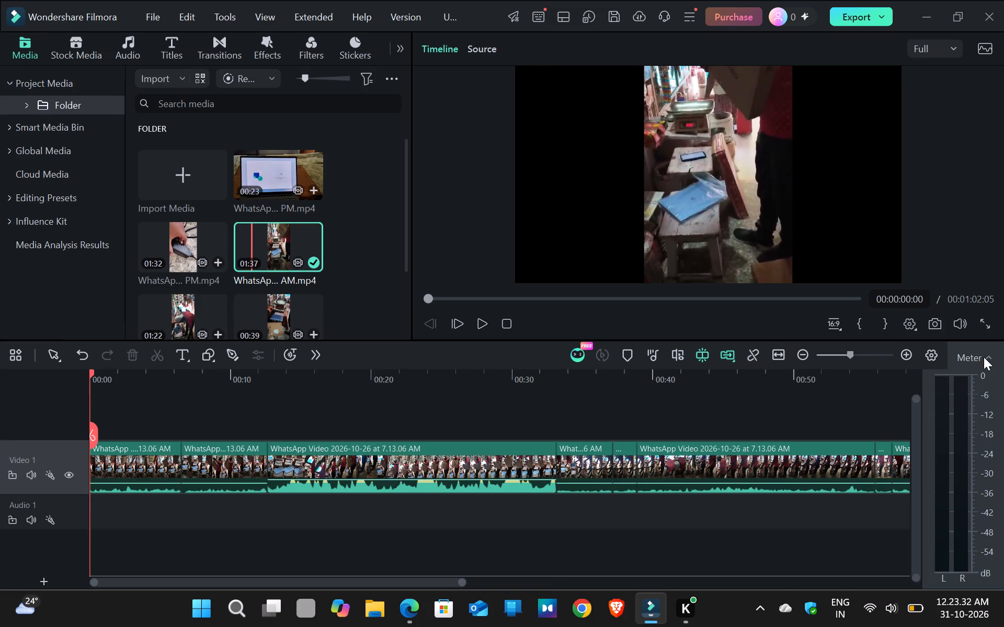
{"action": "left_click", "coordinate": [984, 357]}
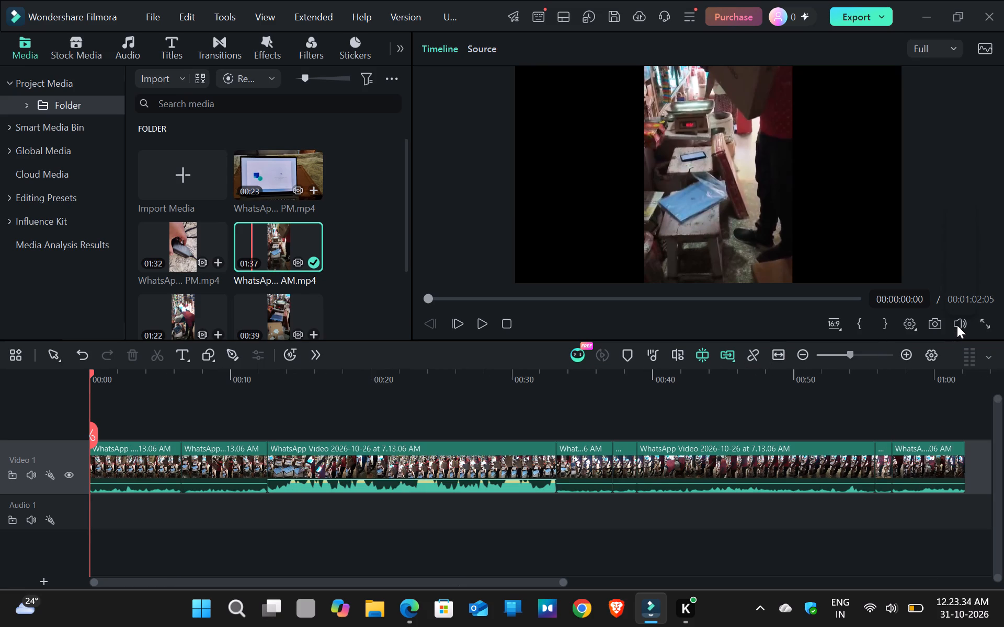
{"action": "left_click", "coordinate": [957, 325]}
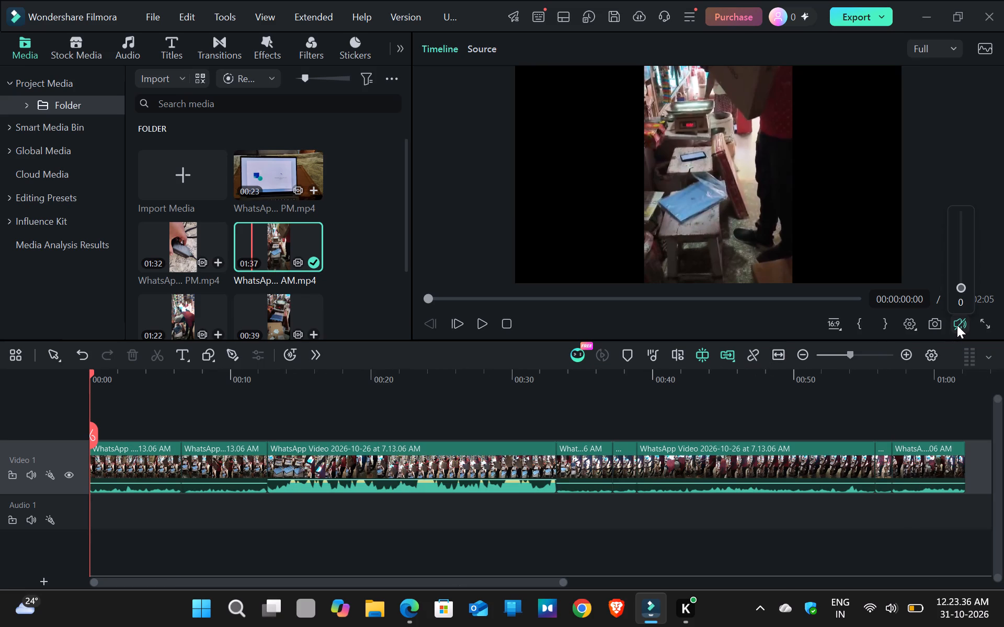
{"action": "left_click", "coordinate": [957, 325]}
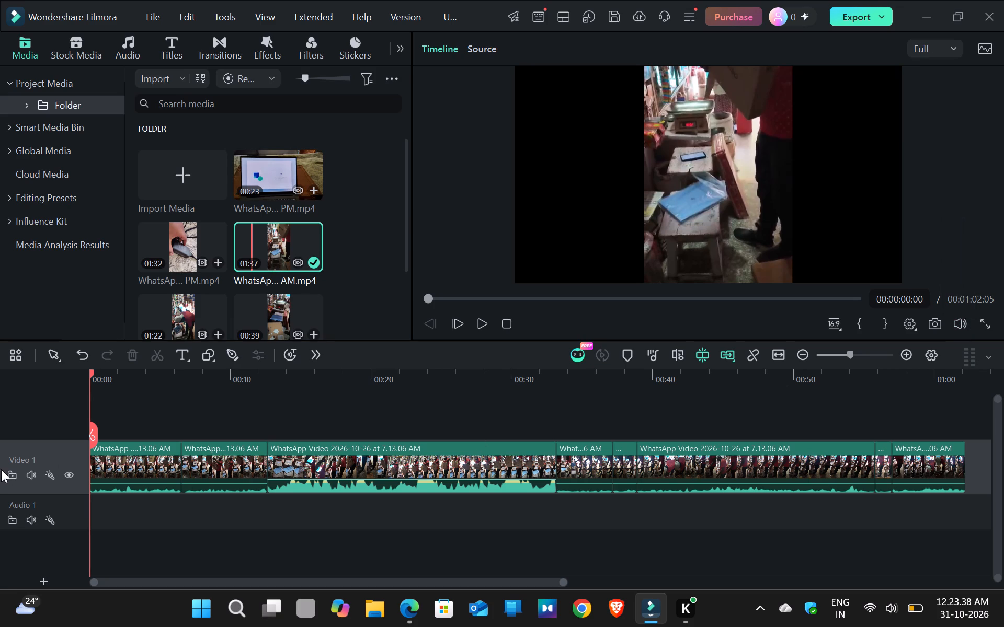
{"action": "left_click", "coordinate": [28, 471]}
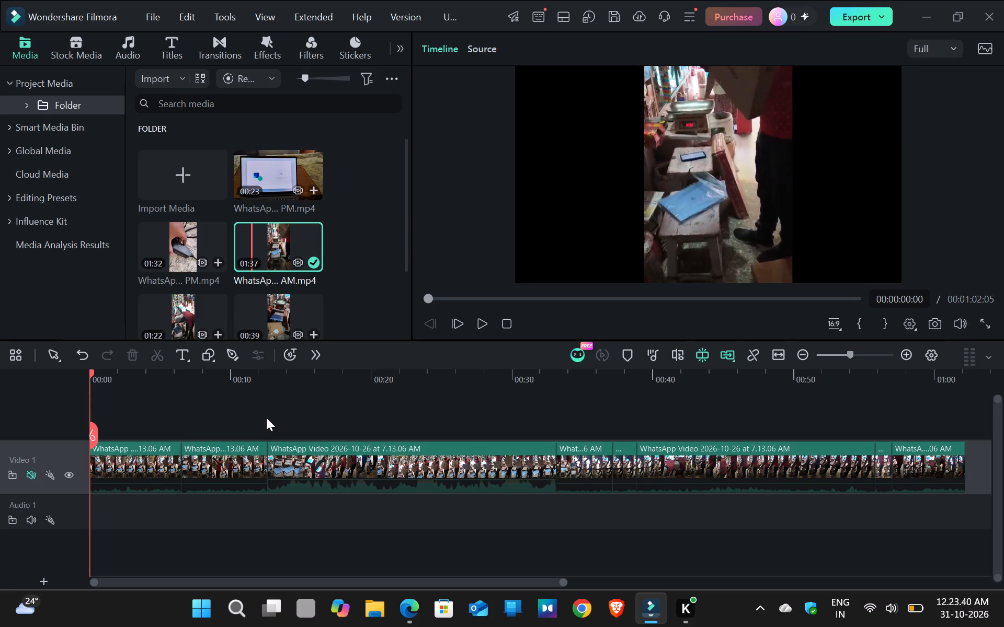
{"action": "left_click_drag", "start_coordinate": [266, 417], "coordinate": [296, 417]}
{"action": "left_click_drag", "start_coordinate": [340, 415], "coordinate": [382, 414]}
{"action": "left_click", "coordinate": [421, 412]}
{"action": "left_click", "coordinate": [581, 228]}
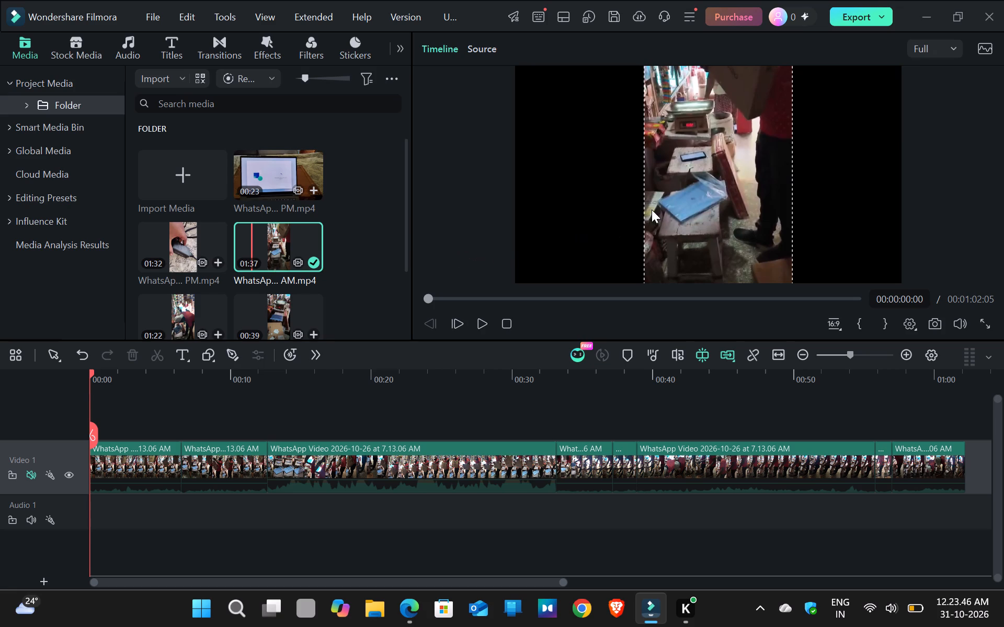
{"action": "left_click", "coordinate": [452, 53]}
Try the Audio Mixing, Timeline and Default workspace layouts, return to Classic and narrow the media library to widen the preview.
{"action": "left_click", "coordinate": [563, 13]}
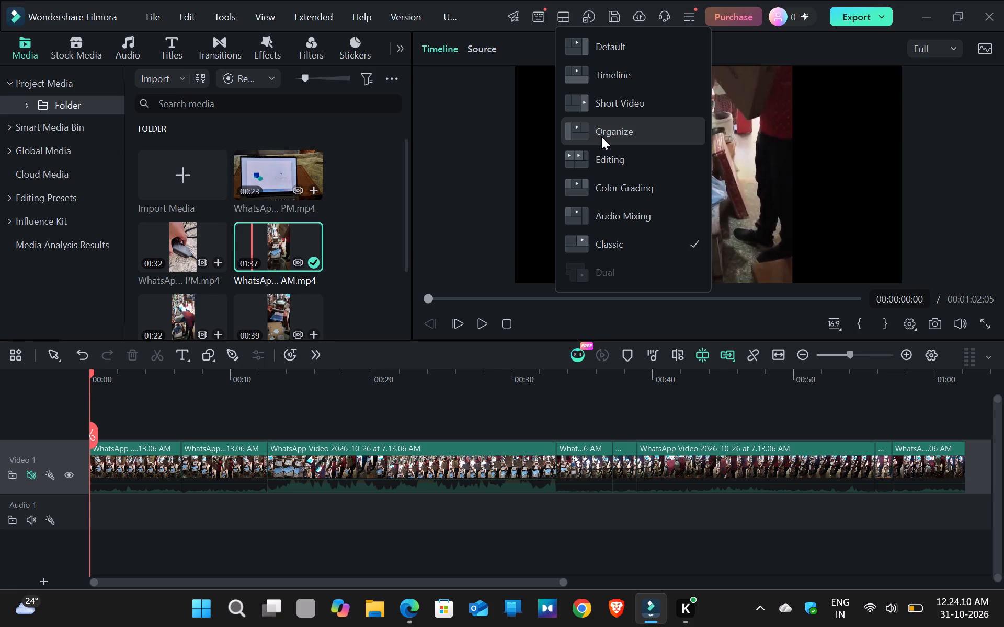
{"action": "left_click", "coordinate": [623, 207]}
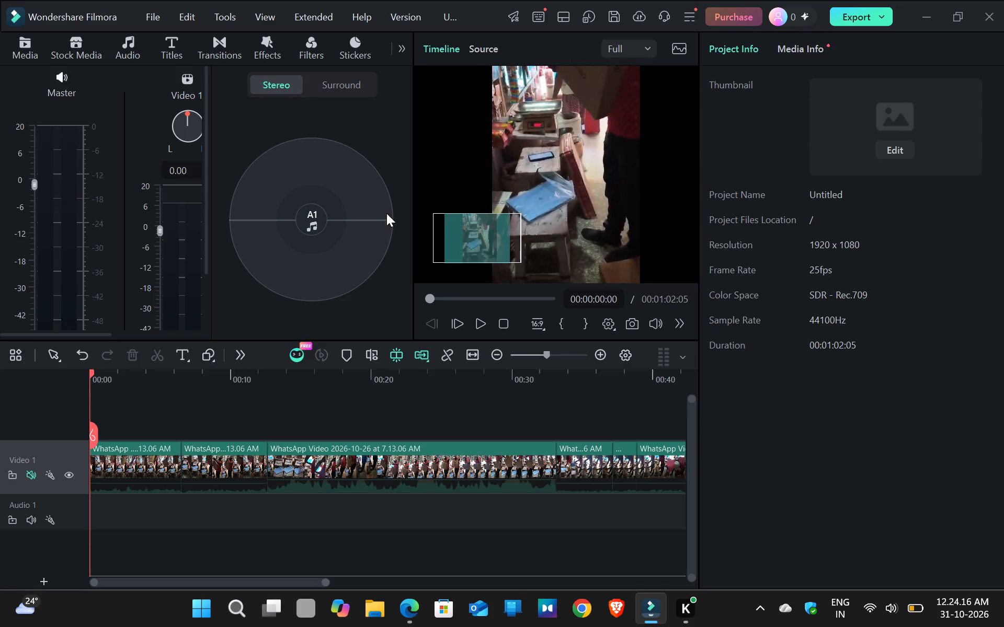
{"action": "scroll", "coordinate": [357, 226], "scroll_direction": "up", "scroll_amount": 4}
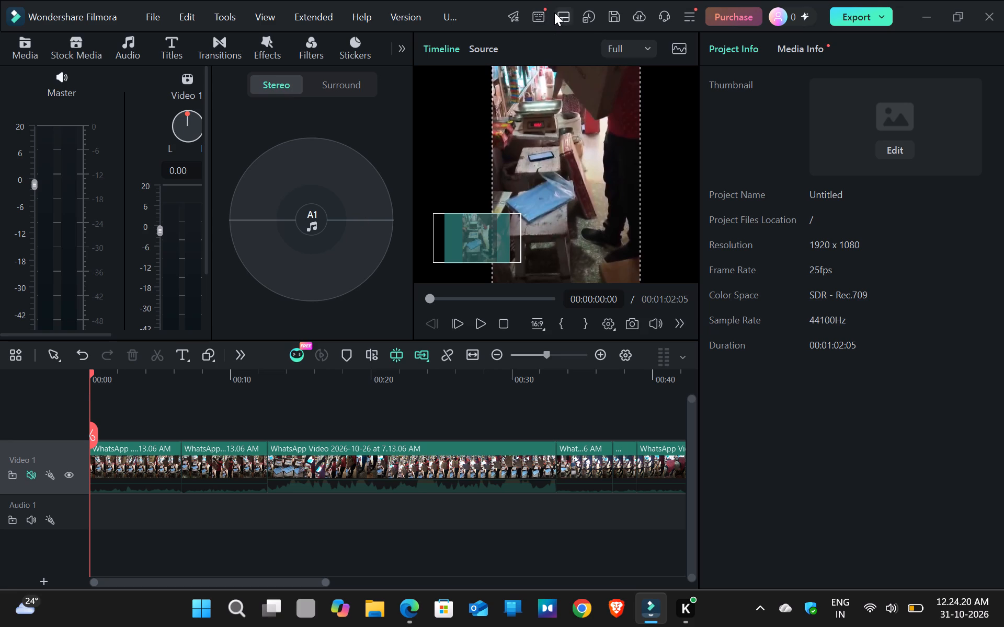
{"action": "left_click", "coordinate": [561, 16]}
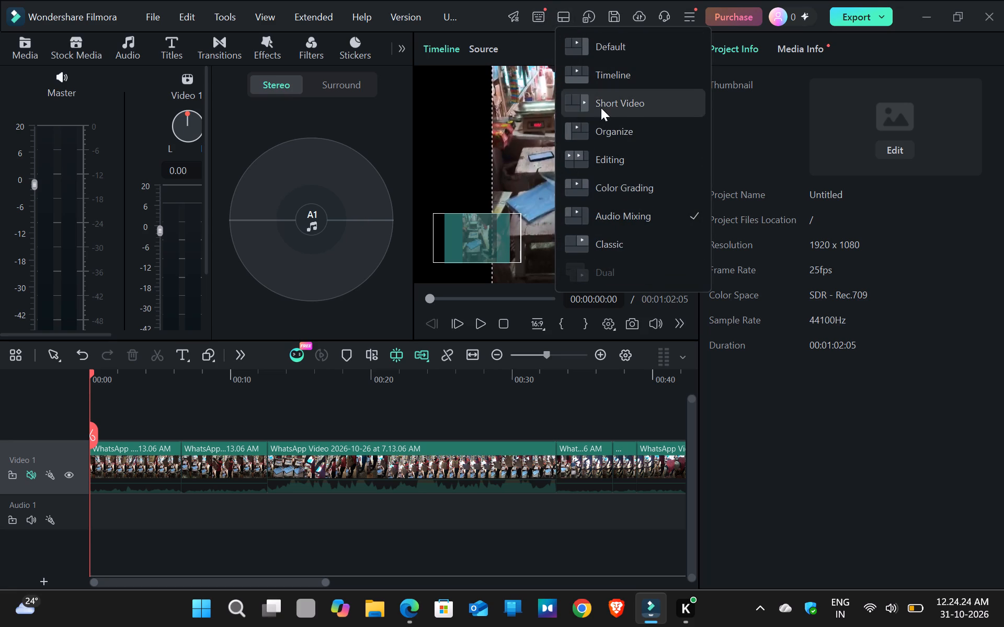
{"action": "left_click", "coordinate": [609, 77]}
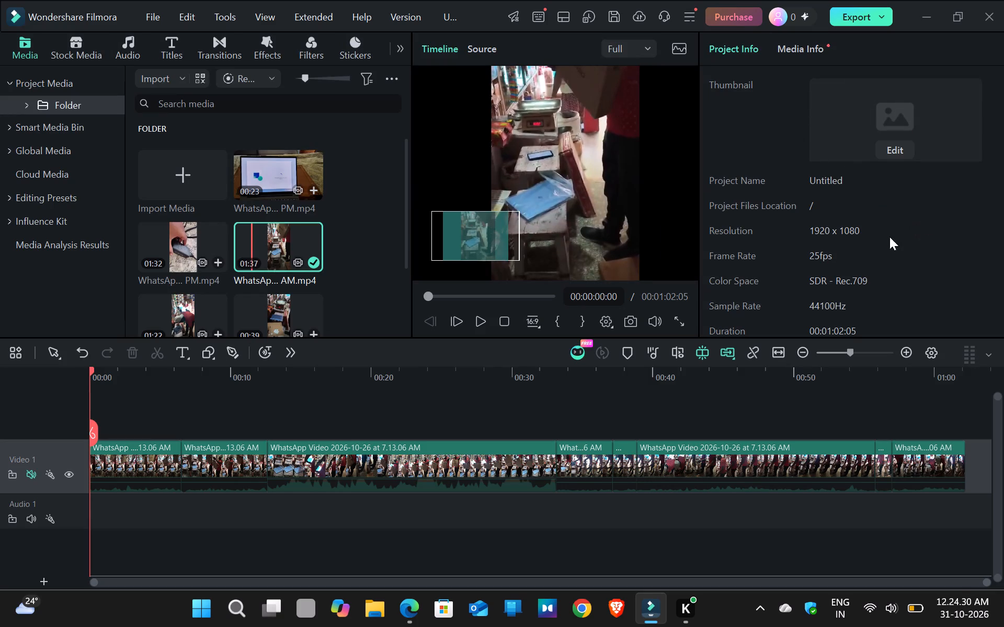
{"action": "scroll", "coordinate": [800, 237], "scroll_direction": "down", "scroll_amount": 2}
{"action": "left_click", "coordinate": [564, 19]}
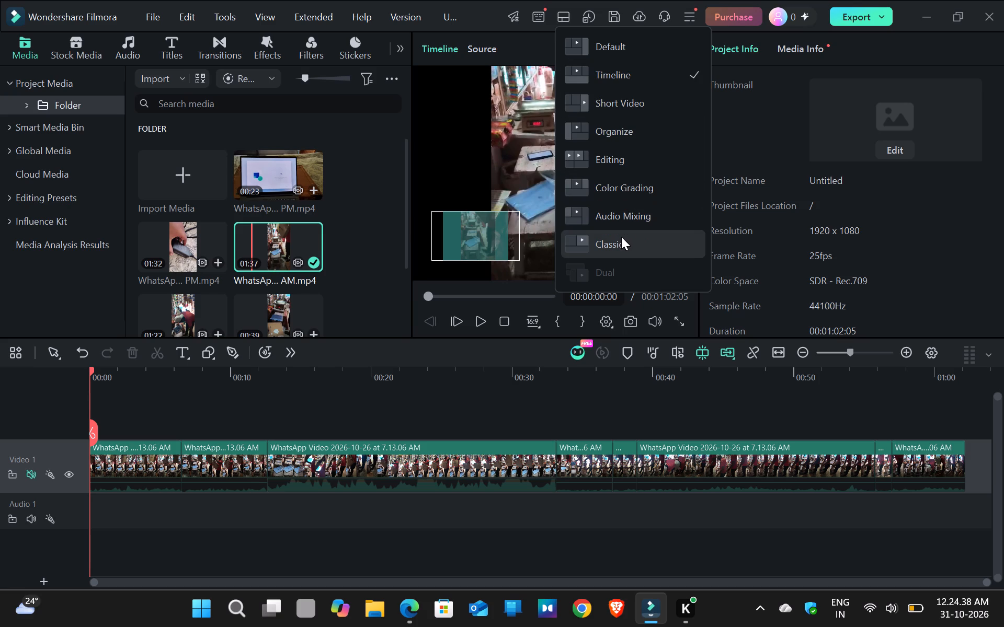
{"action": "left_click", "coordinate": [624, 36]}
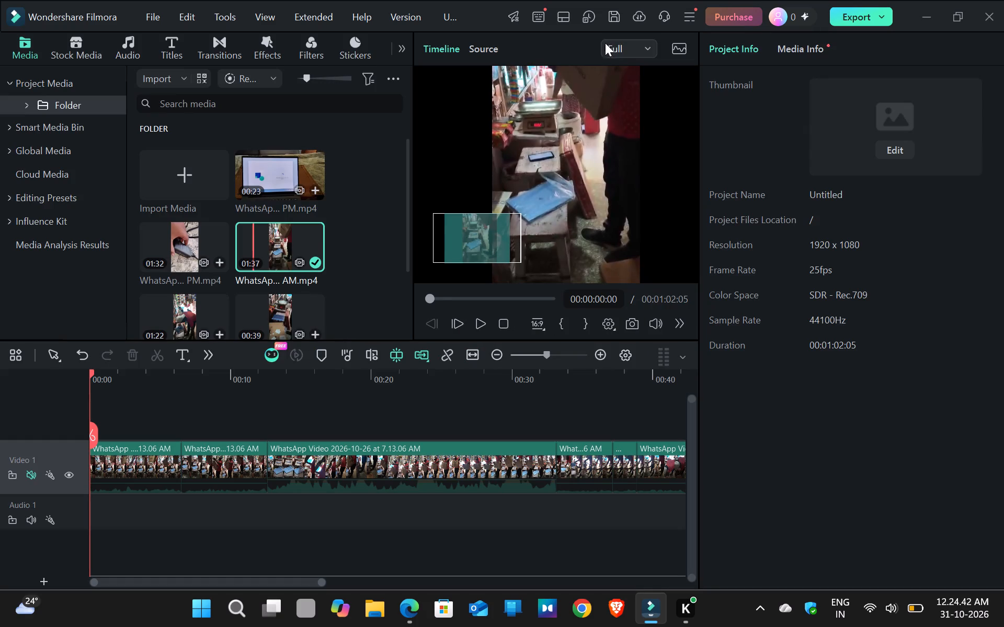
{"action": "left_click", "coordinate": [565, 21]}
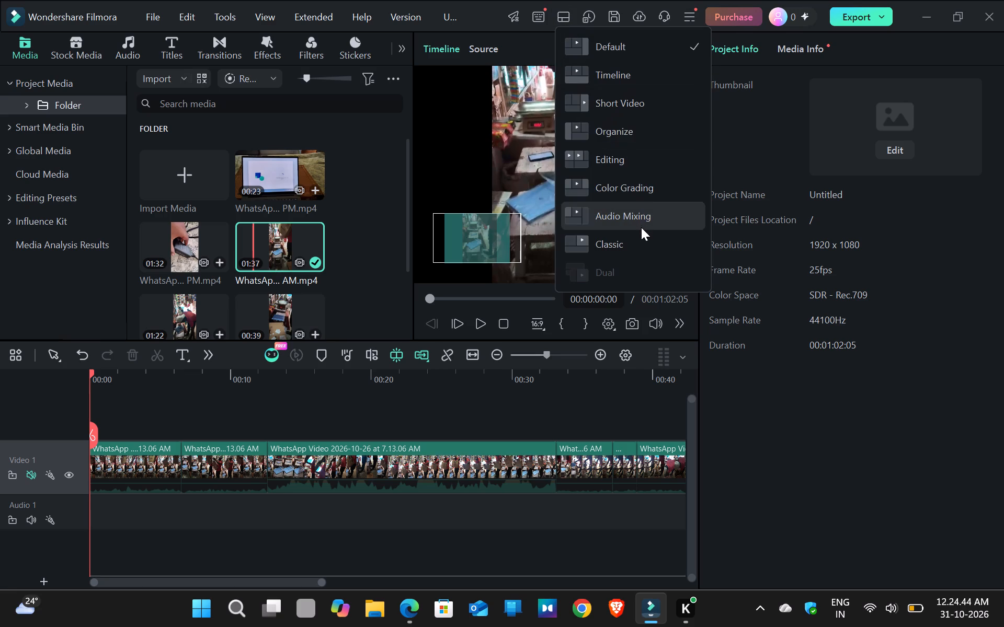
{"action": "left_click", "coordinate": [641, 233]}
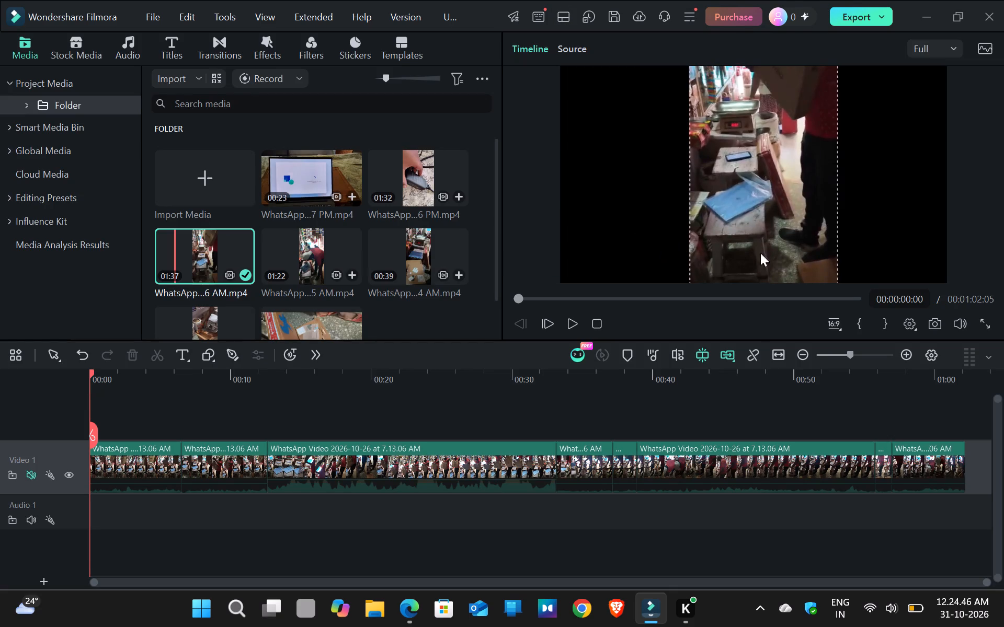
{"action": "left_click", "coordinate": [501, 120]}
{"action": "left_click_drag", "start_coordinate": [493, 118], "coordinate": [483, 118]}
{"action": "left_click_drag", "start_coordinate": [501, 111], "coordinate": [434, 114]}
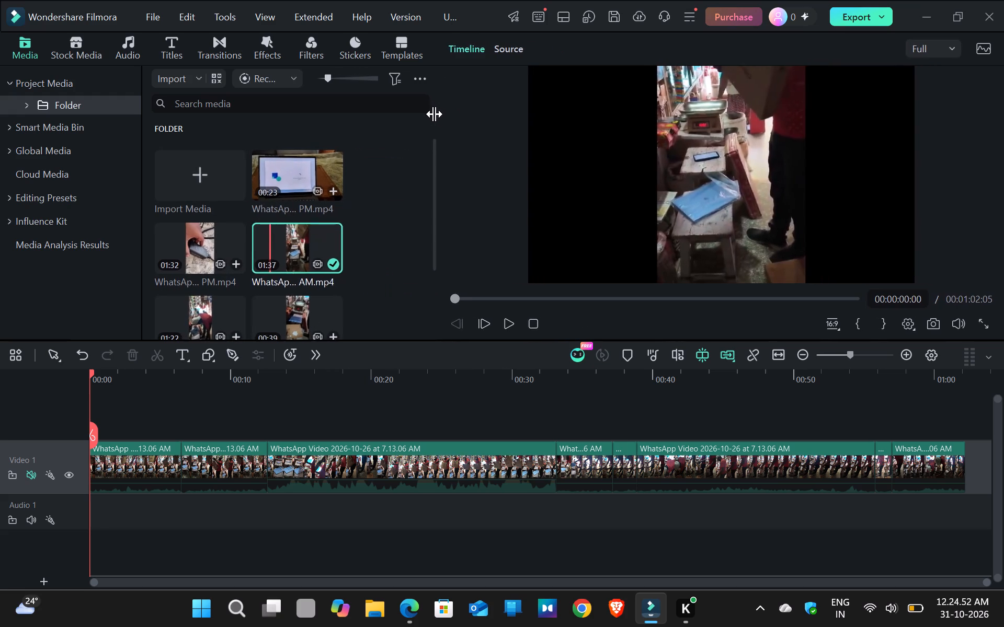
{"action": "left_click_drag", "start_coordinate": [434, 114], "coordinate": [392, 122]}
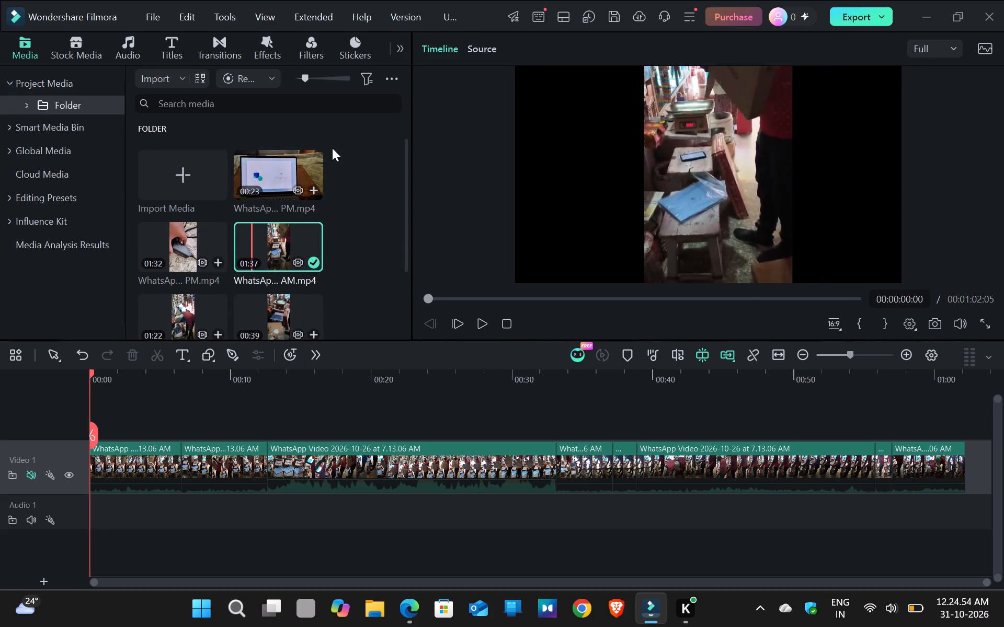
Lock the Video 1 track against editing.
{"action": "scroll", "coordinate": [350, 176], "scroll_direction": "down", "scroll_amount": 2}
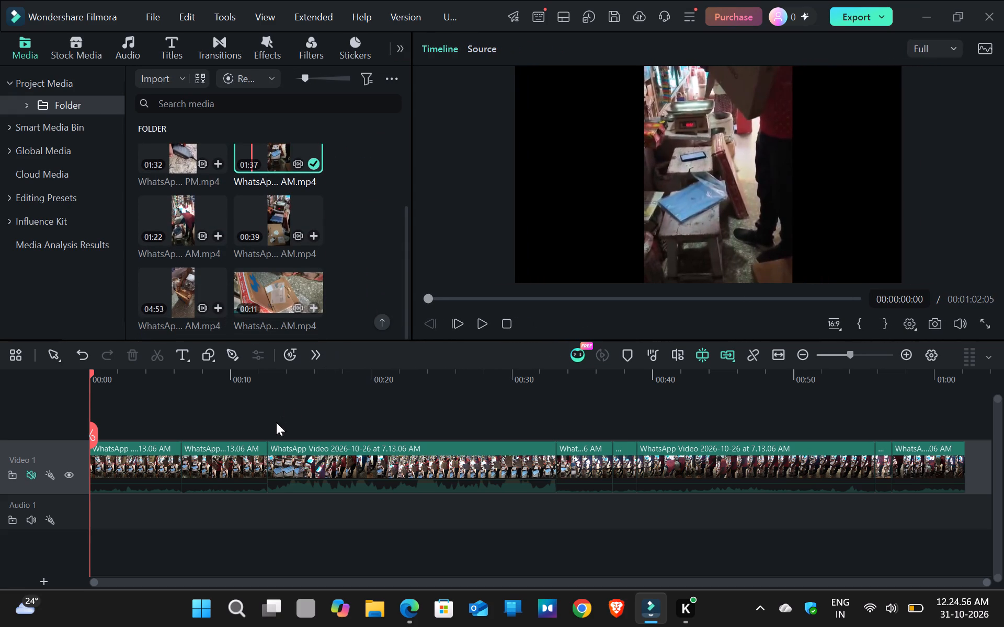
{"action": "scroll", "coordinate": [273, 426], "scroll_direction": "down", "scroll_amount": 2}
{"action": "left_click", "coordinate": [7, 471]}
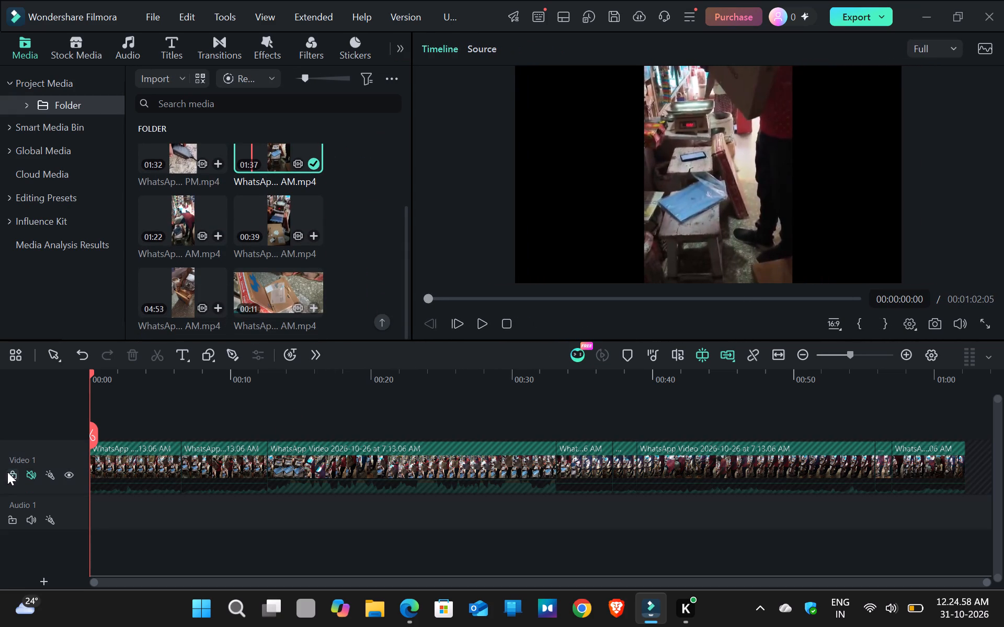
{"action": "left_click", "coordinate": [8, 474]}
{"action": "left_click", "coordinate": [8, 474]}
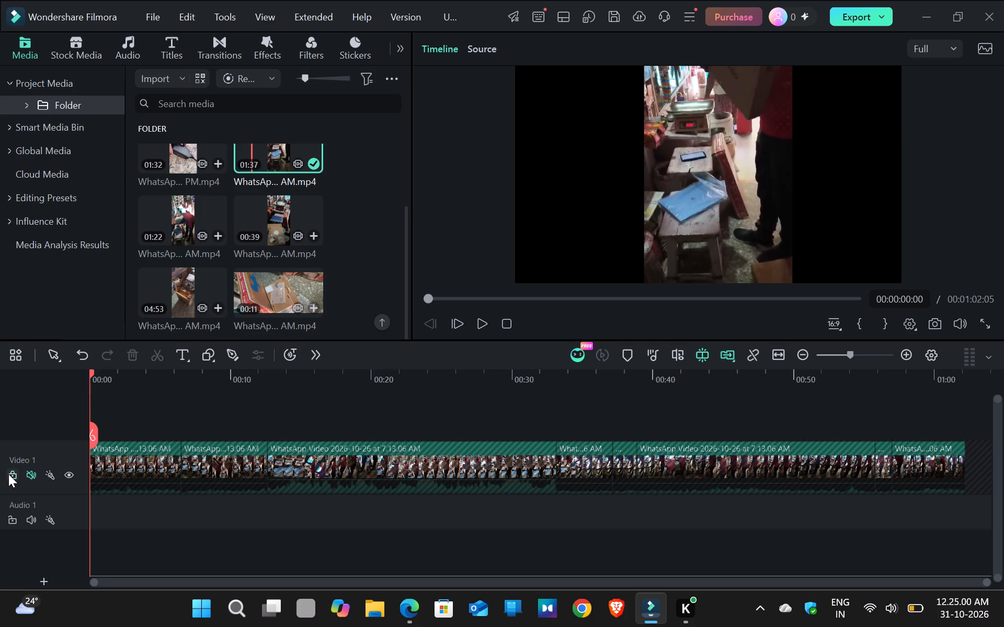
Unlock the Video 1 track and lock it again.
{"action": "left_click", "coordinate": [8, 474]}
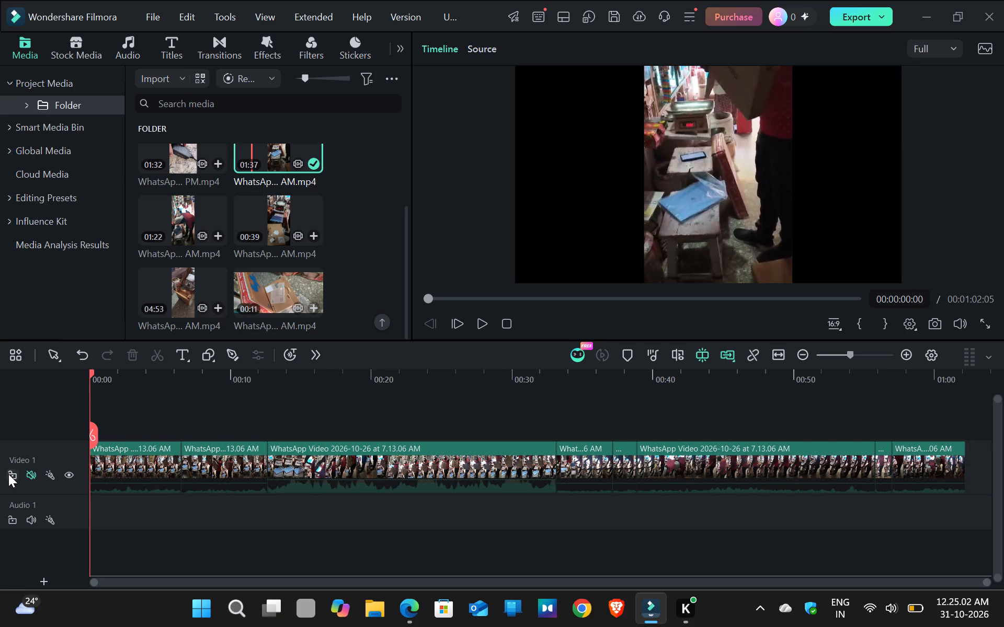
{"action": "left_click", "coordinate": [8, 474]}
Briefly play the opening of the timeline and pause it.
{"action": "left_click", "coordinate": [478, 319]}
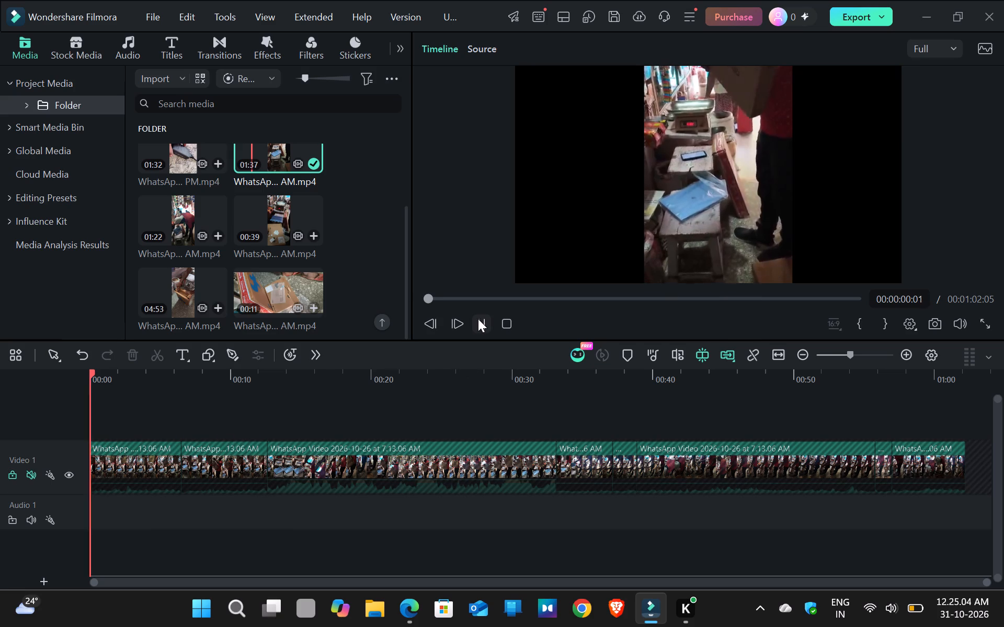
{"action": "left_click", "coordinate": [478, 319]}
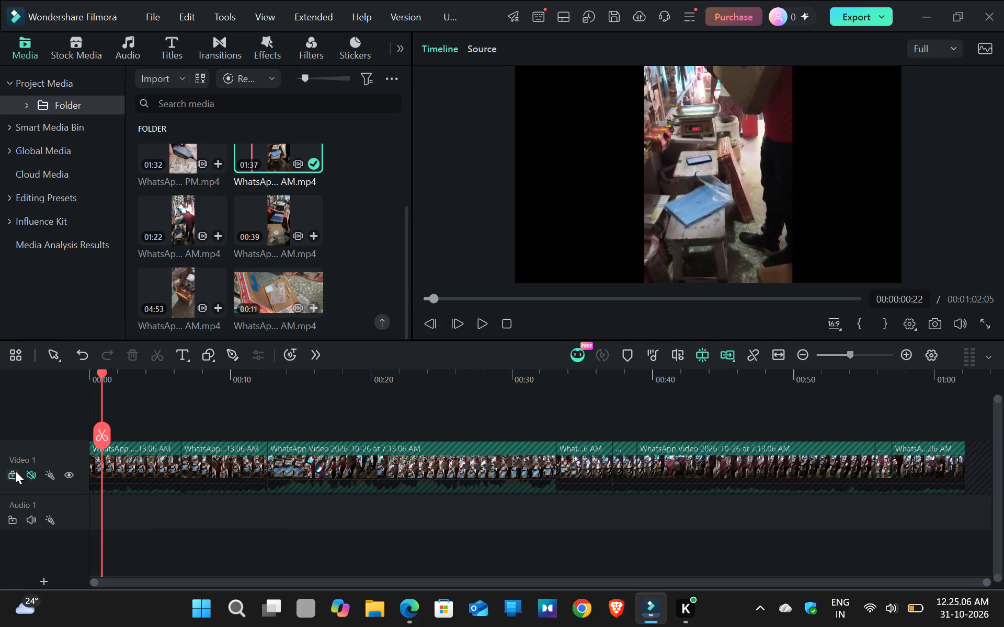
Unlock the Video 1 track for editing.
{"action": "left_click", "coordinate": [9, 473]}
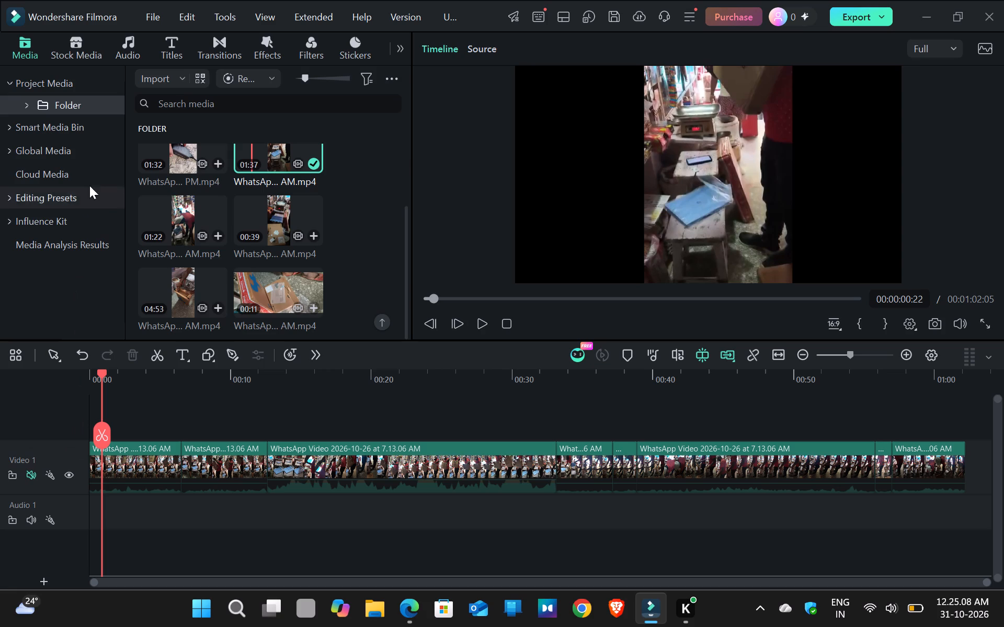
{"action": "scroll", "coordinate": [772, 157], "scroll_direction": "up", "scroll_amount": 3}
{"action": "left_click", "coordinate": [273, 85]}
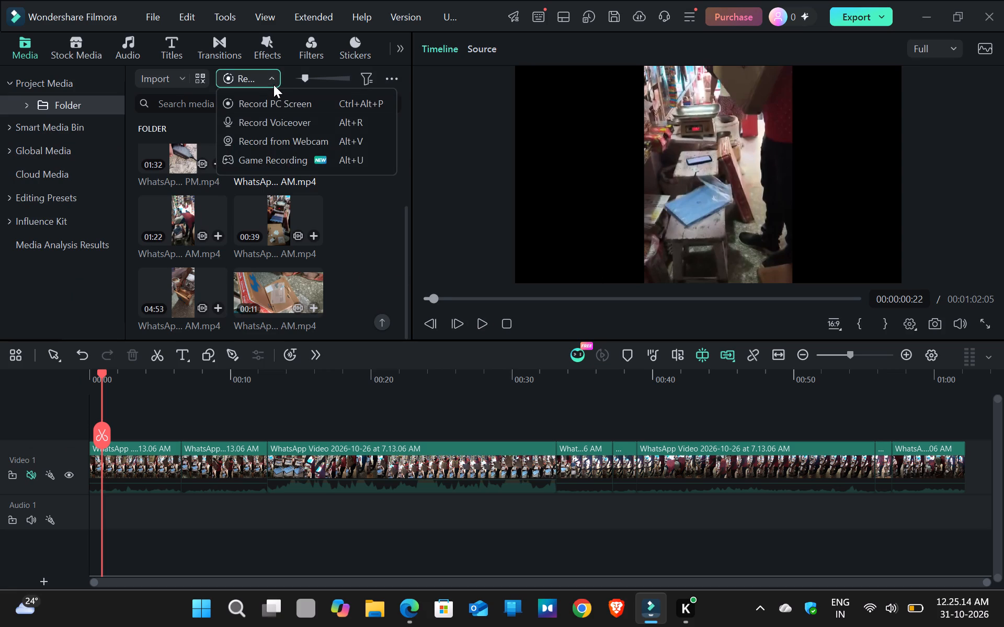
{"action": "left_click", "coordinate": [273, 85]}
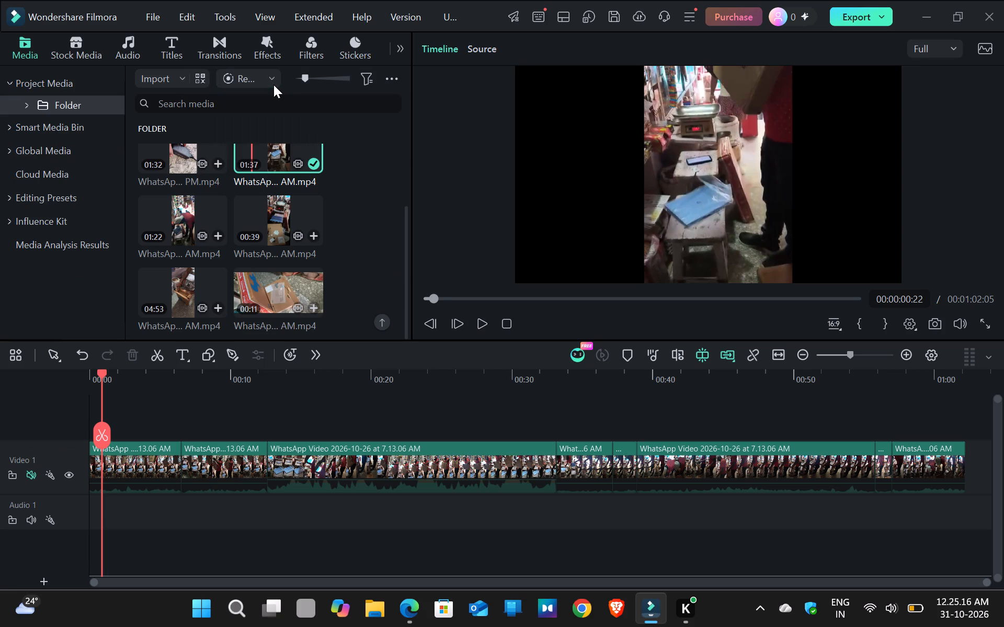
Try larger clip thumbnails in the media library, and finish with smaller ones that fit three per row.
{"action": "left_click", "coordinate": [298, 77]}
{"action": "left_click_drag", "start_coordinate": [299, 77], "coordinate": [305, 77]}
{"action": "left_click_drag", "start_coordinate": [305, 77], "coordinate": [310, 77]}
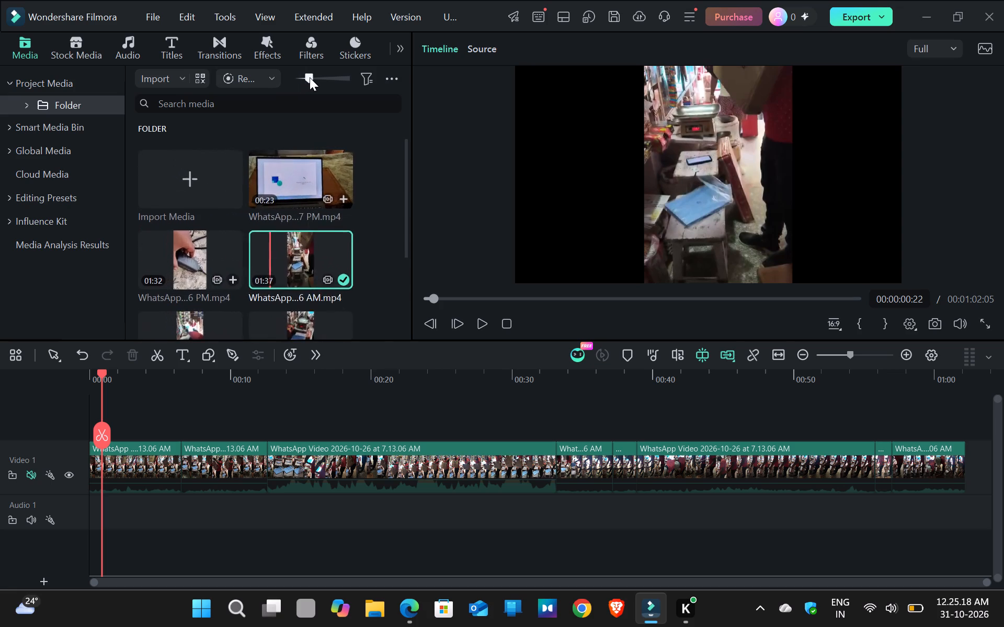
{"action": "left_click_drag", "start_coordinate": [310, 77], "coordinate": [314, 77]}
{"action": "scroll", "coordinate": [314, 77], "scroll_direction": "up", "scroll_amount": 1}
{"action": "left_click_drag", "start_coordinate": [314, 77], "coordinate": [319, 77]}
{"action": "left_click_drag", "start_coordinate": [319, 77], "coordinate": [299, 80]}
{"action": "left_click", "coordinate": [304, 80]}
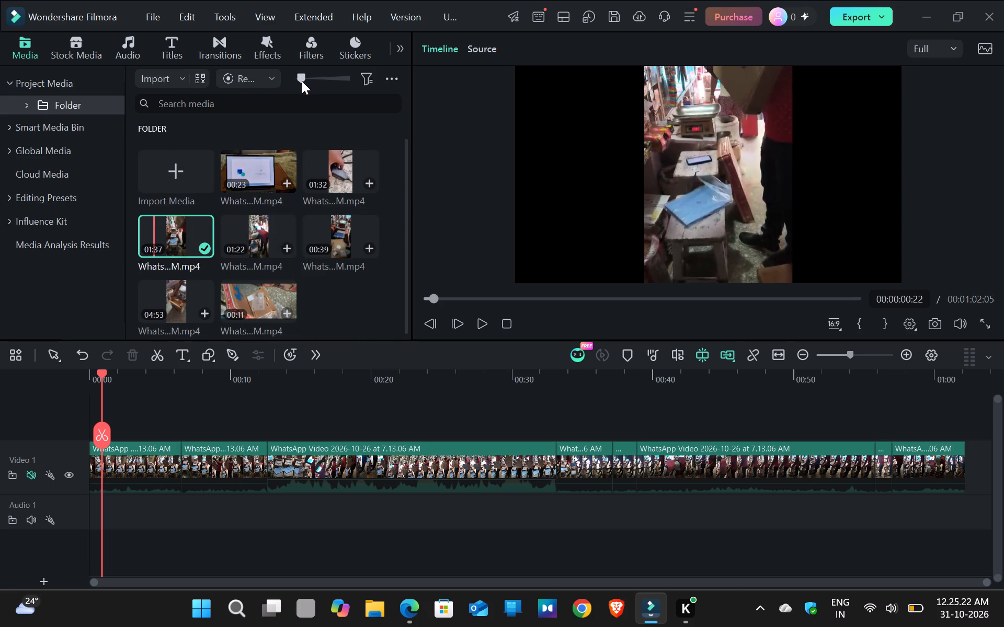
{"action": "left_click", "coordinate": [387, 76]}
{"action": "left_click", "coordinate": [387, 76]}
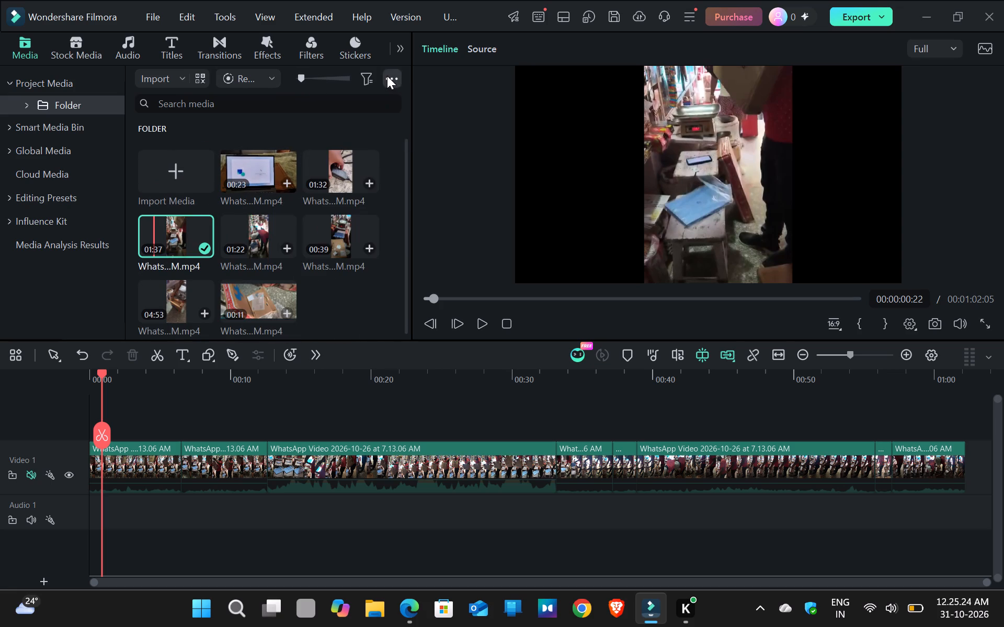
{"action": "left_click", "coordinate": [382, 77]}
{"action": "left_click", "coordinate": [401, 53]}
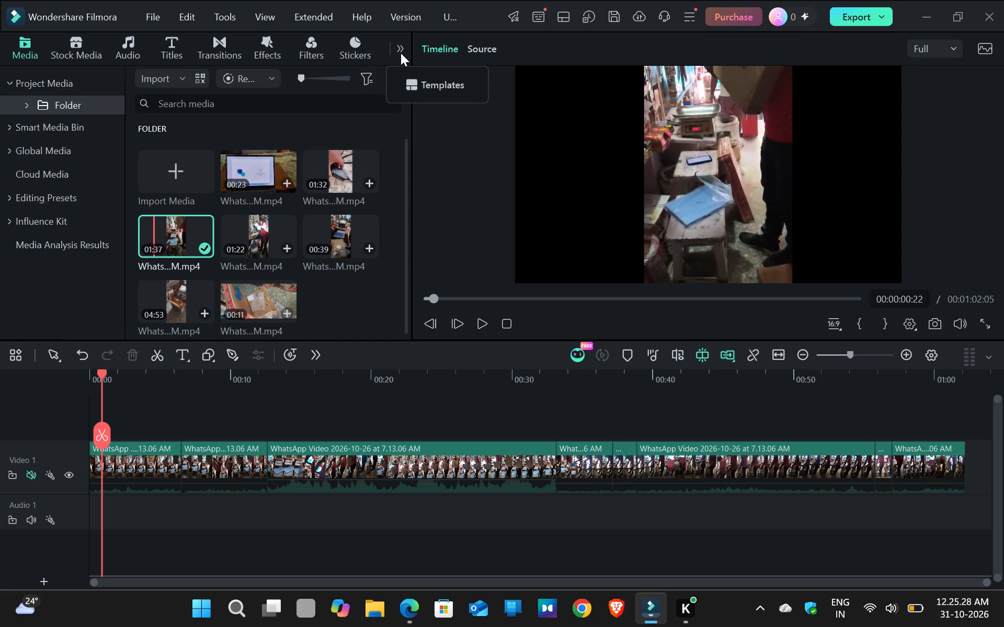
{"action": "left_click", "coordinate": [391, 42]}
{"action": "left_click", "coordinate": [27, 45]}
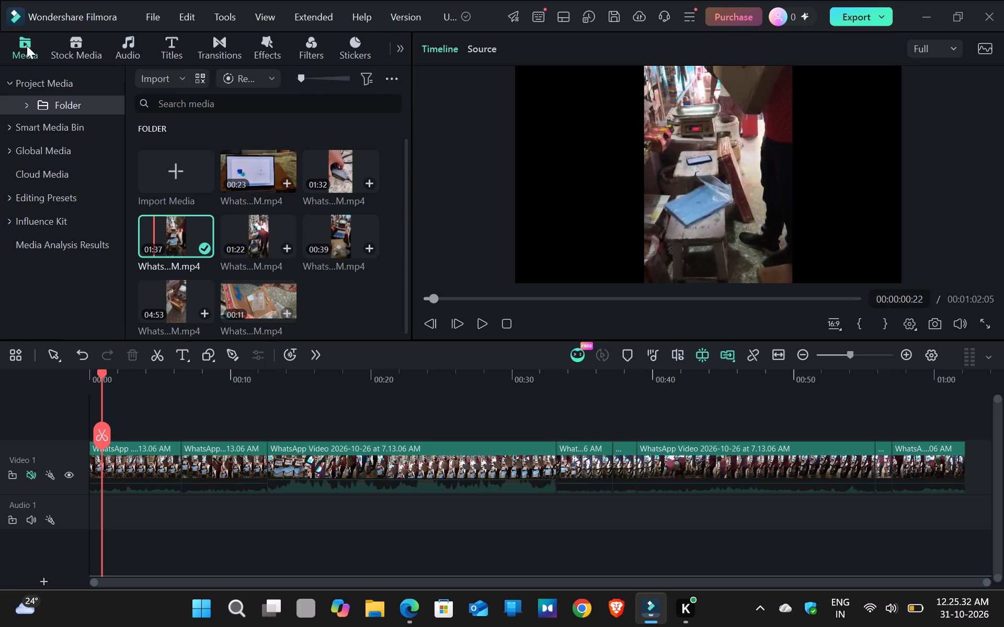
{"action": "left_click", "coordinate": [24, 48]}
Look at the Adjustment Layer preset among the media library's Editing Presets, and collapse that group again.
{"action": "left_click", "coordinate": [67, 194]}
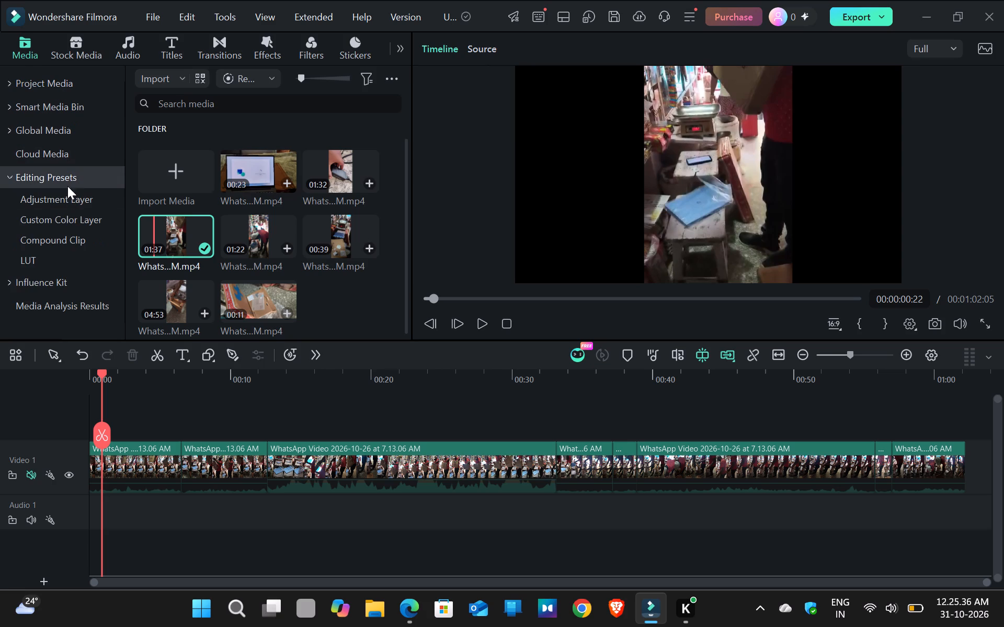
{"action": "left_click", "coordinate": [72, 193]}
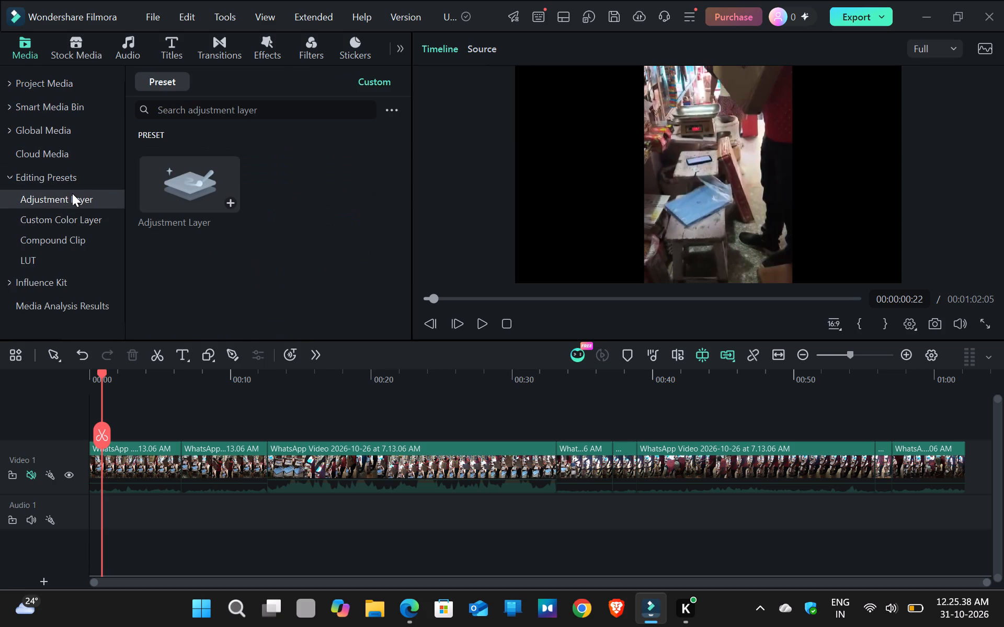
{"action": "left_click", "coordinate": [75, 177]}
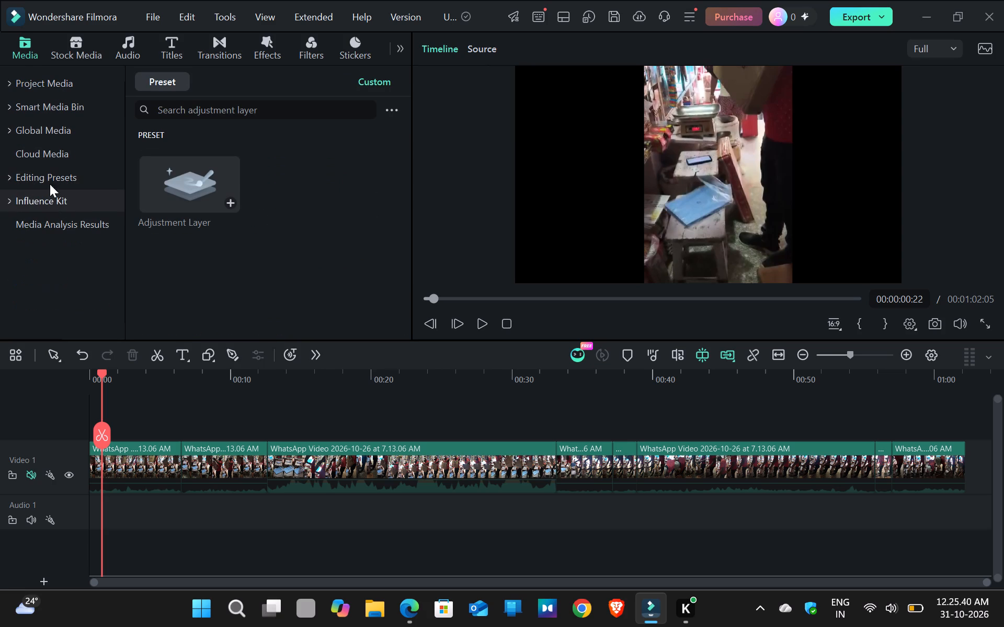
Browse from the stock media to the audio library.
{"action": "left_click", "coordinate": [84, 53]}
{"action": "left_click", "coordinate": [128, 41]}
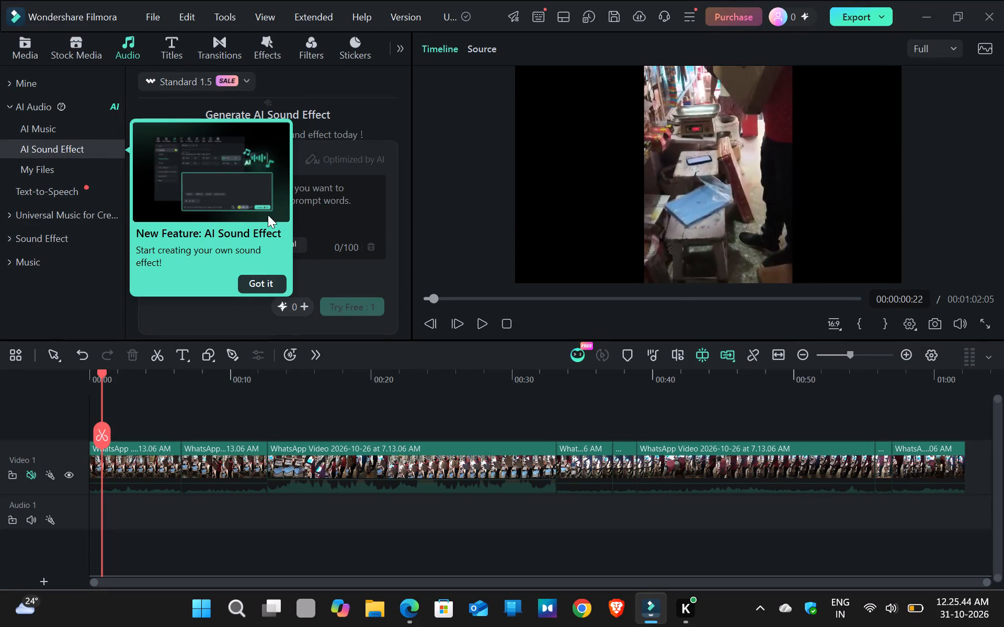
Browse the Titles, Transitions, Effects, Filters and Stickers libraries, plus the general and preview display options.
{"action": "left_click", "coordinate": [260, 283]}
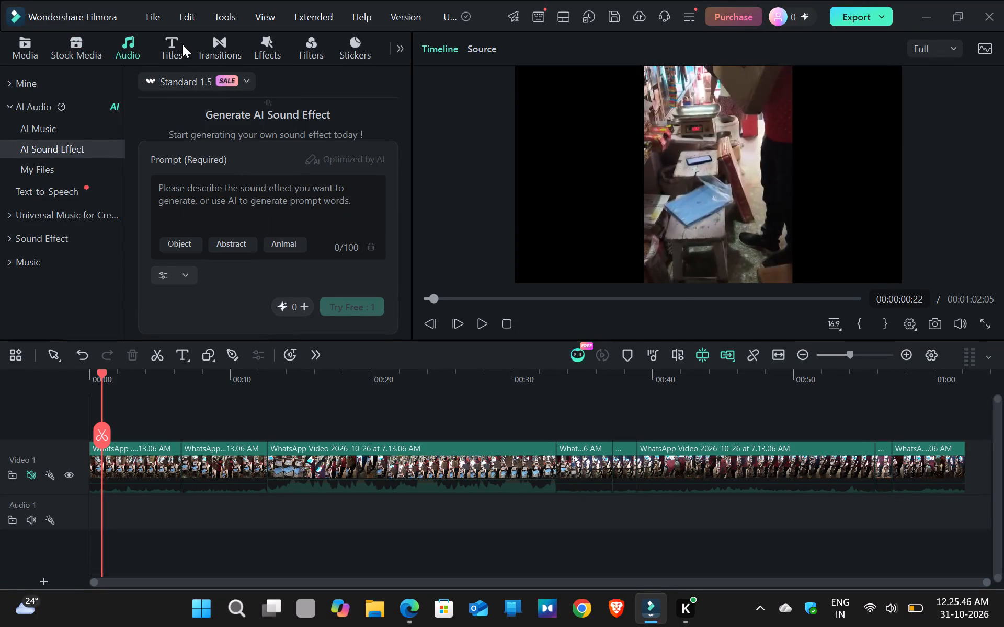
{"action": "left_click", "coordinate": [176, 44]}
{"action": "left_click", "coordinate": [219, 44]}
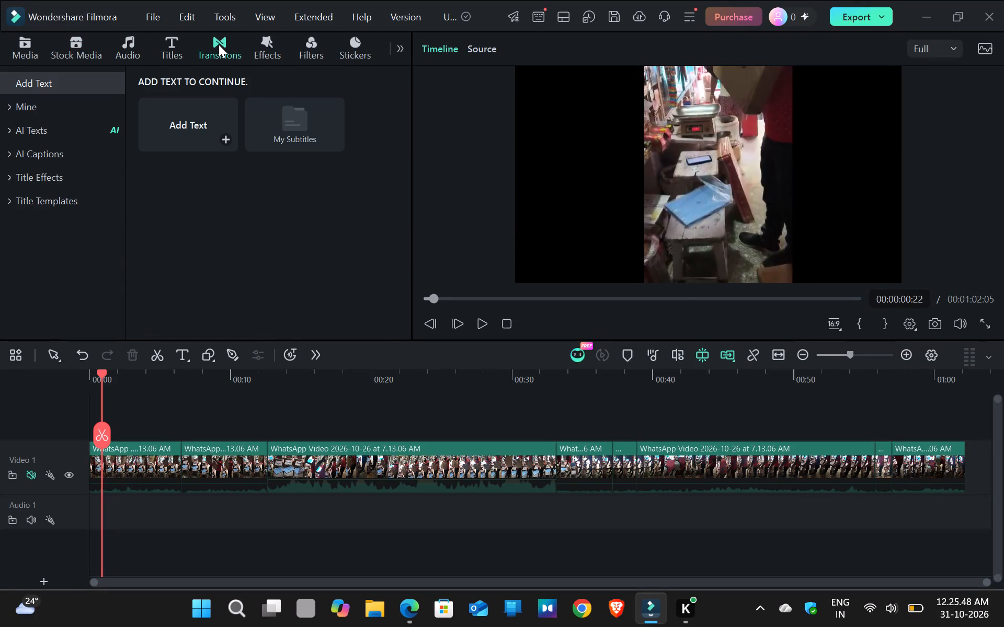
{"action": "left_click", "coordinate": [276, 44]}
{"action": "left_click", "coordinate": [309, 47]}
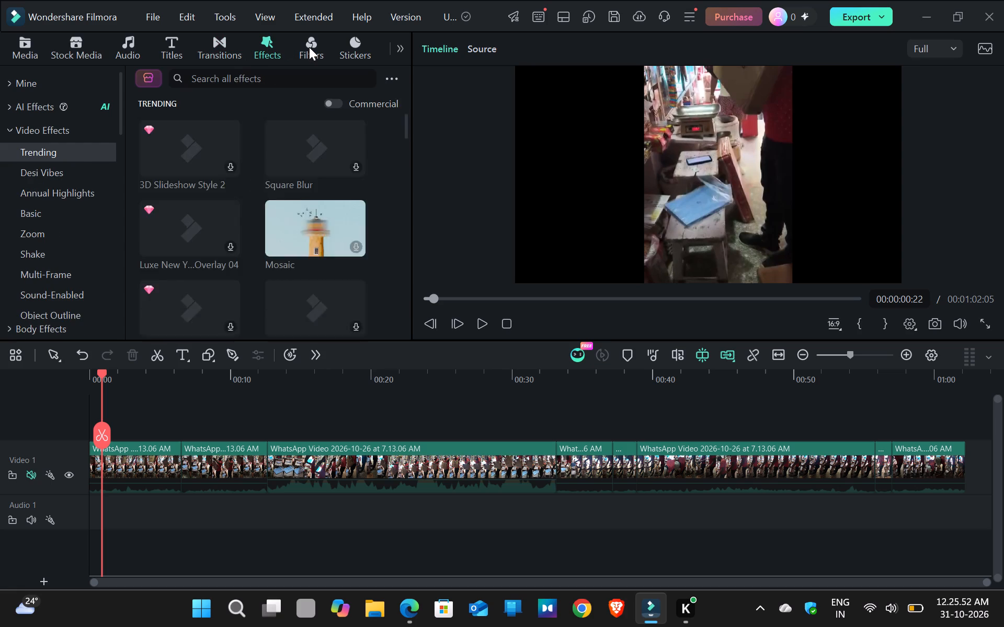
{"action": "left_click", "coordinate": [345, 47]}
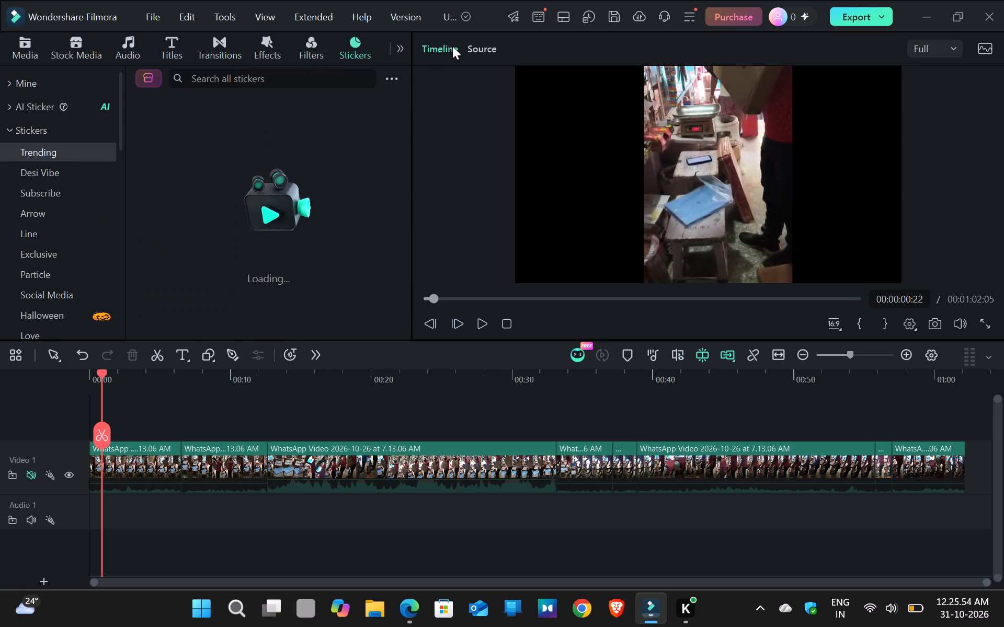
{"action": "left_click", "coordinate": [684, 13]}
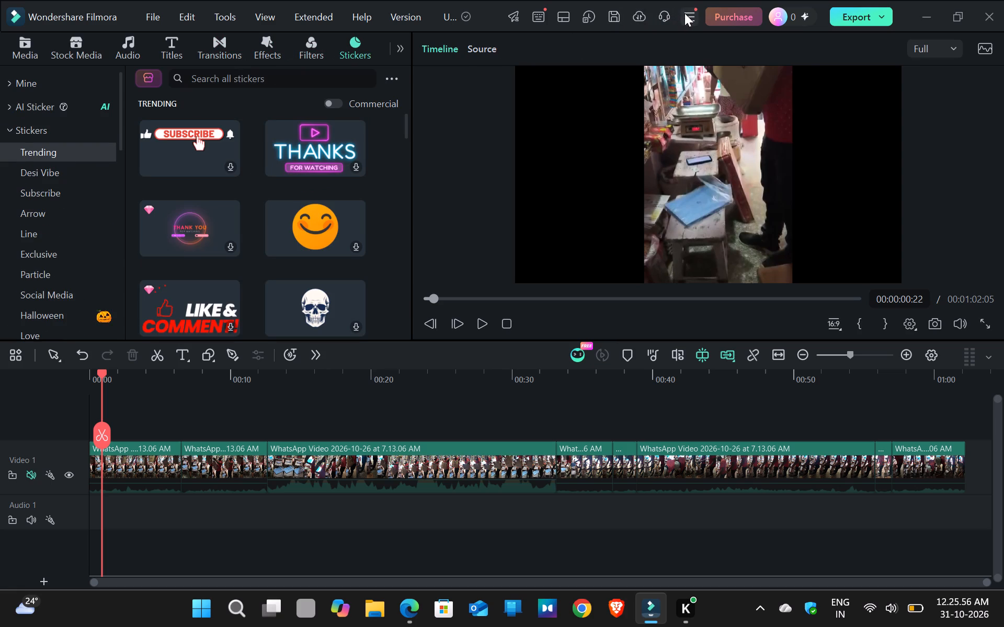
{"action": "left_click", "coordinate": [684, 13]}
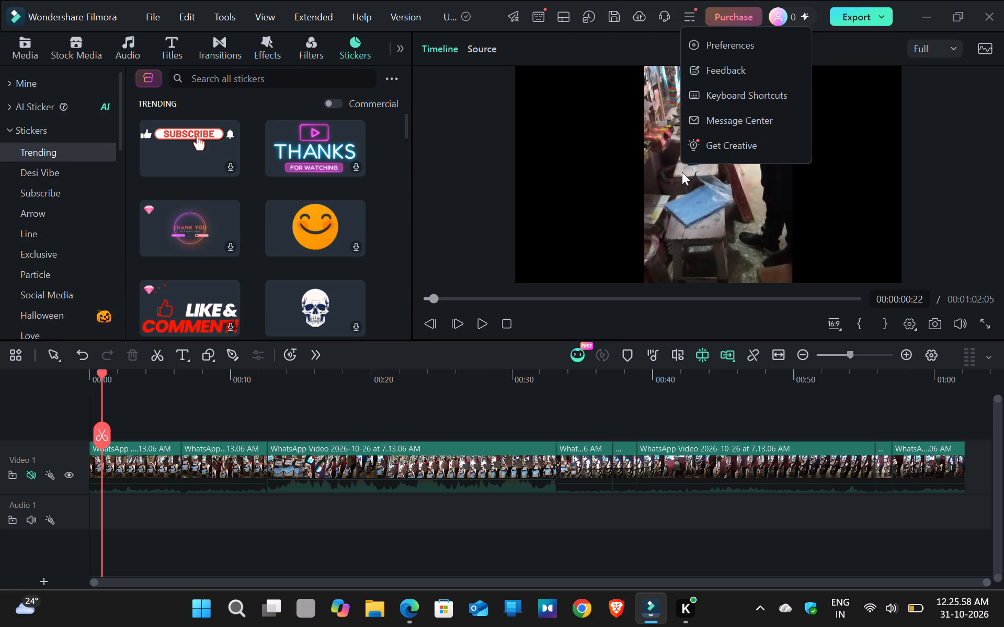
{"action": "left_click", "coordinate": [908, 323]}
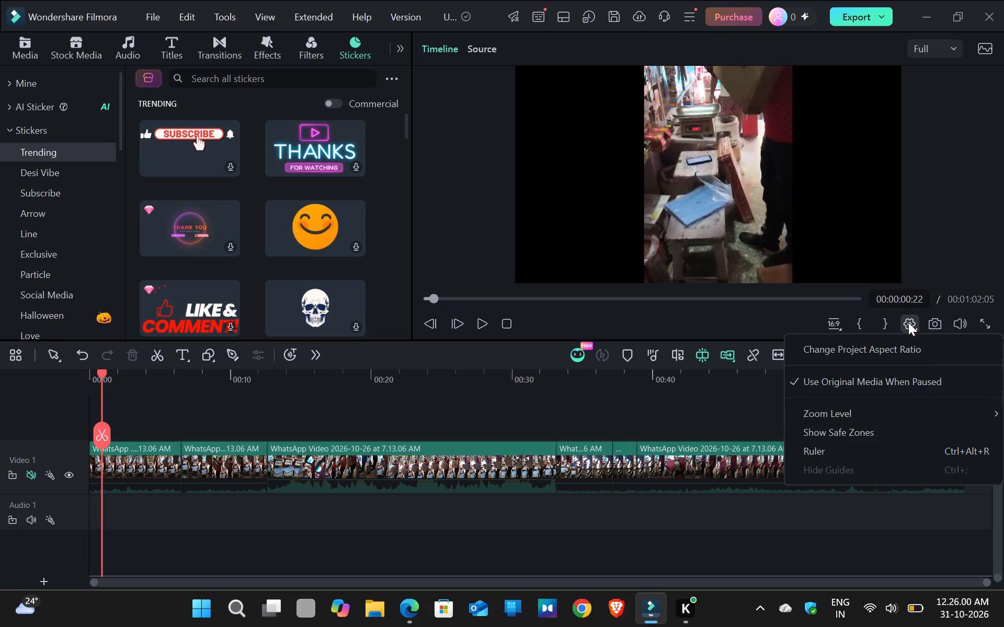
{"action": "scroll", "coordinate": [869, 434], "scroll_direction": "down", "scroll_amount": 3}
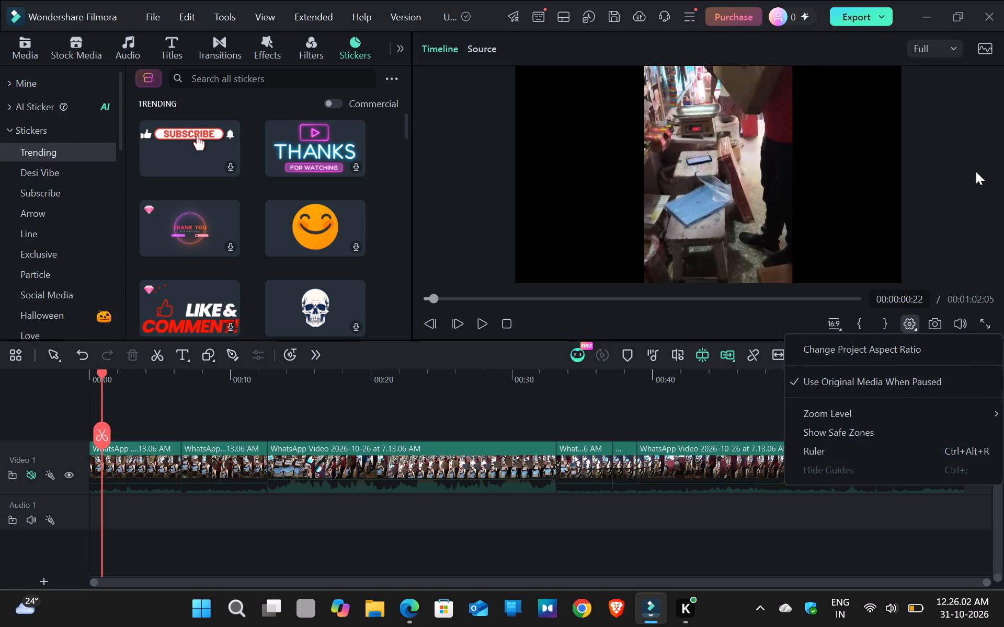
{"action": "left_click", "coordinate": [976, 171]}
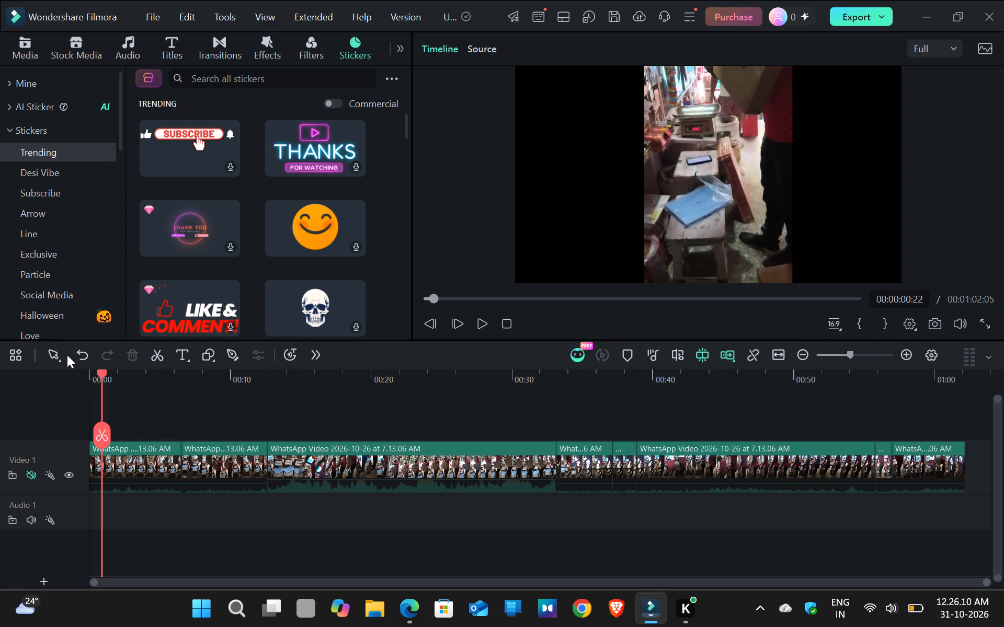
Customise the timeline toolbar and save it with the wider tool set, including Crop, Speed, Duration and Keyframing.
{"action": "left_click", "coordinate": [20, 353]}
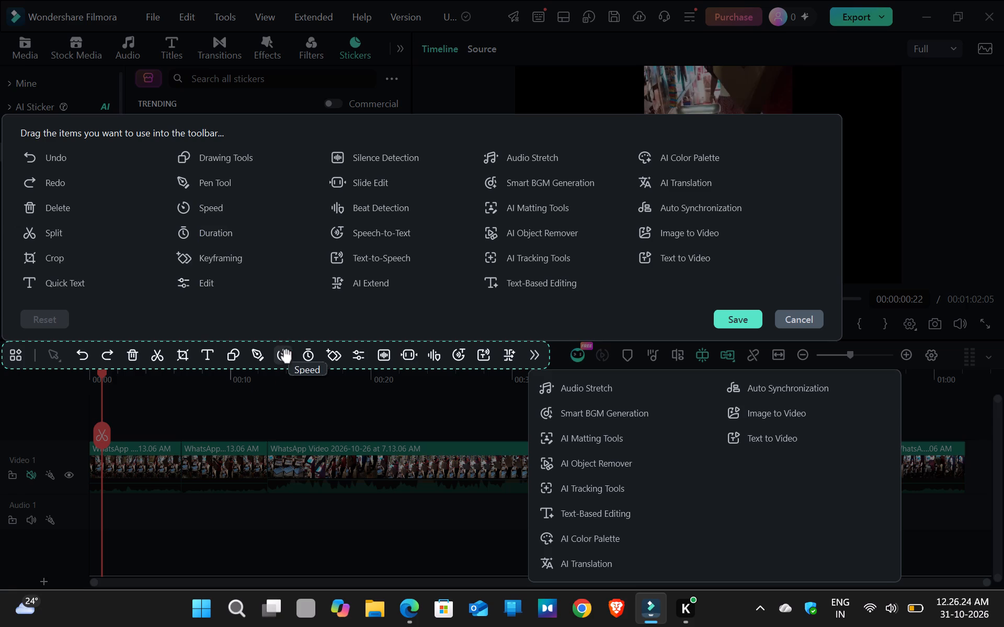
{"action": "left_click", "coordinate": [283, 398]}
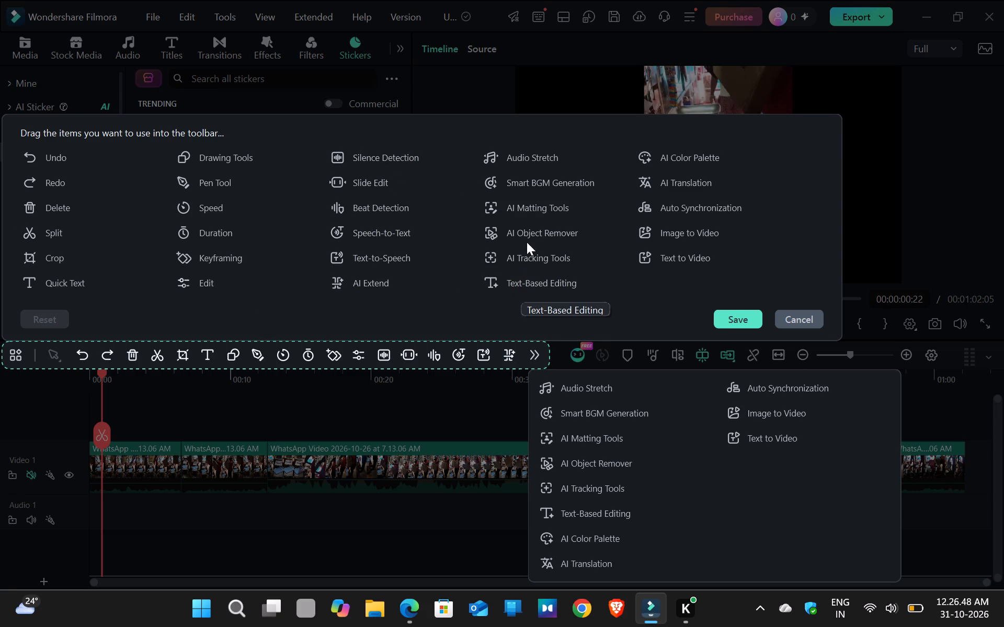
{"action": "left_click", "coordinate": [734, 318]}
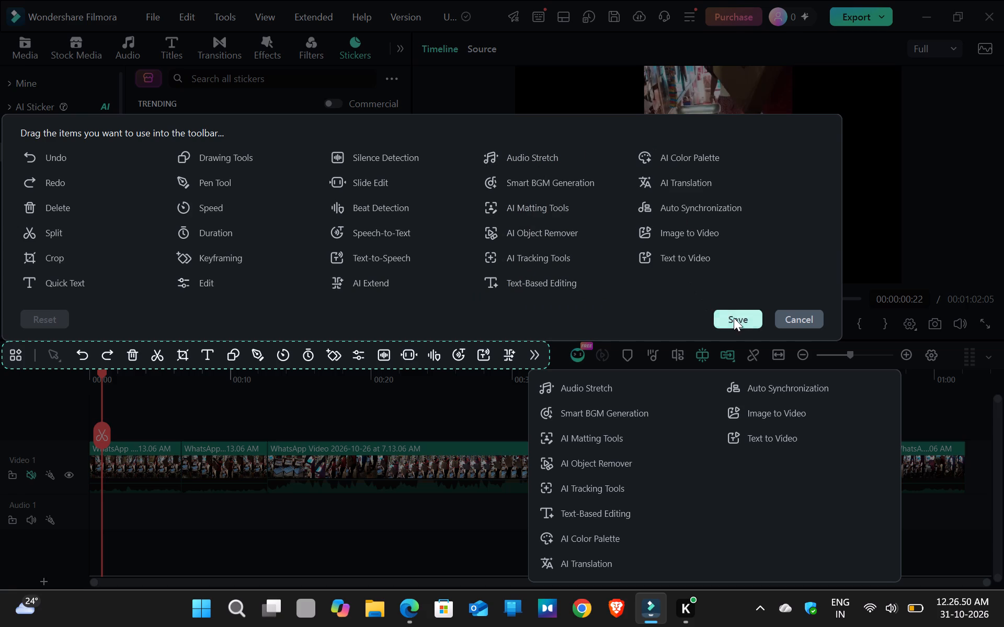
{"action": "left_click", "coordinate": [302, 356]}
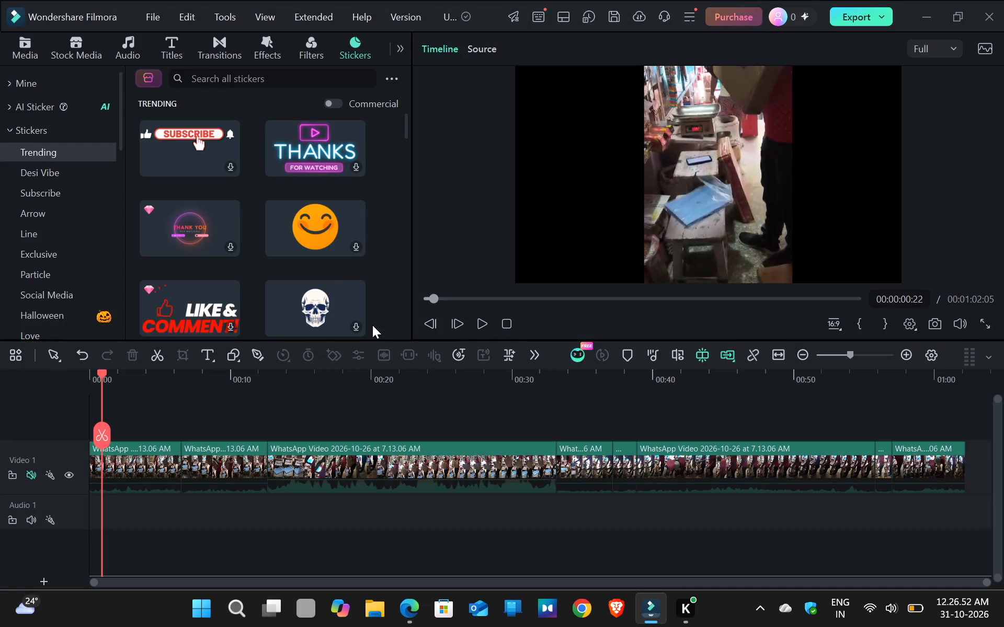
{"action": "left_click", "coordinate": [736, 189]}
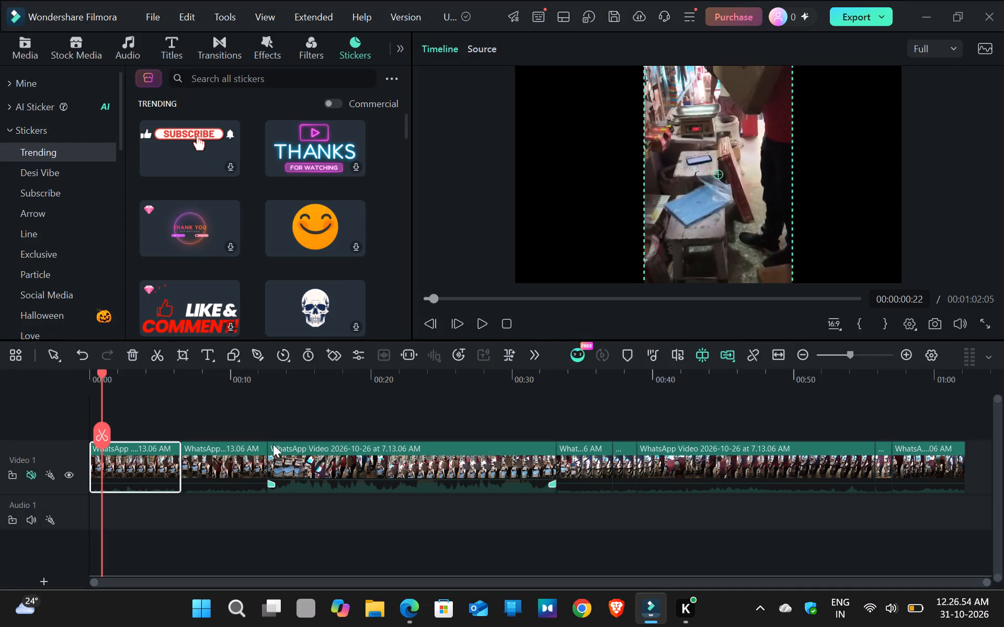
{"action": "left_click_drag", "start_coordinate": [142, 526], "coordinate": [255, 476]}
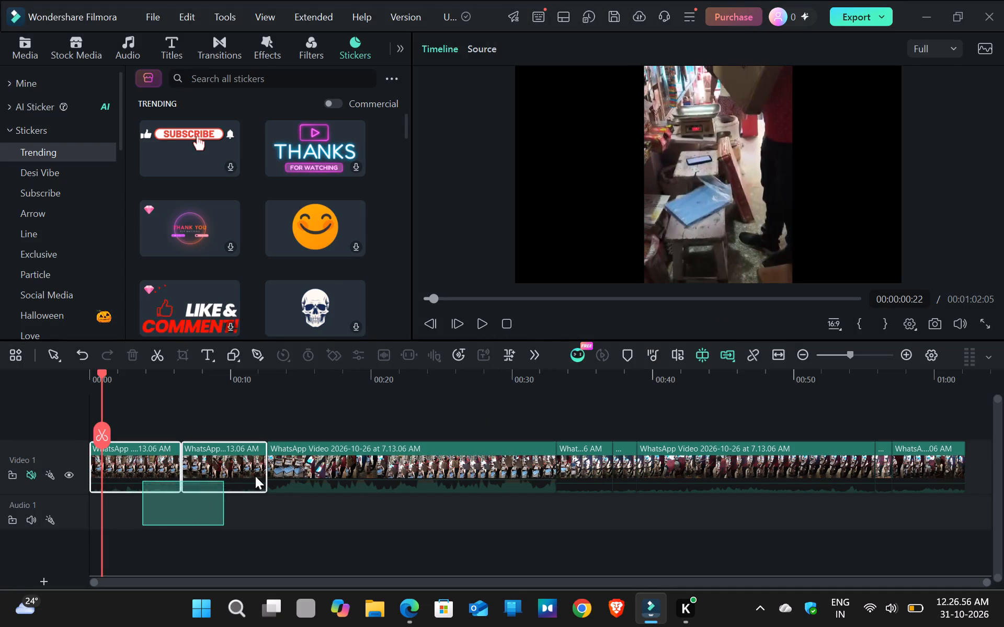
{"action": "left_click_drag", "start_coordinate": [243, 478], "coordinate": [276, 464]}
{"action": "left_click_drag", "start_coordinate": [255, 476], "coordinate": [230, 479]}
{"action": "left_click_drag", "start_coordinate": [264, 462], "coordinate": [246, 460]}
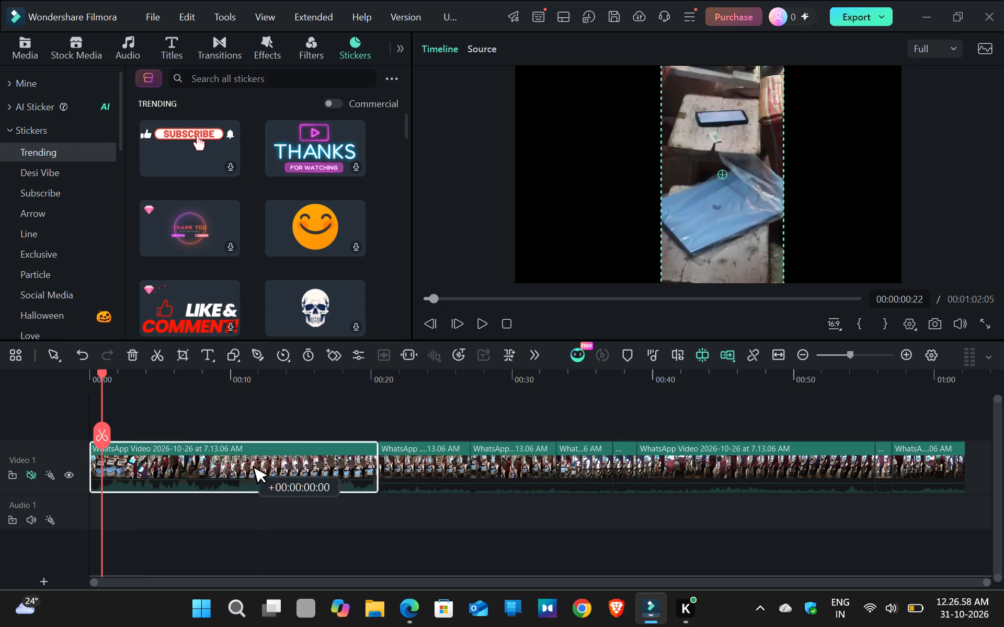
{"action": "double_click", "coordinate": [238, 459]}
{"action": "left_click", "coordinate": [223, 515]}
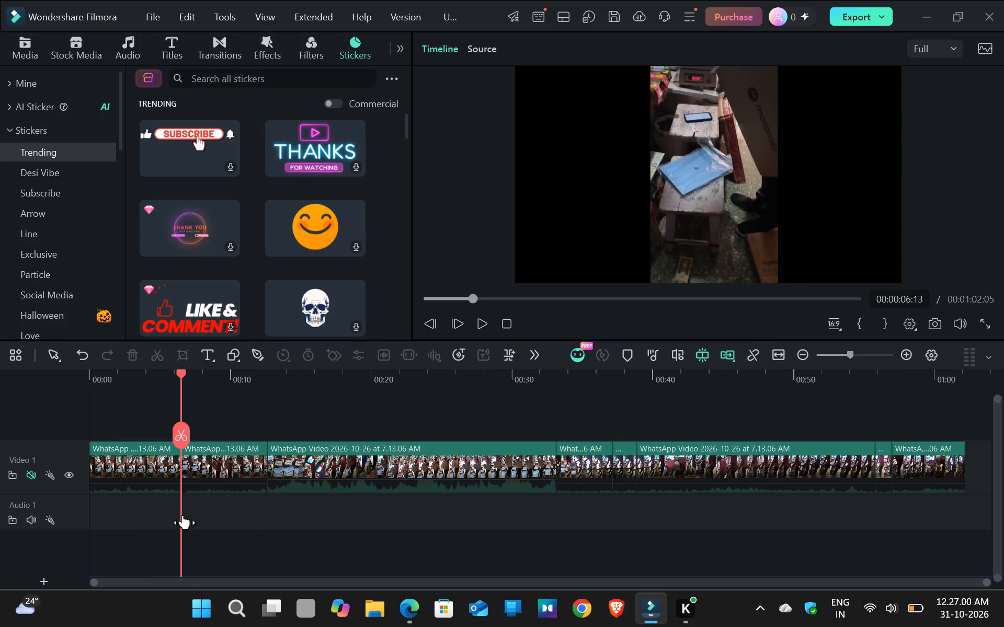
Select all segments on the Video 1 track and open their Uniform Speed settings, cancelling the AI model update.
{"action": "left_click_drag", "start_coordinate": [105, 550], "coordinate": [309, 457]}
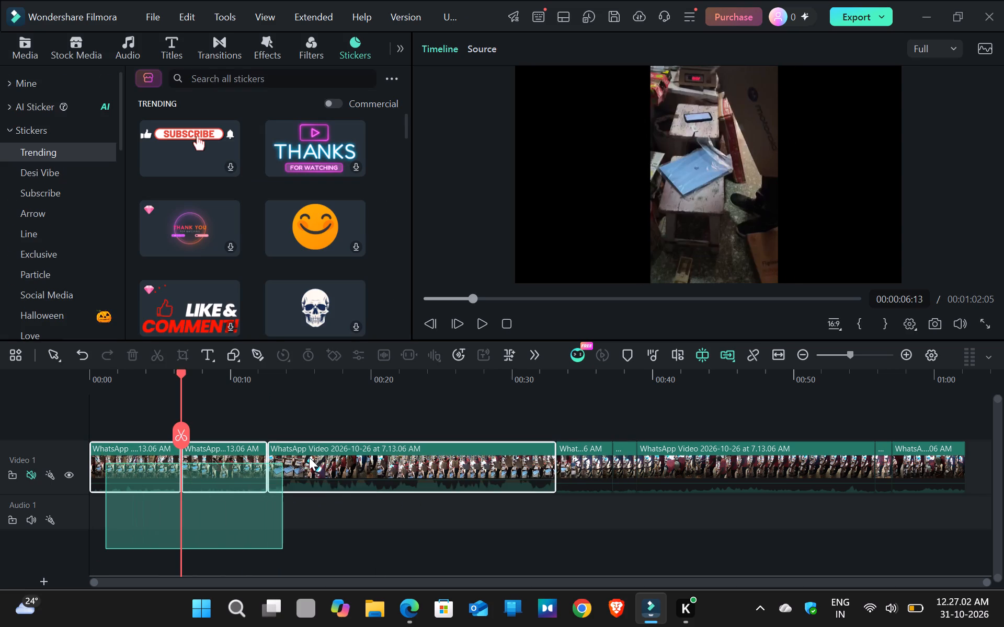
{"action": "left_click_drag", "start_coordinate": [309, 457], "coordinate": [933, 443]}
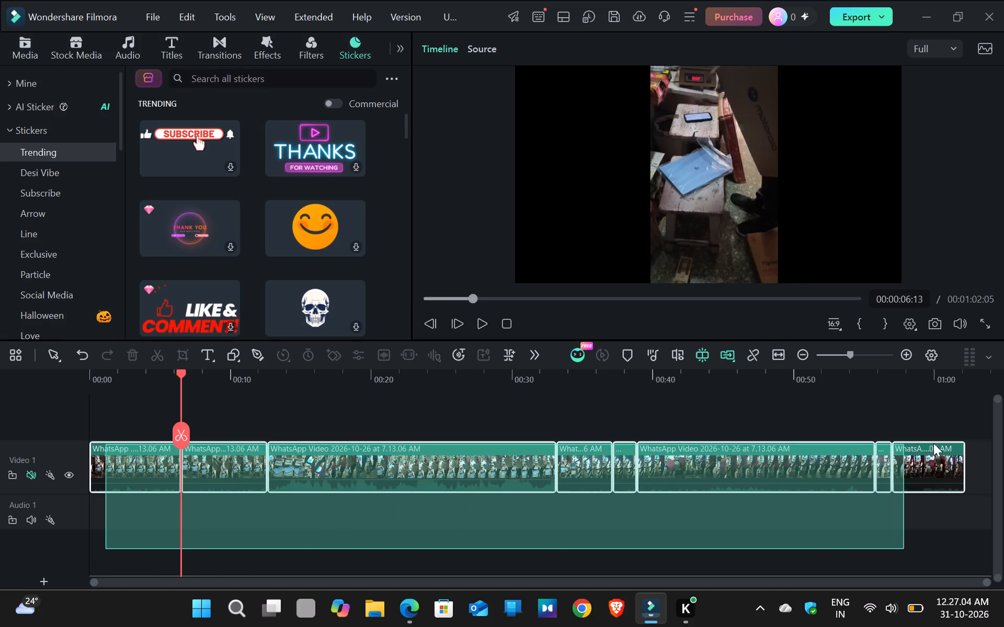
{"action": "left_click_drag", "start_coordinate": [933, 443], "coordinate": [938, 443]}
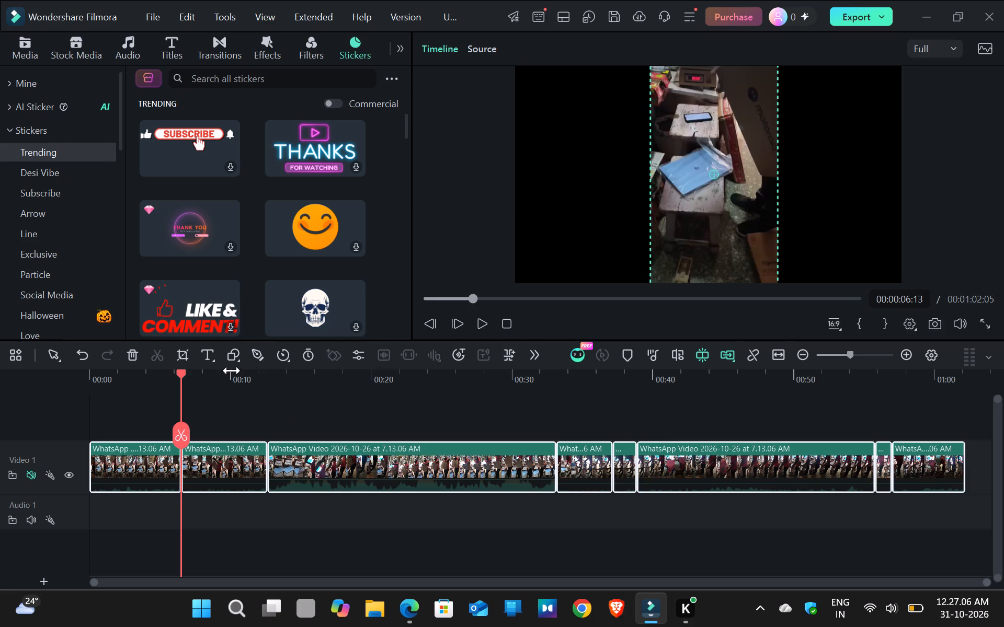
{"action": "left_click", "coordinate": [281, 358]}
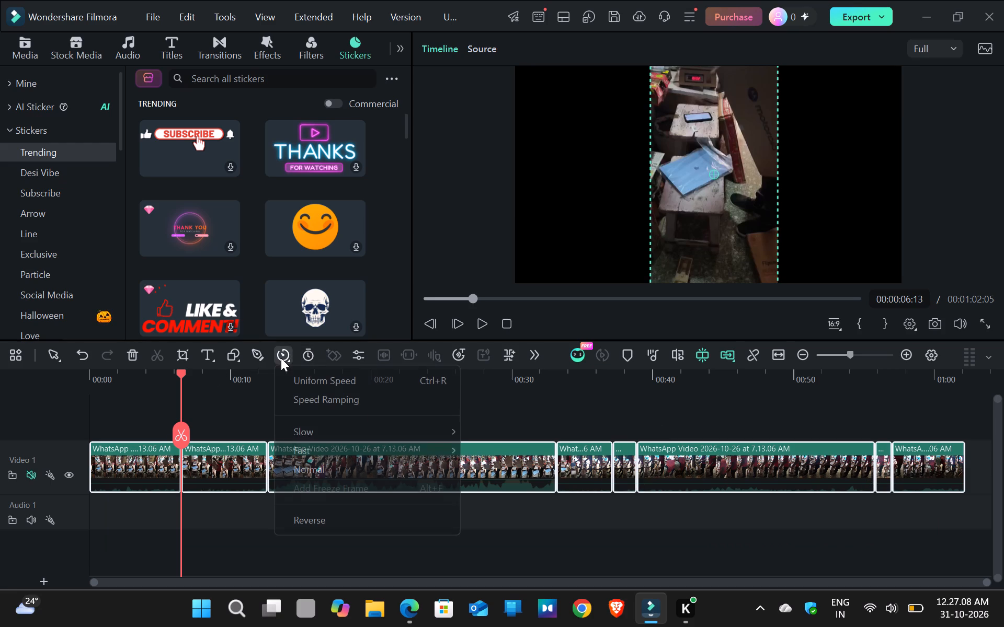
{"action": "left_click", "coordinate": [340, 382]}
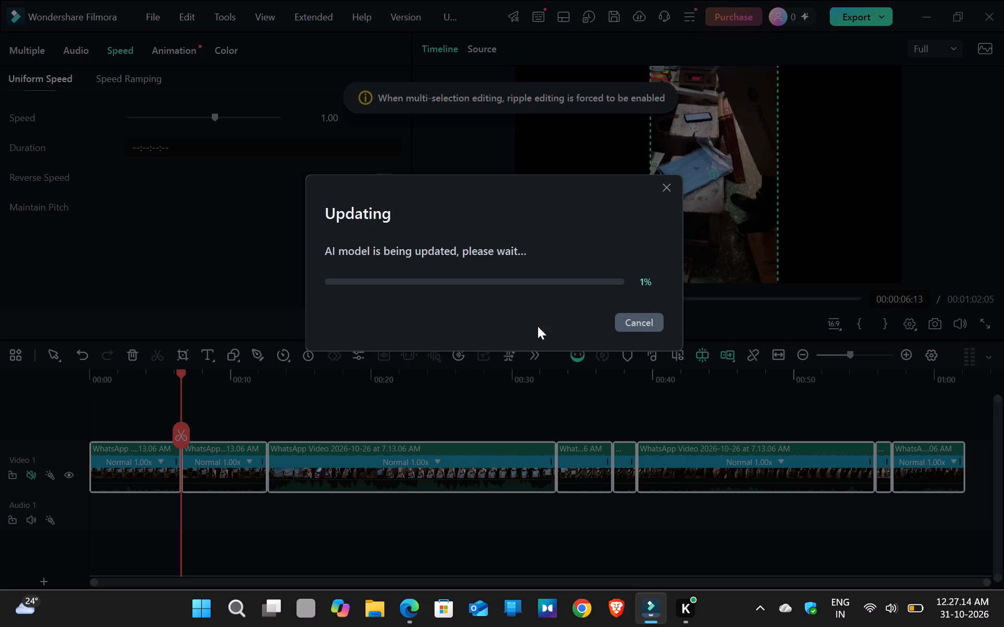
{"action": "left_click", "coordinate": [637, 319]}
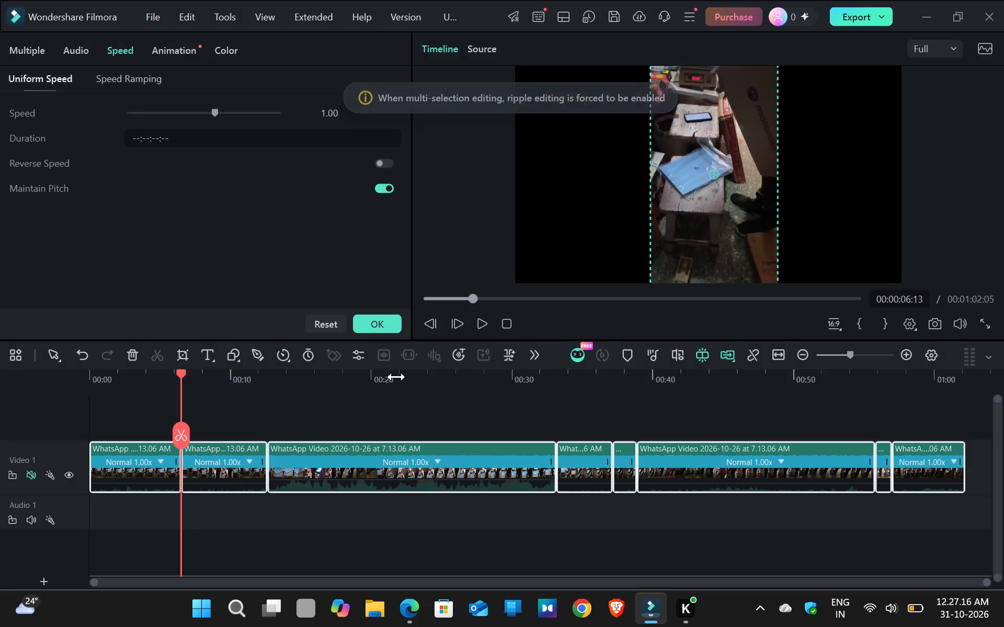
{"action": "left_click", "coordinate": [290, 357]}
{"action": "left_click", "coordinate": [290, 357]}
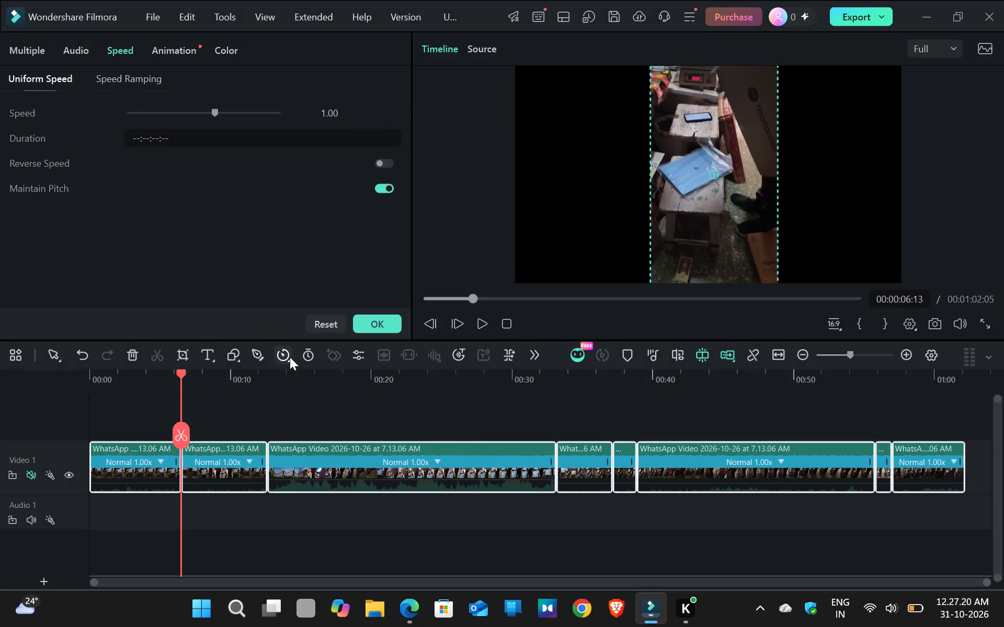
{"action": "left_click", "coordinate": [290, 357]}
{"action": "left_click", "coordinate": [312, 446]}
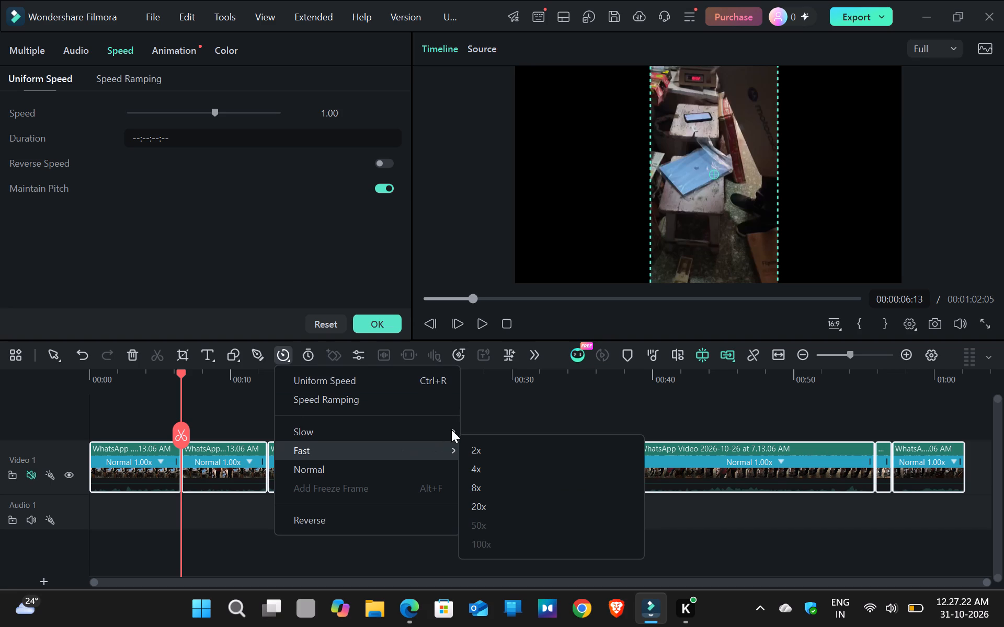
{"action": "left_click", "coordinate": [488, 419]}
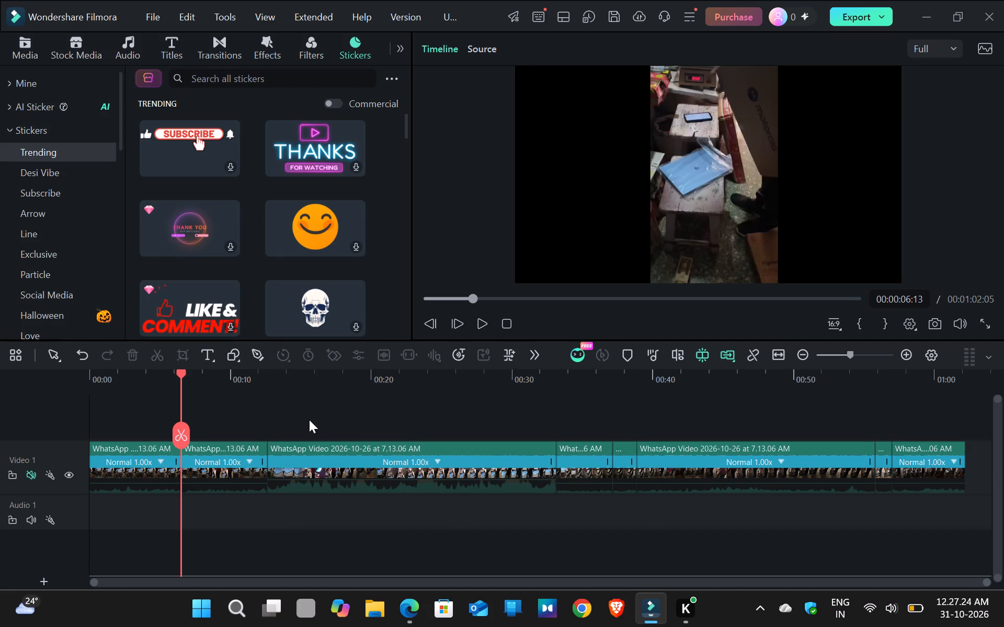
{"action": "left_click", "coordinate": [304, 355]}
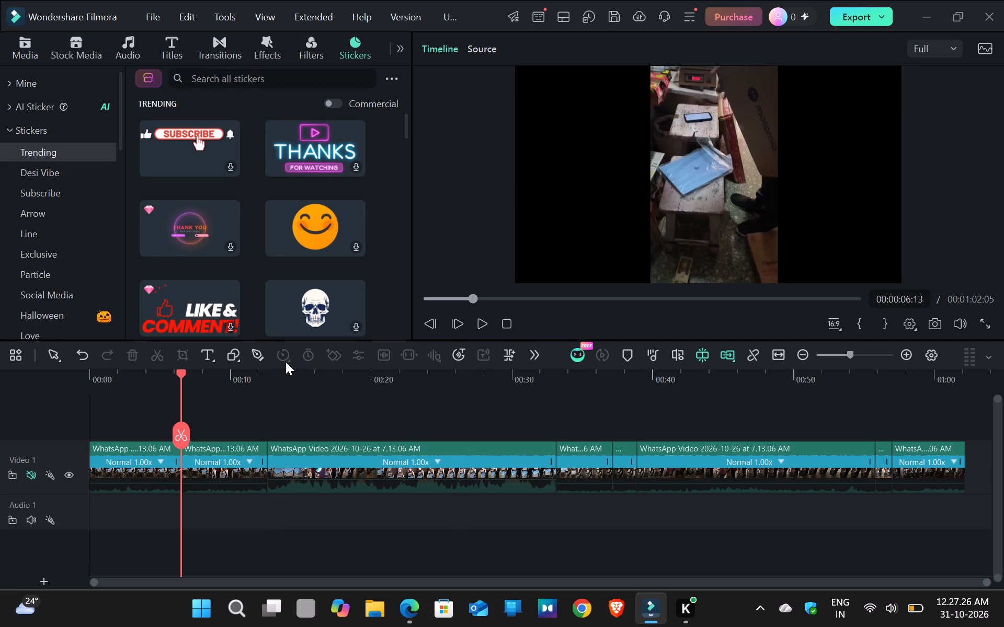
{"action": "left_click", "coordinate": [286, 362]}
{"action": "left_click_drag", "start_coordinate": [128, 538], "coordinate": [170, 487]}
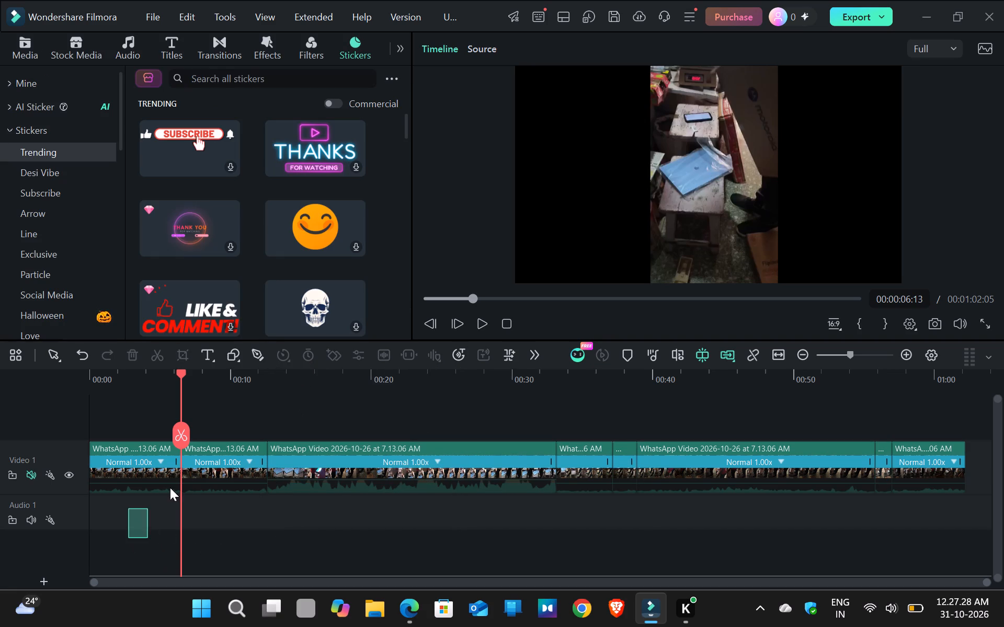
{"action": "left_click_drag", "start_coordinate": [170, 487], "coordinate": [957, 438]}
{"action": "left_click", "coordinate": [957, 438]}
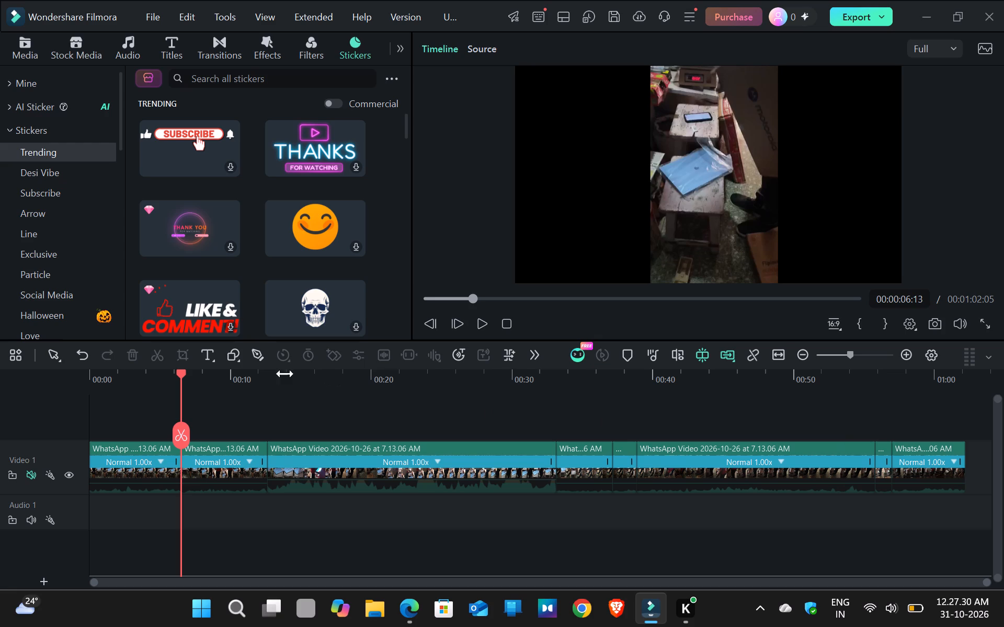
Select all segments on the Video 1 track and set their uniform speed to 1.66, cancelling the AI model update.
{"action": "left_click_drag", "start_coordinate": [103, 540], "coordinate": [113, 532]}
{"action": "left_click_drag", "start_coordinate": [146, 504], "coordinate": [455, 447]}
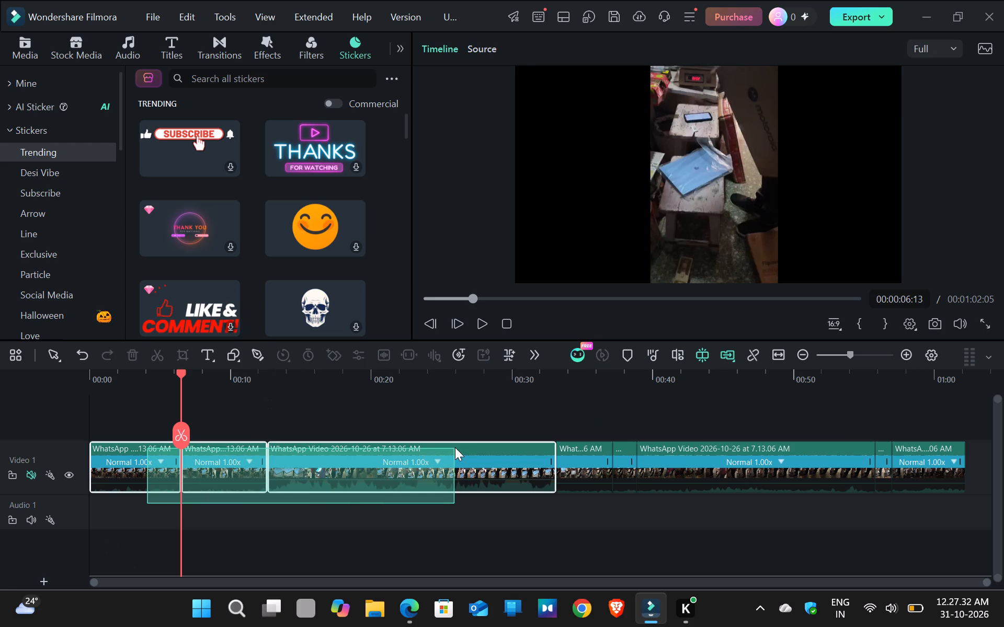
{"action": "left_click_drag", "start_coordinate": [455, 447], "coordinate": [933, 444]}
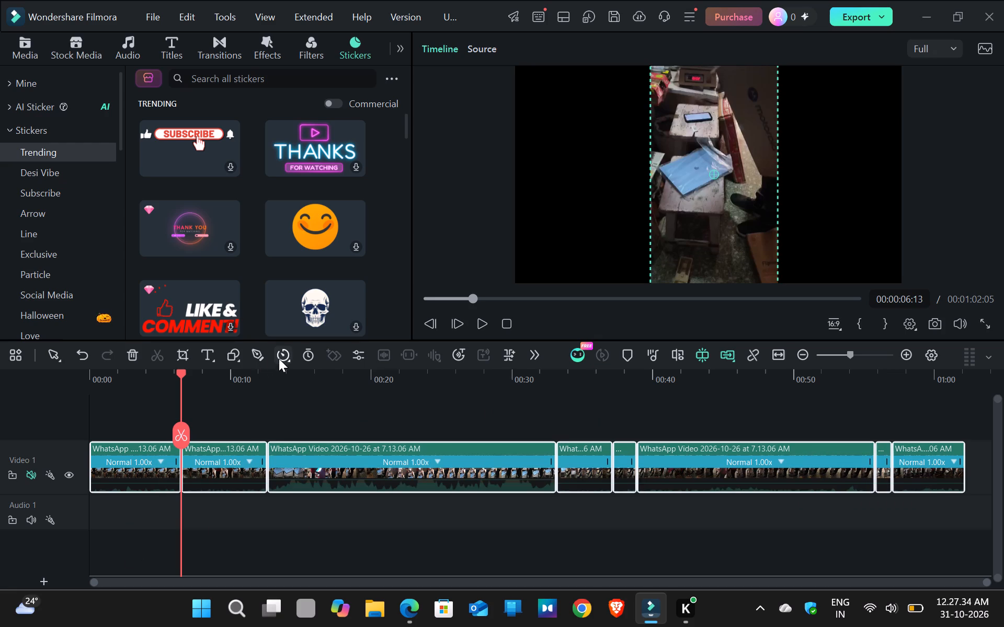
{"action": "left_click", "coordinate": [277, 355]}
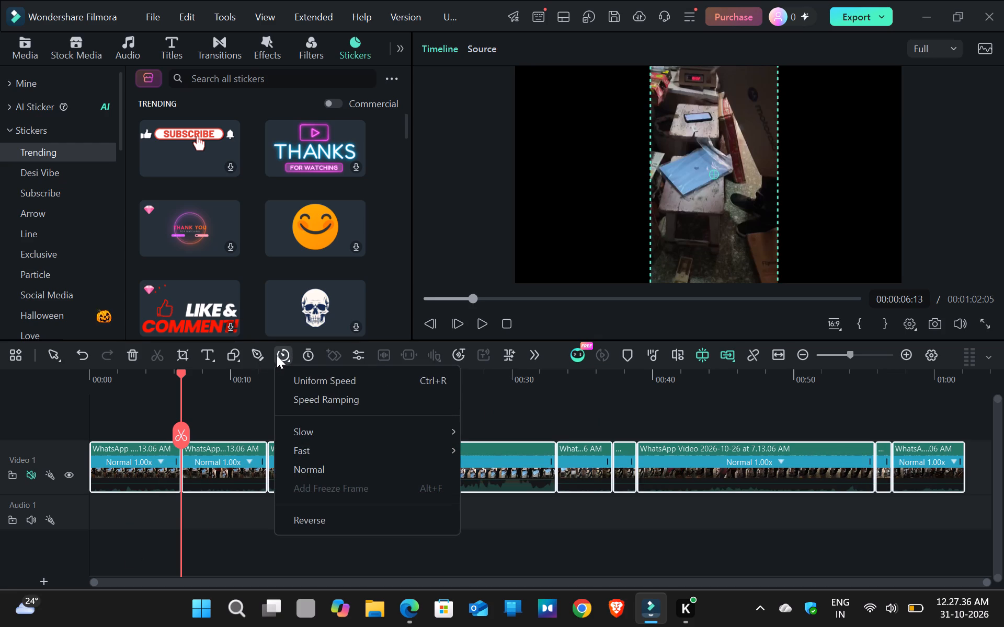
{"action": "left_click", "coordinate": [277, 353]}
{"action": "left_click", "coordinate": [287, 353]}
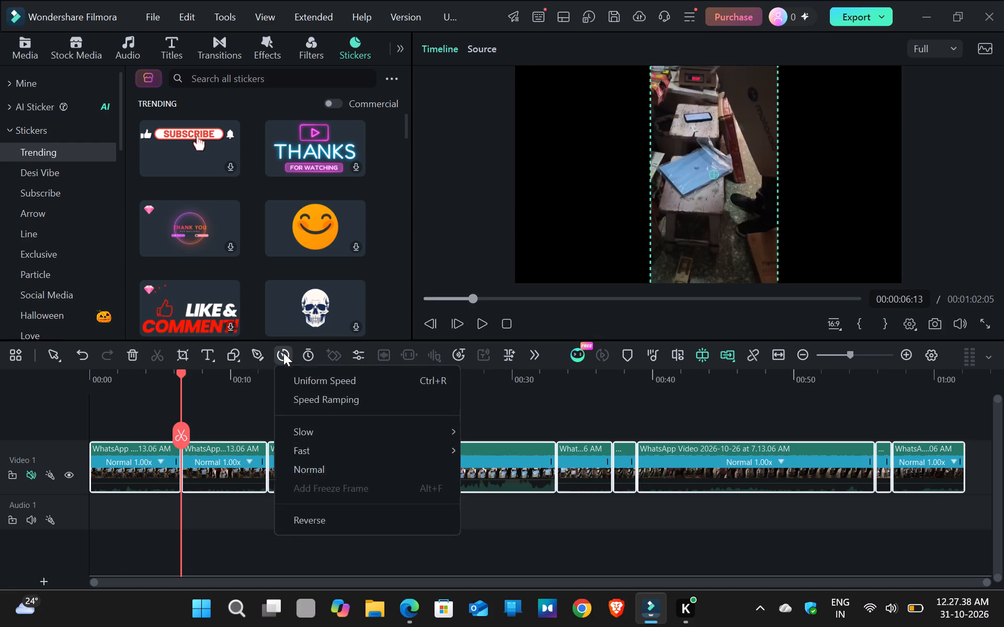
{"action": "left_click", "coordinate": [283, 353]}
{"action": "left_click", "coordinate": [283, 353]}
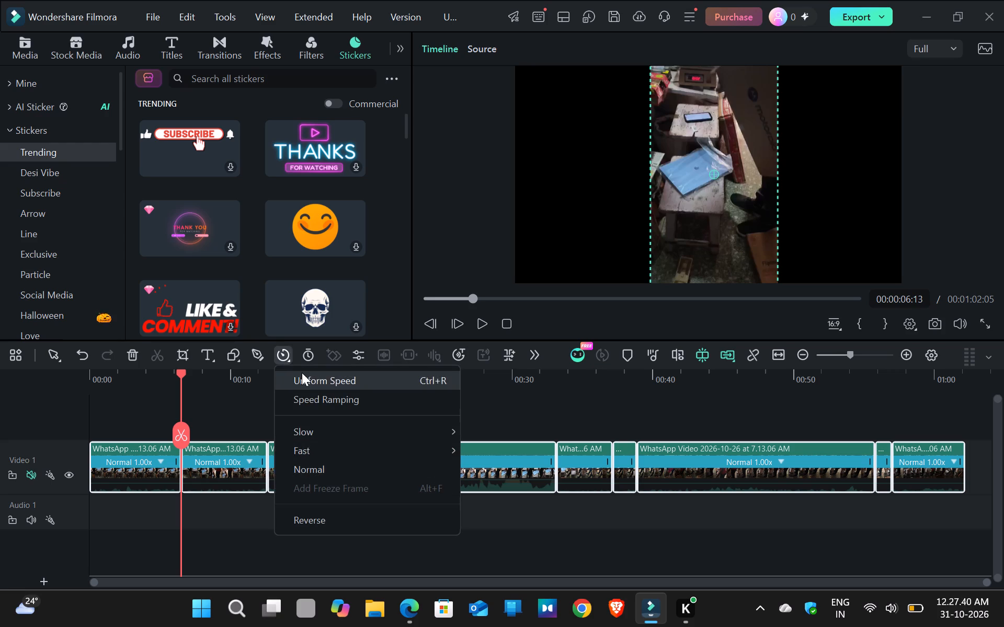
{"action": "left_click", "coordinate": [302, 373]}
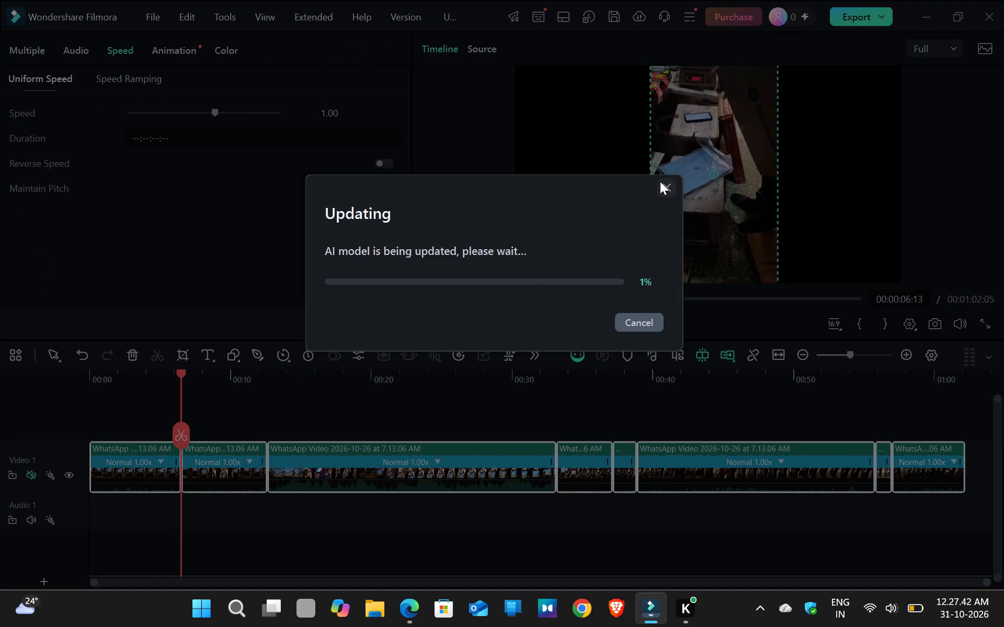
{"action": "left_click", "coordinate": [661, 181]}
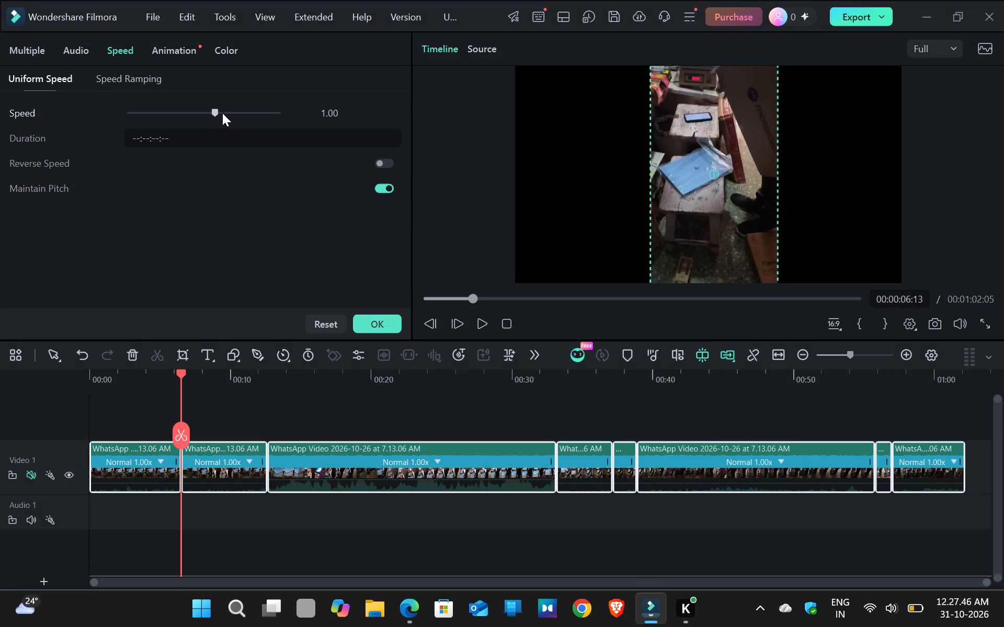
{"action": "left_click", "coordinate": [197, 134]}
{"action": "left_click", "coordinate": [197, 135]}
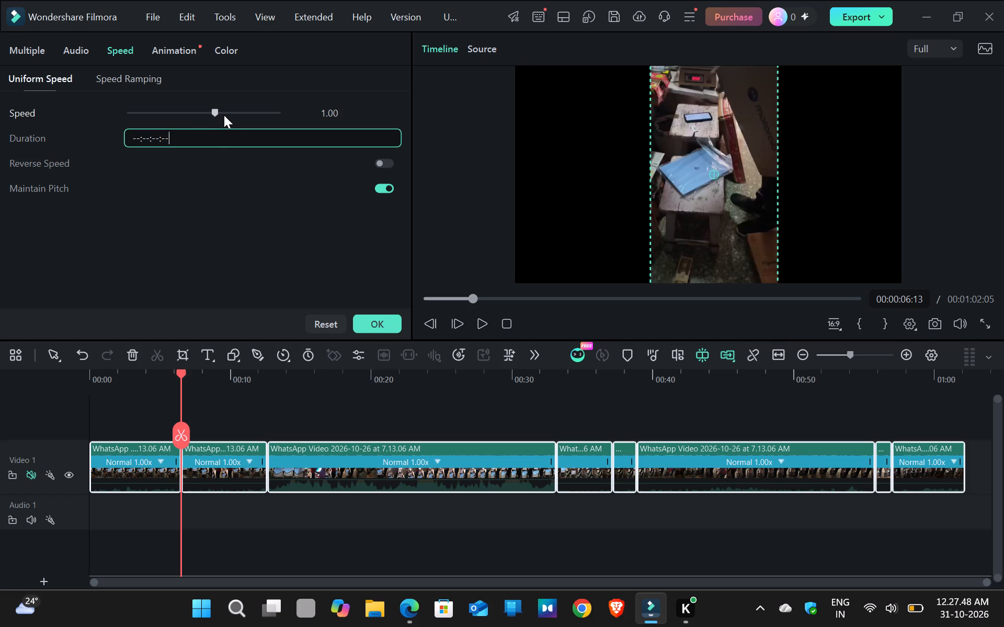
{"action": "left_click", "coordinate": [224, 115]}
{"action": "left_click", "coordinate": [243, 114]}
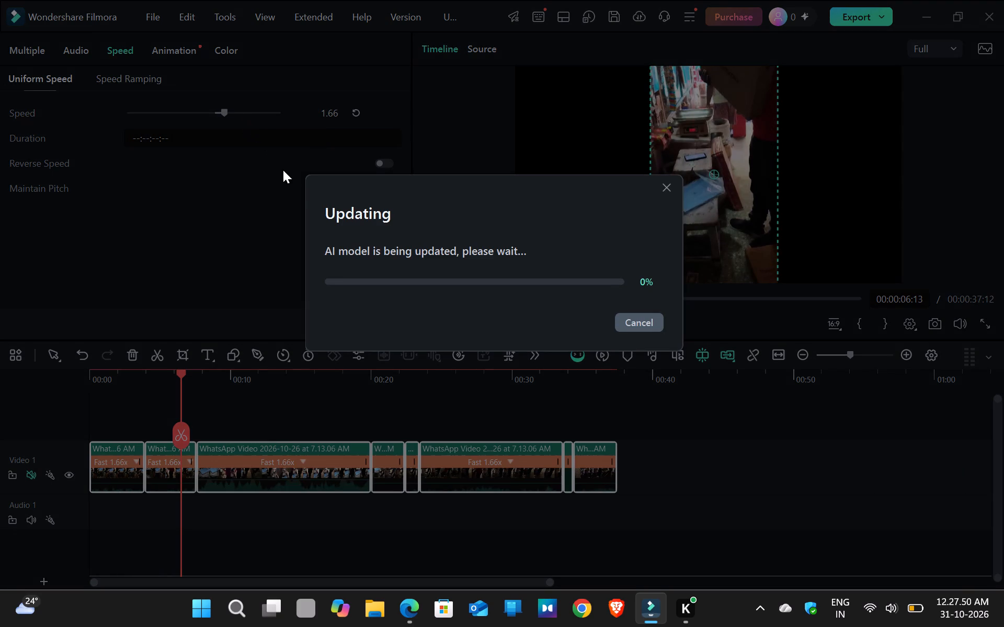
{"action": "left_click", "coordinate": [642, 319]}
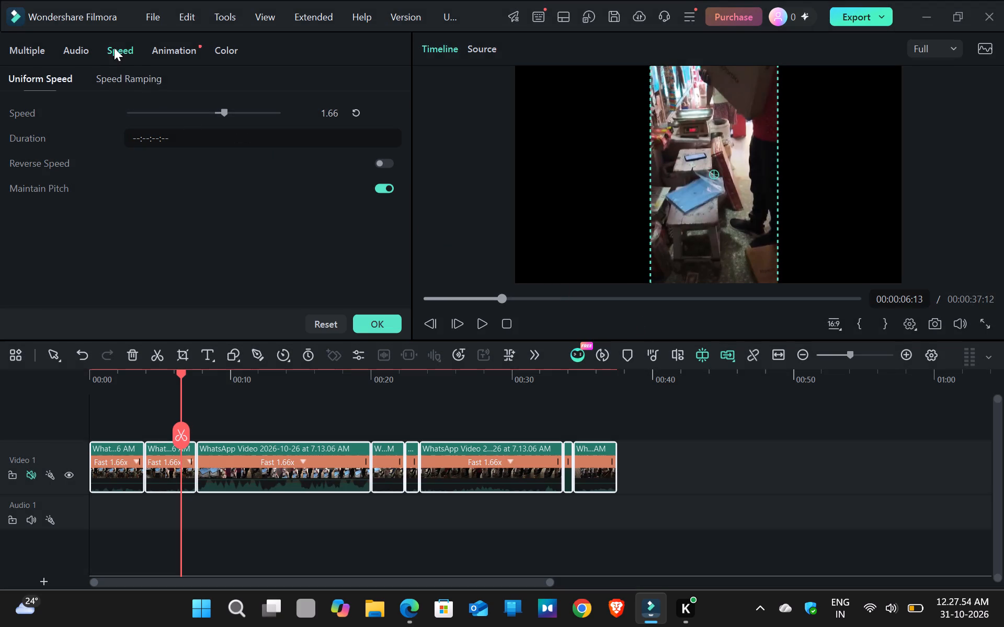
{"action": "left_click", "coordinate": [116, 48]}
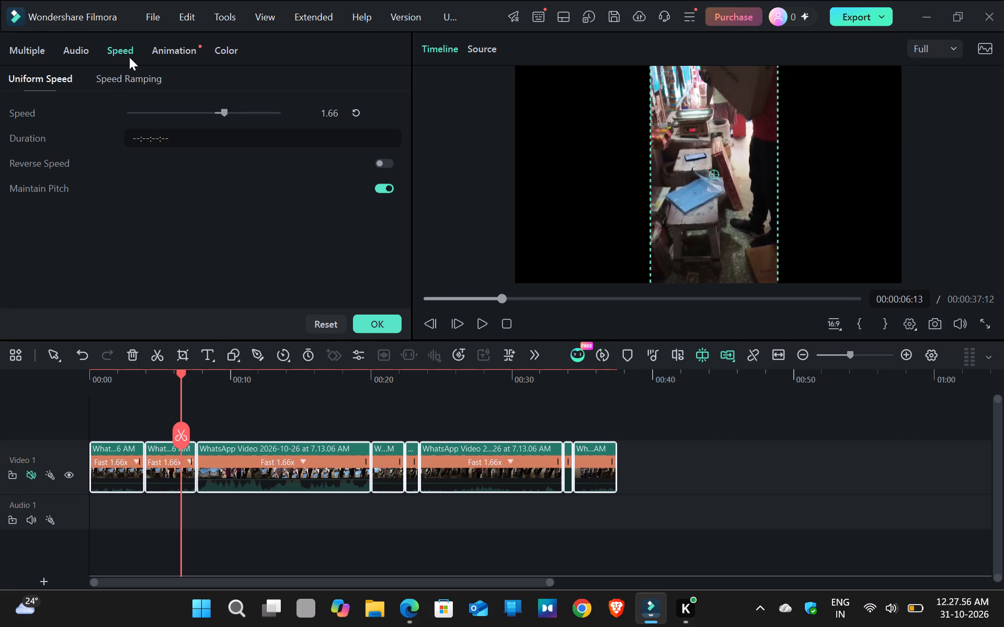
{"action": "left_click", "coordinate": [128, 55]}
{"action": "left_click", "coordinate": [163, 47]}
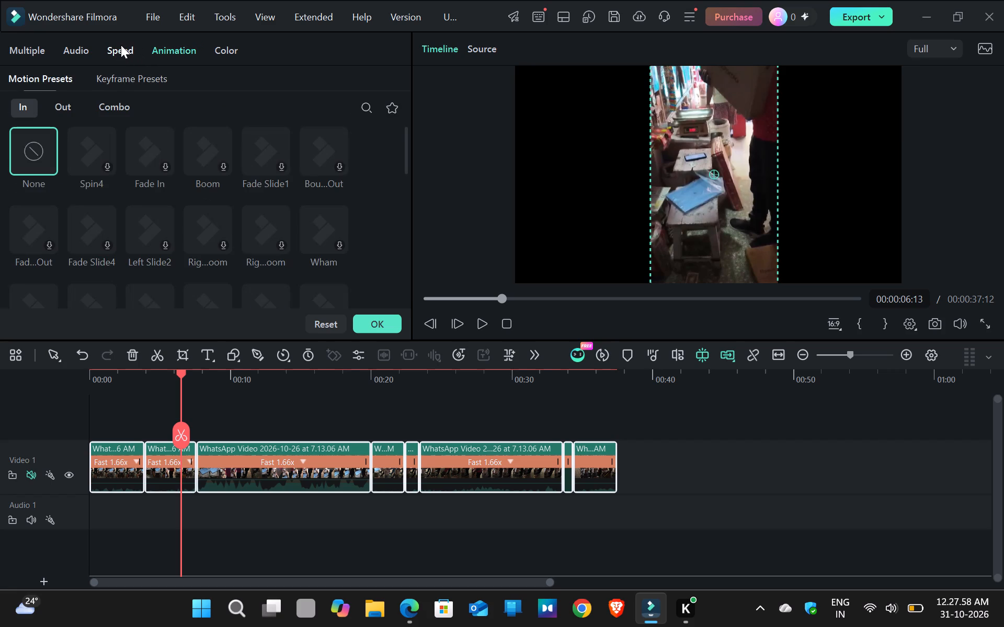
{"action": "left_click", "coordinate": [121, 45]}
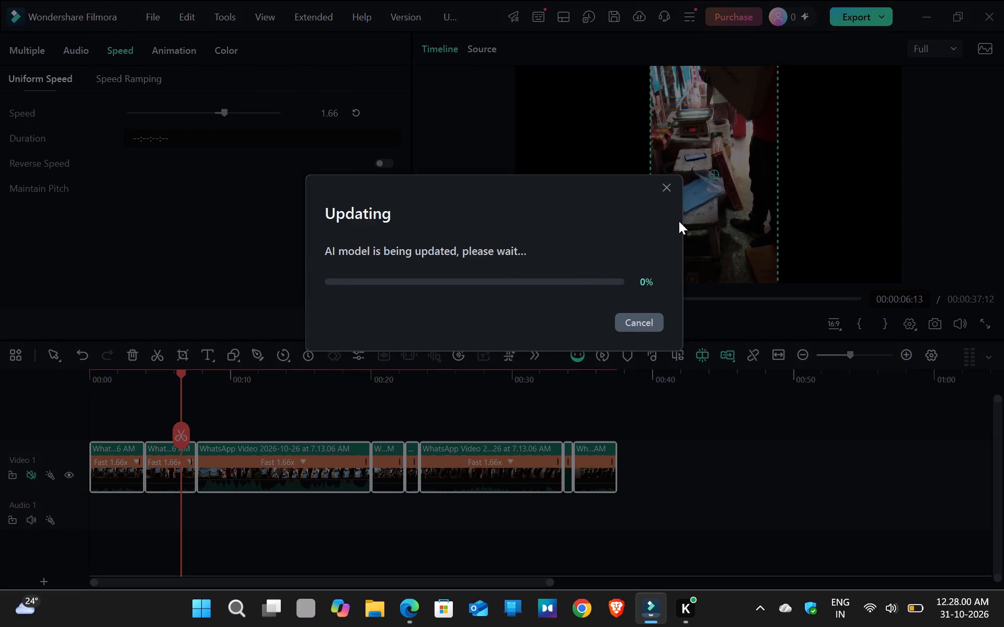
{"action": "left_click", "coordinate": [667, 189]}
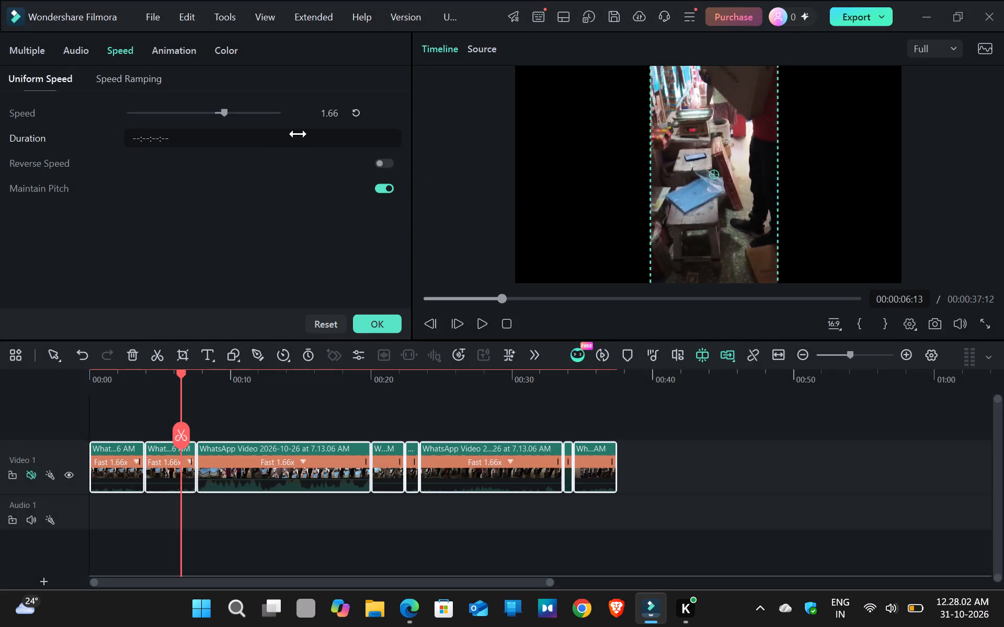
{"action": "left_click", "coordinate": [237, 110]}
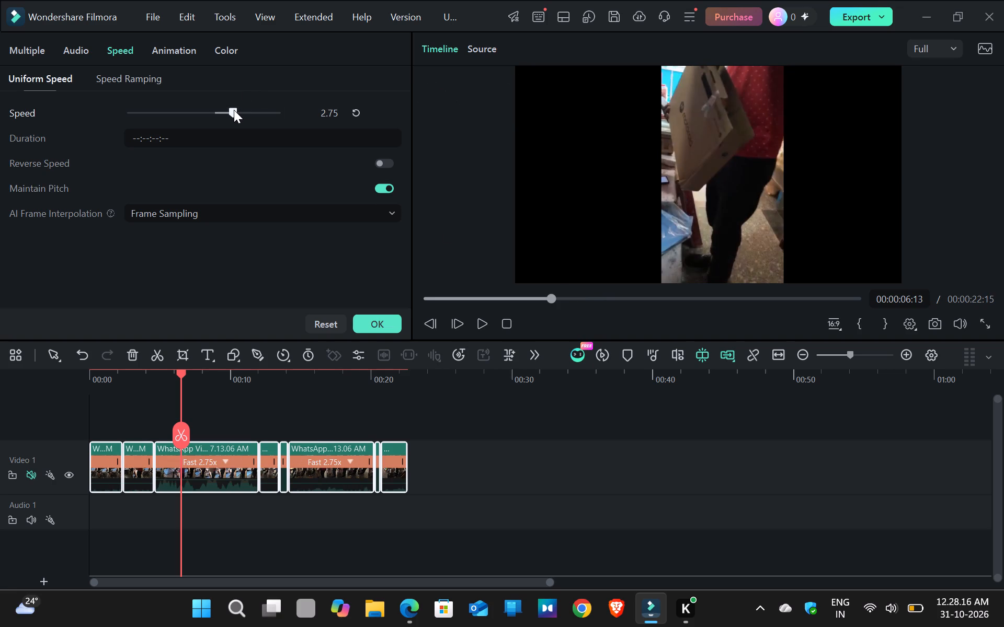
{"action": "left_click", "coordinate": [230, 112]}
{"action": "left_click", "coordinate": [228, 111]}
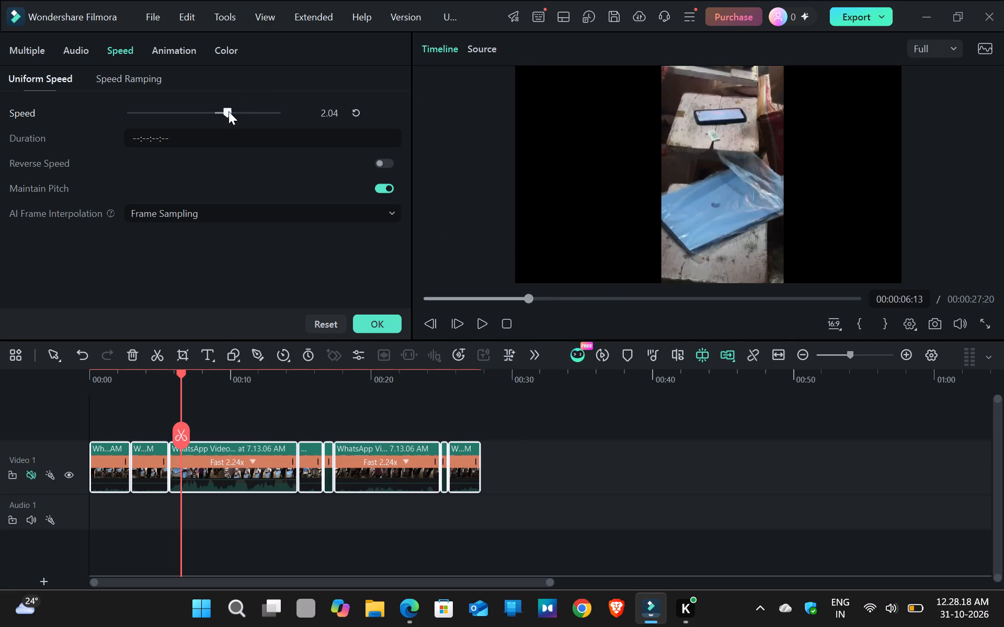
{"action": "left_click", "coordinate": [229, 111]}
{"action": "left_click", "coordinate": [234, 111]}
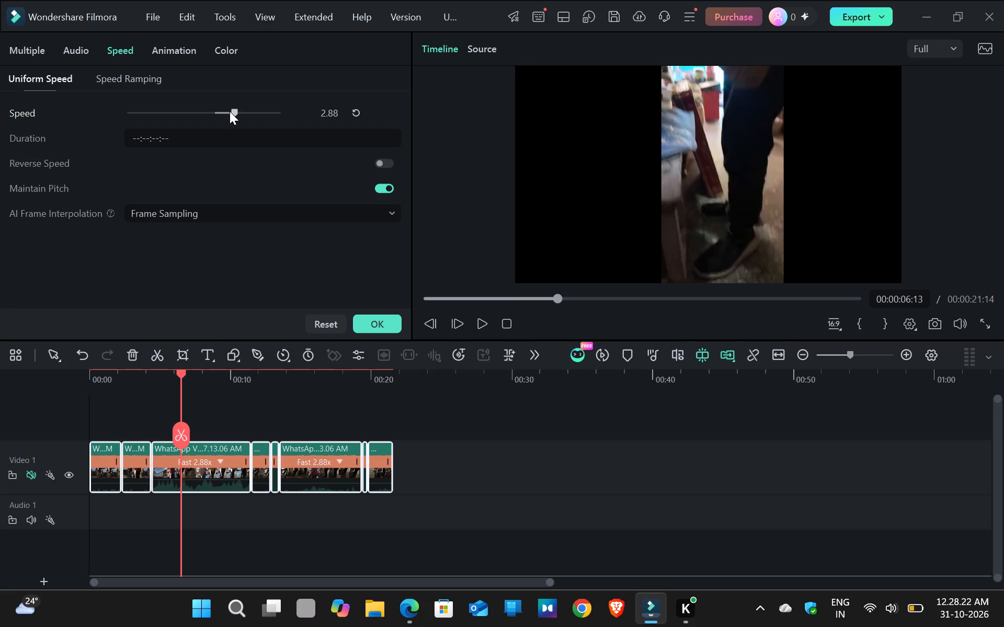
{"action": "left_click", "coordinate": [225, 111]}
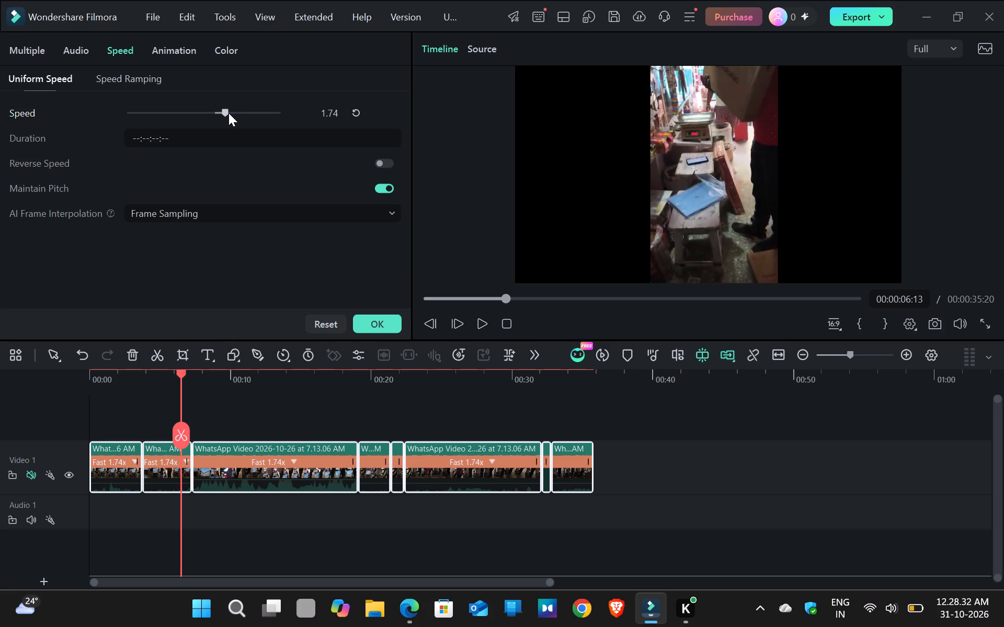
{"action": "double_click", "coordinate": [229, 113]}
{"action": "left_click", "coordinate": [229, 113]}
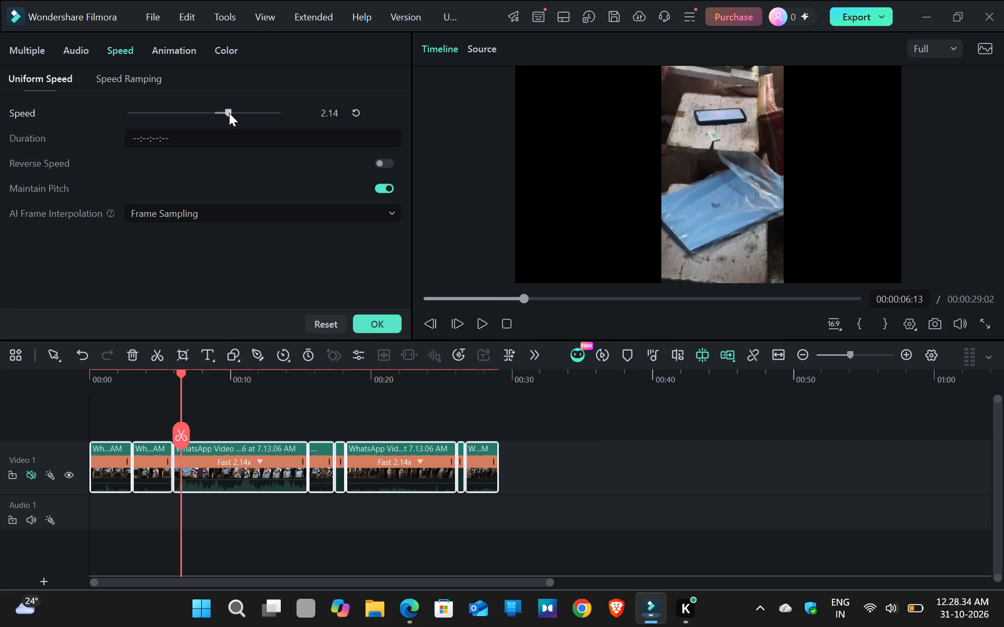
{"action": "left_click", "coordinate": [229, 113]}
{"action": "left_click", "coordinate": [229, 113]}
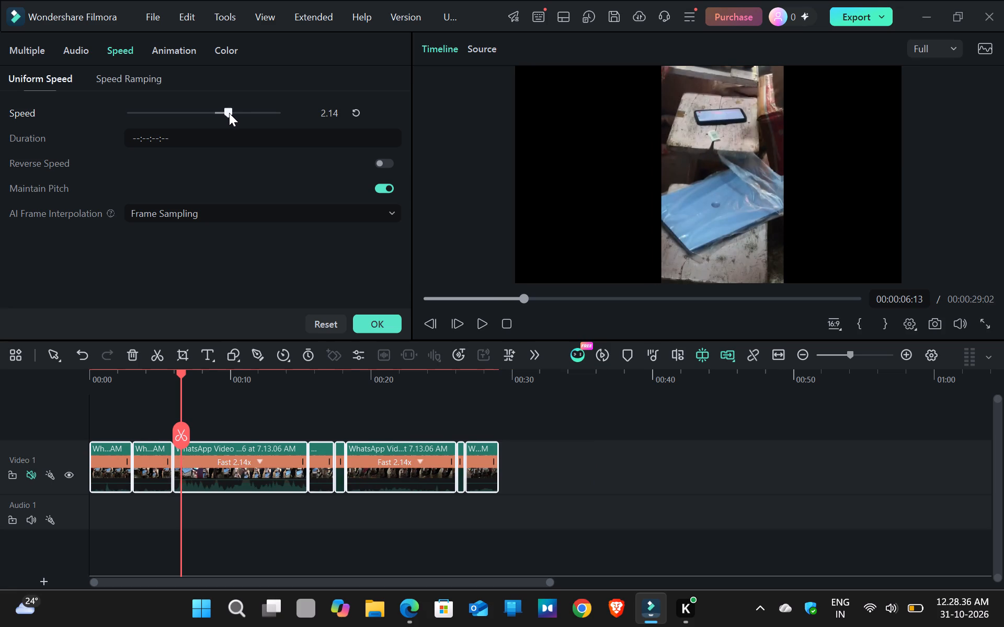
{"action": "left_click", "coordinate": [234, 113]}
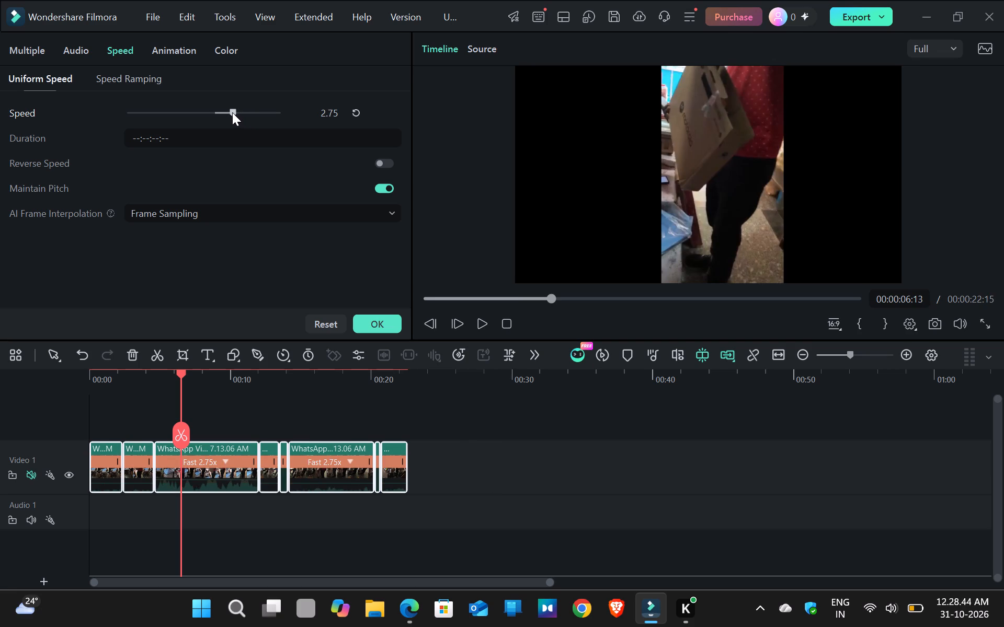
Step the playhead forward frame by frame to 00:00:07:01.
{"action": "key", "text": "Right"}
{"action": "key", "text": "Right"}
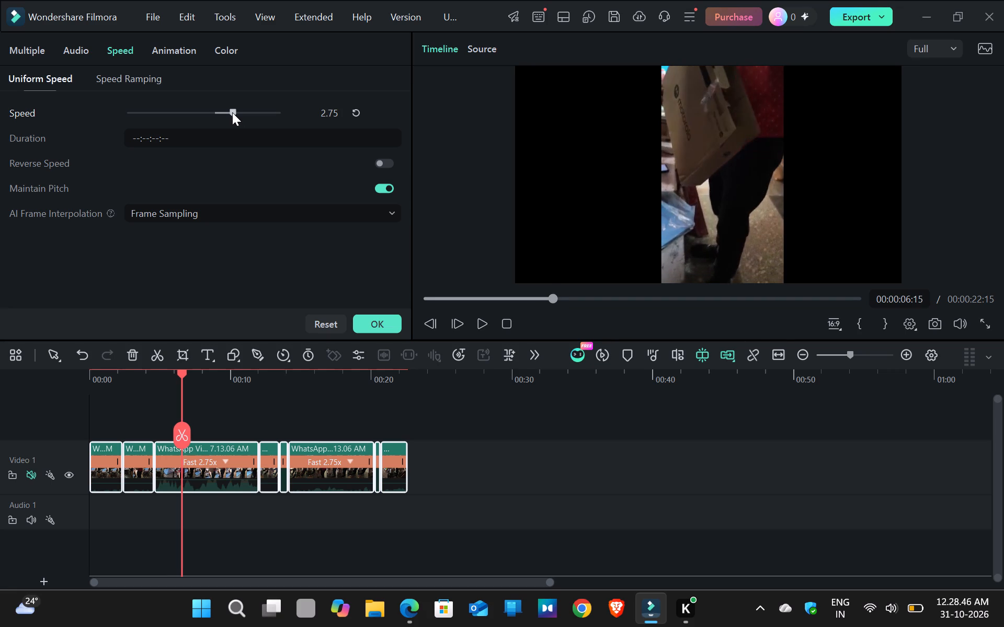
{"action": "key", "text": "Right"}
{"action": "key", "text": "Right"}
{"action": "key", "text": "Right"}
{"action": "key", "text": "Right"}
{"action": "key", "text": "Right"}
{"action": "key", "text": "Right"}
{"action": "key", "text": "Right"}
{"action": "key", "text": "Right"}
{"action": "key", "text": "Right"}
{"action": "key", "text": "Right"}
{"action": "key", "text": "Right"}
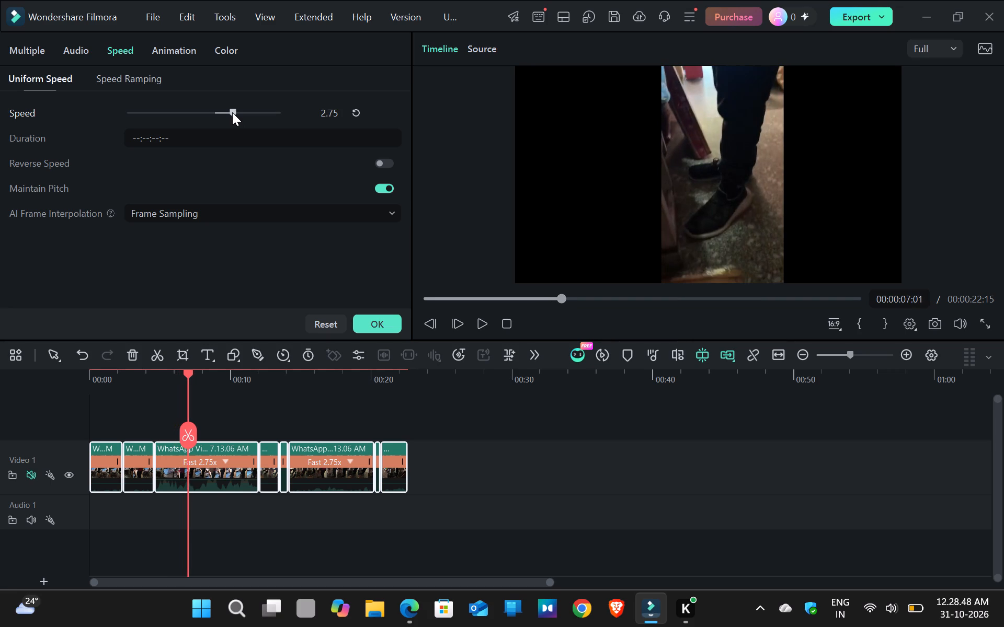
Fine-tune the uniform speed of all selected segments to 3.02.
{"action": "left_click", "coordinate": [232, 112]}
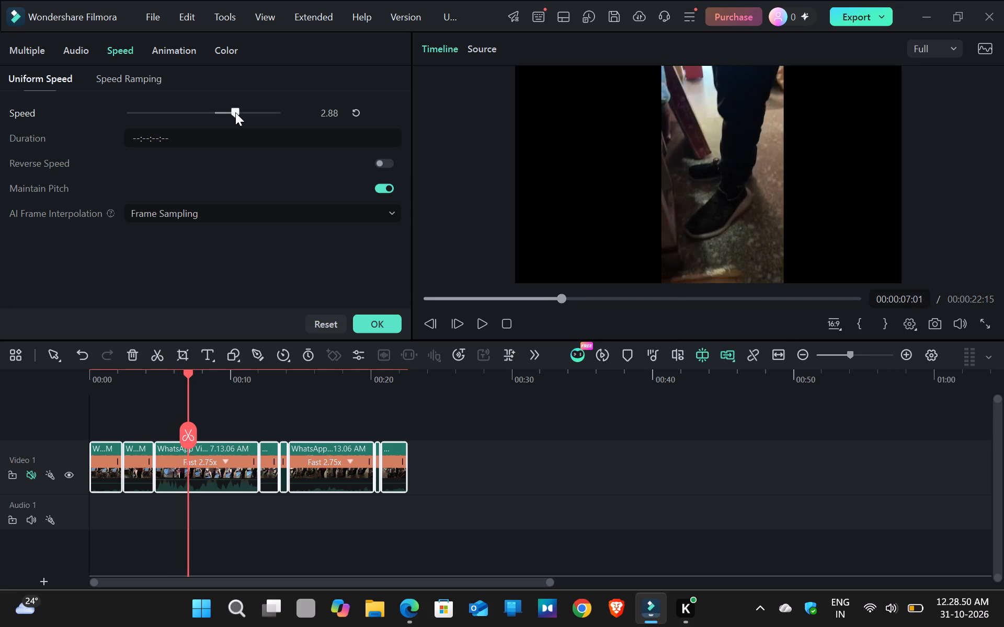
{"action": "double_click", "coordinate": [235, 112]}
{"action": "double_click", "coordinate": [233, 117]}
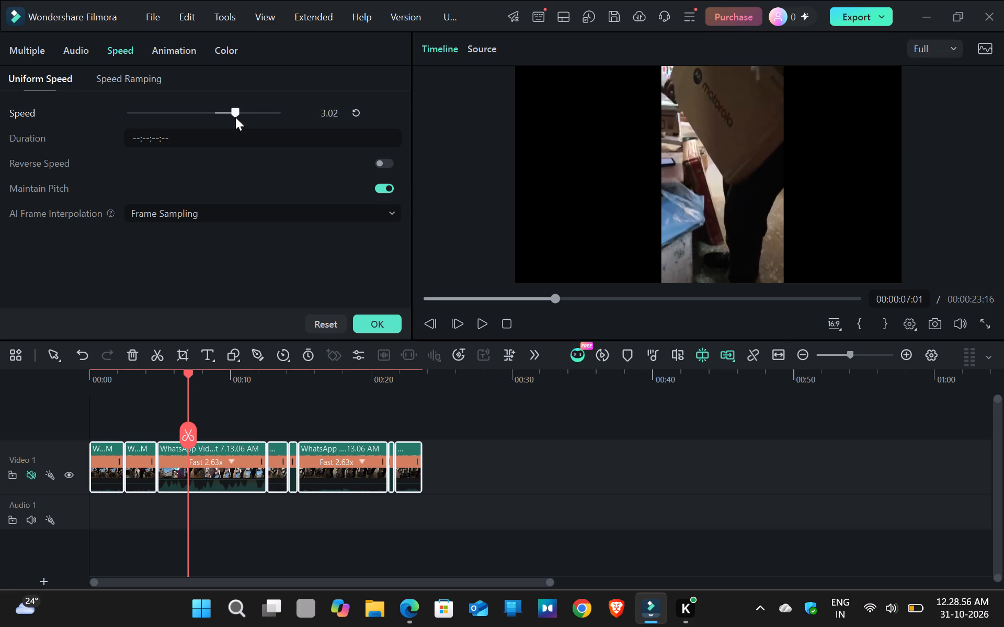
{"action": "left_click", "coordinate": [235, 107]}
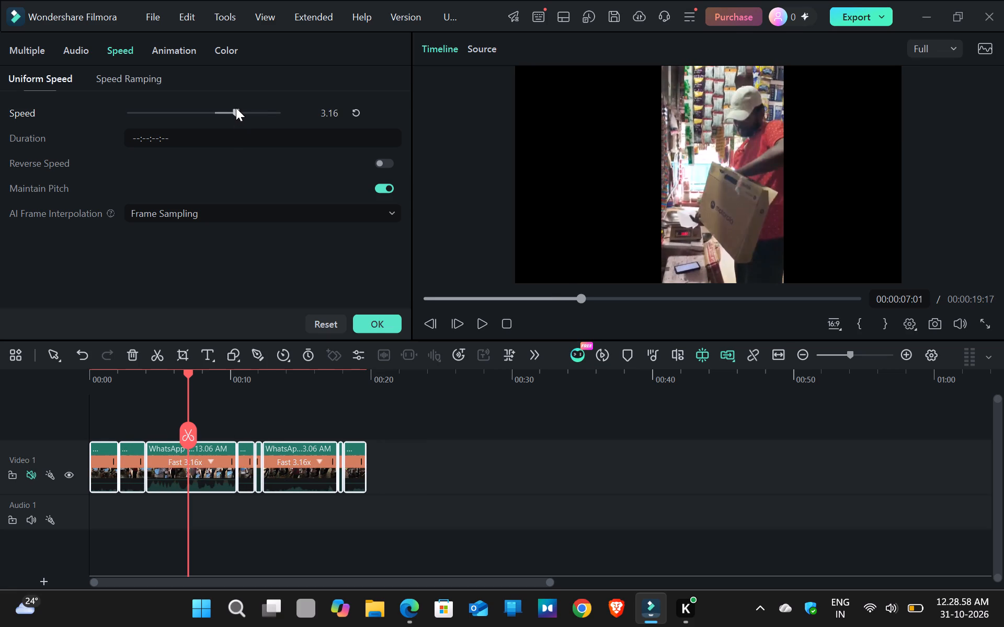
{"action": "left_click", "coordinate": [234, 111]}
{"action": "left_click", "coordinate": [234, 111]}
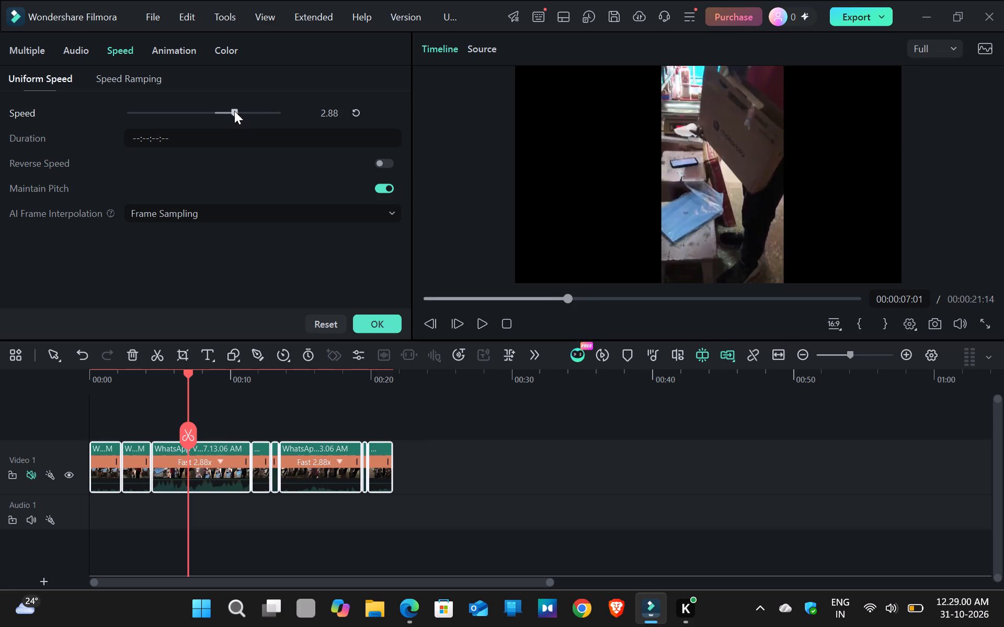
{"action": "double_click", "coordinate": [234, 111]}
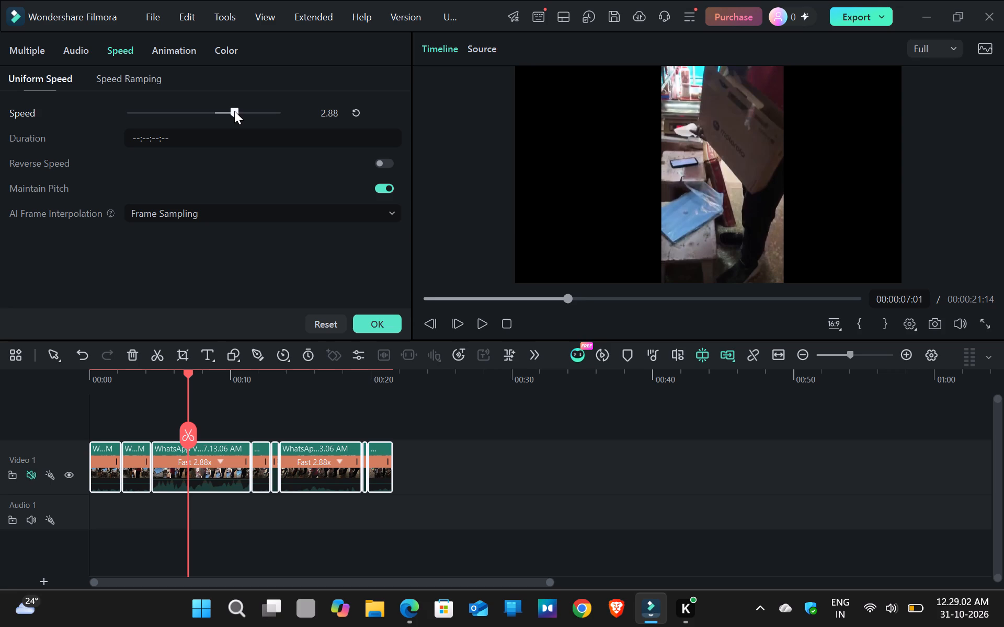
{"action": "double_click", "coordinate": [236, 111]}
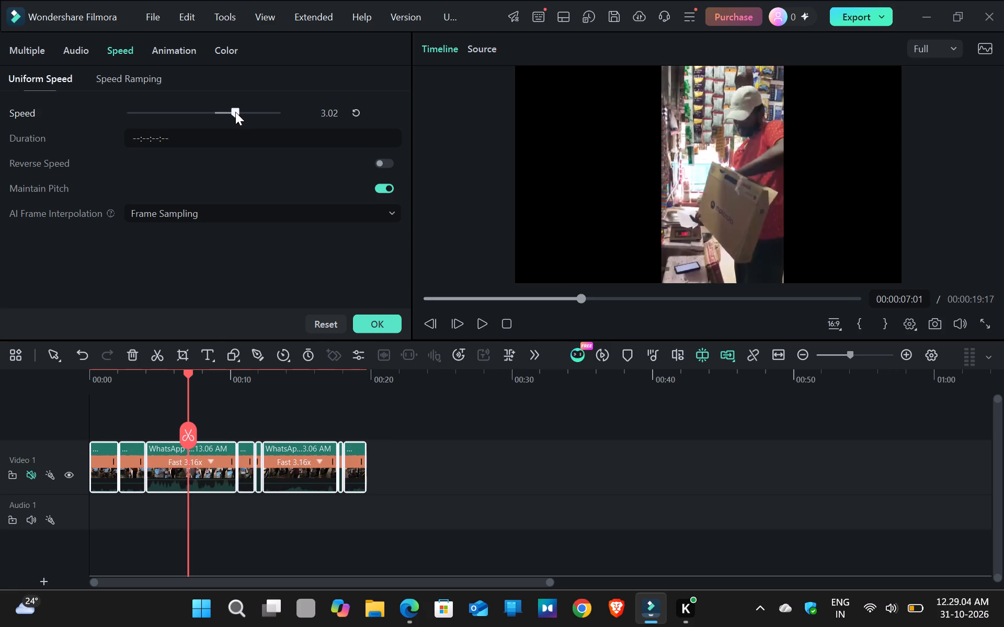
{"action": "left_click", "coordinate": [235, 112]}
{"action": "double_click", "coordinate": [235, 112]}
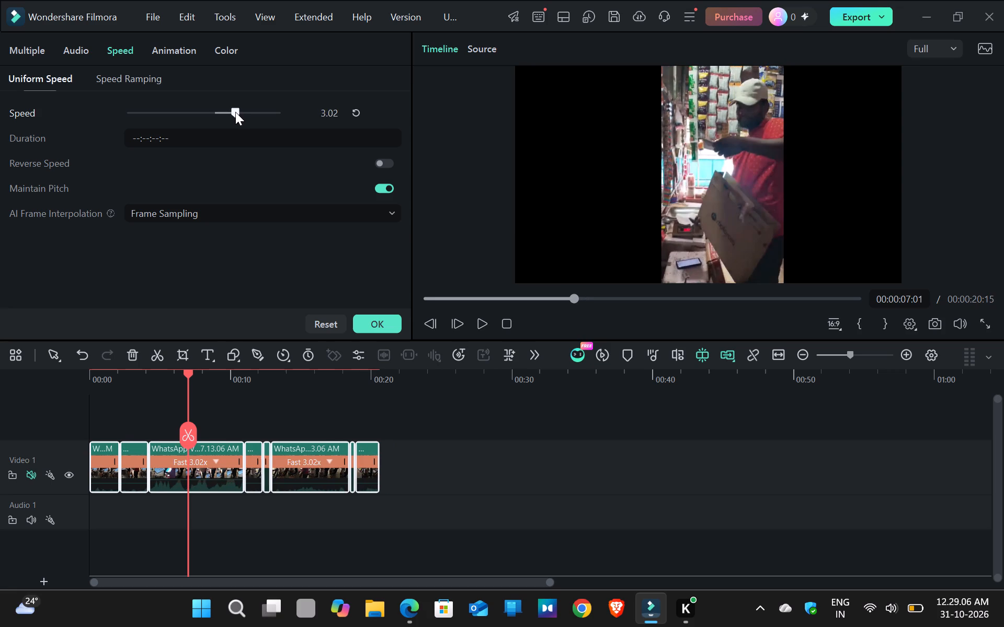
Open the speed options of the third segment, close them and clear the timeline selection.
{"action": "left_click", "coordinate": [214, 461]}
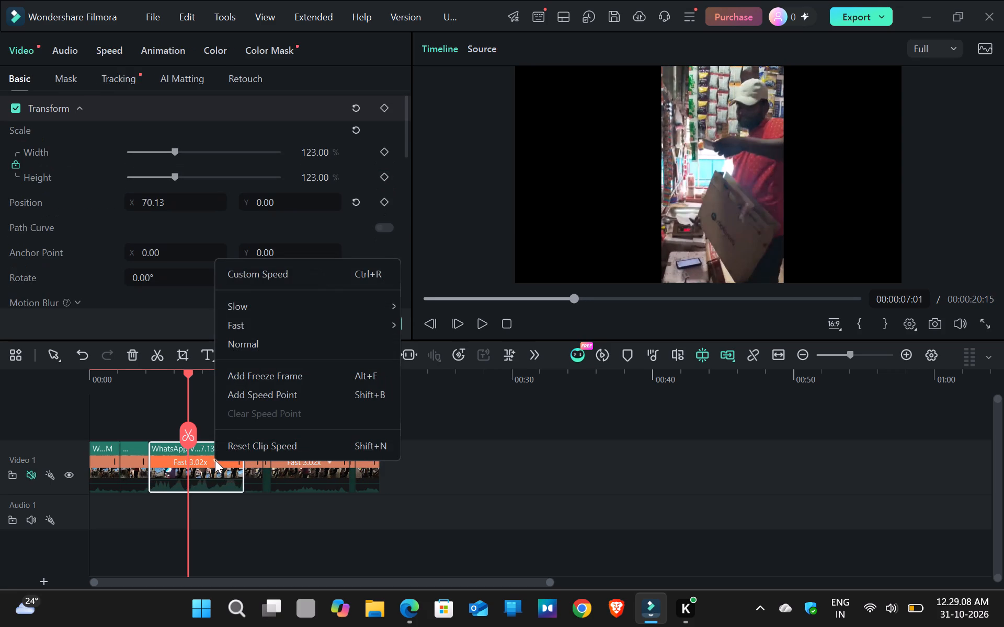
{"action": "left_click", "coordinate": [215, 460]}
{"action": "left_click", "coordinate": [207, 461]}
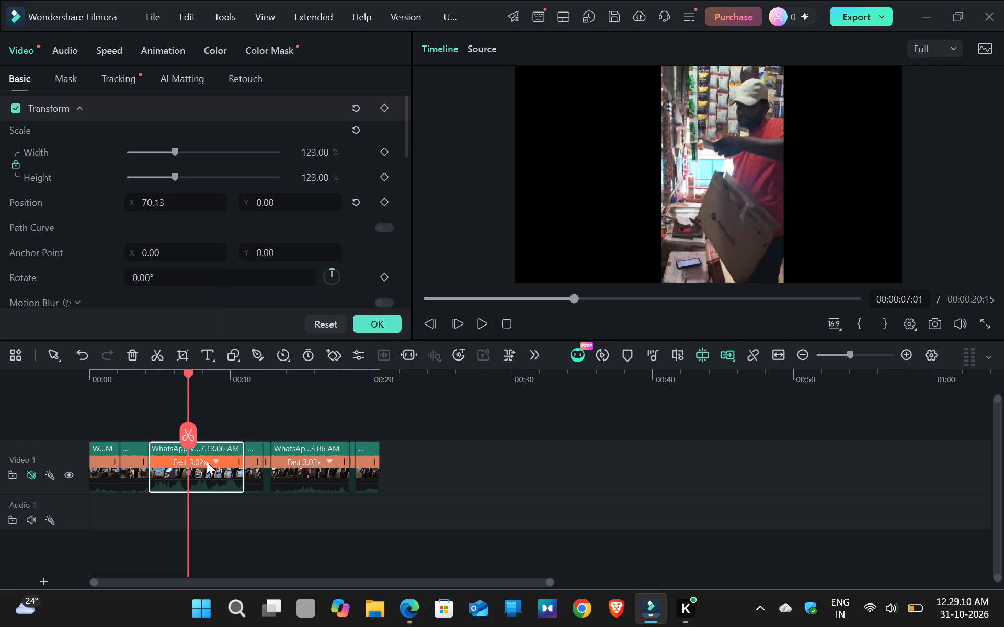
{"action": "left_click", "coordinate": [456, 423]}
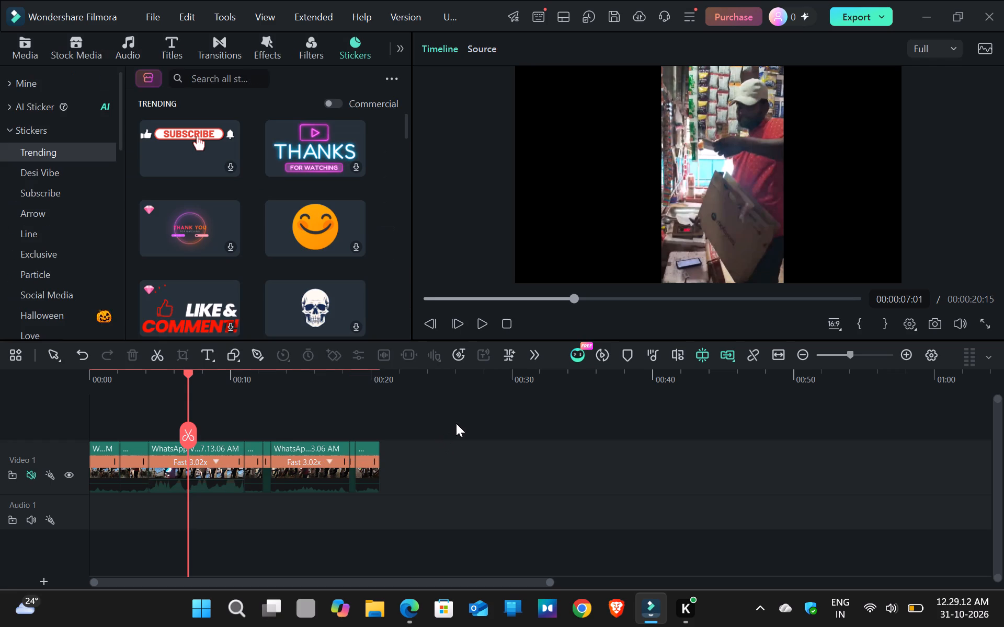
Select all segments, reset their uniform speed to normal and set it to 3.00.
{"action": "left_click", "coordinate": [305, 354]}
{"action": "left_click", "coordinate": [111, 526]}
{"action": "left_click_drag", "start_coordinate": [110, 512], "coordinate": [108, 468]}
{"action": "left_click_drag", "start_coordinate": [152, 443], "coordinate": [240, 444]}
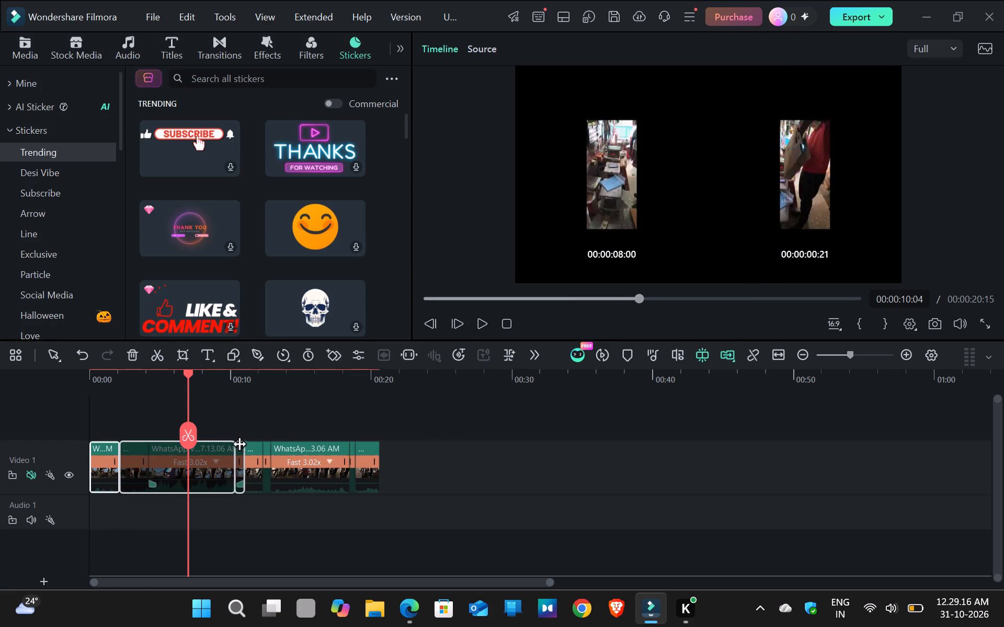
{"action": "left_click_drag", "start_coordinate": [240, 444], "coordinate": [419, 456]}
{"action": "left_click_drag", "start_coordinate": [411, 399], "coordinate": [194, 479]}
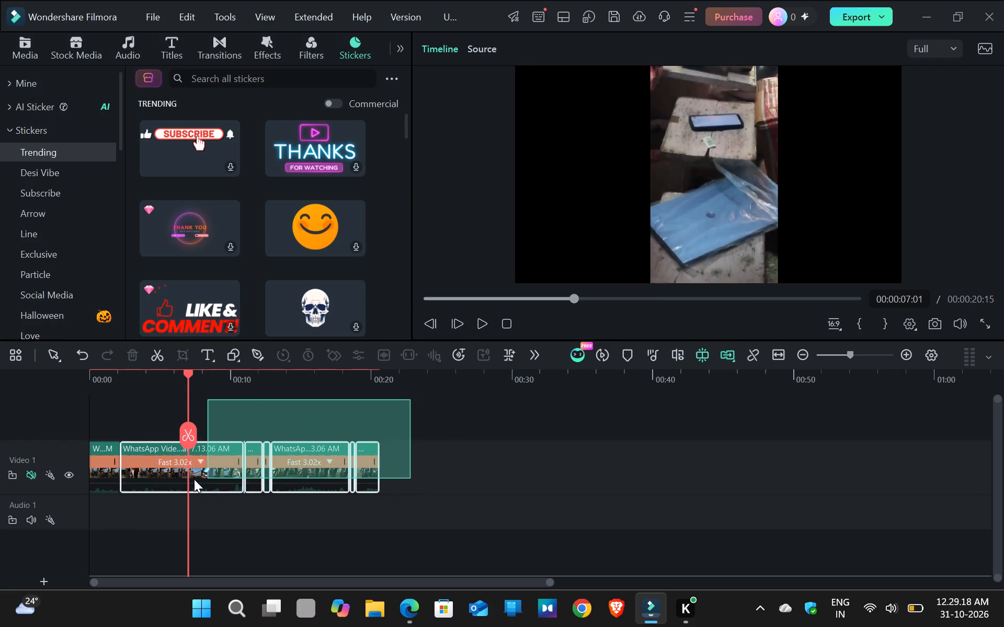
{"action": "left_click_drag", "start_coordinate": [194, 479], "coordinate": [87, 467]}
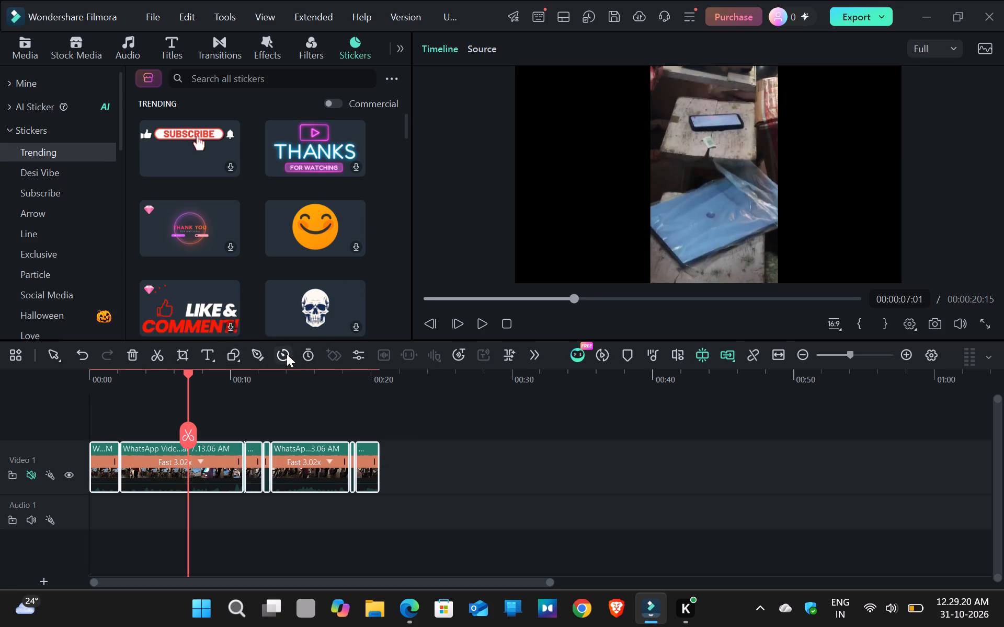
{"action": "left_click", "coordinate": [283, 354]}
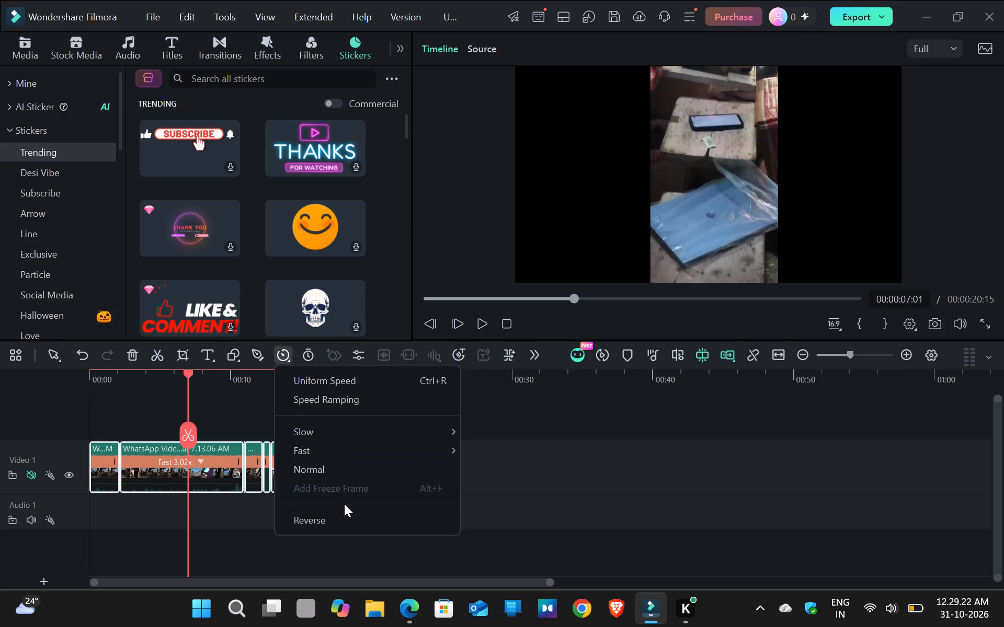
{"action": "left_click", "coordinate": [352, 377]}
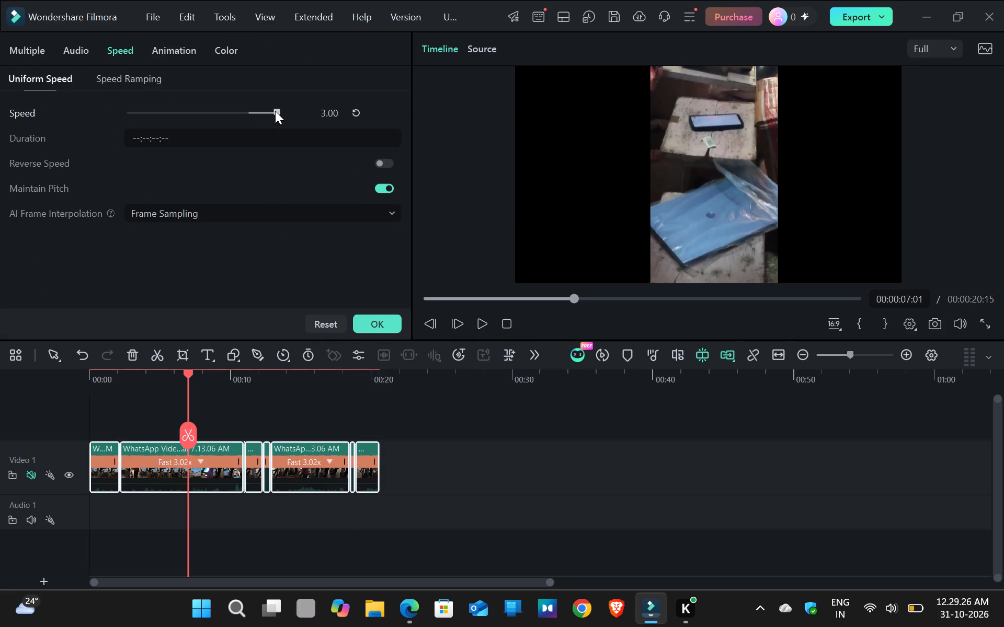
{"action": "left_click", "coordinate": [358, 118]}
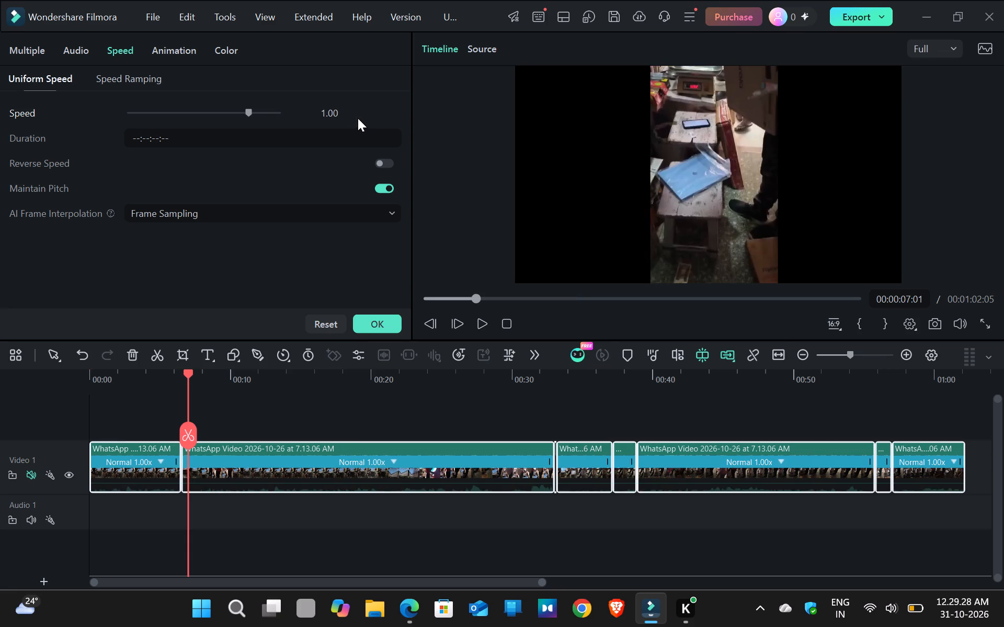
{"action": "left_click", "coordinate": [279, 115]}
{"action": "left_click_drag", "start_coordinate": [277, 114], "coordinate": [294, 112]}
{"action": "left_click", "coordinate": [297, 112]}
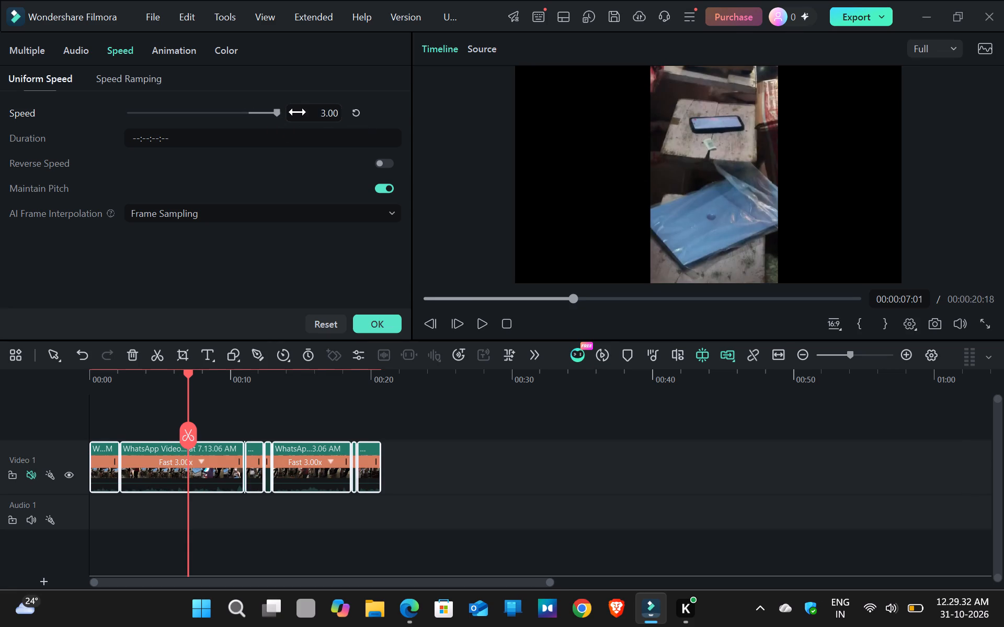
{"action": "left_click", "coordinate": [307, 249]}
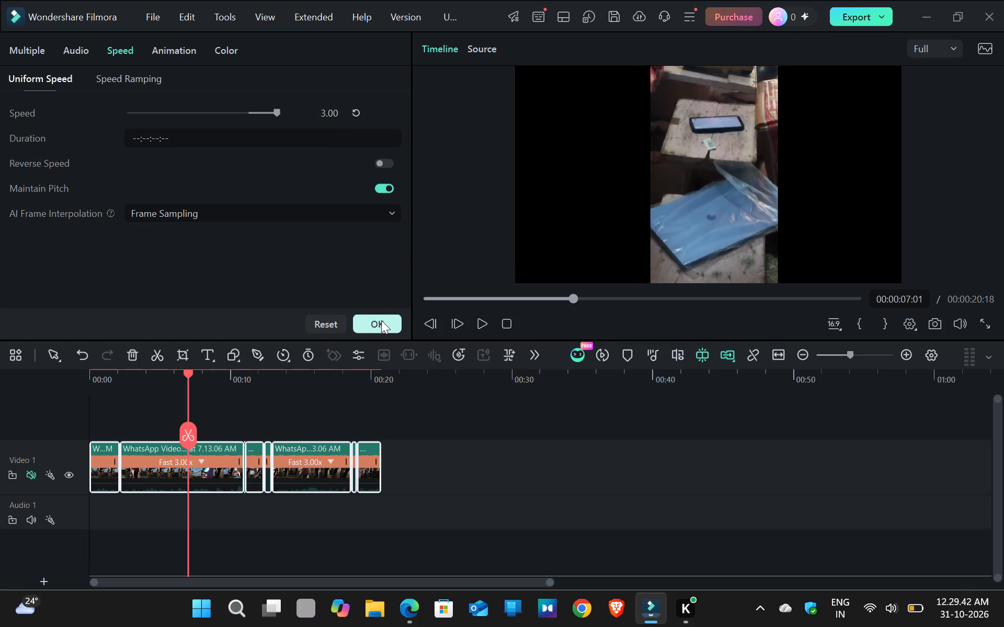
Play the sped-up timeline, step the playhead back frame by frame to 00:00:04:24 and play again from there.
{"action": "left_click", "coordinate": [473, 320]}
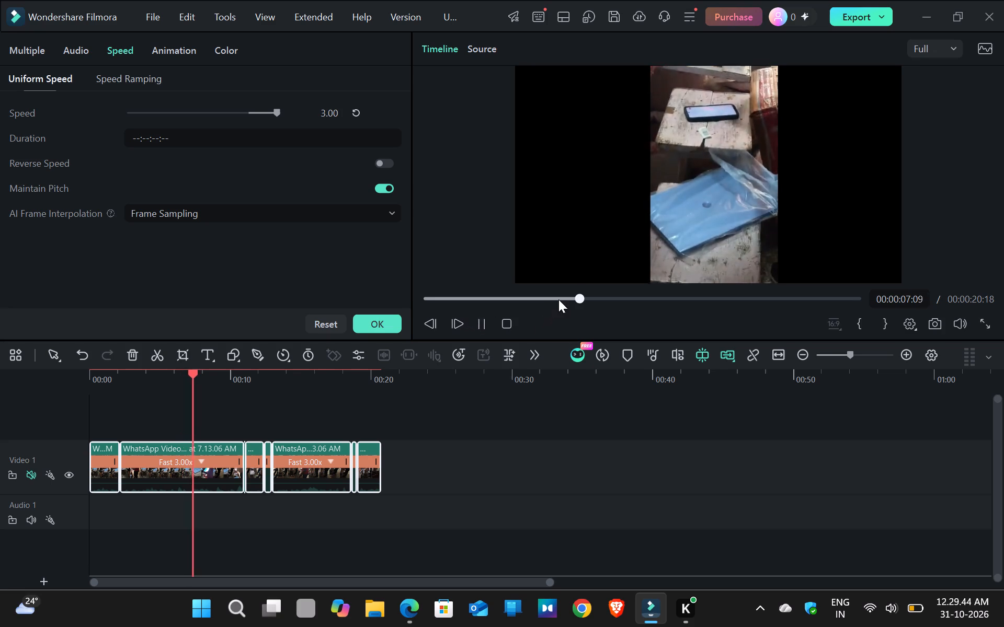
{"action": "left_click_drag", "start_coordinate": [558, 299], "coordinate": [435, 311]}
{"action": "left_click_drag", "start_coordinate": [420, 309], "coordinate": [404, 308]}
{"action": "left_click", "coordinate": [425, 300]}
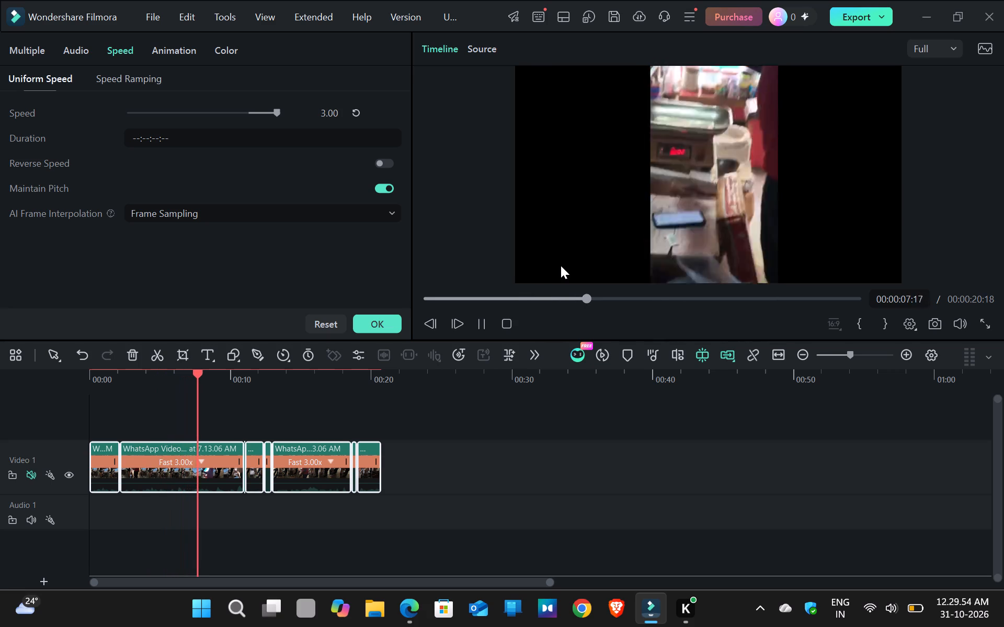
{"action": "key", "text": "Left"}
{"action": "key", "text": "Left"}
{"action": "key", "text": "Left"}
{"action": "key", "text": "Left"}
{"action": "key", "text": "Left"}
{"action": "key", "text": "Left"}
{"action": "key", "text": "Left"}
{"action": "key", "text": "Left"}
{"action": "key", "text": "Left"}
{"action": "key", "text": "Left"}
{"action": "key", "text": "Left"}
{"action": "key", "text": "Left"}
{"action": "key", "text": "Left"}
{"action": "key", "text": "Left"}
{"action": "key", "text": "Left"}
{"action": "key", "text": "Left"}
{"action": "key", "text": "Left"}
{"action": "key", "text": "Left"}
{"action": "key", "text": "Left"}
{"action": "key", "text": "Left"}
{"action": "key", "text": "Left"}
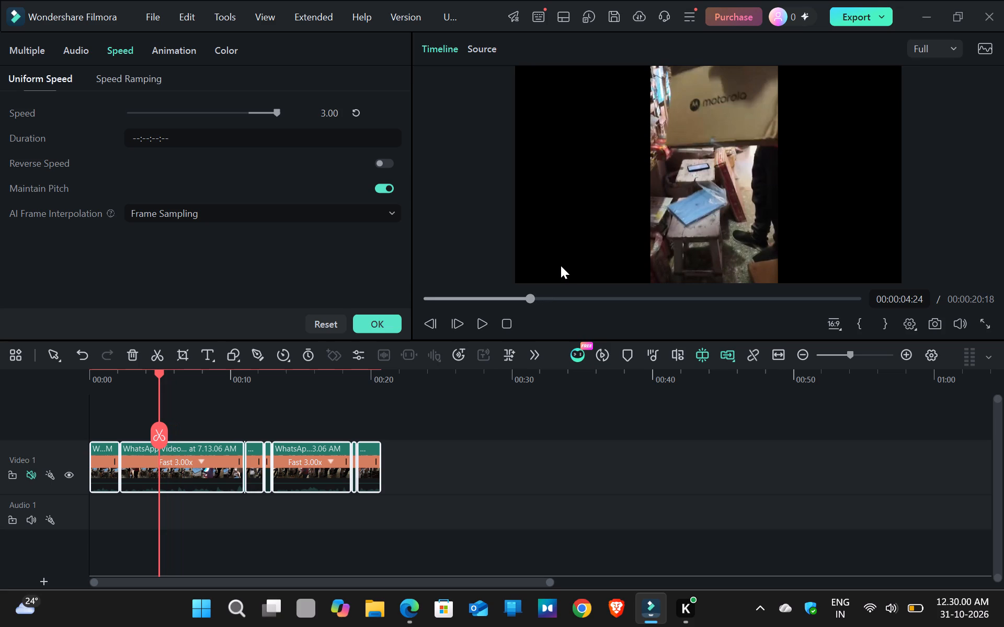
{"action": "key", "text": "space"}
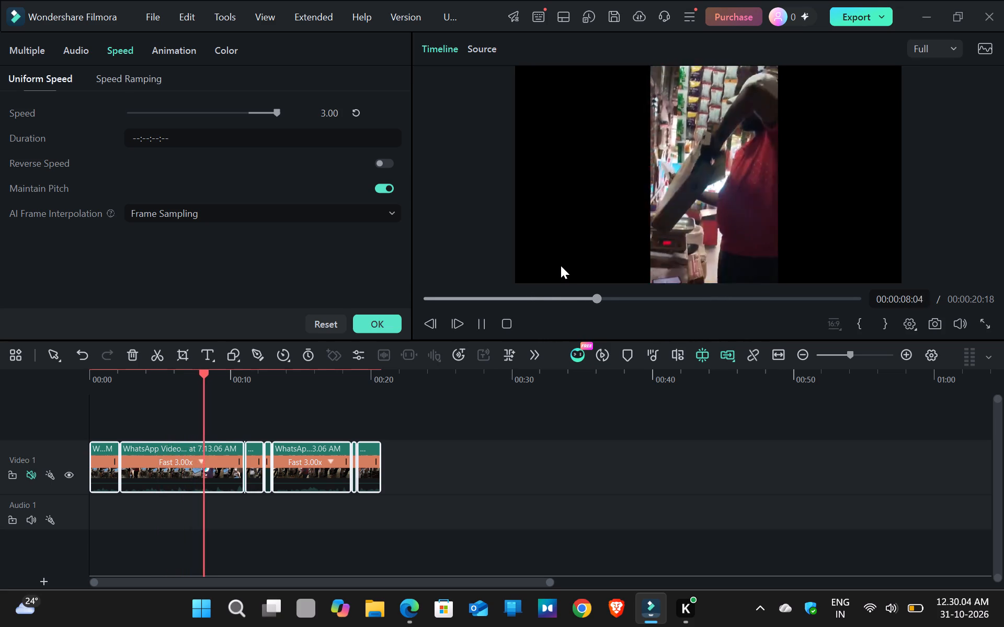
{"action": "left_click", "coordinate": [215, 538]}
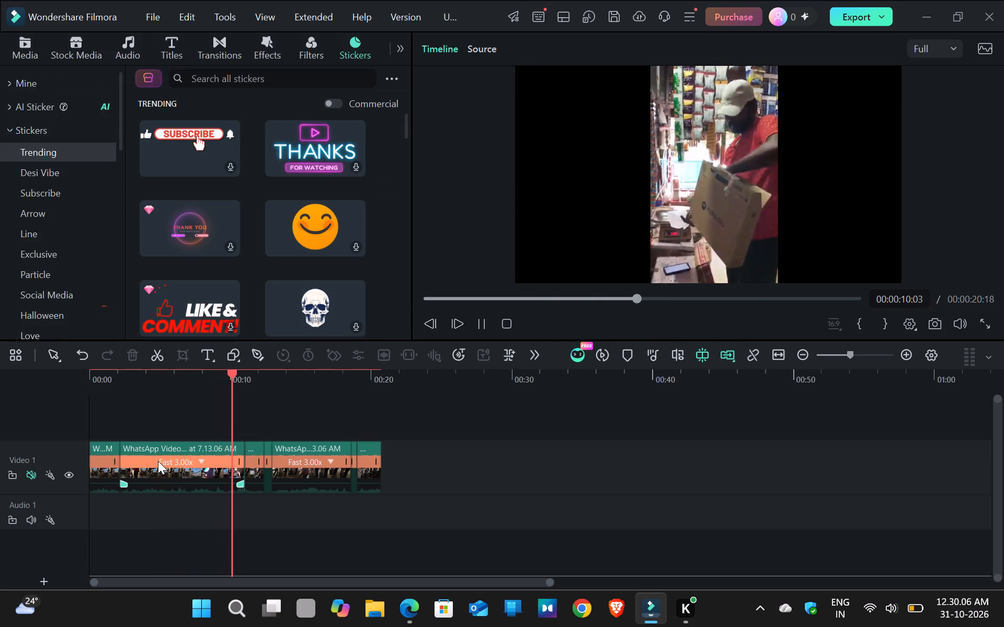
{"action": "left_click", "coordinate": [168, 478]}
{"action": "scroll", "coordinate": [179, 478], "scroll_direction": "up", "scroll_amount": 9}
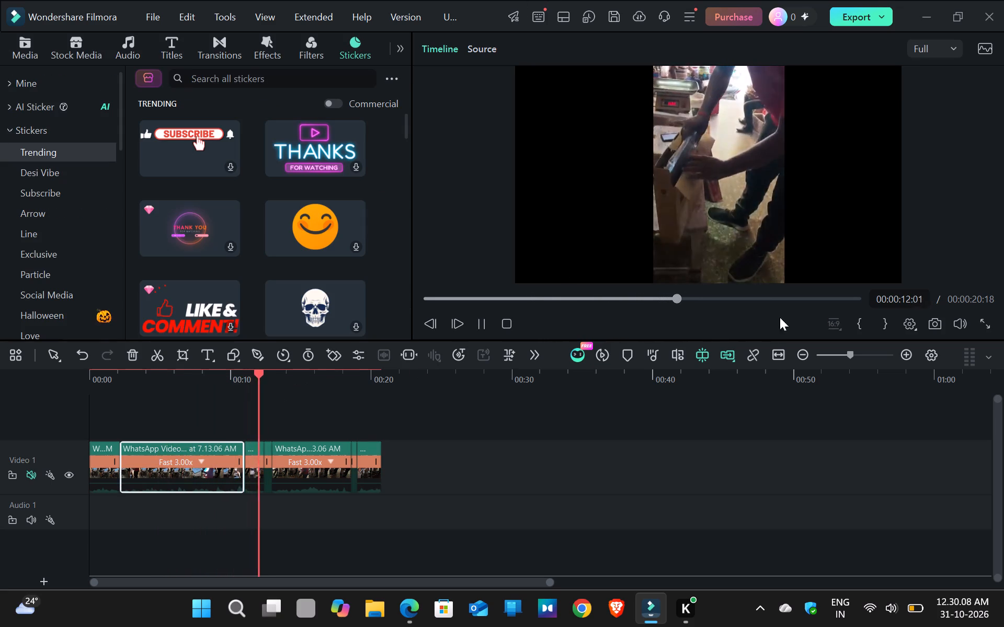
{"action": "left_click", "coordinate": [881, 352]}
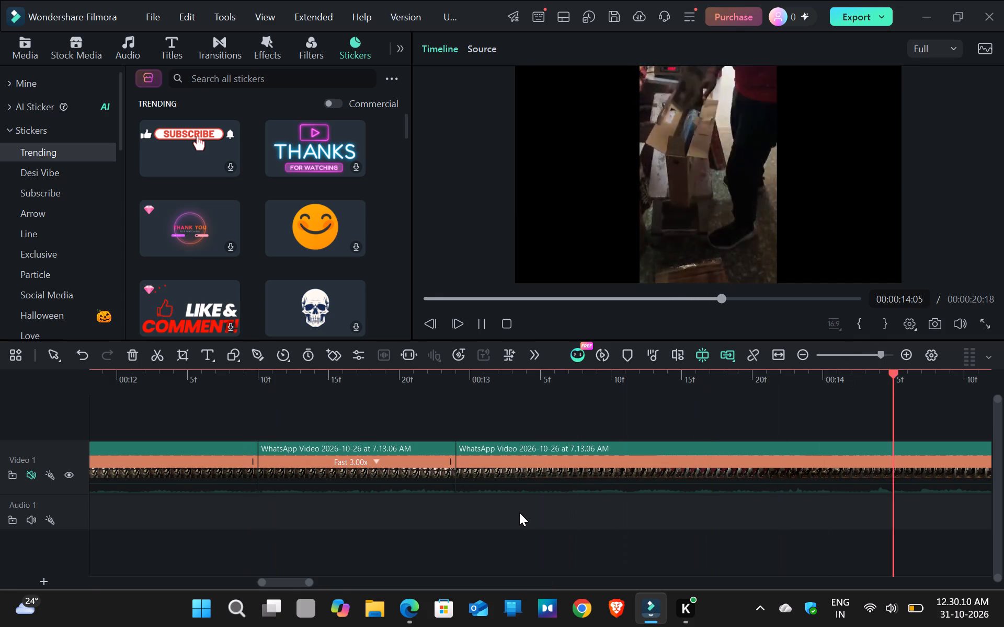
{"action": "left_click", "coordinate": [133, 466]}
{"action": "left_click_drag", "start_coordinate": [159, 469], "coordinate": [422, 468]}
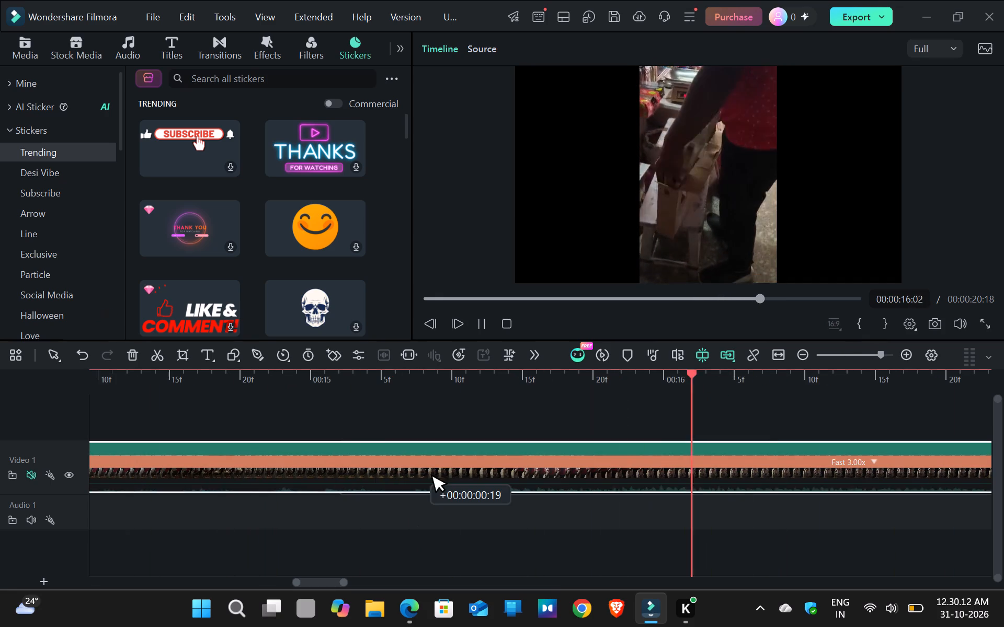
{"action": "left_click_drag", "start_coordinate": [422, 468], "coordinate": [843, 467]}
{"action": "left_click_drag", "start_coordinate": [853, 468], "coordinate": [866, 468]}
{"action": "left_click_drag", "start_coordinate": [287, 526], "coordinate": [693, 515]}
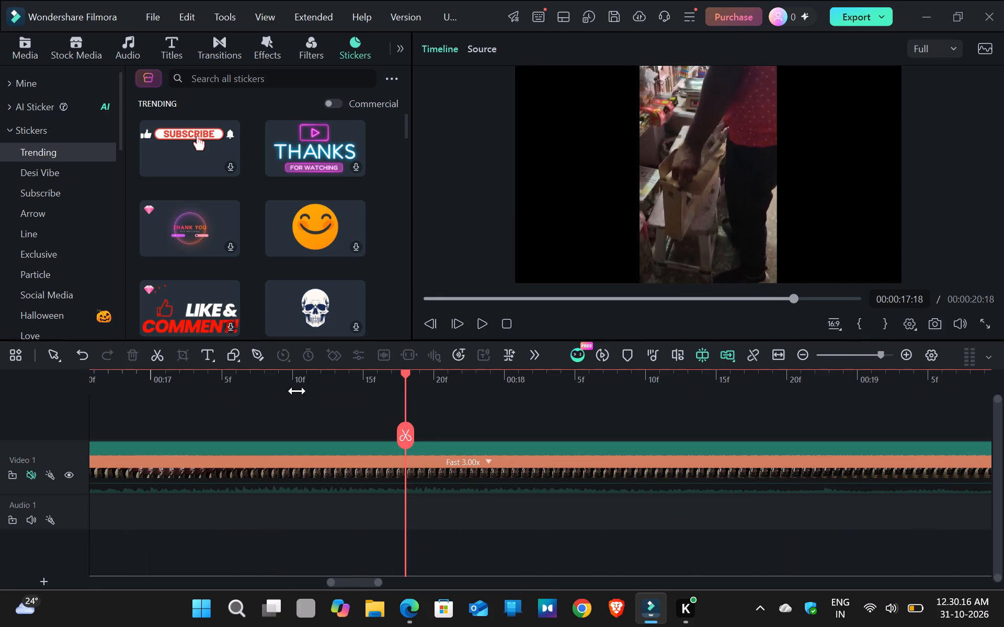
Review the second segment in short playback bursts from 00:00:02:08 to 00:00:06:07 to examine where unwanted footage starts.
{"action": "left_click_drag", "start_coordinate": [406, 370], "coordinate": [97, 390]}
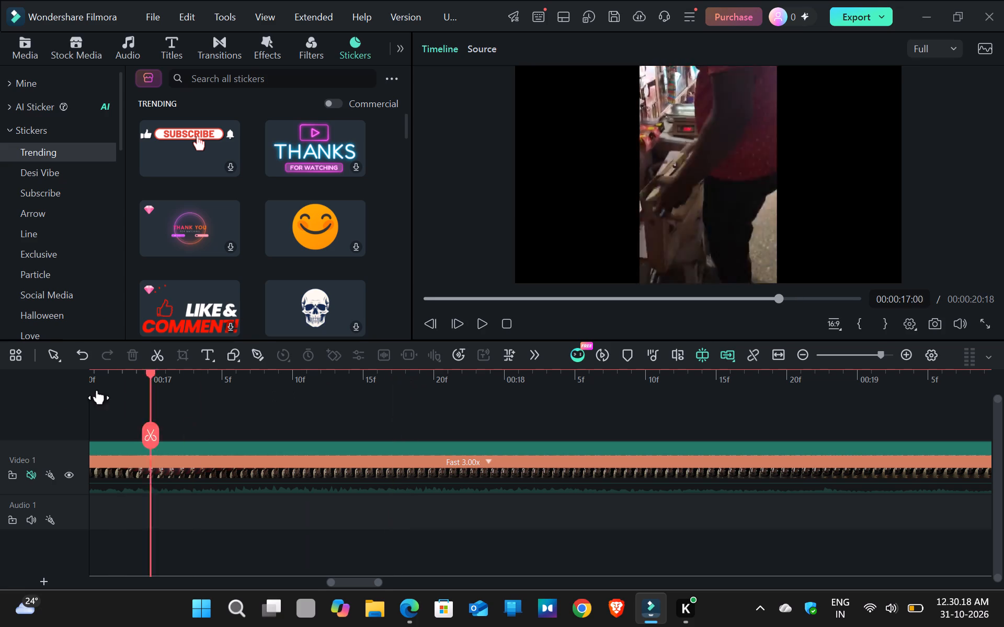
{"action": "left_click_drag", "start_coordinate": [97, 390], "coordinate": [0, 390]}
{"action": "left_click", "coordinate": [476, 302]}
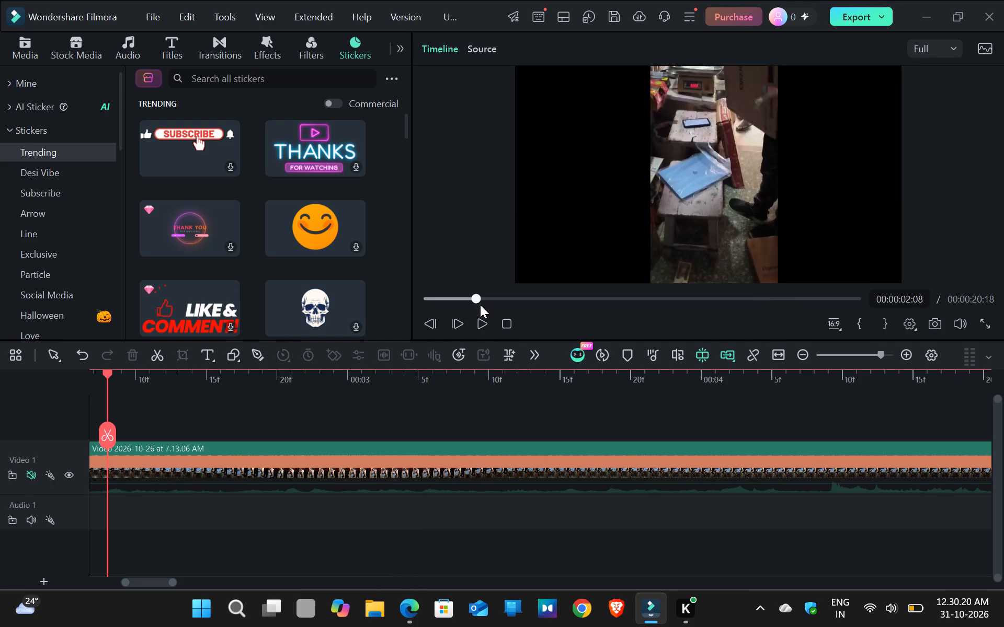
{"action": "left_click", "coordinate": [481, 327]}
{"action": "left_click", "coordinate": [481, 327]}
{"action": "left_click", "coordinate": [481, 327]}
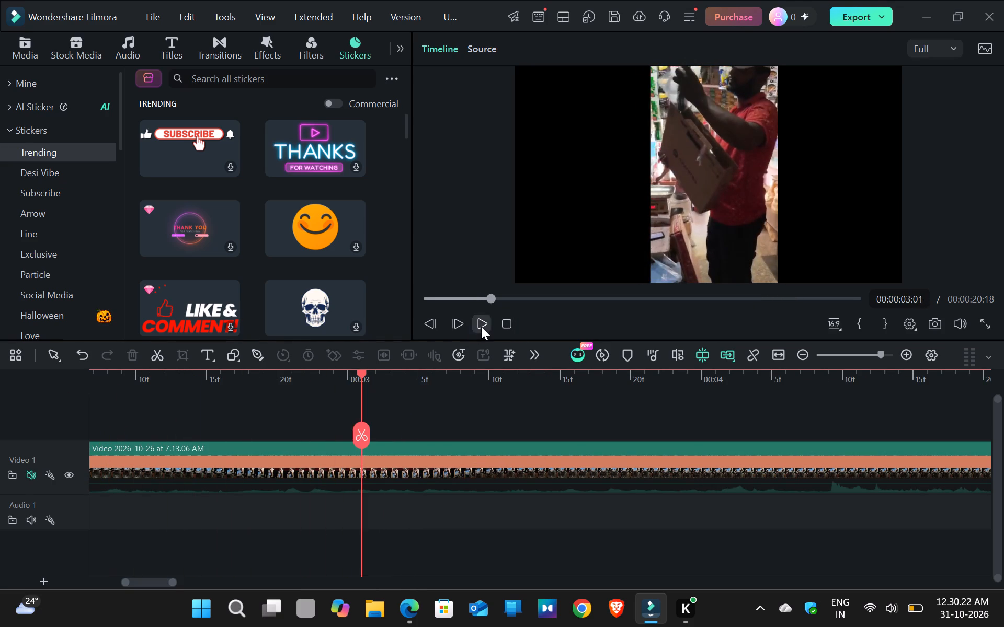
{"action": "left_click", "coordinate": [481, 327]}
{"action": "left_click", "coordinate": [481, 327]}
{"action": "left_click", "coordinate": [481, 327]}
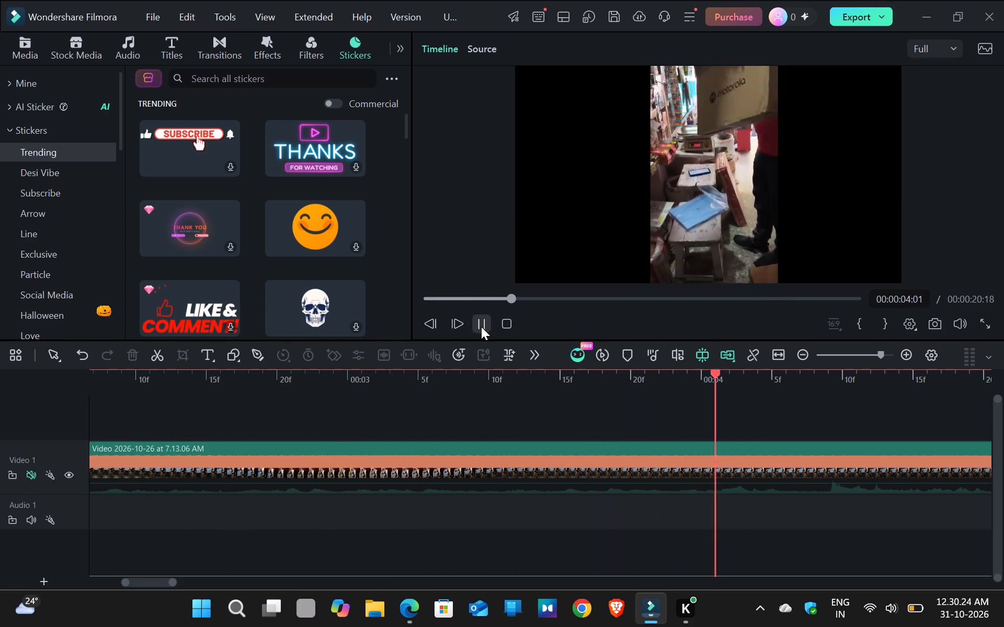
{"action": "double_click", "coordinate": [481, 327]}
{"action": "left_click", "coordinate": [481, 327]}
{"action": "left_click", "coordinate": [481, 327]}
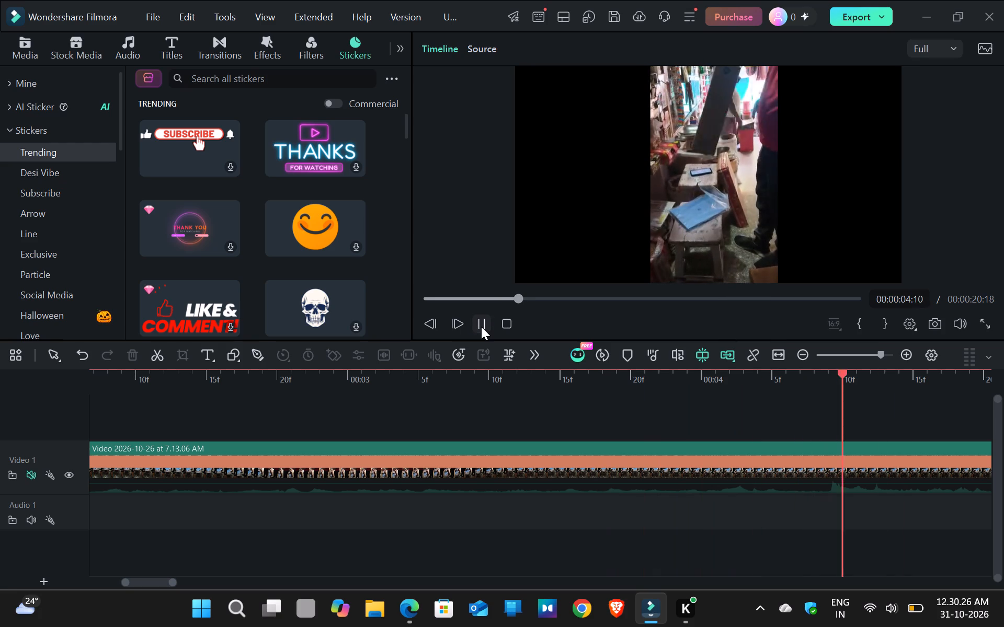
{"action": "left_click", "coordinate": [481, 327]}
{"action": "left_click", "coordinate": [481, 327]}
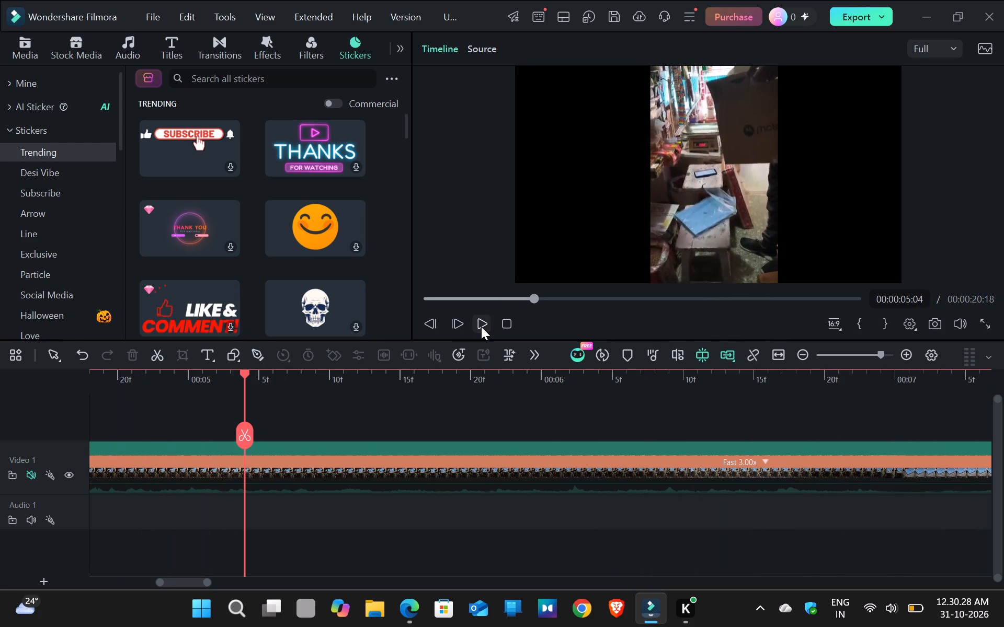
{"action": "left_click", "coordinate": [481, 327]}
{"action": "double_click", "coordinate": [481, 327]}
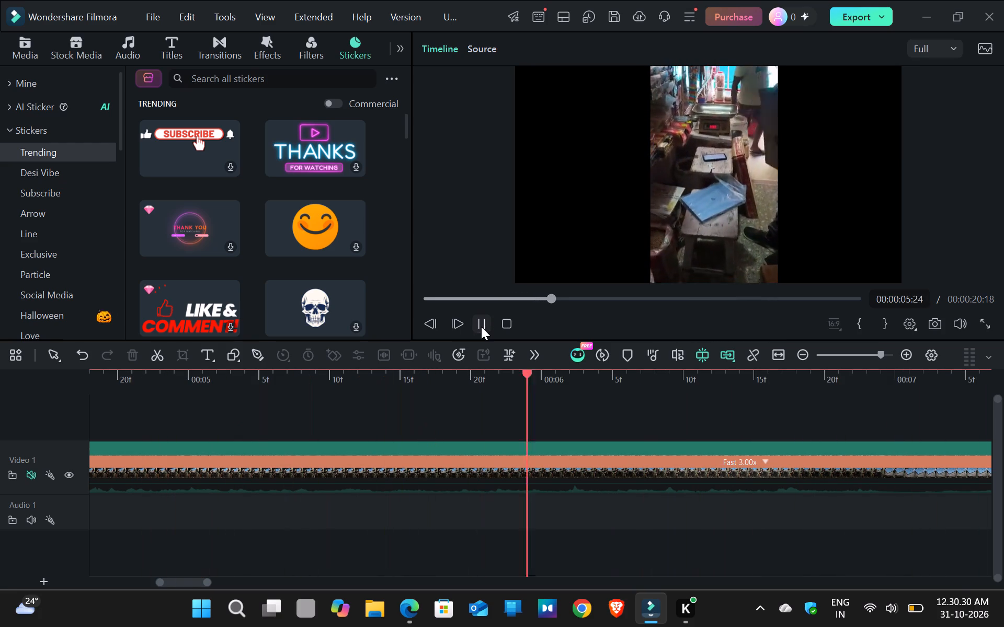
{"action": "left_click", "coordinate": [481, 327]}
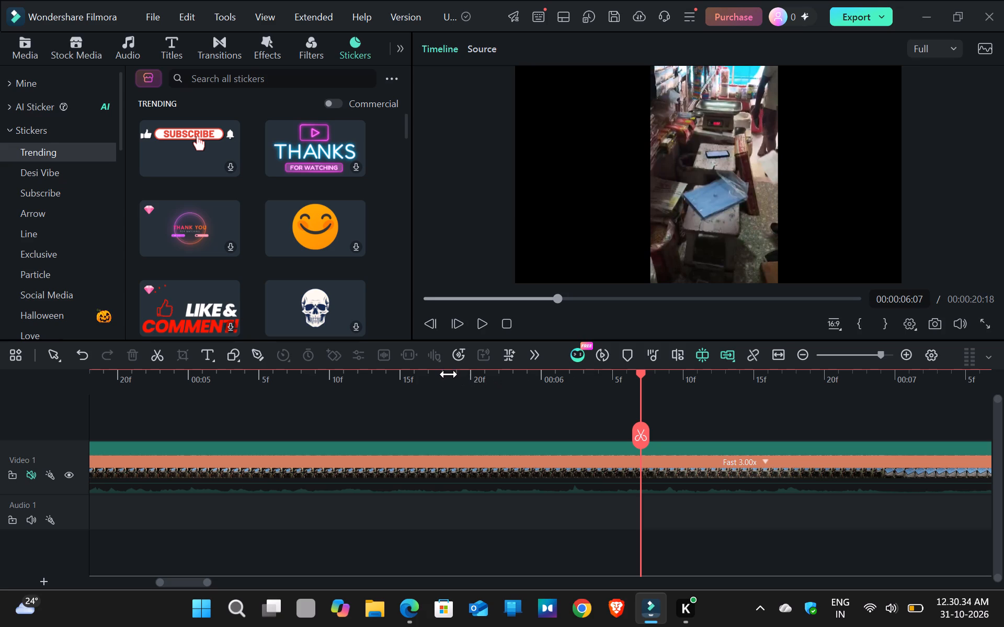
Split the second segment at 00:00:05:19.
{"action": "left_click", "coordinate": [449, 374]}
{"action": "left_click", "coordinate": [466, 374]}
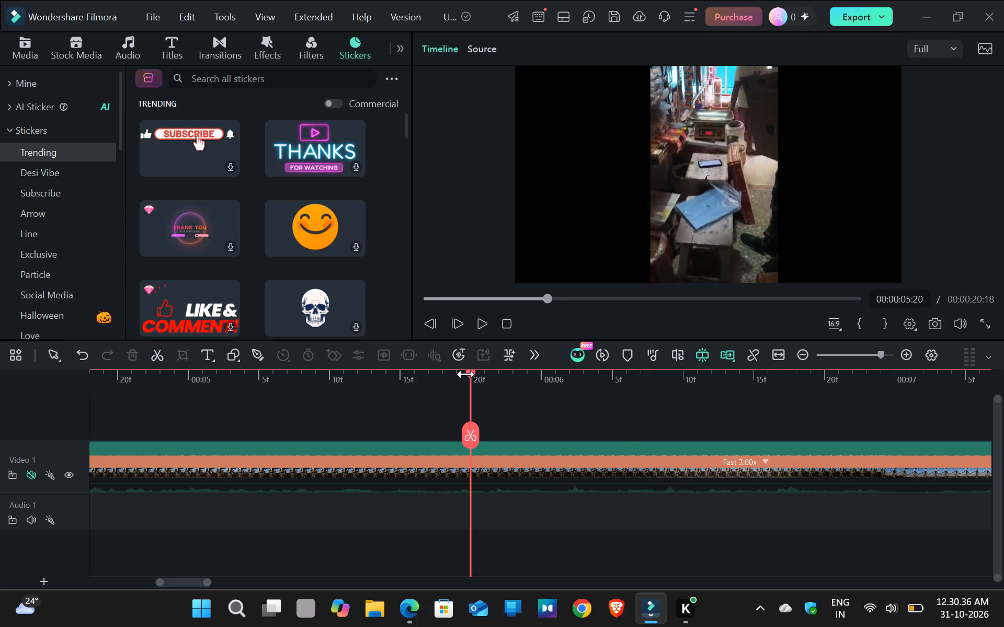
{"action": "left_click", "coordinate": [457, 375]}
{"action": "left_click", "coordinate": [455, 433]}
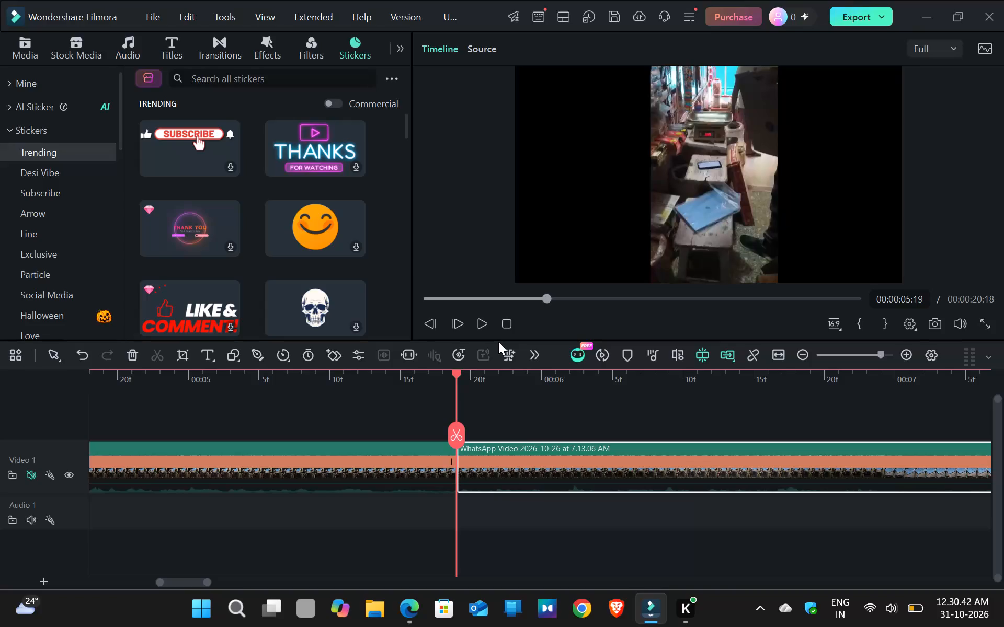
Play on from the new cut in short bursts and split the footage again at 00:00:06:23.
{"action": "key", "text": "space"}
{"action": "key", "text": "space"}
{"action": "key", "text": "space"}
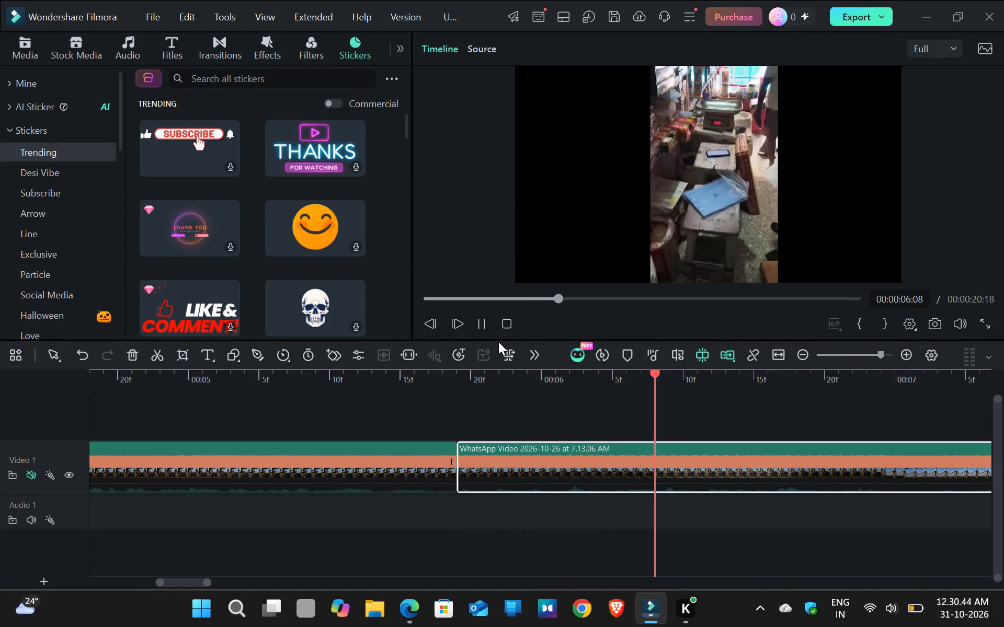
{"action": "key", "text": "space"}
{"action": "key", "text": "space"}
{"action": "key", "text": "space"}
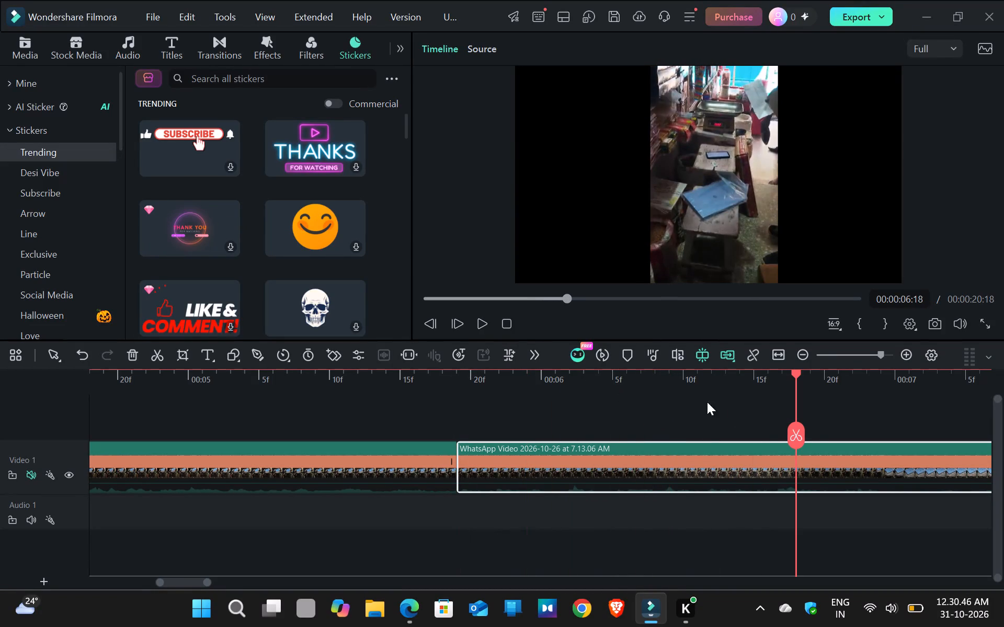
{"action": "key", "text": "space"}
{"action": "key", "text": "space"}
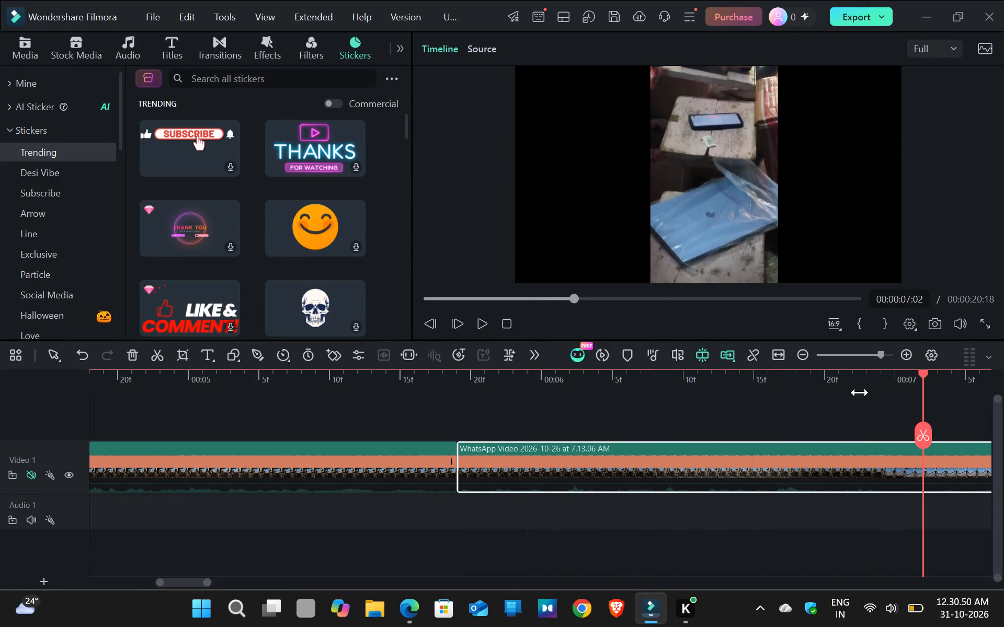
{"action": "left_click", "coordinate": [868, 380]}
{"action": "left_click", "coordinate": [871, 428]}
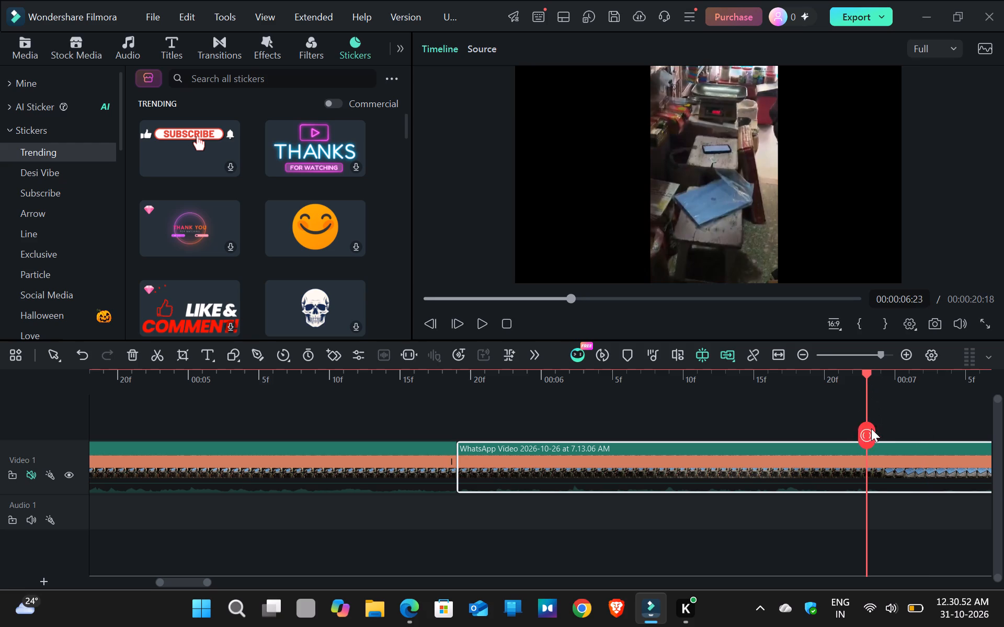
Delete the piece between the cuts at 00:00:05:19 and 00:00:06:23, closing the gap.
{"action": "left_click", "coordinate": [819, 467]}
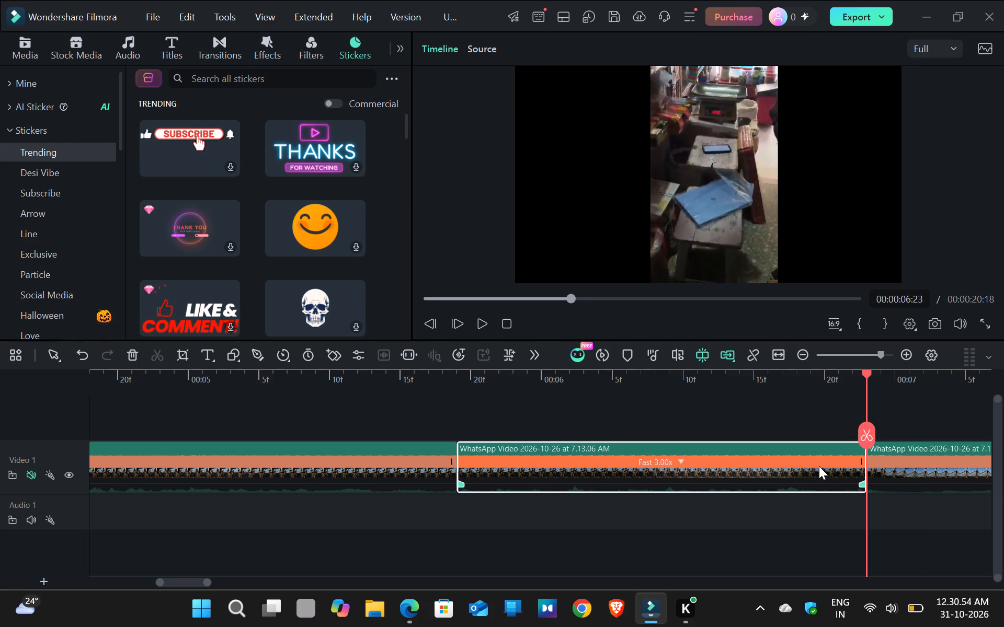
{"action": "key", "text": "Delete"}
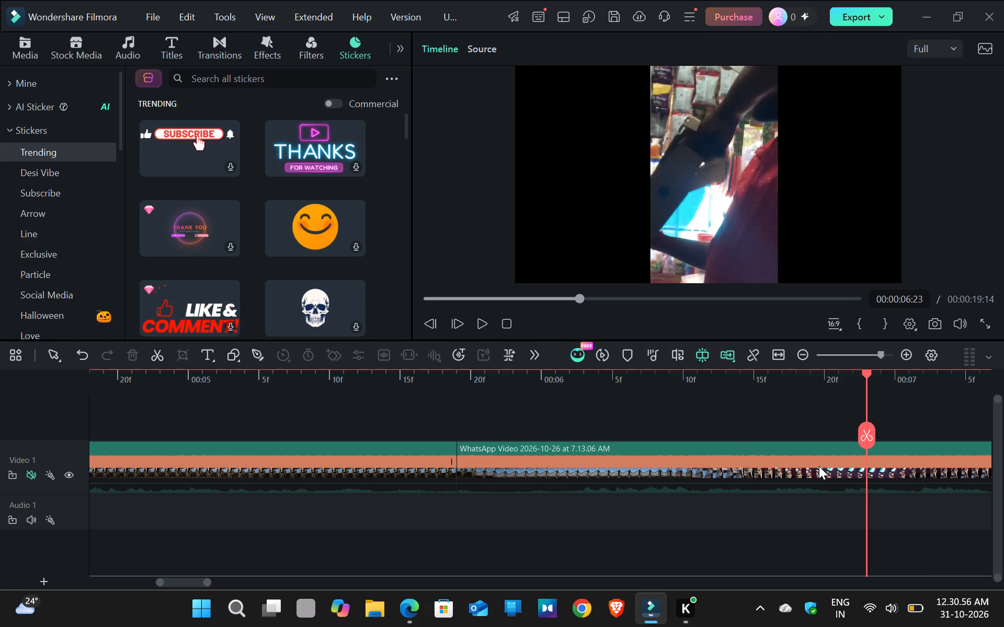
Play the edited sequence from 00:00:06:23 almost to its end to examine the cuts, and return the playhead to 00:00:00:00.
{"action": "left_click", "coordinate": [487, 323]}
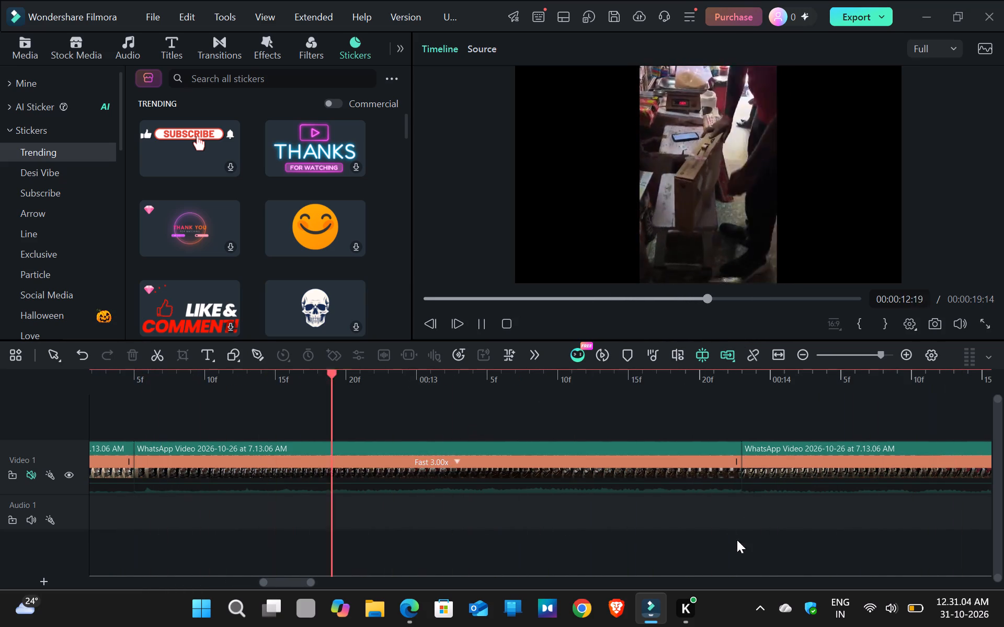
{"action": "left_click", "coordinate": [838, 353]}
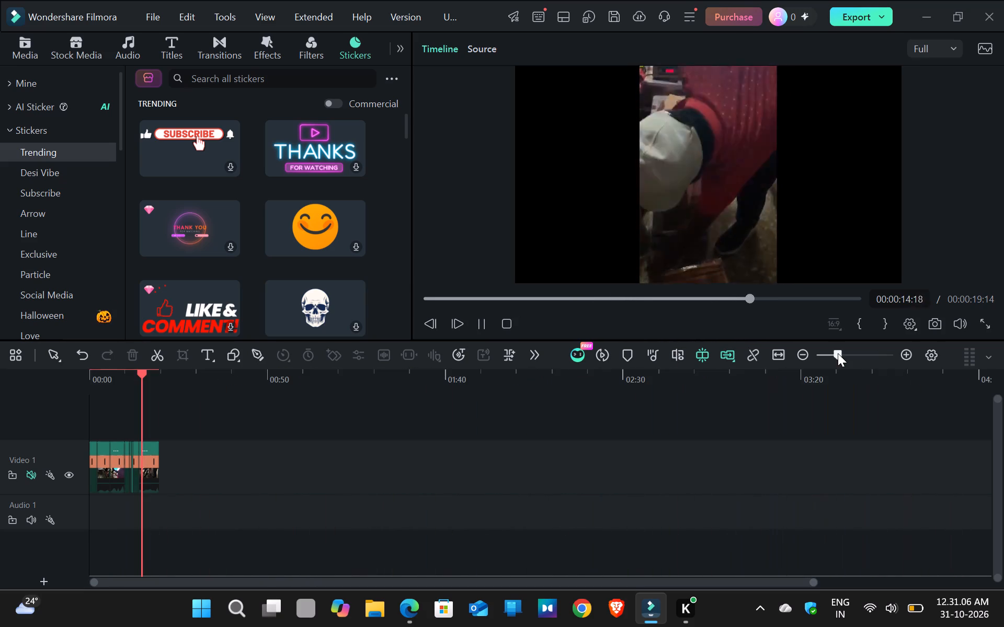
{"action": "left_click", "coordinate": [854, 350]}
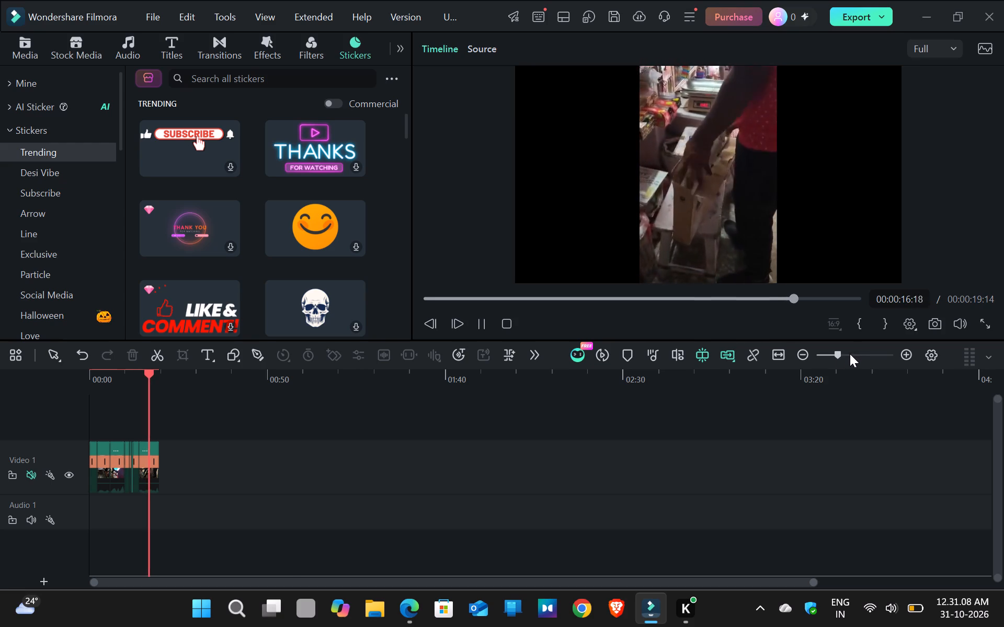
{"action": "left_click", "coordinate": [850, 354]}
{"action": "left_click", "coordinate": [484, 521]}
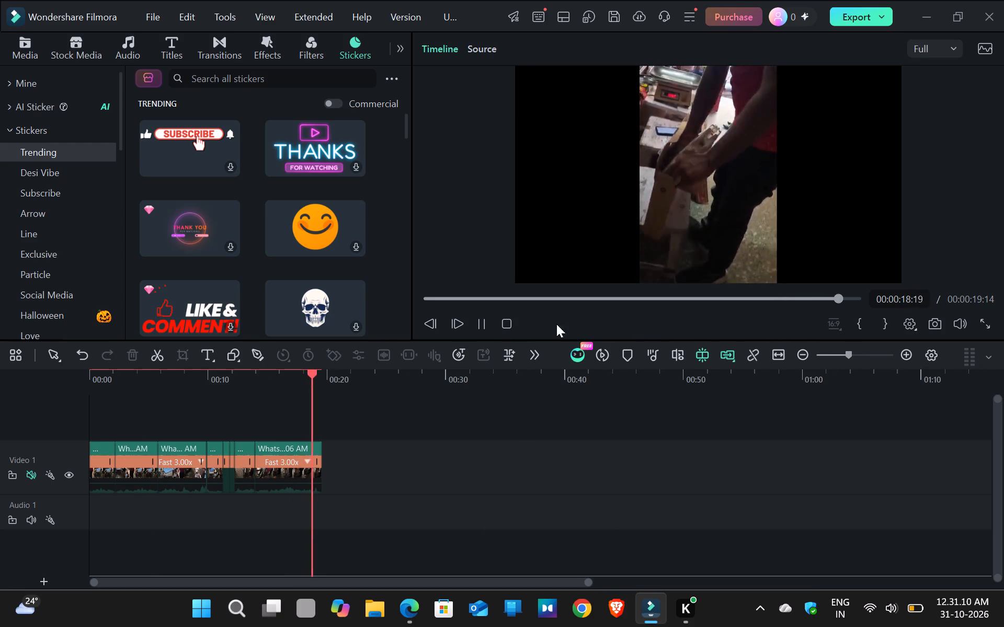
{"action": "left_click_drag", "start_coordinate": [538, 298], "coordinate": [360, 304]}
{"action": "left_click", "coordinate": [360, 304]}
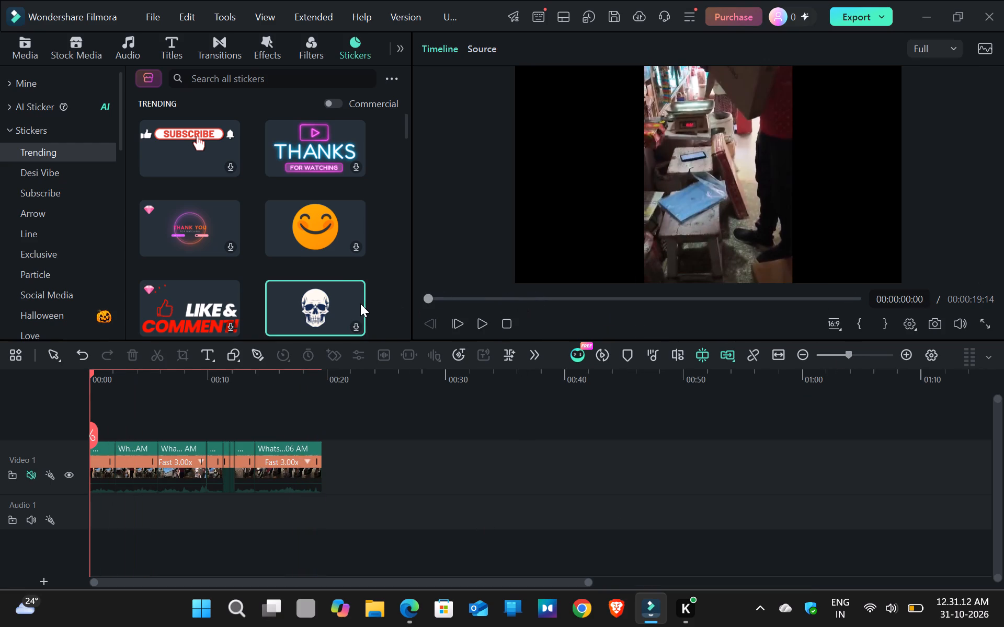
{"action": "left_click", "coordinate": [349, 467]}
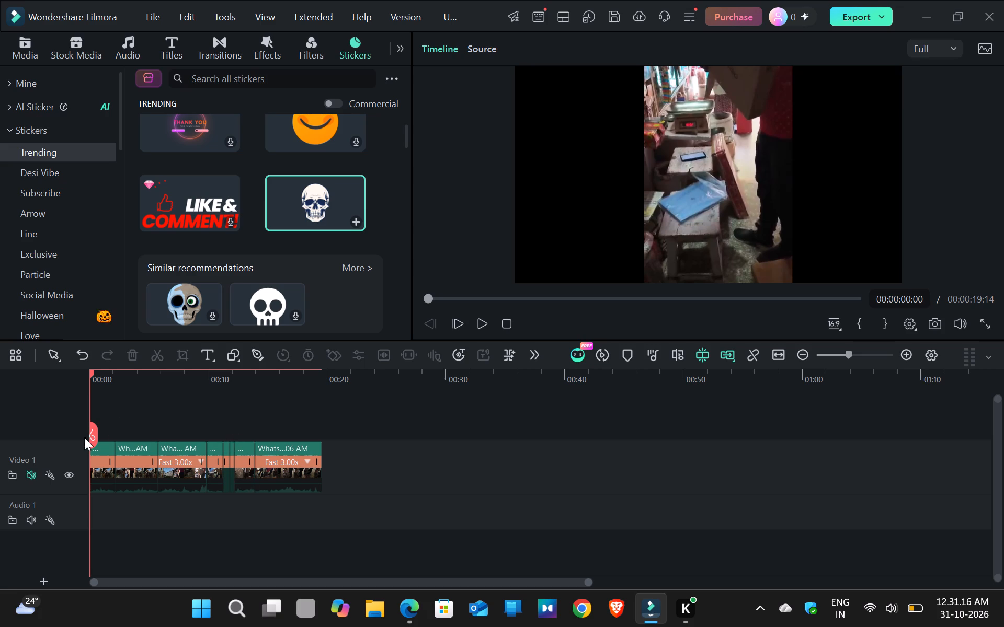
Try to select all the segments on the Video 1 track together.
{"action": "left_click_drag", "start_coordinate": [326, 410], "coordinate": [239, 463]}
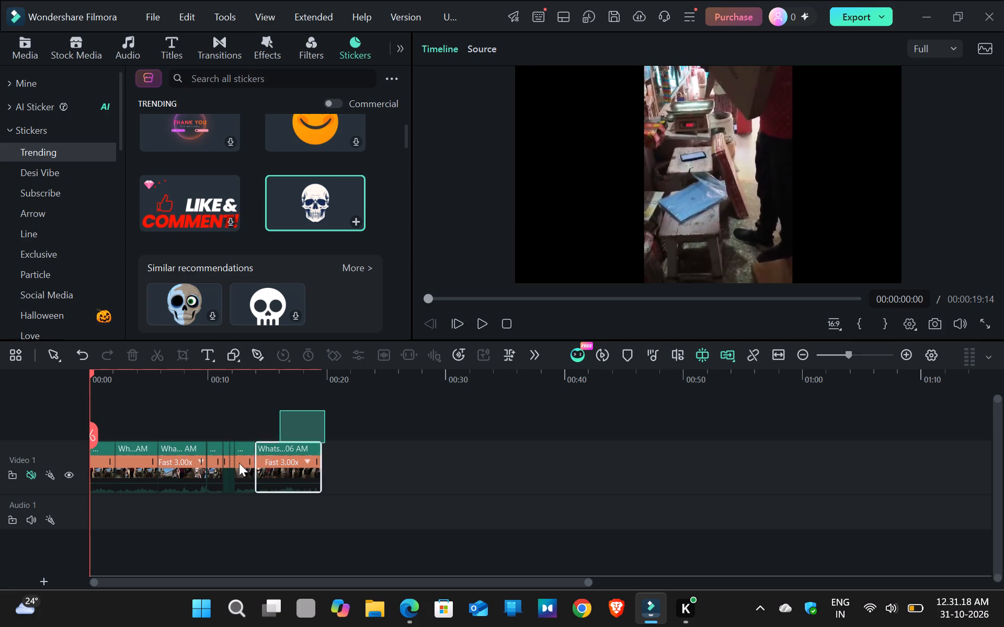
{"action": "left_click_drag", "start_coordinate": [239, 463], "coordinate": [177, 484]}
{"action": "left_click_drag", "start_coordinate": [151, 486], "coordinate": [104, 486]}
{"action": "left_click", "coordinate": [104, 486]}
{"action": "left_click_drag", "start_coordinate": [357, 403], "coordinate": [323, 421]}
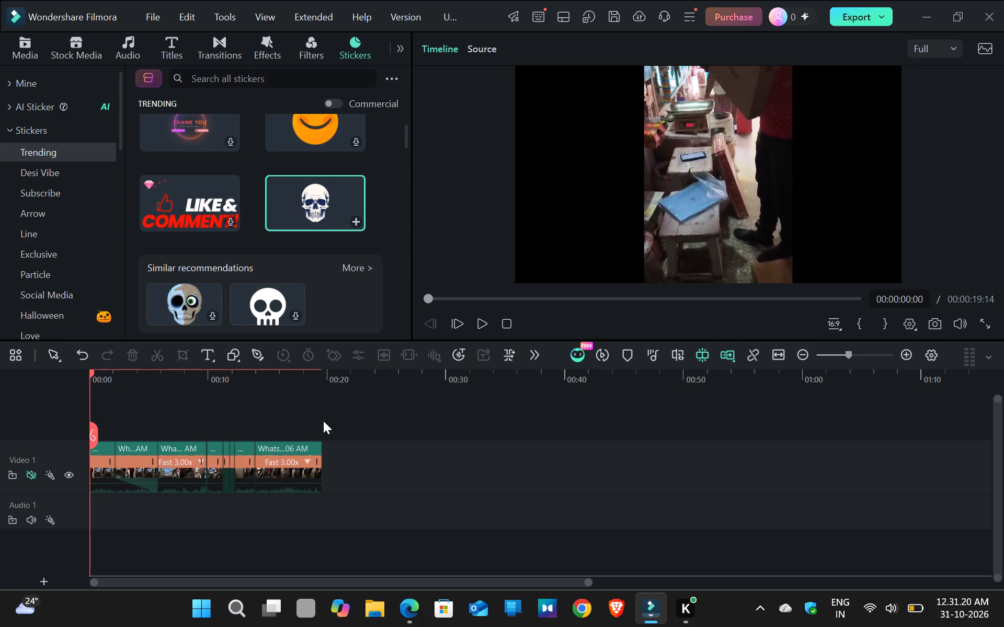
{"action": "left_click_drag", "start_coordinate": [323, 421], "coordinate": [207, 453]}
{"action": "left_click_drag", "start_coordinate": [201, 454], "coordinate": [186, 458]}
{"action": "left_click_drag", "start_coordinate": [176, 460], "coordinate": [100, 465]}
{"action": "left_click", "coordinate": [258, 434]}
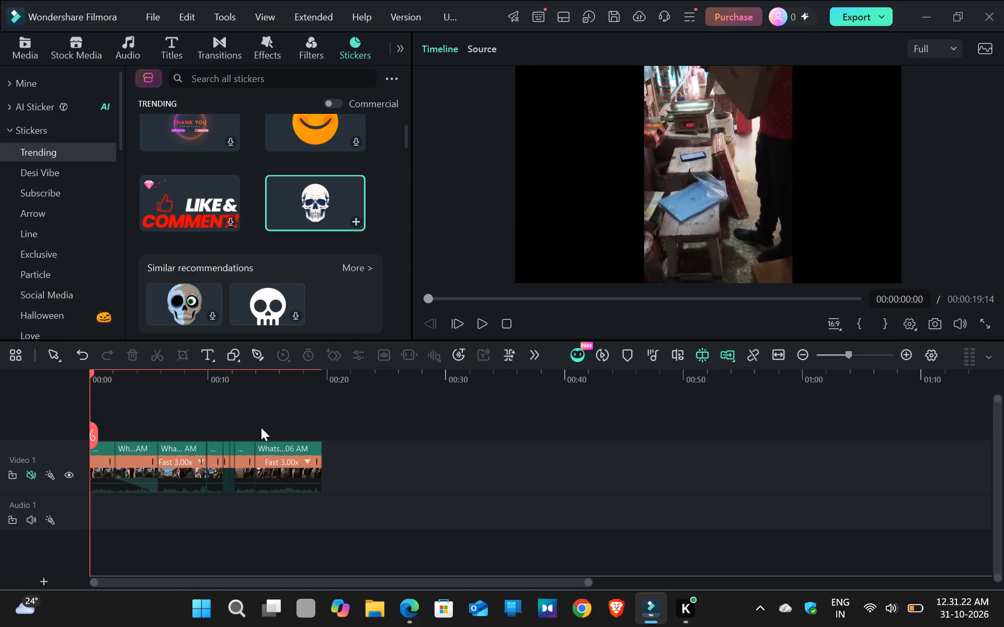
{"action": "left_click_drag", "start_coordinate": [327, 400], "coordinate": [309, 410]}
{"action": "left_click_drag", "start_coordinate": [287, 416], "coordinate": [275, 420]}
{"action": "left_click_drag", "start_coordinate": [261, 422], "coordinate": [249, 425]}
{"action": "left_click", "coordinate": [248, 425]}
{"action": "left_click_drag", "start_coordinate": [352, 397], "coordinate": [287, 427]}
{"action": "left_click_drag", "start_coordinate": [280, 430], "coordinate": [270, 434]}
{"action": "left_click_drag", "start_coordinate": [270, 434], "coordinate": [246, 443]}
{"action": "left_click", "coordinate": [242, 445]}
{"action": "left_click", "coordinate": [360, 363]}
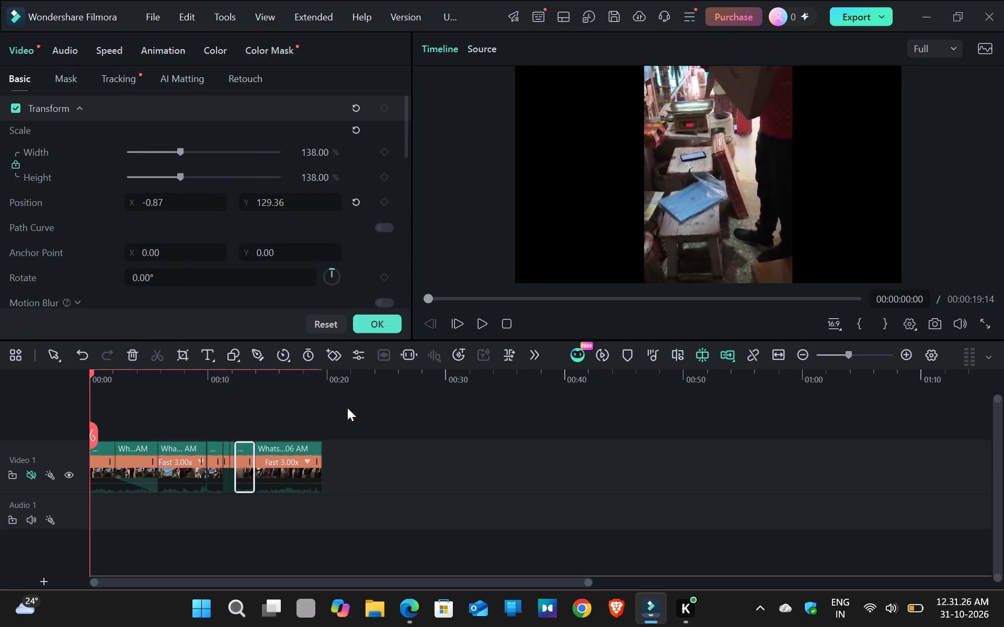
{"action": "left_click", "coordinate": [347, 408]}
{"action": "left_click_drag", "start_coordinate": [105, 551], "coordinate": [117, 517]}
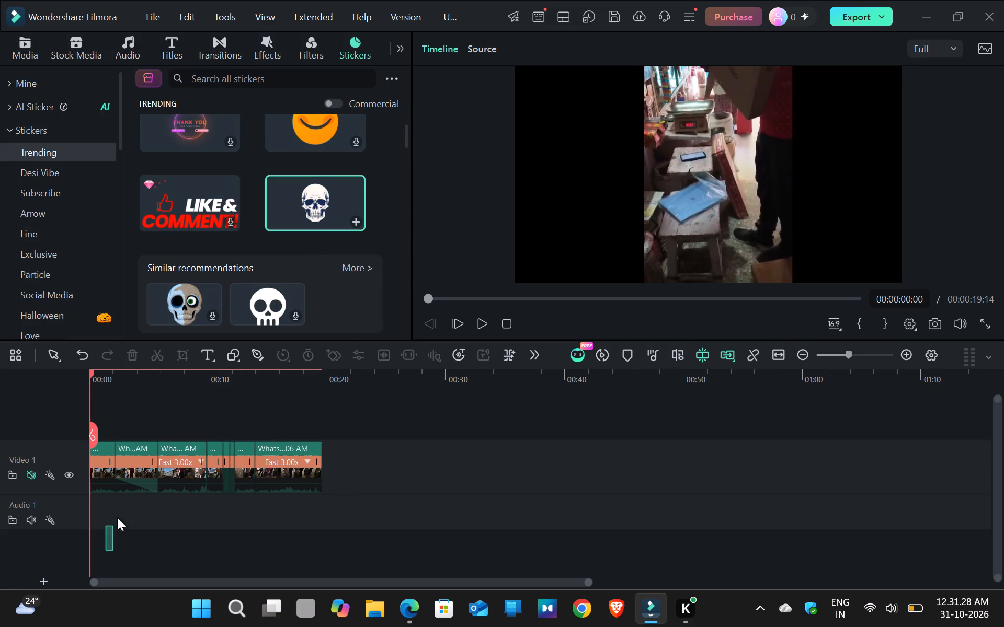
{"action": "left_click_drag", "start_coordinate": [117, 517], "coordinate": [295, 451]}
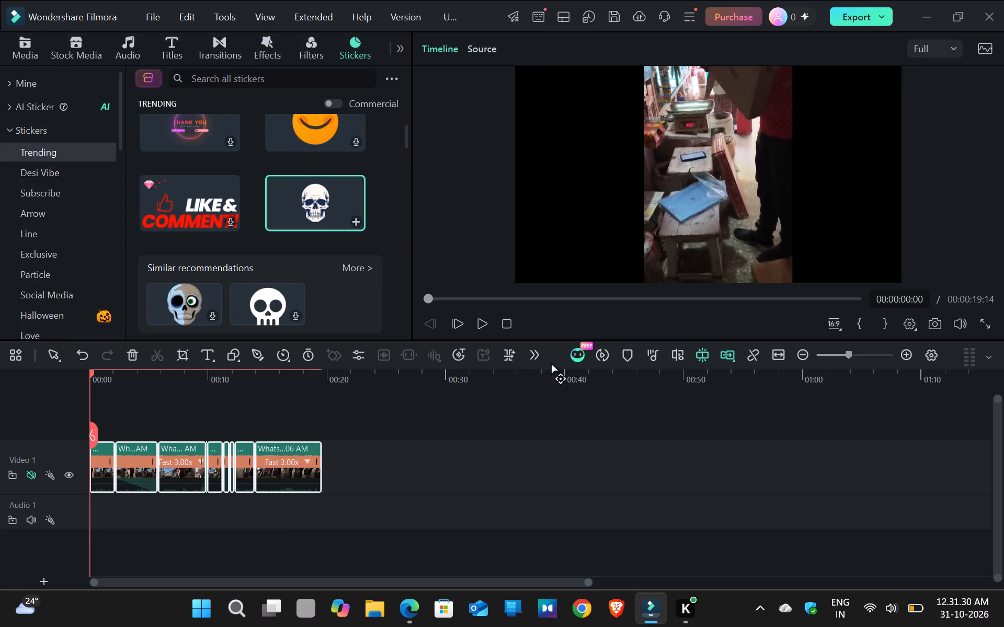
Turn off the two enabled timeline editing modes, turn on clip linking, and clear the selection.
{"action": "left_click", "coordinate": [699, 350]}
{"action": "left_click", "coordinate": [755, 351]}
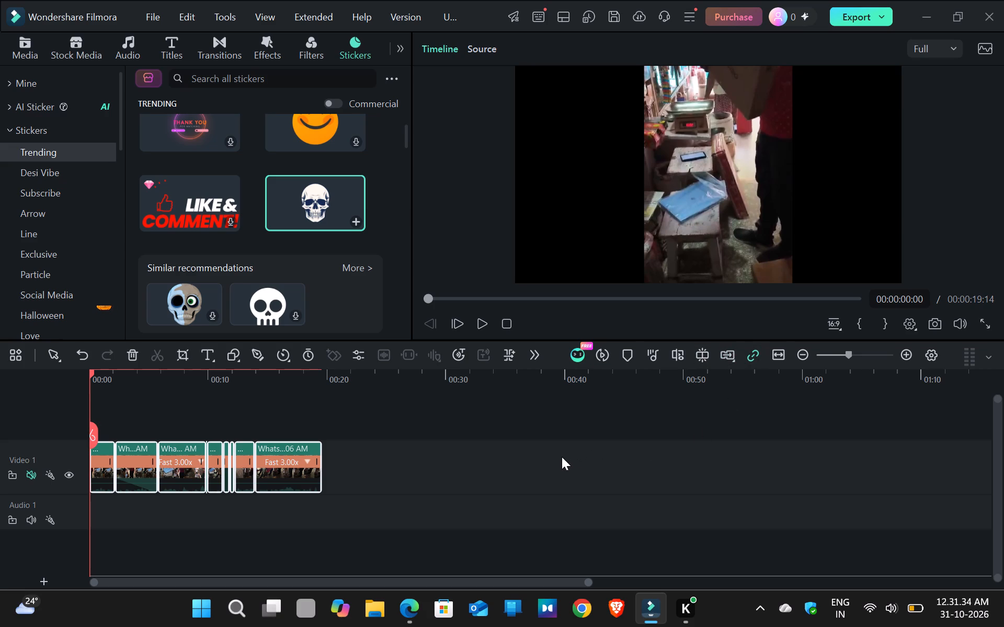
{"action": "left_click", "coordinate": [523, 451]}
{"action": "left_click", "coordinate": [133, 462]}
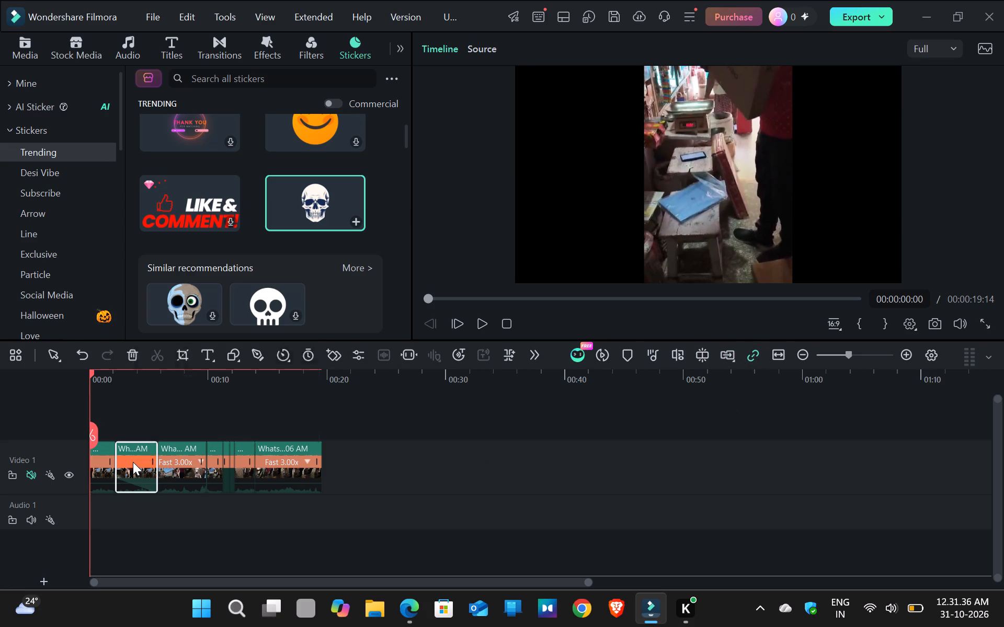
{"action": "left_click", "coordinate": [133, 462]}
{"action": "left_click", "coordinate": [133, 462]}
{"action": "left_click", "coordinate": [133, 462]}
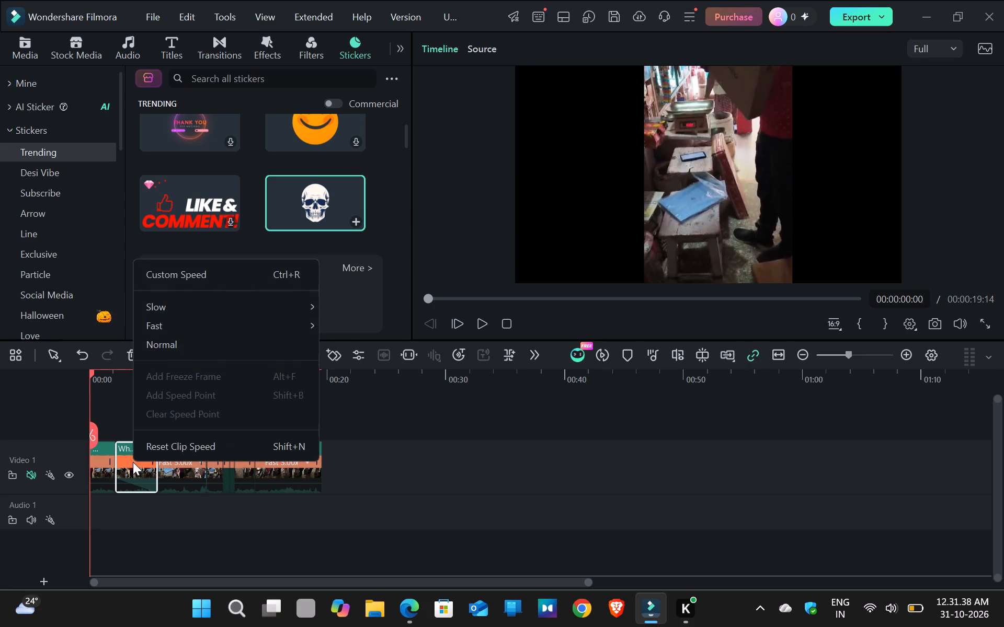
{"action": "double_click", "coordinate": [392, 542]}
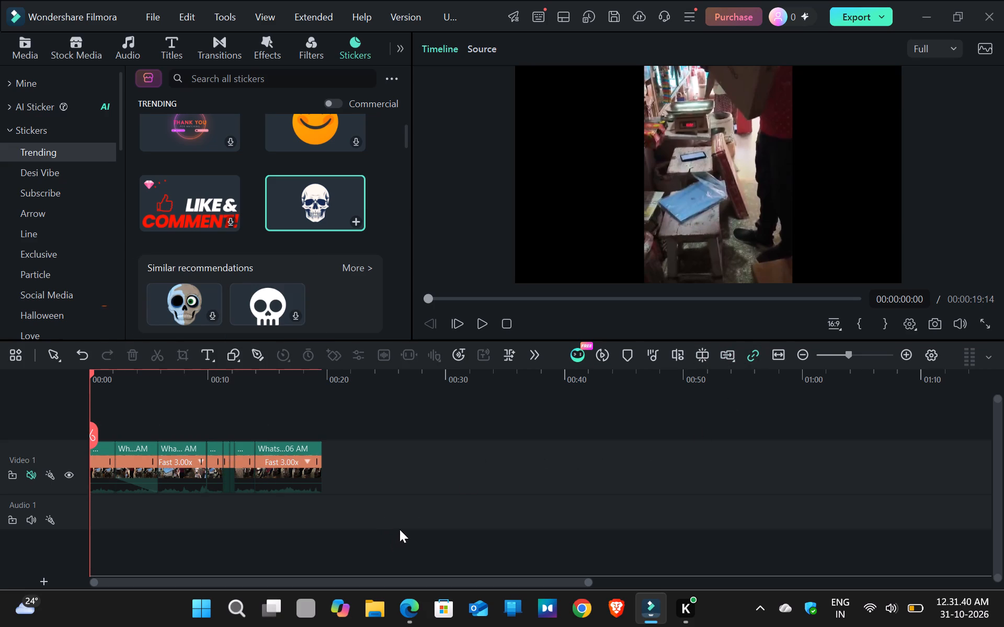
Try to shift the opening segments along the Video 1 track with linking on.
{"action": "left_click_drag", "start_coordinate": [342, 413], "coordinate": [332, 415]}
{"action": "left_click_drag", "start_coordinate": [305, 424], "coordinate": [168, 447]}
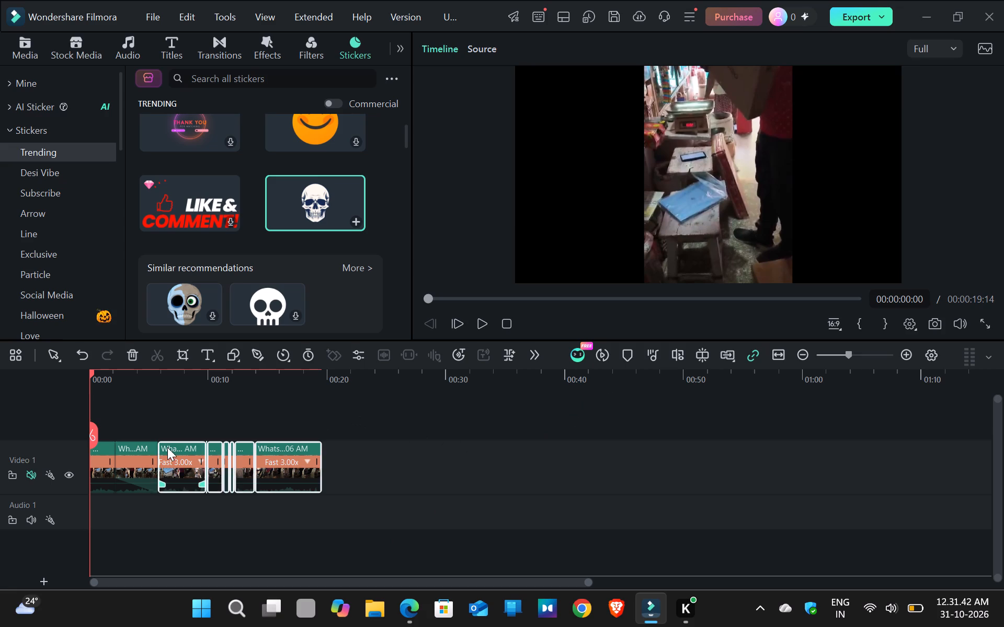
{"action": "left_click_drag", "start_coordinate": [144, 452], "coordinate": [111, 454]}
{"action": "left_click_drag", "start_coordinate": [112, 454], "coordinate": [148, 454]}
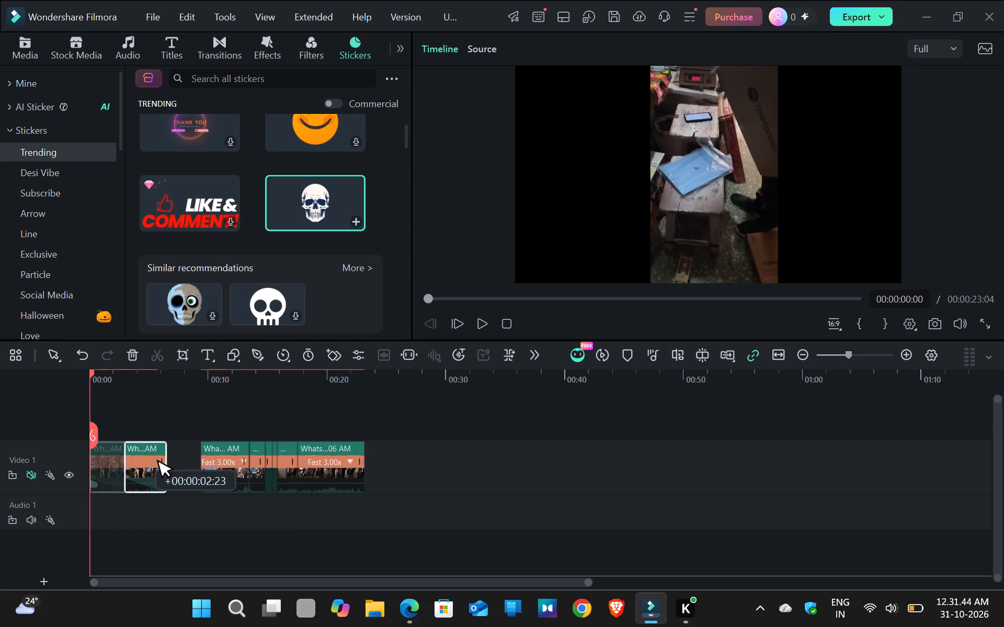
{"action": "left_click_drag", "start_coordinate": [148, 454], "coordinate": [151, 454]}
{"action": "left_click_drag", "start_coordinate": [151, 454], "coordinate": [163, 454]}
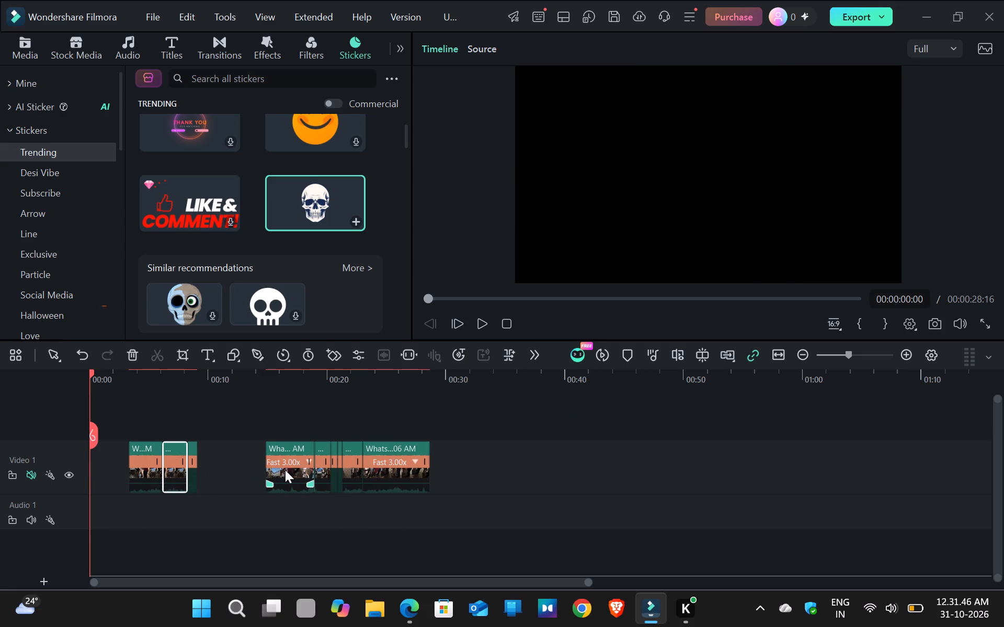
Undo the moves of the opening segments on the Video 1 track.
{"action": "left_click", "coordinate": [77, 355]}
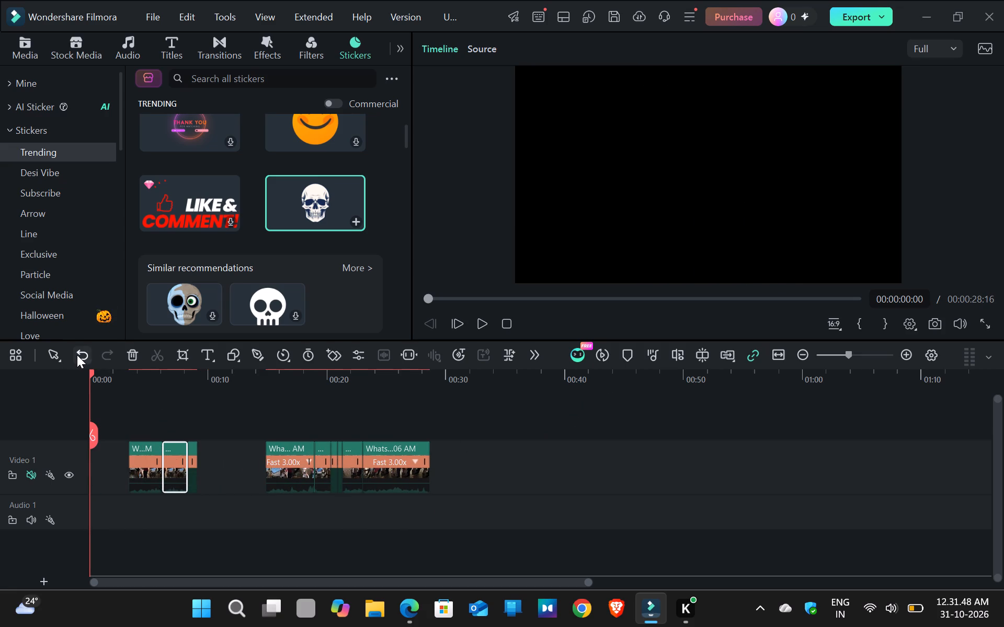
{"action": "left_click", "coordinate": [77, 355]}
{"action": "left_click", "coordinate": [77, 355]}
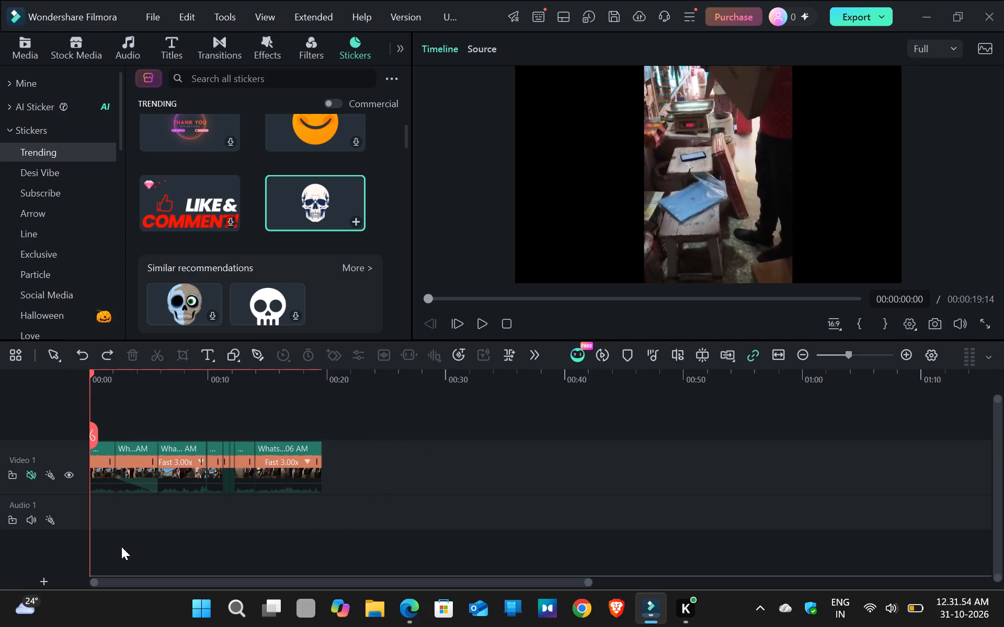
Increase the timeline's track height to about two-thirds of the adjustment range, with all segments selected.
{"action": "left_click_drag", "start_coordinate": [100, 555], "coordinate": [328, 446]}
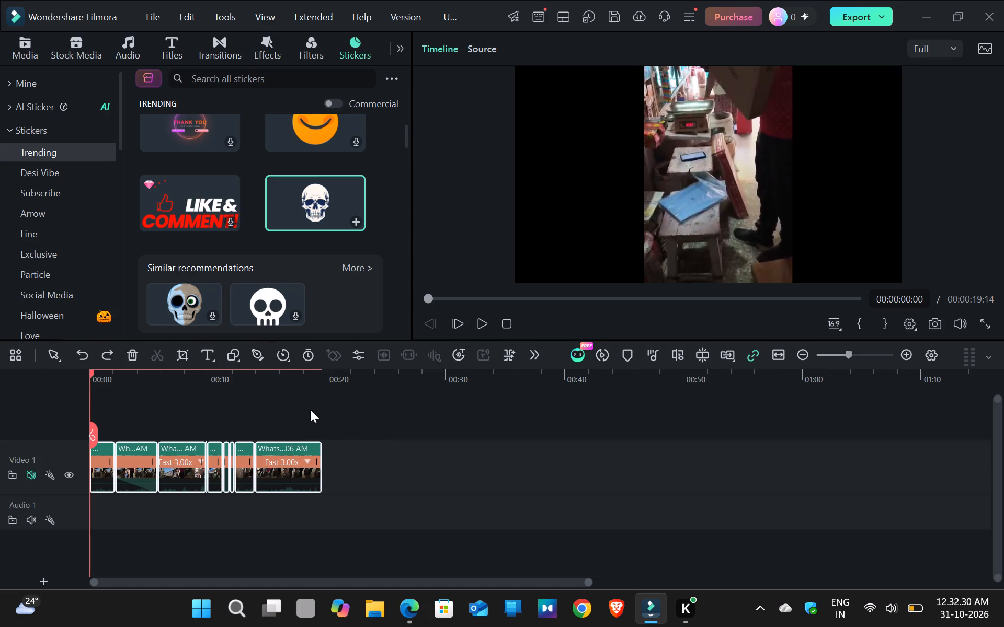
{"action": "left_click", "coordinate": [926, 356]}
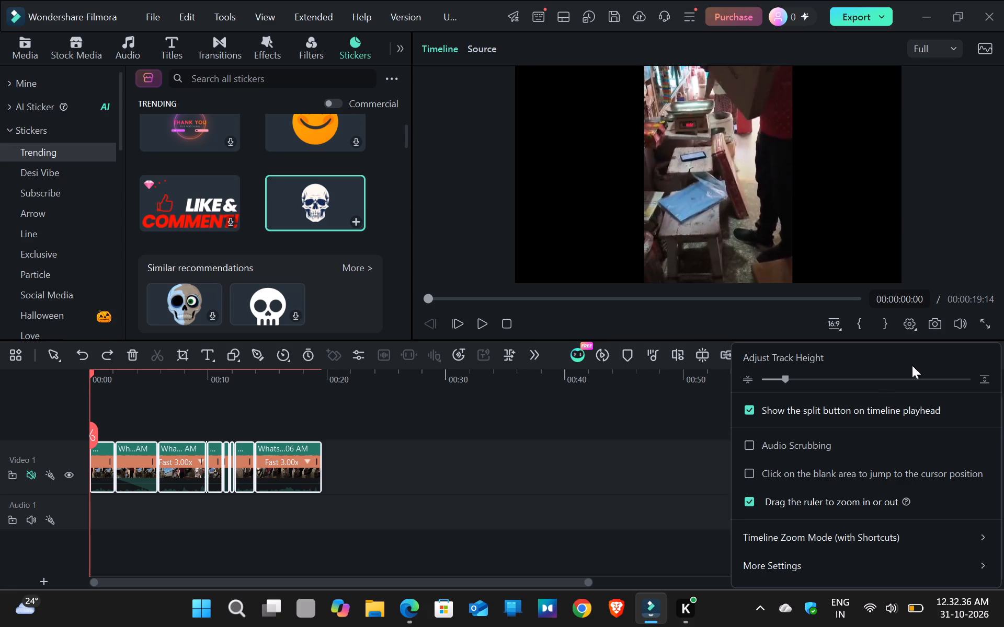
{"action": "left_click", "coordinate": [807, 379]}
{"action": "double_click", "coordinate": [807, 379]}
{"action": "left_click_drag", "start_coordinate": [807, 379], "coordinate": [829, 379]}
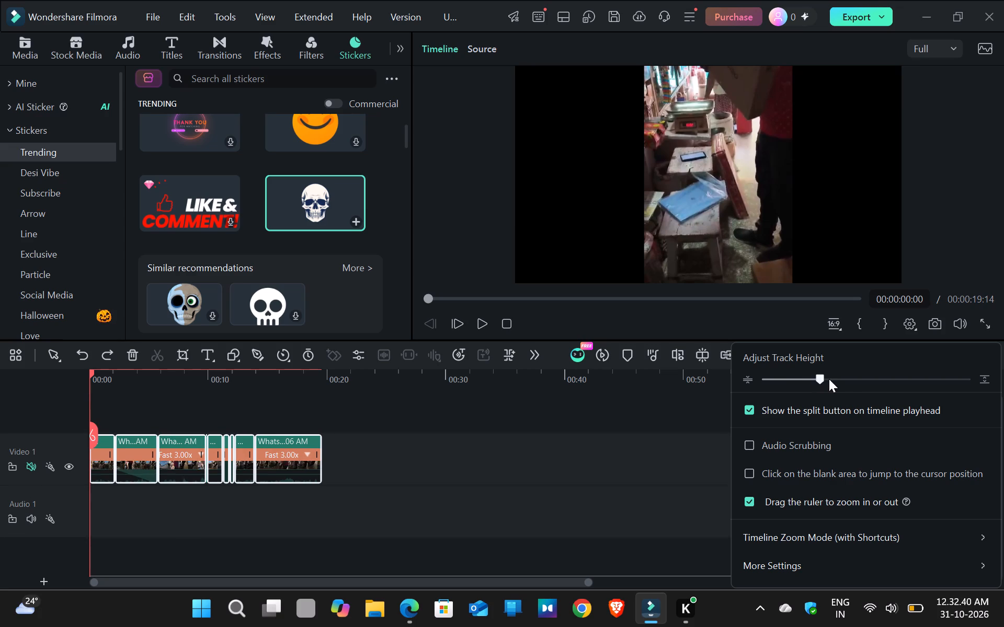
{"action": "left_click_drag", "start_coordinate": [829, 379], "coordinate": [876, 379]}
{"action": "left_click_drag", "start_coordinate": [878, 379], "coordinate": [886, 379]}
{"action": "left_click_drag", "start_coordinate": [889, 379], "coordinate": [897, 378]}
{"action": "left_click_drag", "start_coordinate": [899, 378], "coordinate": [910, 377]}
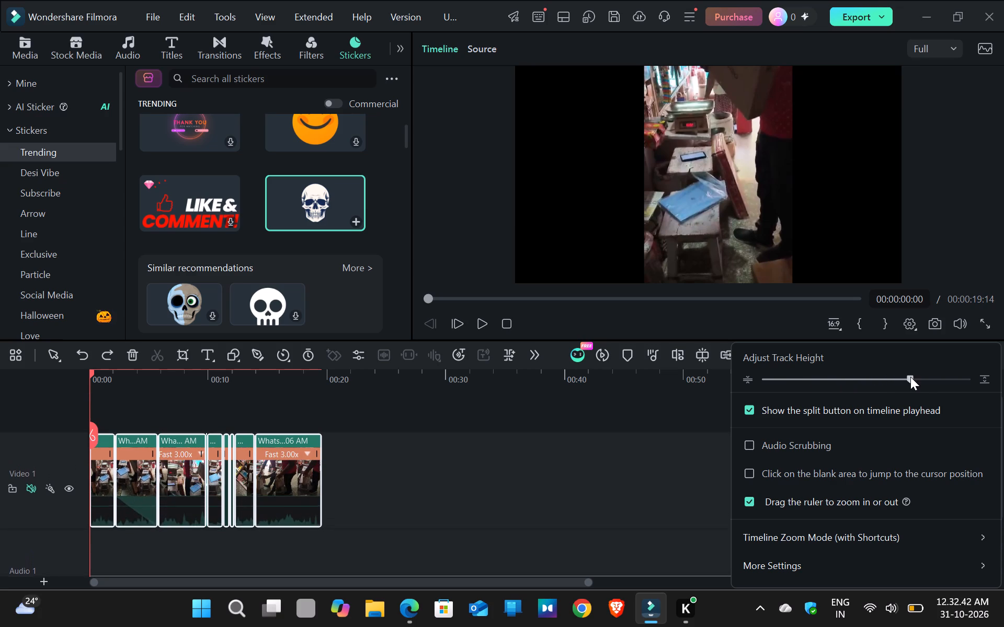
{"action": "triple_click", "coordinate": [933, 376]}
{"action": "left_click_drag", "start_coordinate": [927, 377], "coordinate": [869, 386]}
{"action": "left_click_drag", "start_coordinate": [868, 386], "coordinate": [862, 386]}
{"action": "triple_click", "coordinate": [856, 386]}
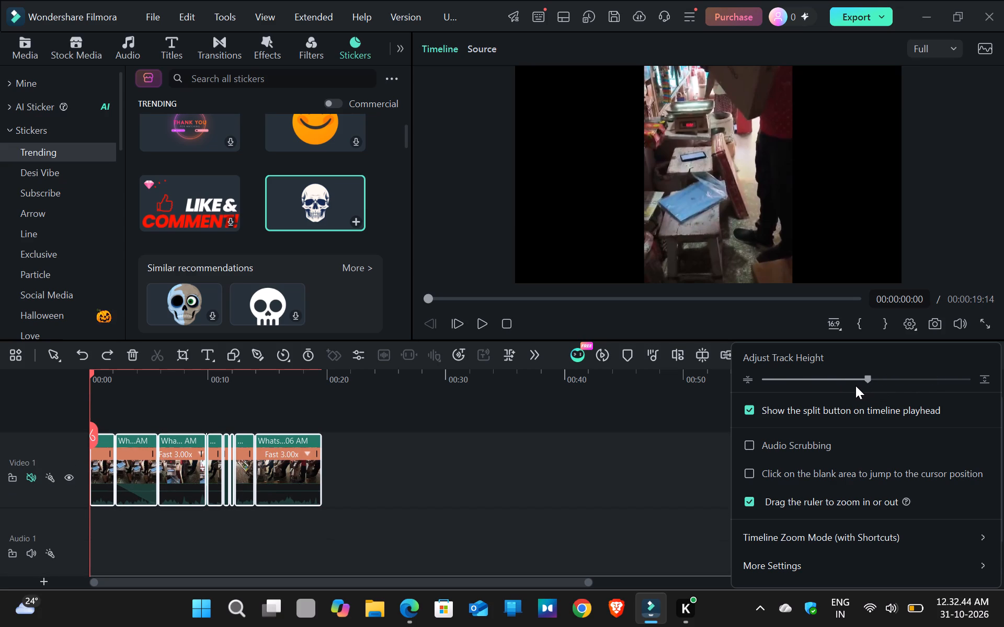
{"action": "double_click", "coordinate": [855, 386]}
{"action": "left_click_drag", "start_coordinate": [853, 386], "coordinate": [894, 385]}
{"action": "double_click", "coordinate": [895, 385]}
{"action": "left_click", "coordinate": [905, 377]}
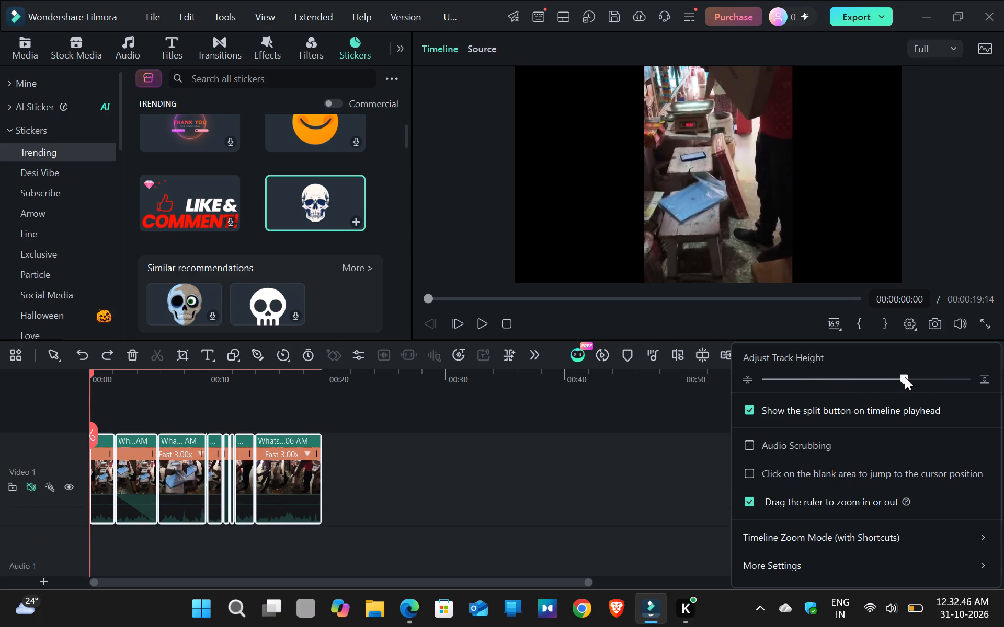
{"action": "left_click", "coordinate": [898, 377]}
Look over the remaining timeline settings, including the compound clip and Rolling Trim options, and close them.
{"action": "scroll", "coordinate": [837, 429], "scroll_direction": "down", "scroll_amount": 2}
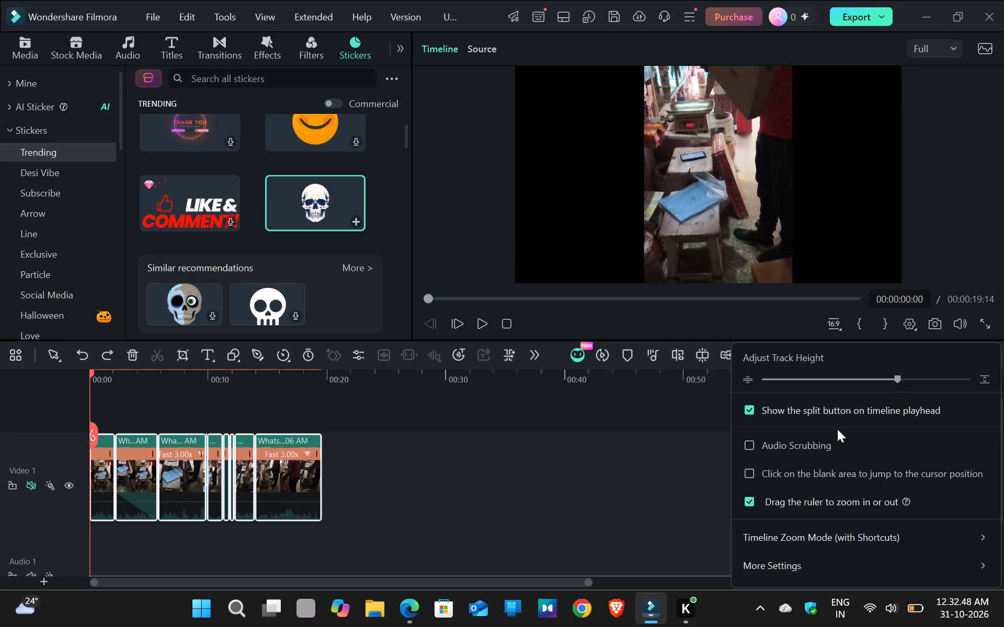
{"action": "scroll", "coordinate": [837, 429], "scroll_direction": "down", "scroll_amount": 1}
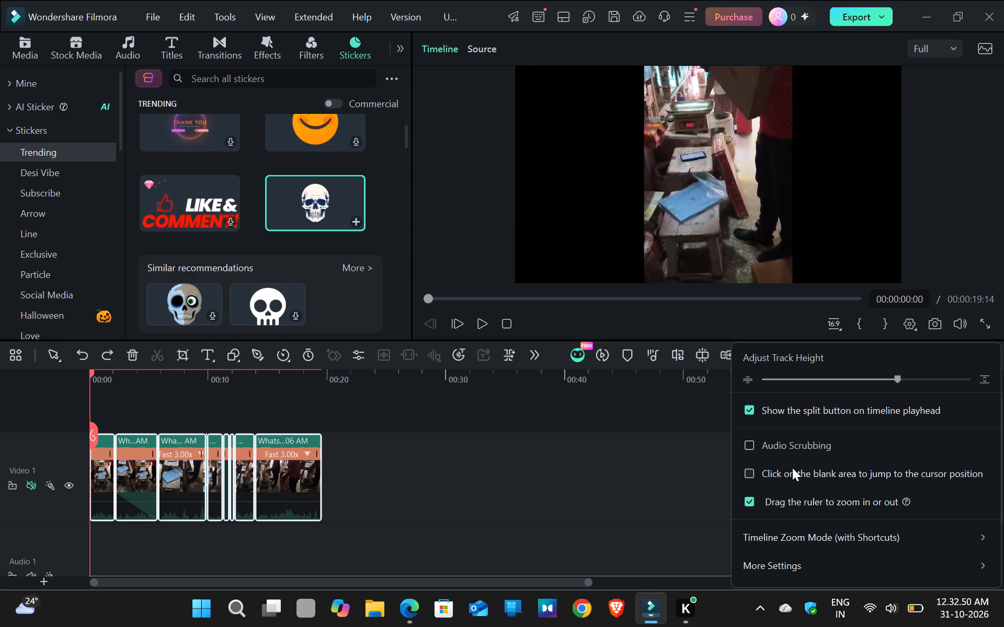
{"action": "scroll", "coordinate": [817, 532], "scroll_direction": "down", "scroll_amount": 1}
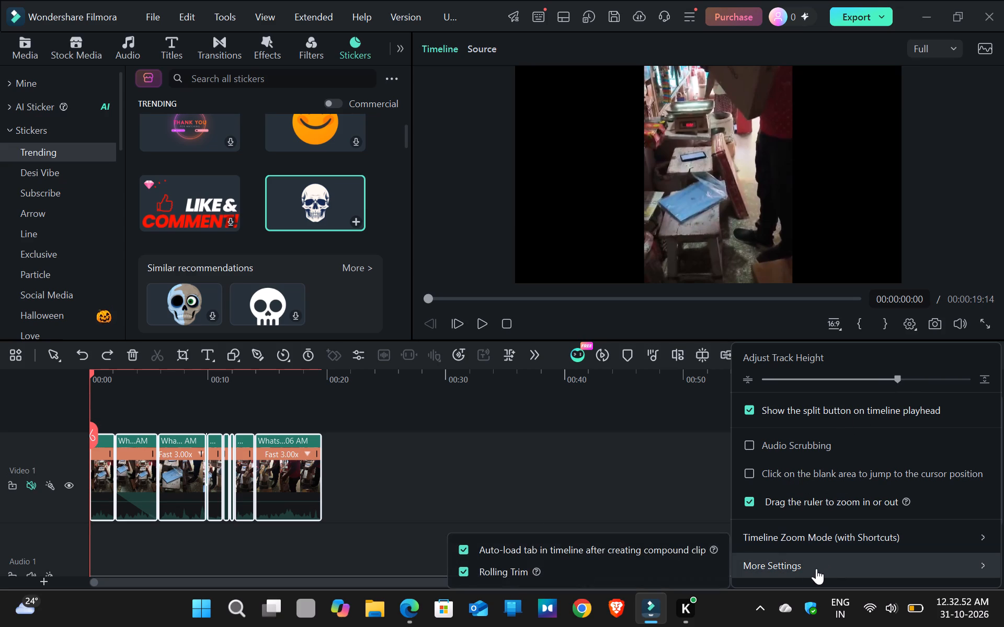
{"action": "left_click", "coordinate": [781, 559]}
{"action": "left_click", "coordinate": [712, 394]}
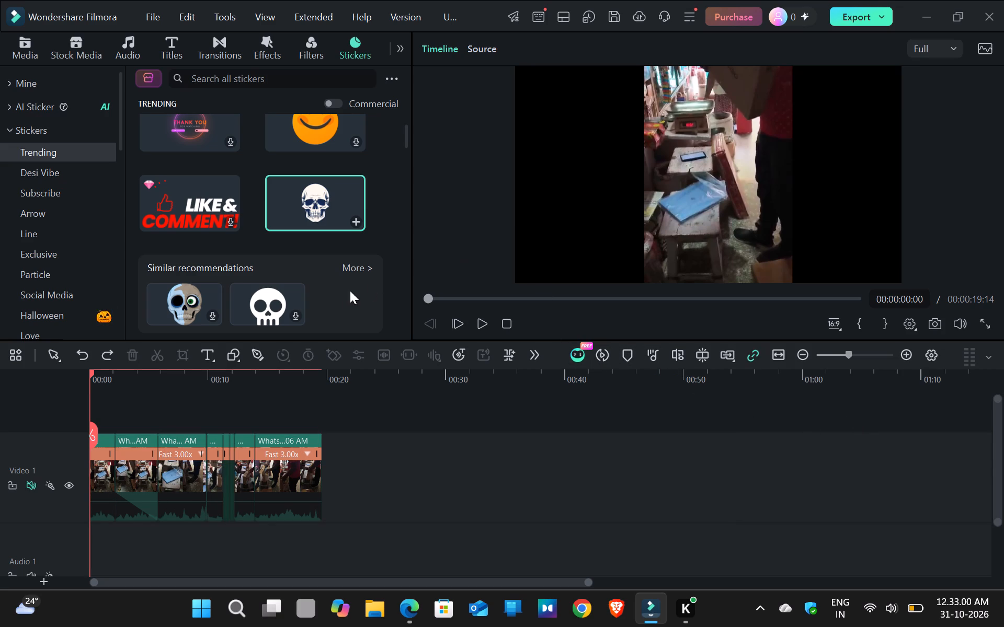
Preview the white skull sticker from the Trending stickers.
{"action": "scroll", "coordinate": [320, 285], "scroll_direction": "up", "scroll_amount": 4}
{"action": "left_click", "coordinate": [309, 298]}
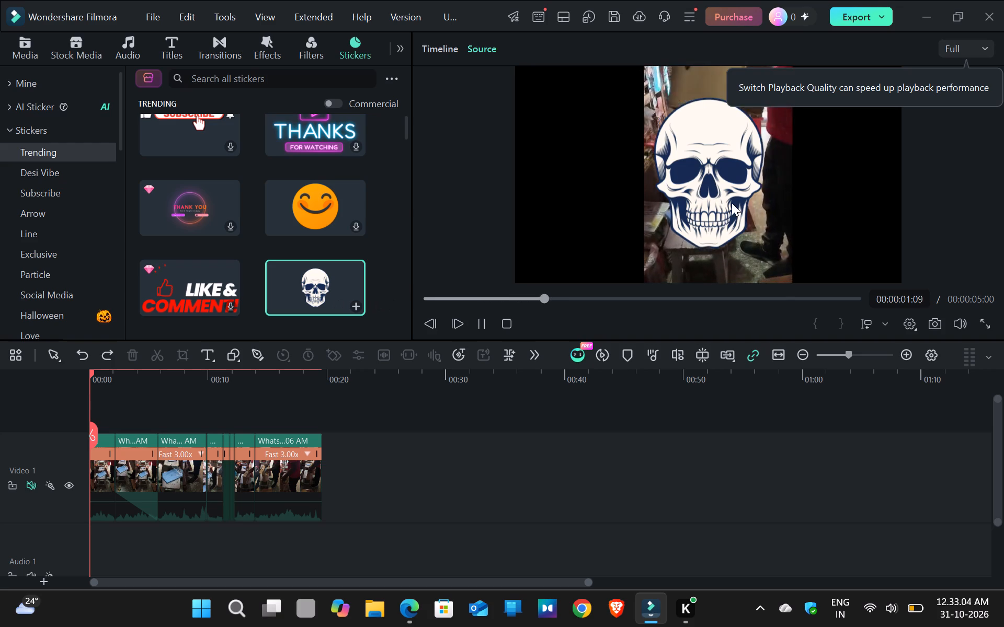
Preview the white skull sticker from the Trending stickers again over the video.
{"action": "left_click", "coordinate": [718, 196]}
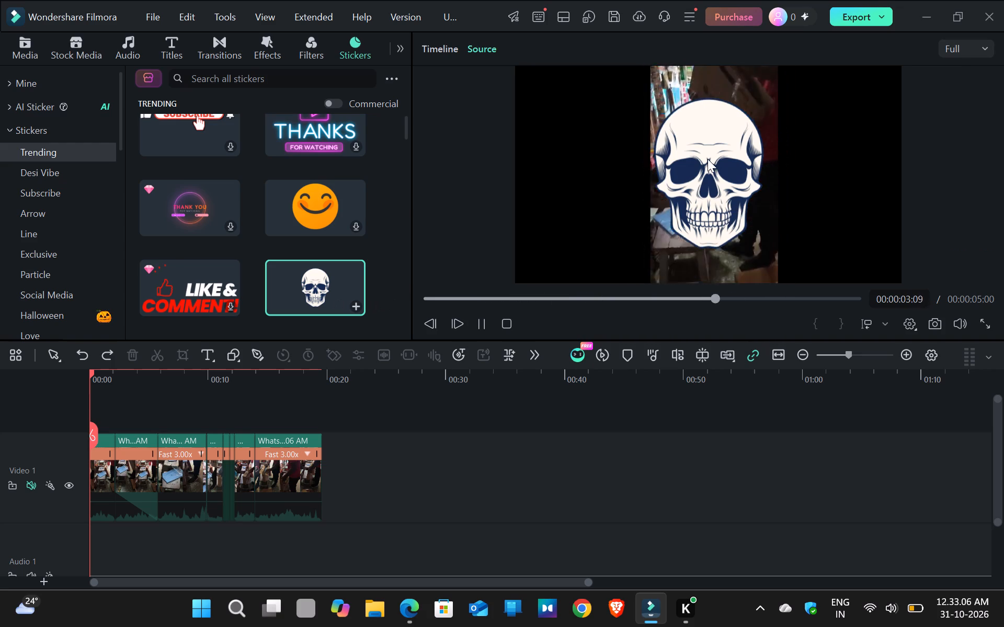
{"action": "left_click", "coordinate": [708, 159]}
{"action": "right_click", "coordinate": [708, 159]}
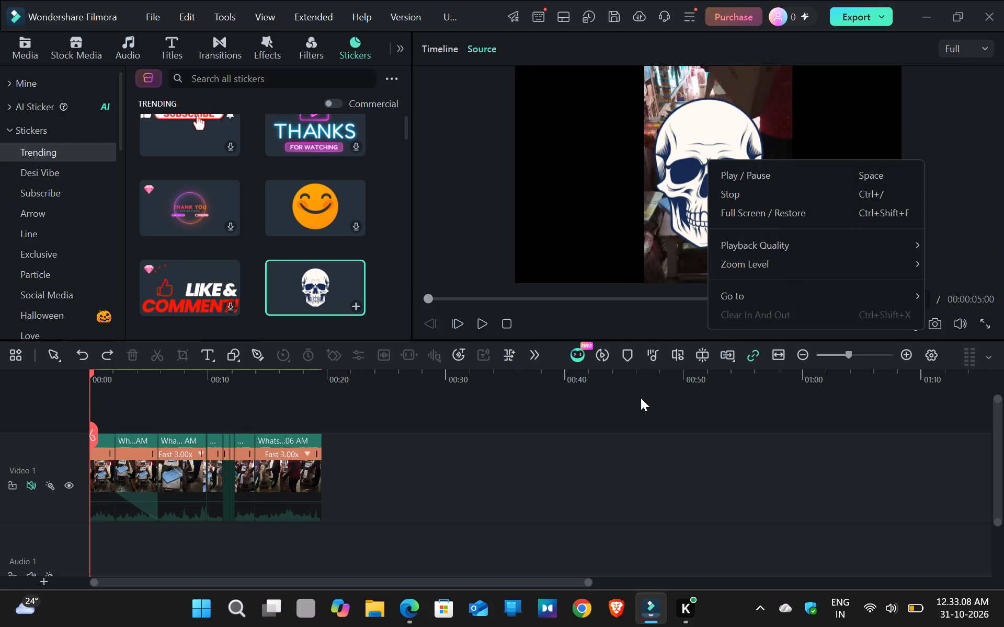
{"action": "left_click", "coordinate": [641, 399]}
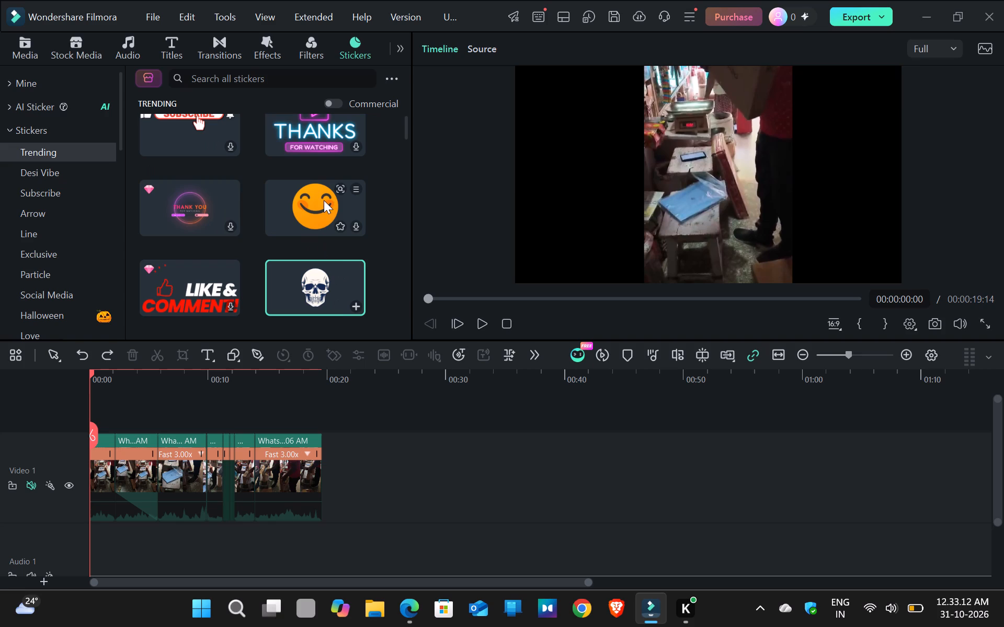
{"action": "left_click", "coordinate": [299, 293]}
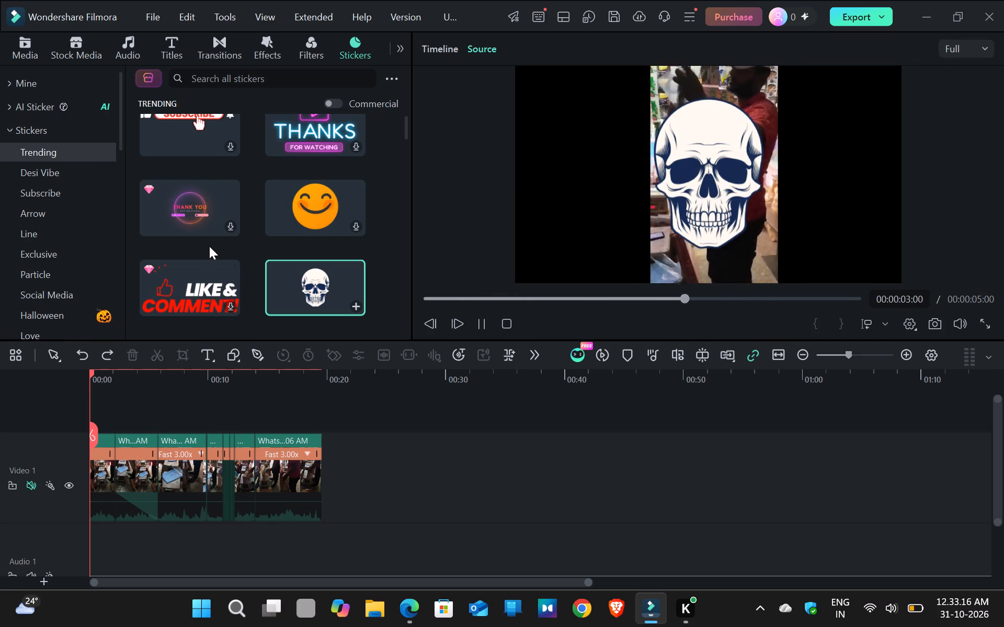
{"action": "scroll", "coordinate": [70, 136], "scroll_direction": "up", "scroll_amount": 7}
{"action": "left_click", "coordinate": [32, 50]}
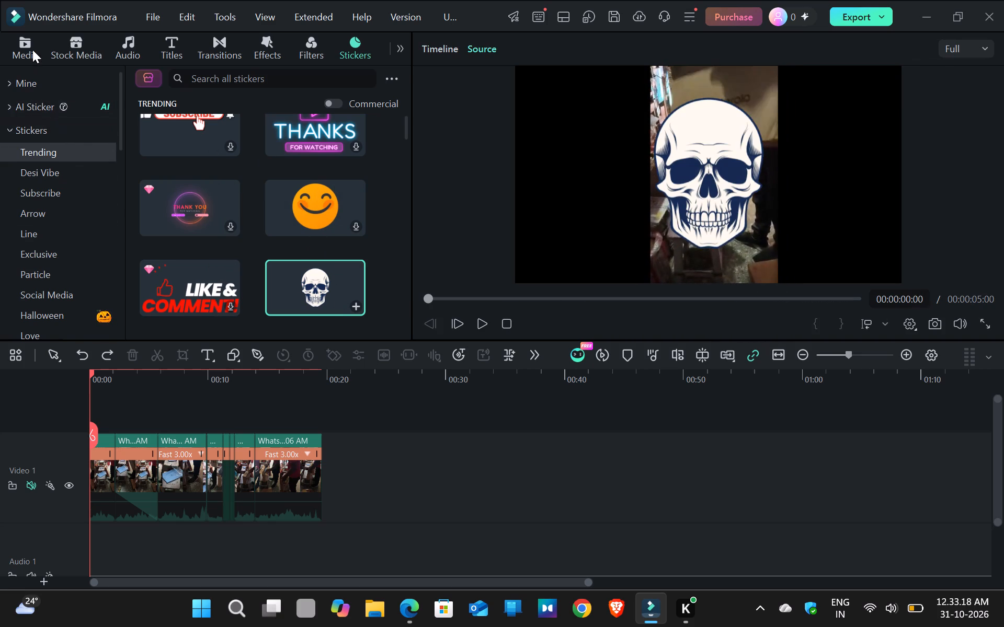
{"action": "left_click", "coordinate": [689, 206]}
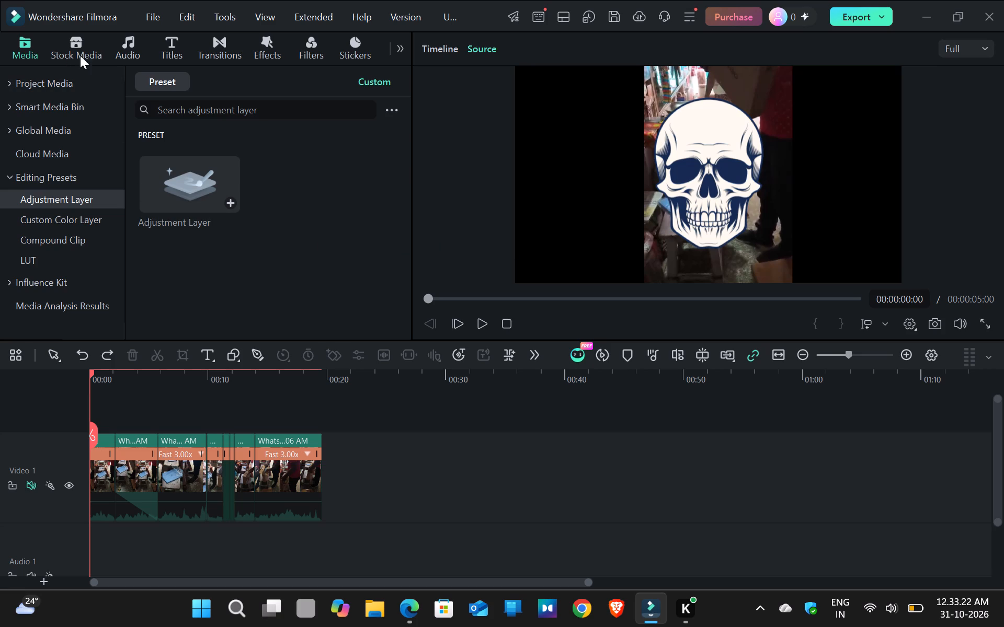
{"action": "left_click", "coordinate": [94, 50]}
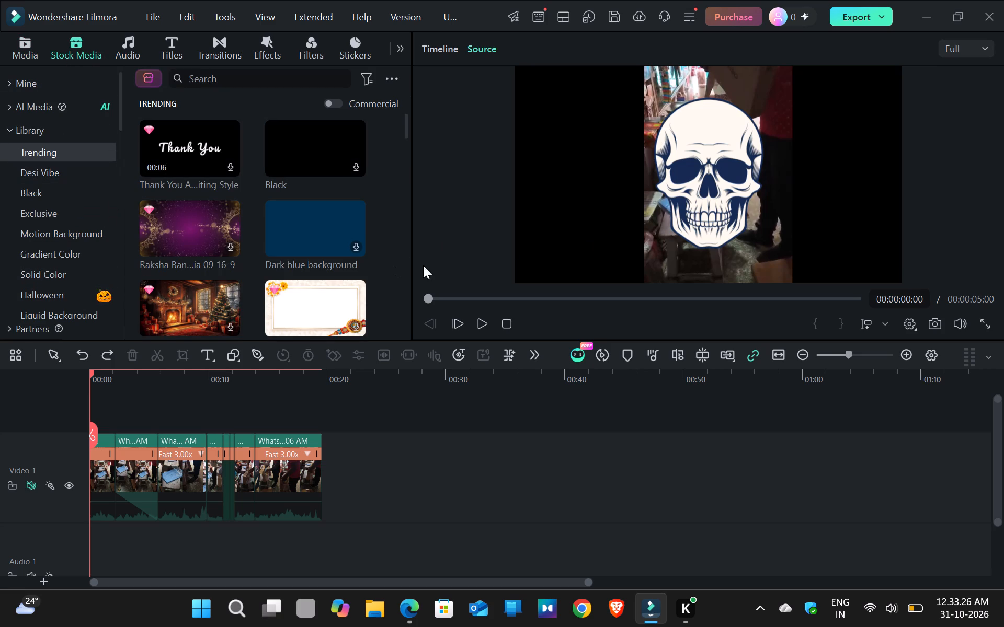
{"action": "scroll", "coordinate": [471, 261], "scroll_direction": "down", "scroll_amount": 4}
Play the assembled timeline sequence from its beginning and skip ahead toward its final segments.
{"action": "left_click", "coordinate": [461, 393]}
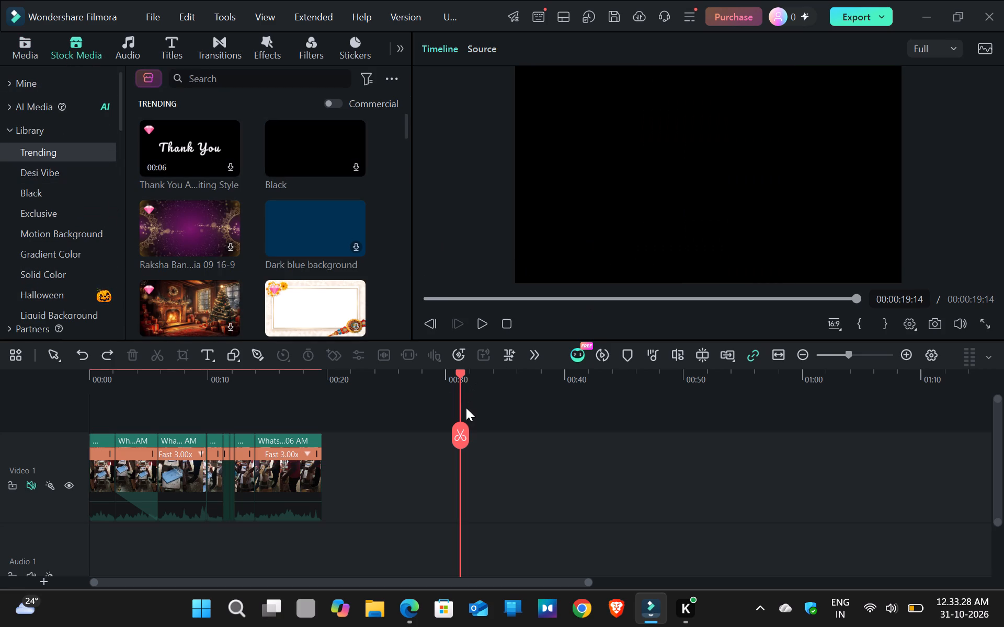
{"action": "left_click", "coordinate": [521, 409]}
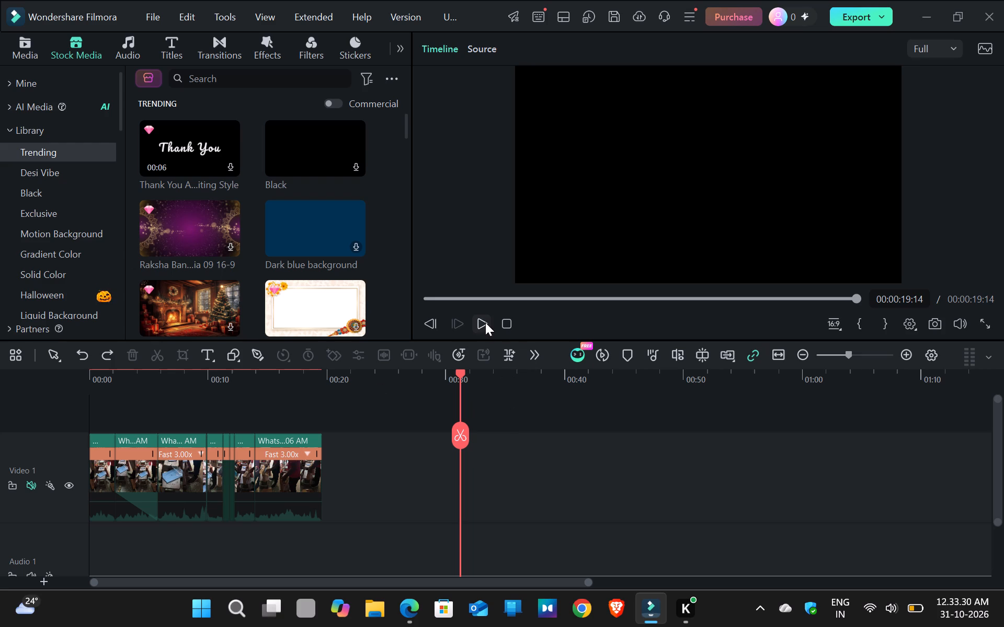
{"action": "left_click", "coordinate": [485, 323]}
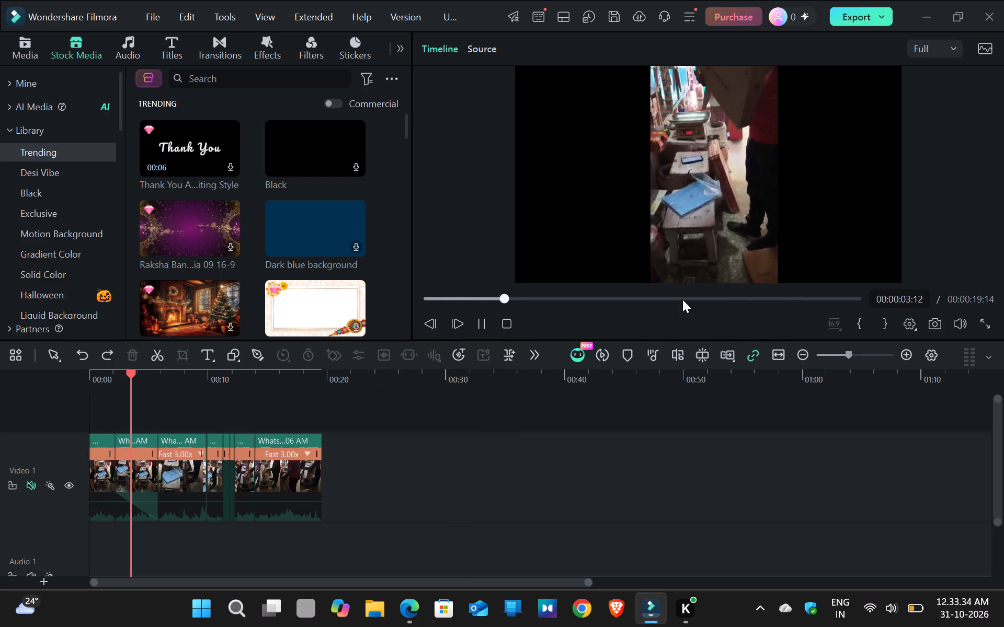
{"action": "left_click", "coordinate": [712, 294]}
{"action": "left_click", "coordinate": [768, 297]}
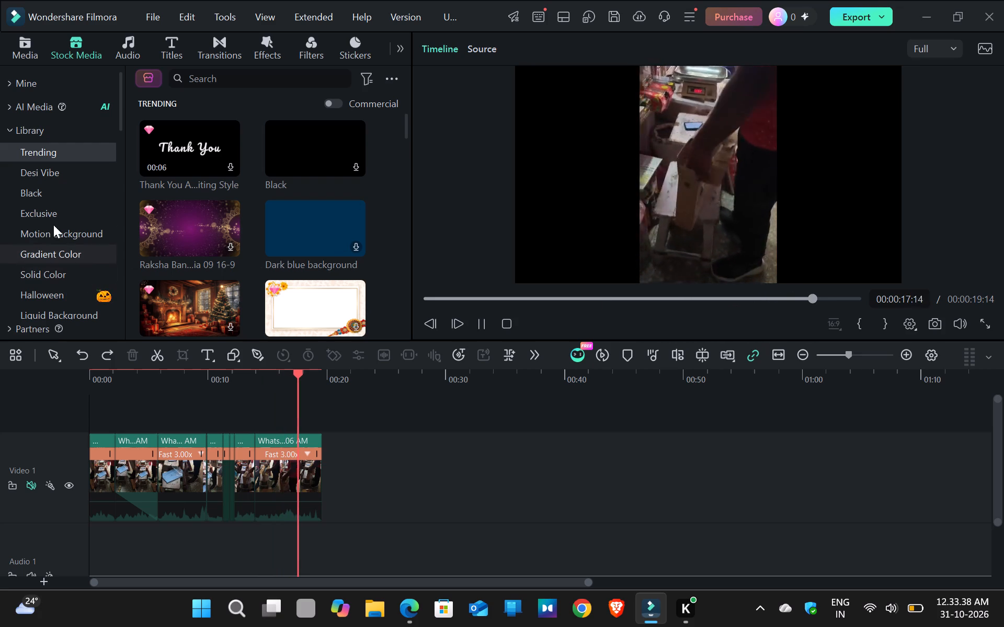
Add the 01:22 WhatsApp clip from the project media to the end of the Video 1 track.
{"action": "left_click", "coordinate": [22, 51]}
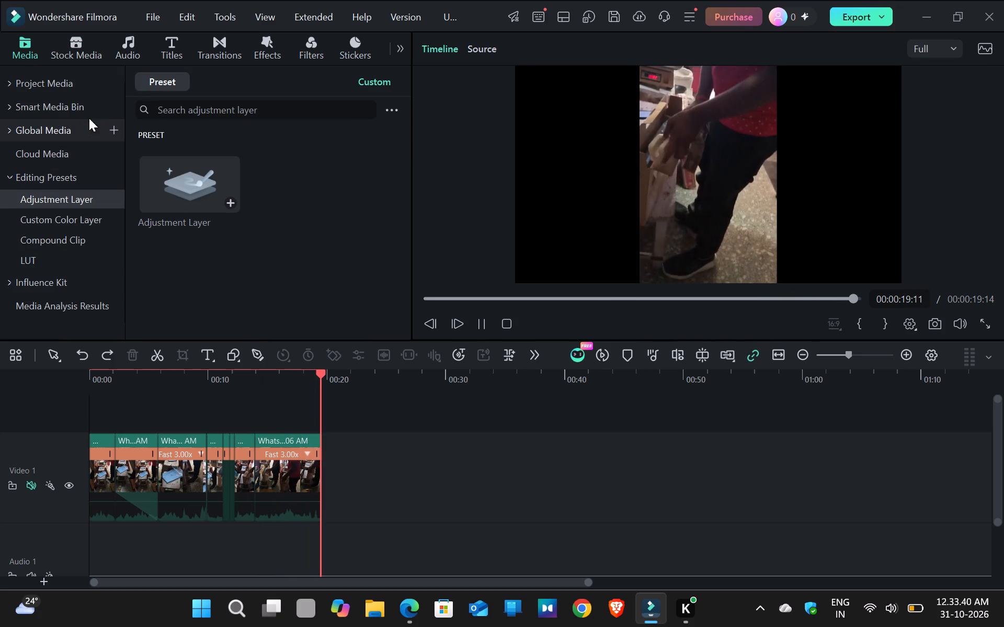
{"action": "scroll", "coordinate": [84, 108], "scroll_direction": "up", "scroll_amount": 1}
{"action": "left_click", "coordinate": [79, 92]}
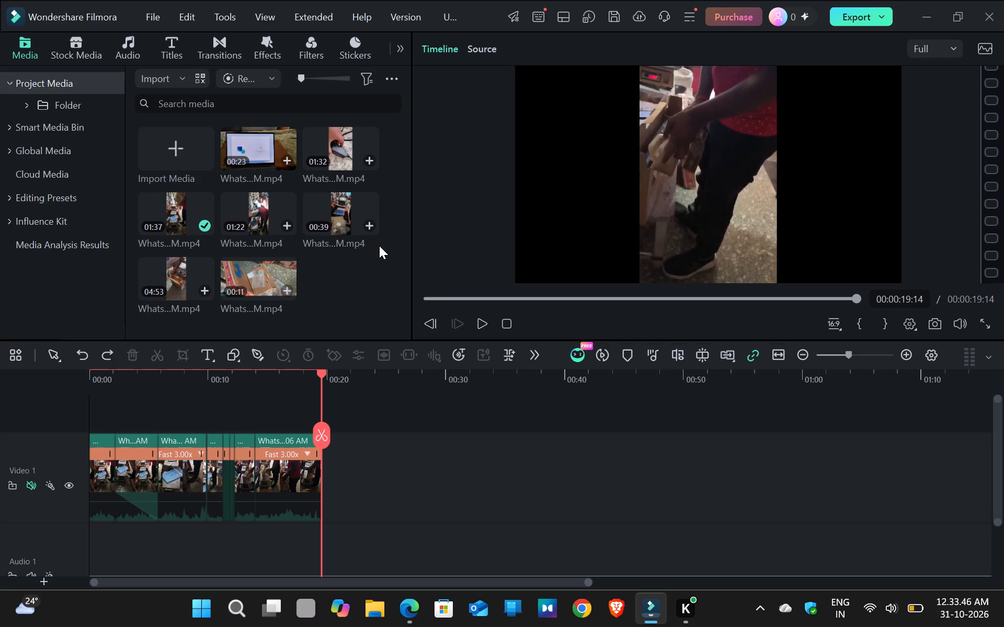
{"action": "left_click", "coordinate": [178, 215]}
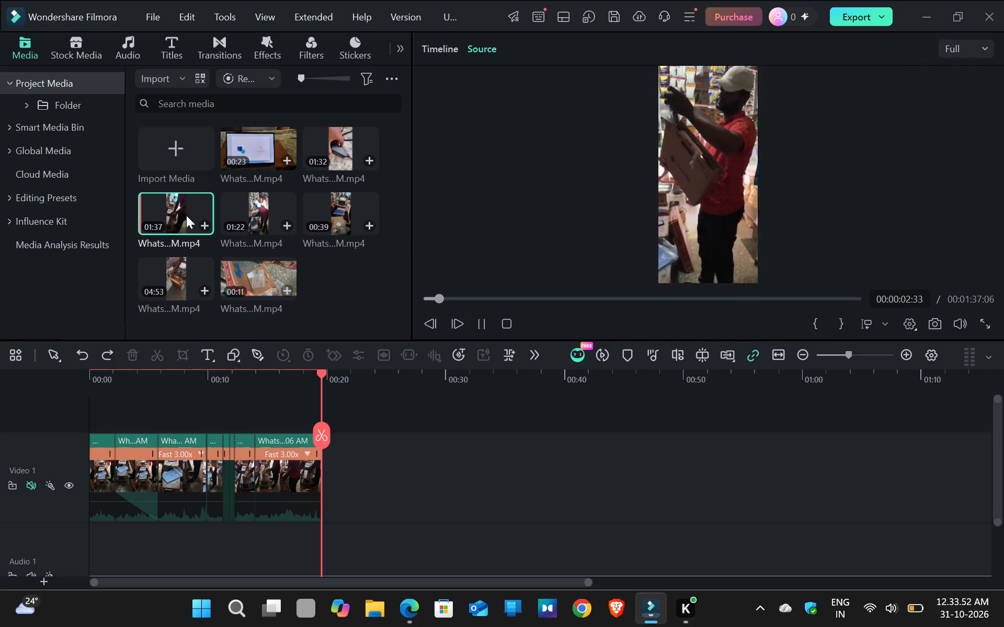
Add the 01:22 WhatsApp clip from the project media to the end of the Video 1 track.
{"action": "left_click", "coordinate": [234, 215]}
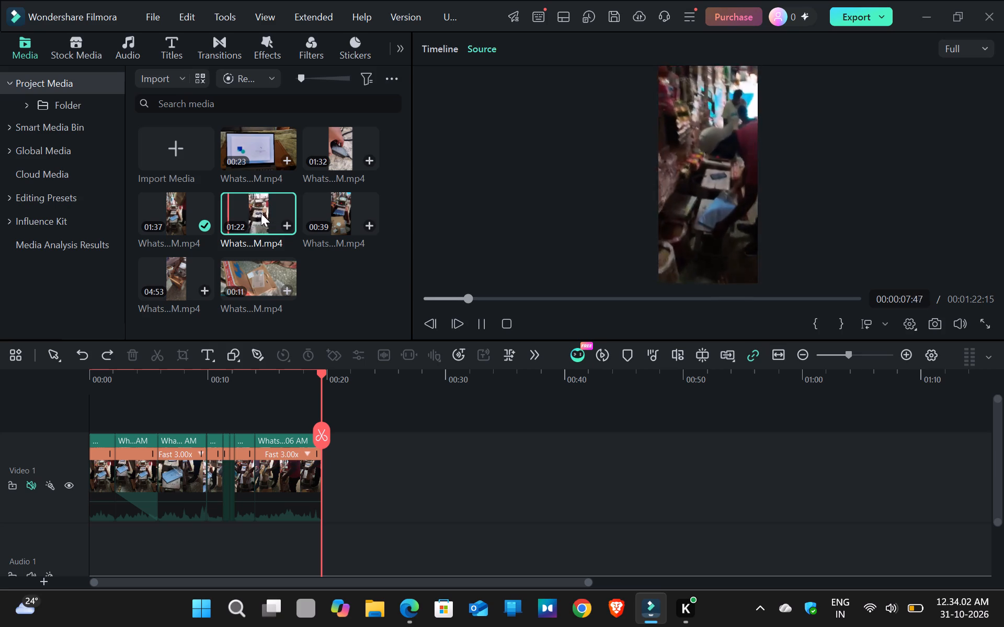
{"action": "left_click", "coordinate": [287, 224]}
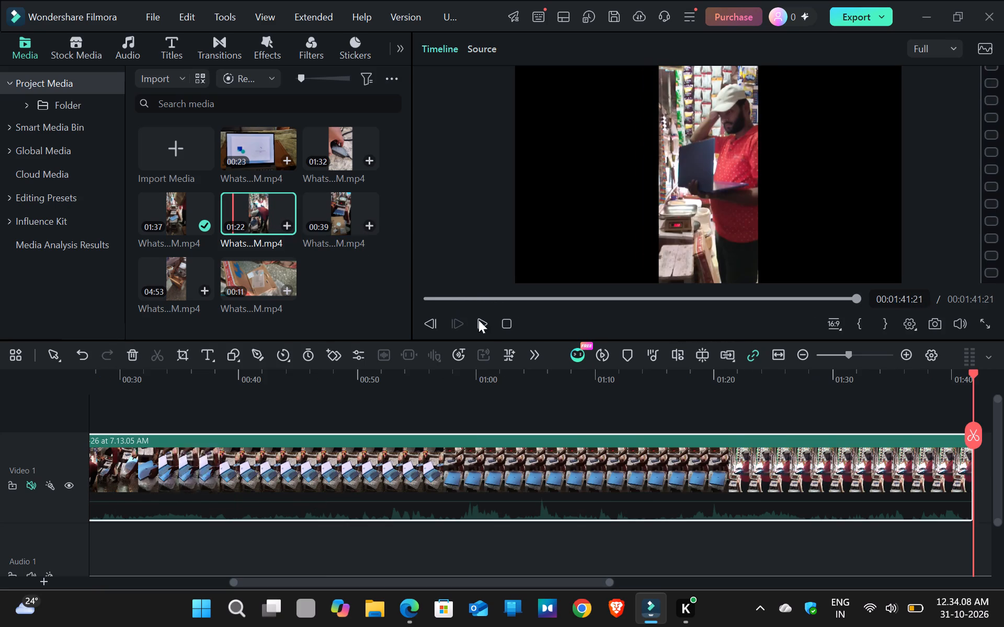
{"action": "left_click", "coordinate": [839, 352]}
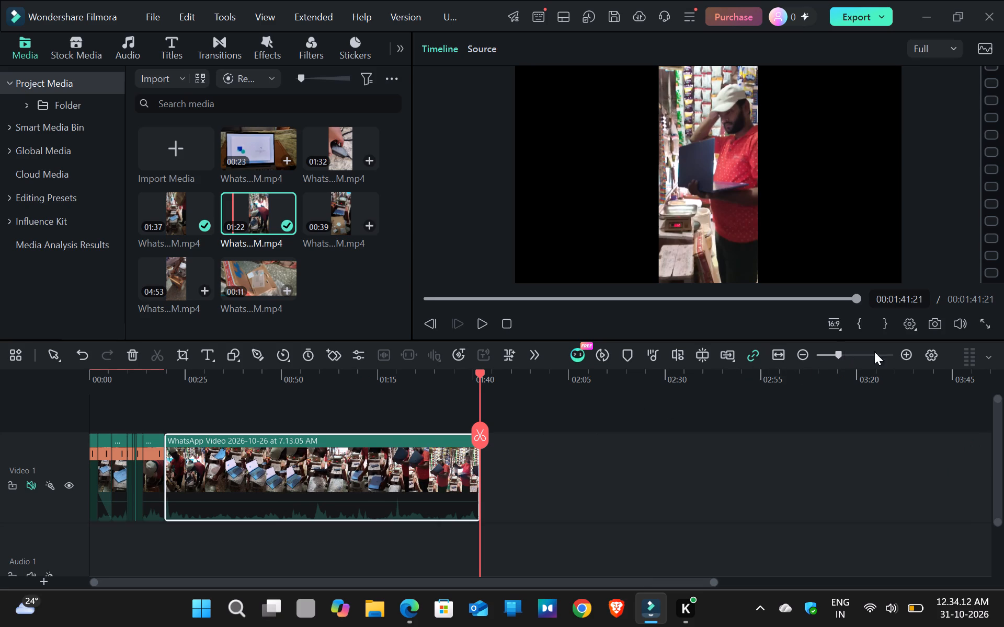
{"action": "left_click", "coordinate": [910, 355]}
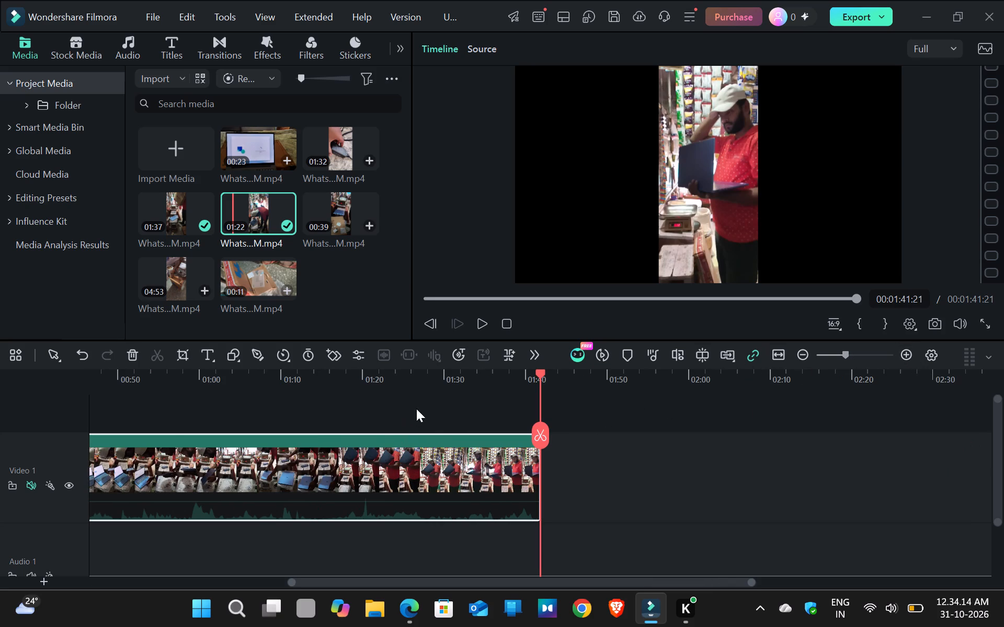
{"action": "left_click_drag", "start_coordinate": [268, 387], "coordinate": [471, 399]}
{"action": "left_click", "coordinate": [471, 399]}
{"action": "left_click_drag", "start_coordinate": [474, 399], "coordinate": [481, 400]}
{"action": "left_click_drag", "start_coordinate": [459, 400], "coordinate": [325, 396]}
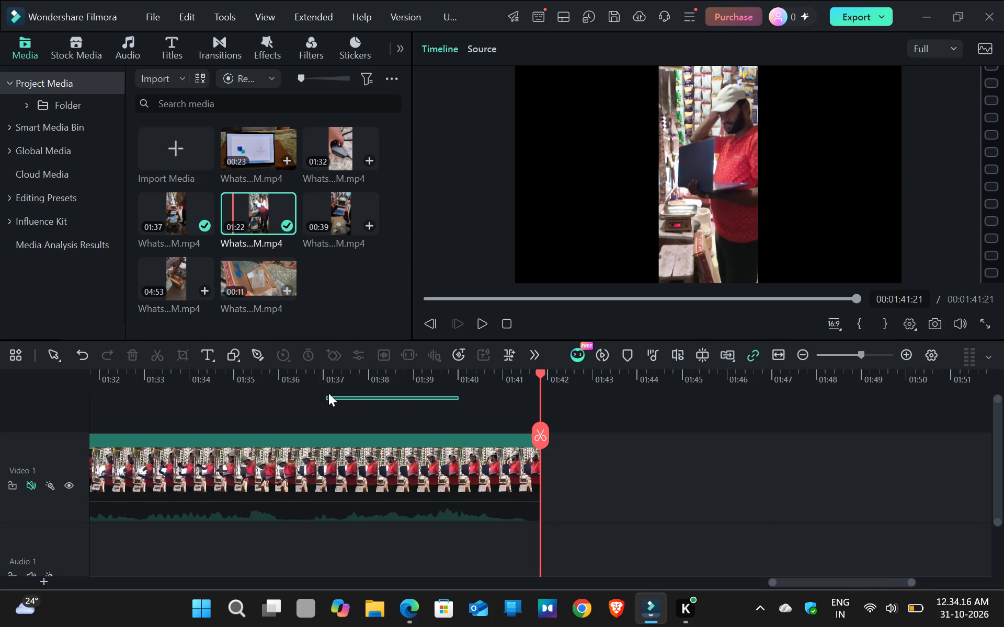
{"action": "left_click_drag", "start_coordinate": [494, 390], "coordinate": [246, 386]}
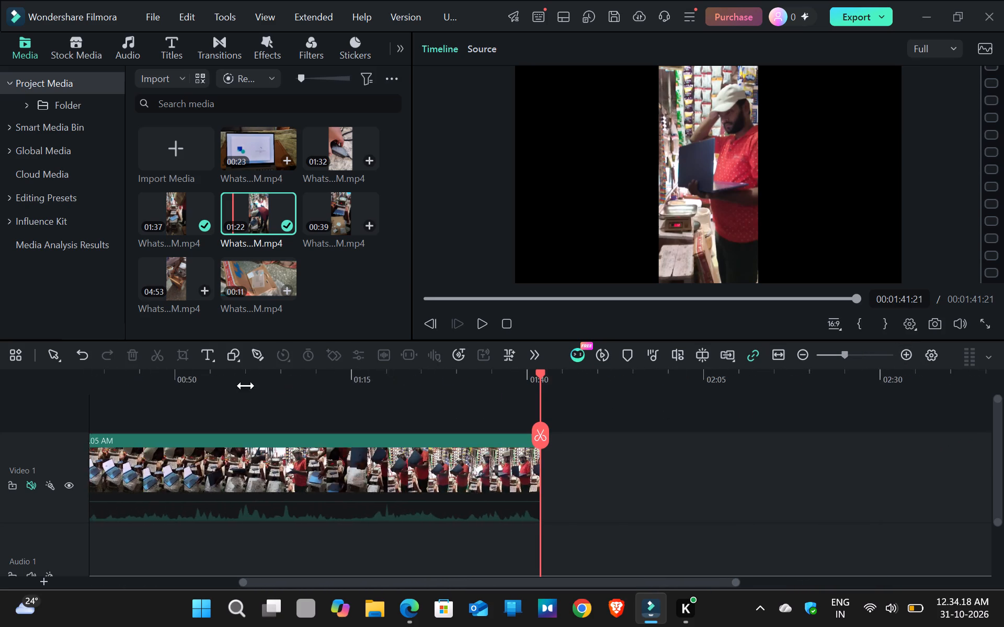
Move the newly added long WhatsApp clip to the start of the Video 1 track, ahead of the sped-up segments.
{"action": "left_click_drag", "start_coordinate": [246, 386], "coordinate": [197, 385]}
{"action": "left_click", "coordinate": [197, 385]}
{"action": "double_click", "coordinate": [226, 385]}
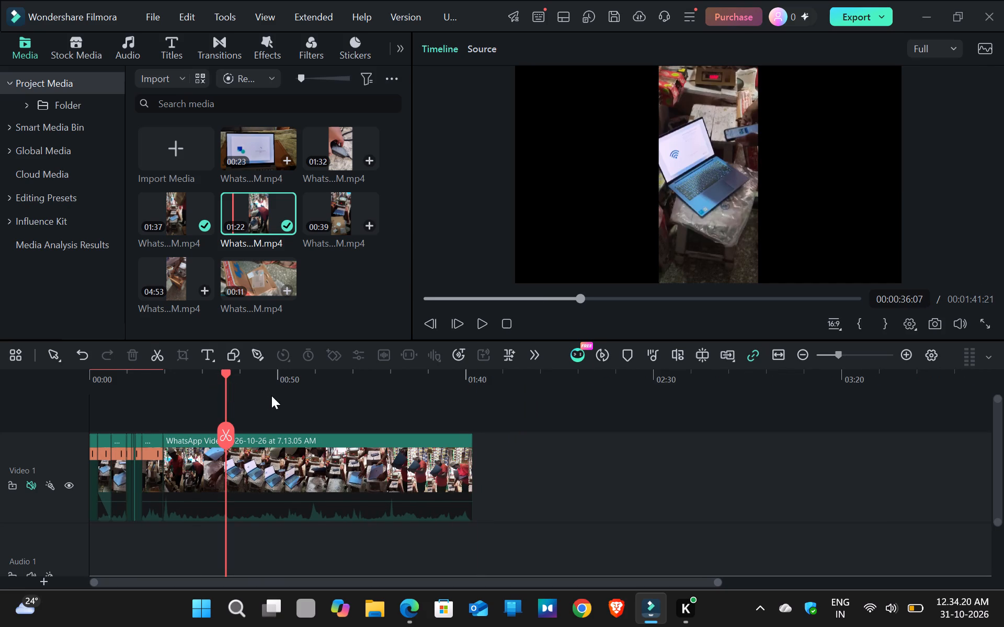
{"action": "left_click_drag", "start_coordinate": [271, 396], "coordinate": [284, 397]}
{"action": "left_click_drag", "start_coordinate": [290, 397], "coordinate": [296, 397]}
{"action": "left_click", "coordinate": [296, 397]}
{"action": "left_click_drag", "start_coordinate": [294, 377], "coordinate": [310, 380]}
{"action": "left_click_drag", "start_coordinate": [311, 380], "coordinate": [322, 381]}
{"action": "left_click", "coordinate": [334, 381]}
{"action": "left_click_drag", "start_coordinate": [341, 381], "coordinate": [358, 382]}
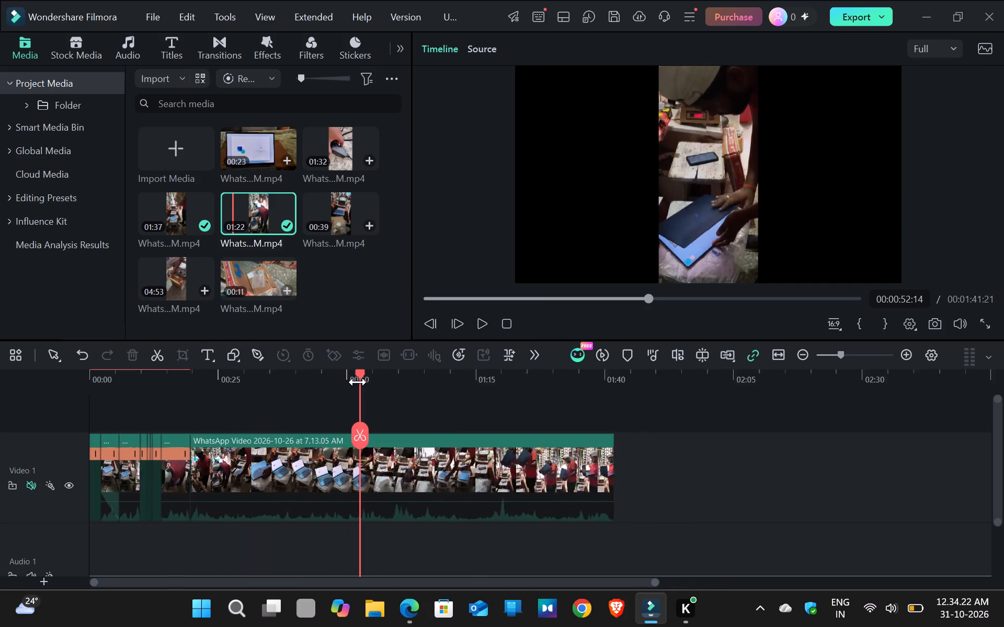
{"action": "left_click_drag", "start_coordinate": [358, 382], "coordinate": [380, 385]}
{"action": "left_click", "coordinate": [395, 386]}
{"action": "left_click", "coordinate": [400, 386]}
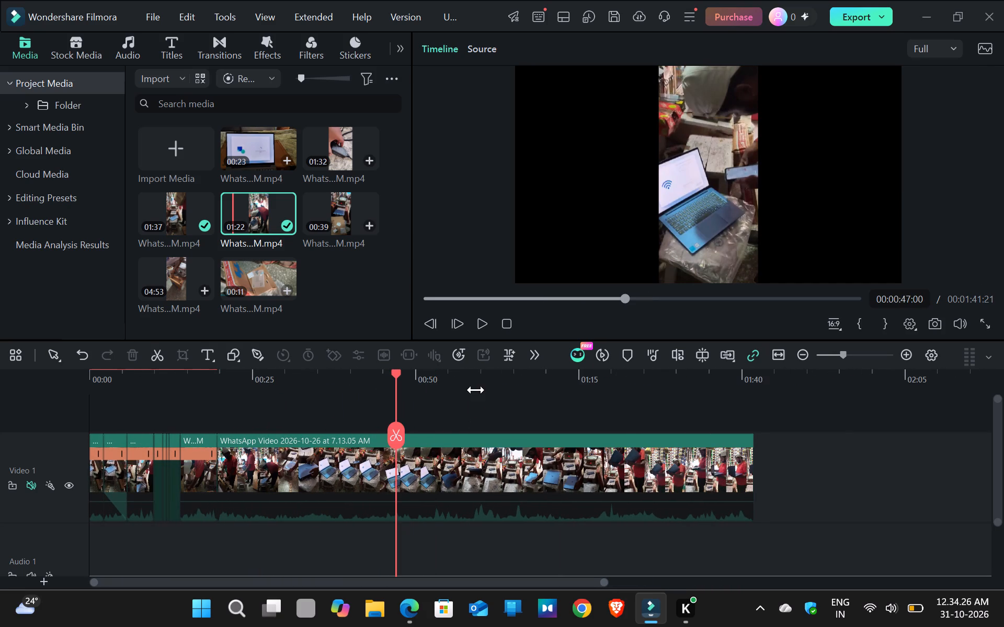
{"action": "left_click_drag", "start_coordinate": [473, 460], "coordinate": [339, 463]}
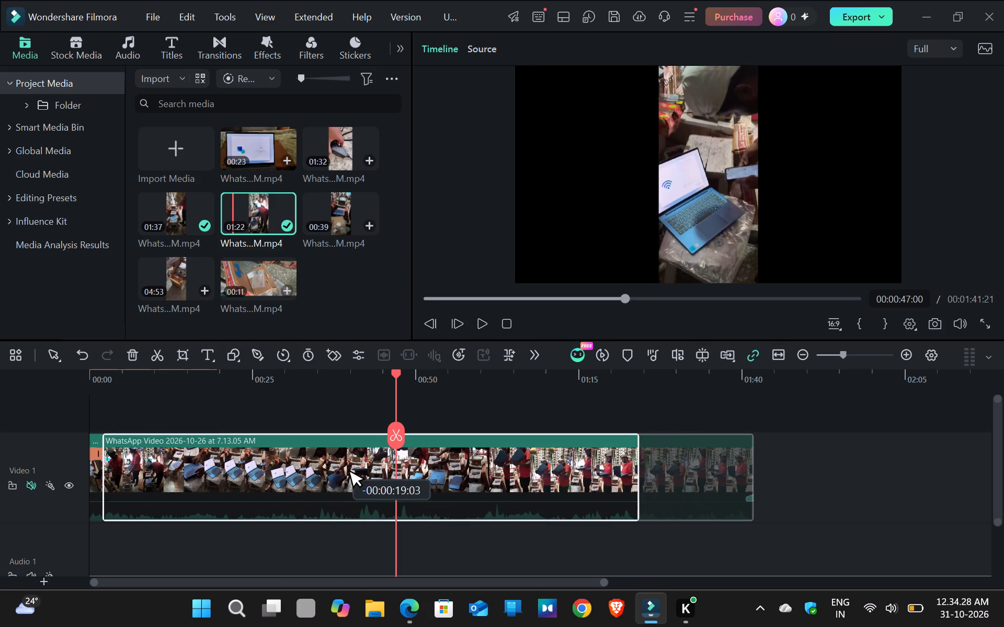
{"action": "left_click_drag", "start_coordinate": [339, 463], "coordinate": [284, 463]}
{"action": "left_click", "coordinate": [284, 463]}
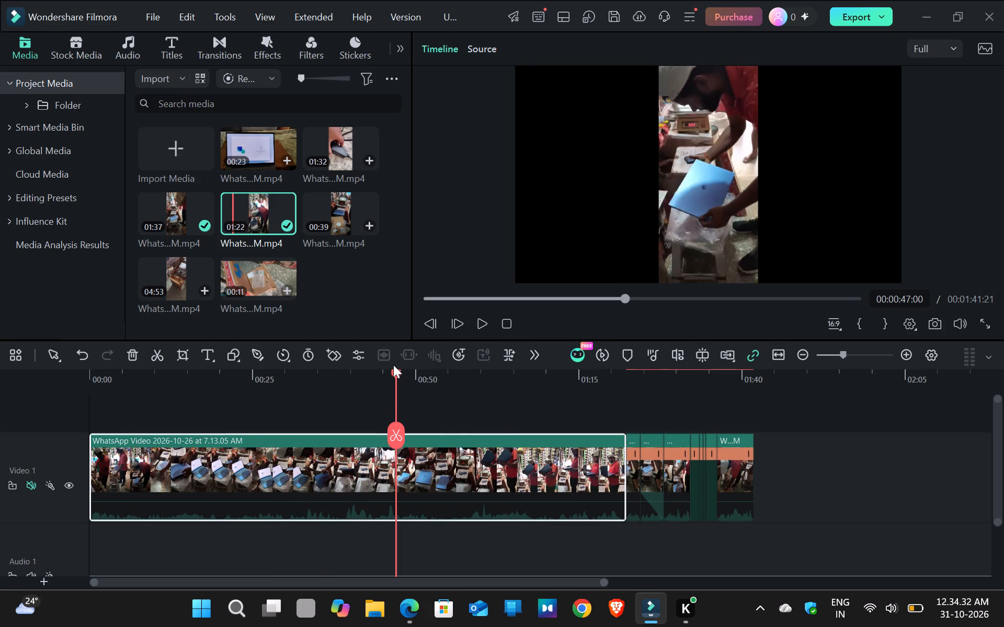
At 00:00:01:16, scale the opening clip to 130% and reposition it at X 77.88, Y 162.00.
{"action": "left_click", "coordinate": [502, 321]}
{"action": "left_click", "coordinate": [475, 323]}
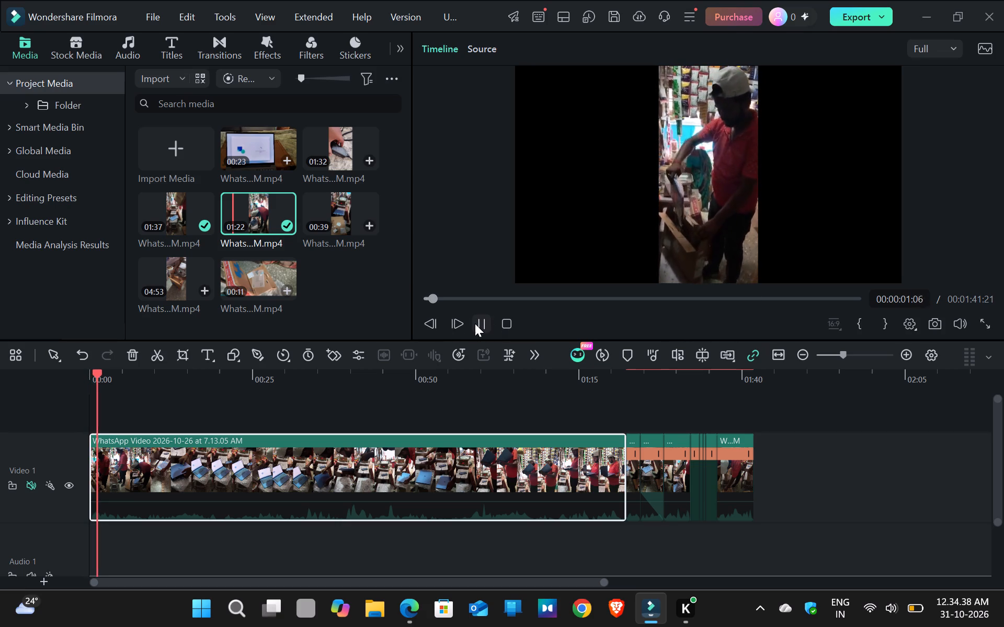
{"action": "left_click", "coordinate": [475, 323]}
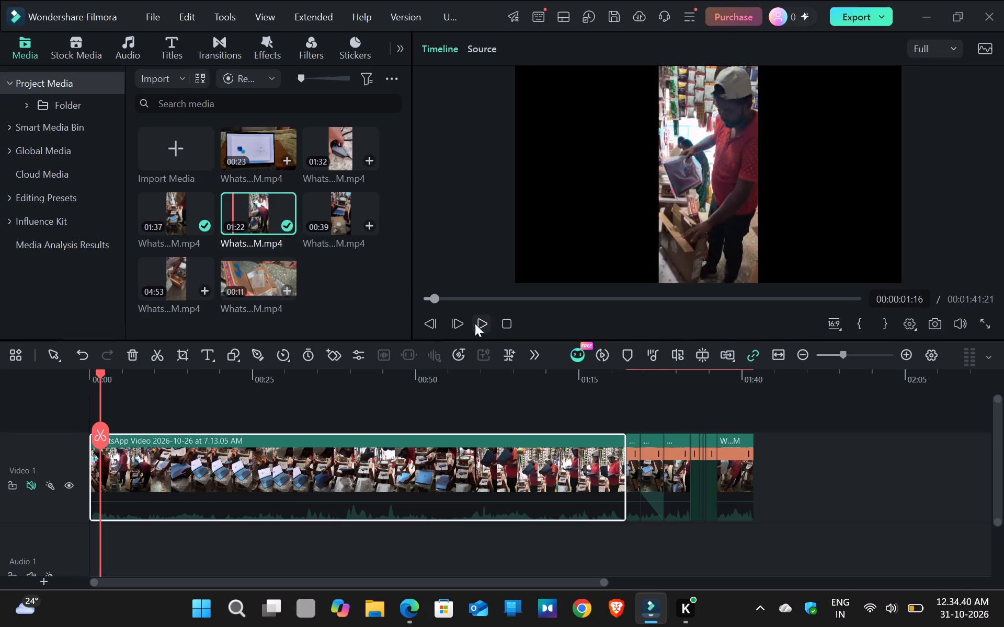
{"action": "left_click", "coordinate": [704, 169]}
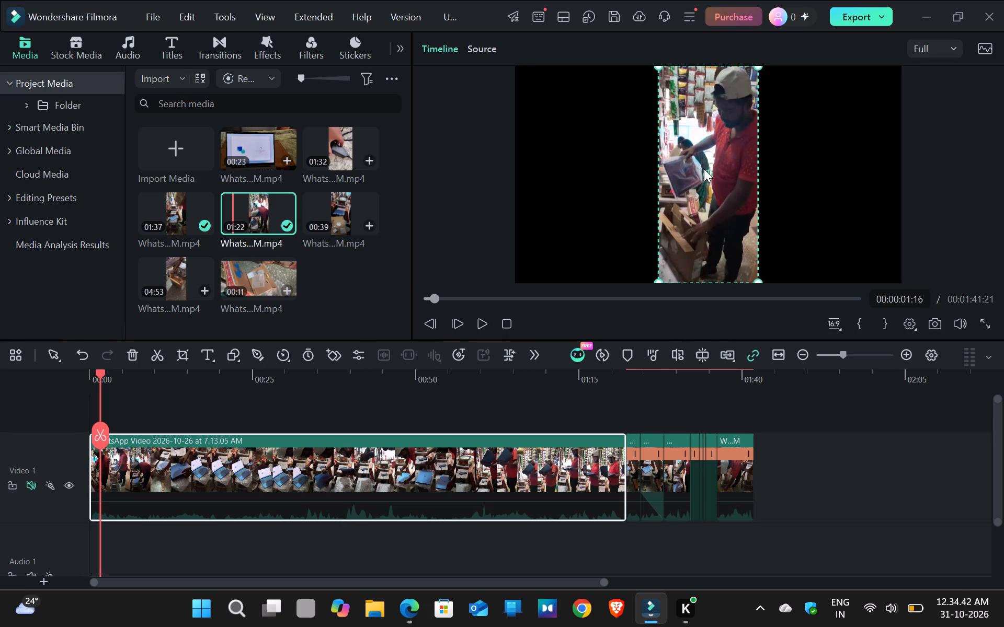
{"action": "scroll", "coordinate": [710, 168], "scroll_direction": "up", "scroll_amount": 2}
{"action": "double_click", "coordinate": [706, 180]}
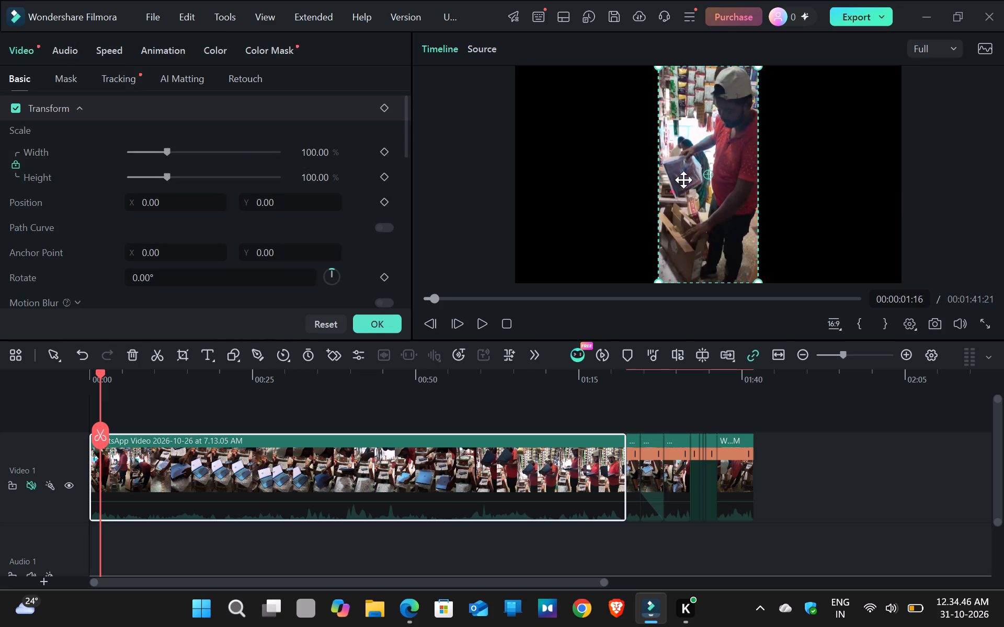
{"action": "left_click", "coordinate": [178, 154]}
{"action": "left_click_drag", "start_coordinate": [681, 184], "coordinate": [692, 166]}
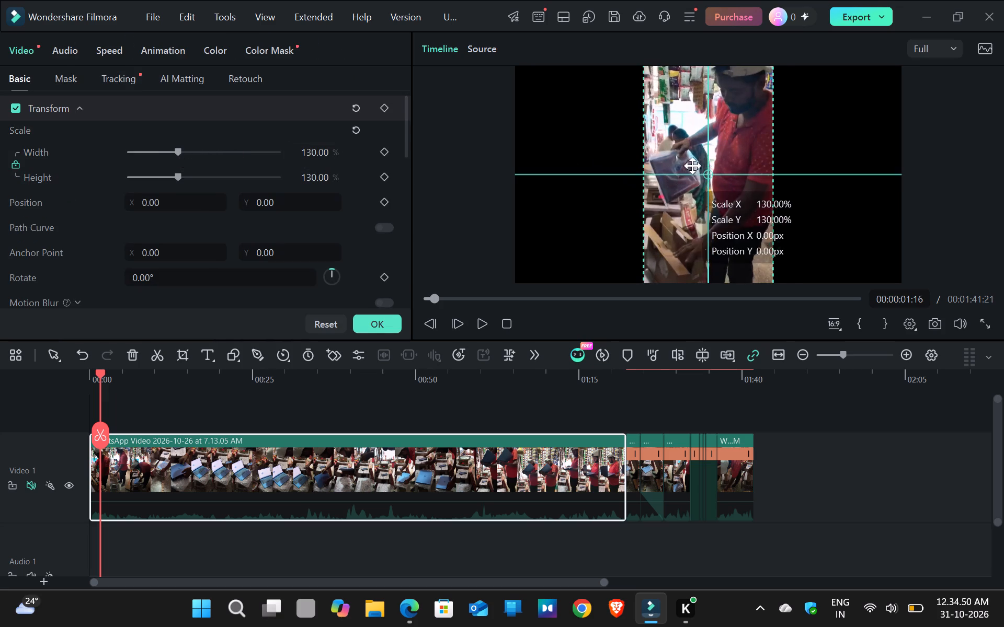
{"action": "left_click_drag", "start_coordinate": [692, 166], "coordinate": [697, 149]}
{"action": "left_click", "coordinate": [697, 149]}
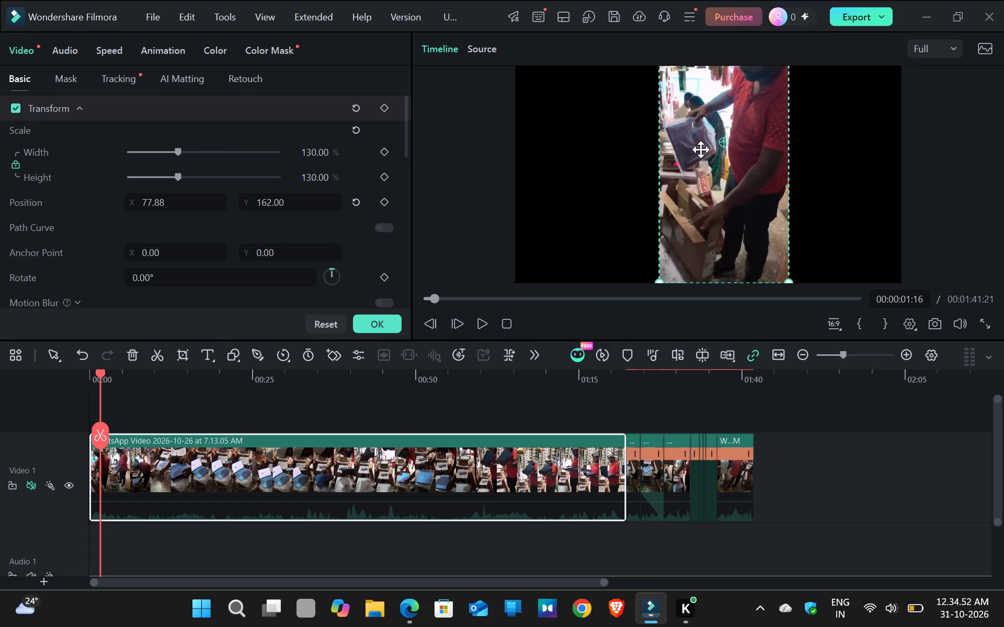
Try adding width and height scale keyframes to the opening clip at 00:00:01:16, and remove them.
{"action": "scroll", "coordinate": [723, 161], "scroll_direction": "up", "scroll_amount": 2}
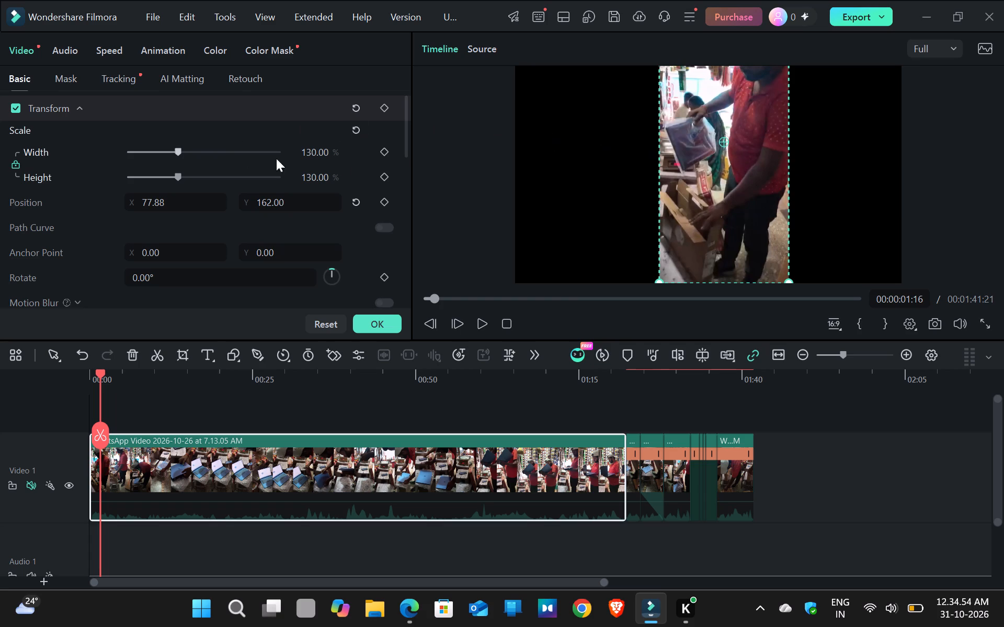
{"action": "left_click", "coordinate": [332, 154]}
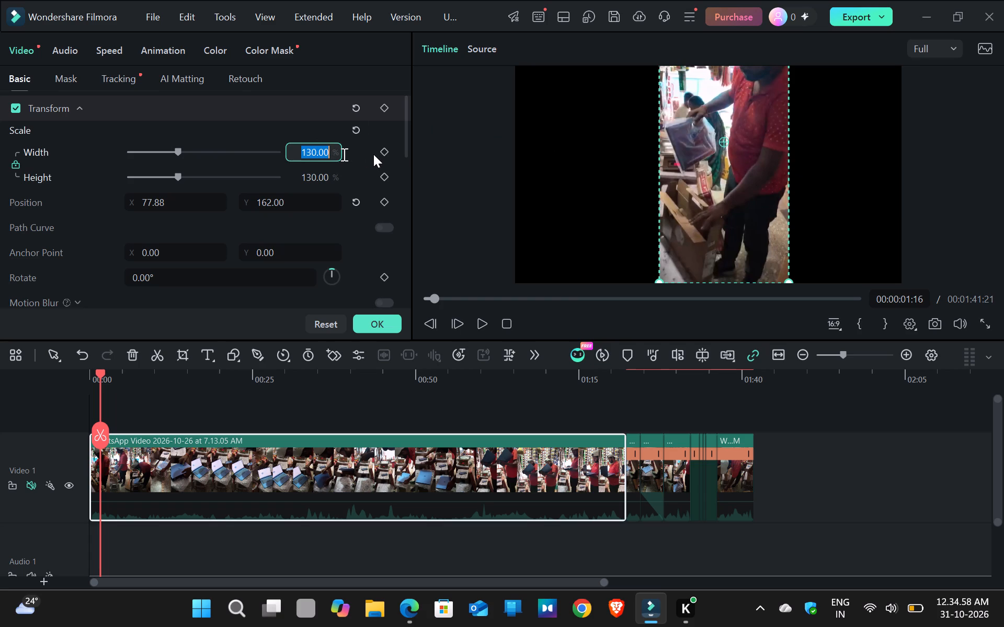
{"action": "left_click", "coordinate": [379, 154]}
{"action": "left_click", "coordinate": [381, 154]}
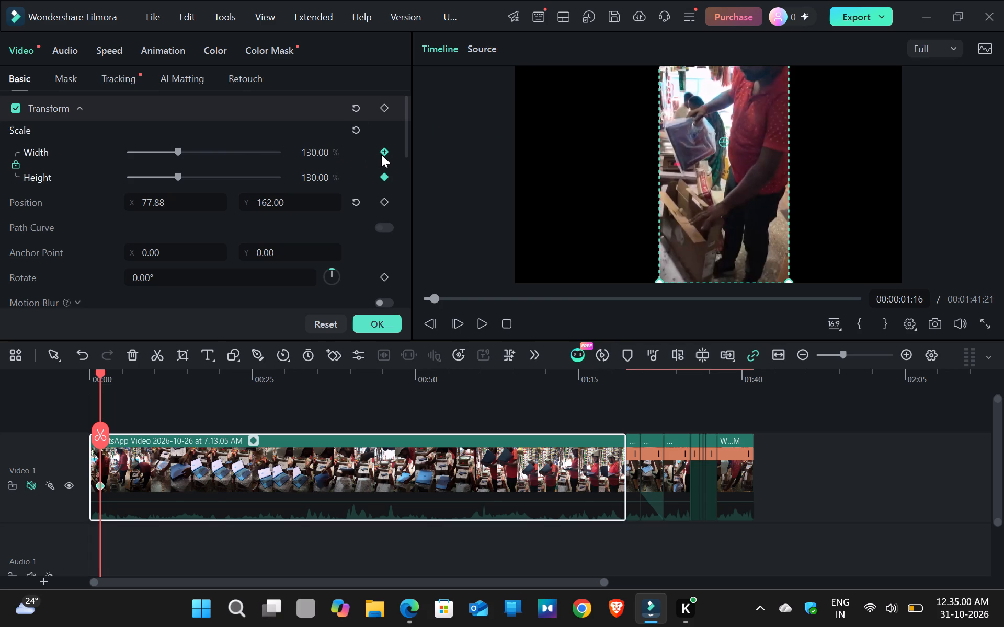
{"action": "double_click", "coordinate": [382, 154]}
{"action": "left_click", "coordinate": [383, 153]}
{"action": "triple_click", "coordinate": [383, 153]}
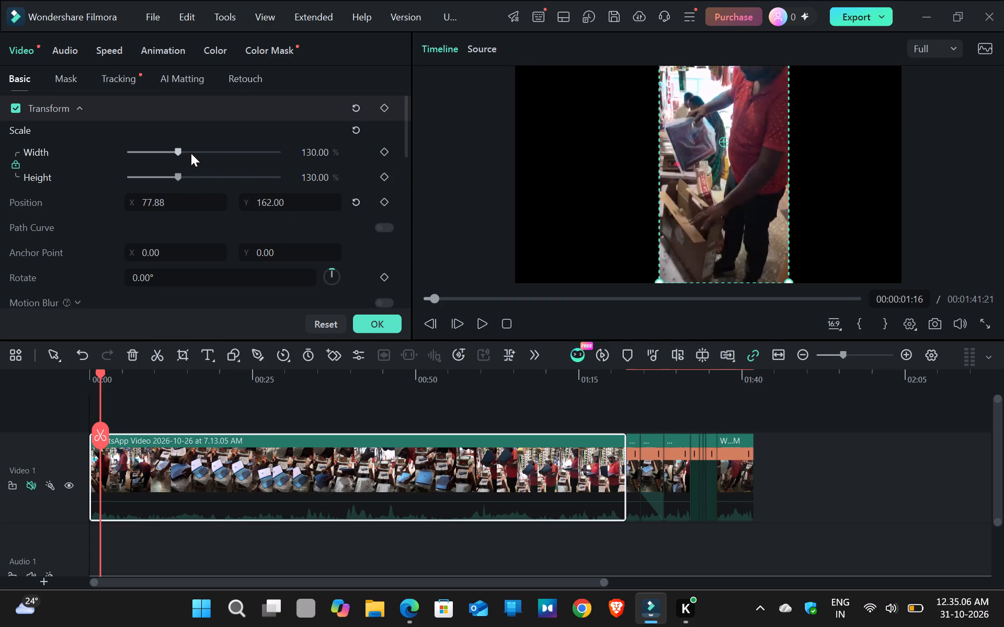
Enlarge the opening clip to 138% scale and reposition it at X 83.08, Y 205.20.
{"action": "scroll", "coordinate": [191, 153], "scroll_direction": "up", "scroll_amount": 2}
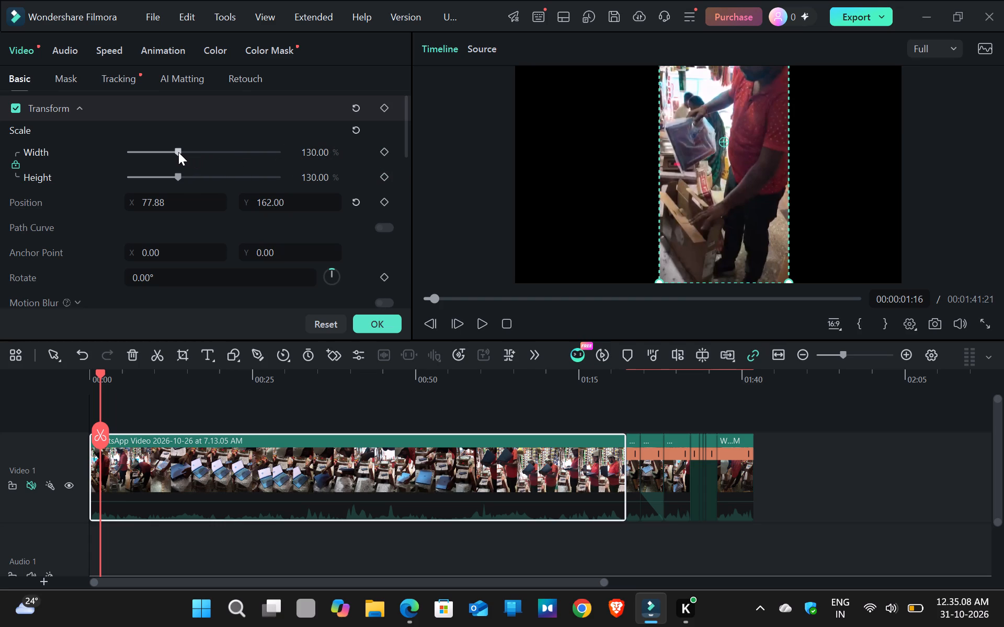
{"action": "scroll", "coordinate": [178, 152], "scroll_direction": "up", "scroll_amount": 2}
{"action": "left_click", "coordinate": [178, 152]}
{"action": "double_click", "coordinate": [184, 151]}
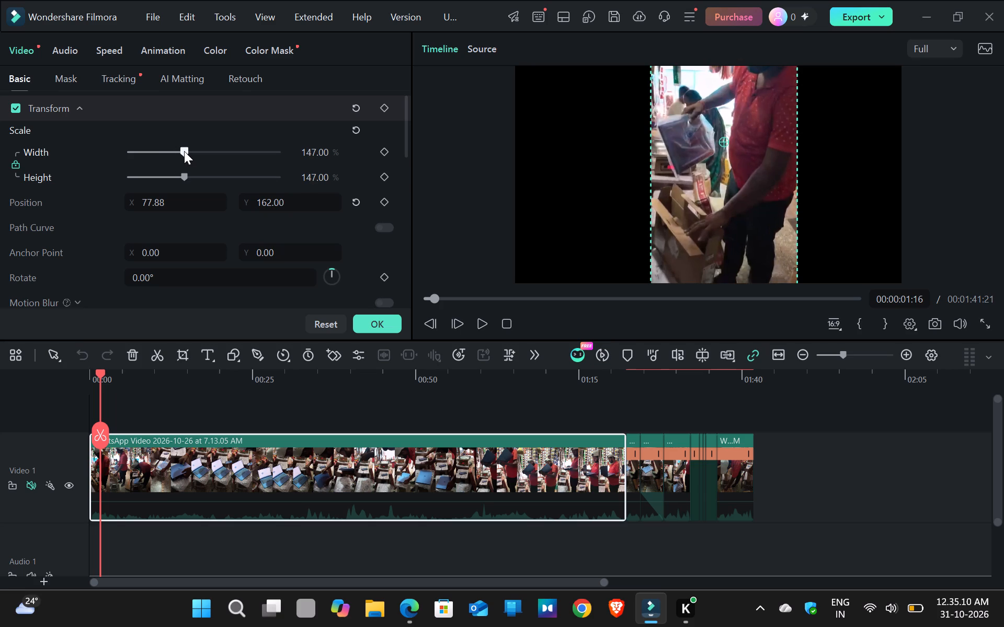
{"action": "double_click", "coordinate": [184, 151]}
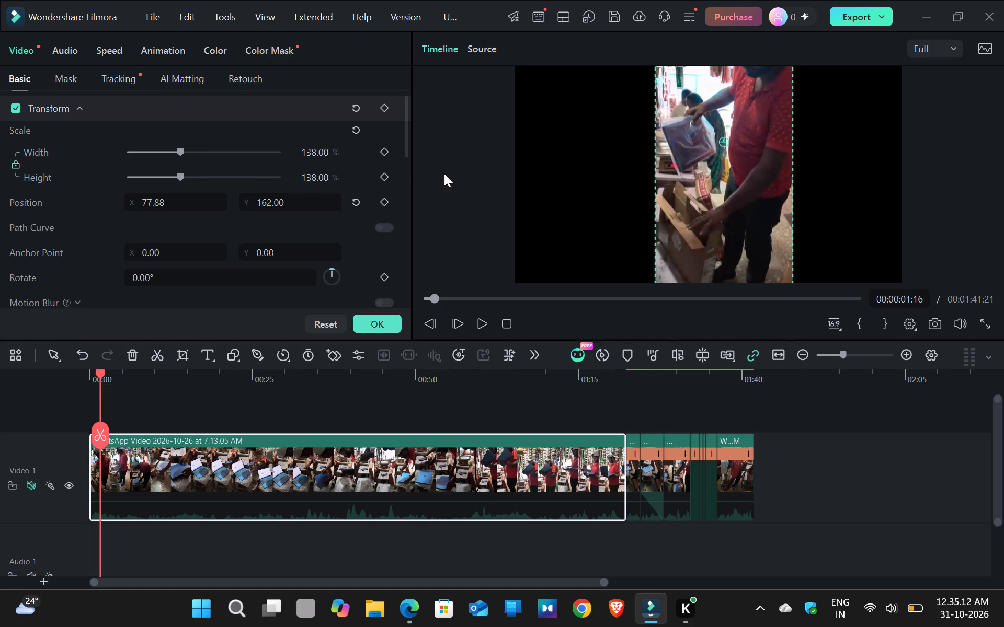
{"action": "left_click", "coordinate": [672, 161]}
{"action": "left_click_drag", "start_coordinate": [672, 160], "coordinate": [676, 147]}
{"action": "left_click", "coordinate": [671, 150]}
{"action": "left_click", "coordinate": [668, 152]}
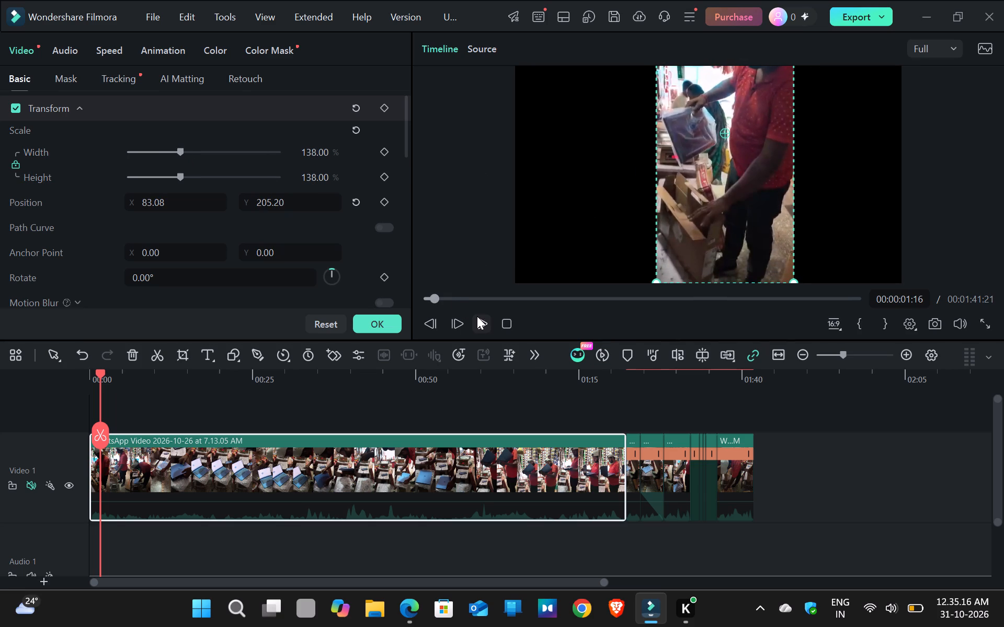
Play the reframed opening clip and stop at 00:00:03:14, then accept its transform settings.
{"action": "left_click", "coordinate": [477, 316]}
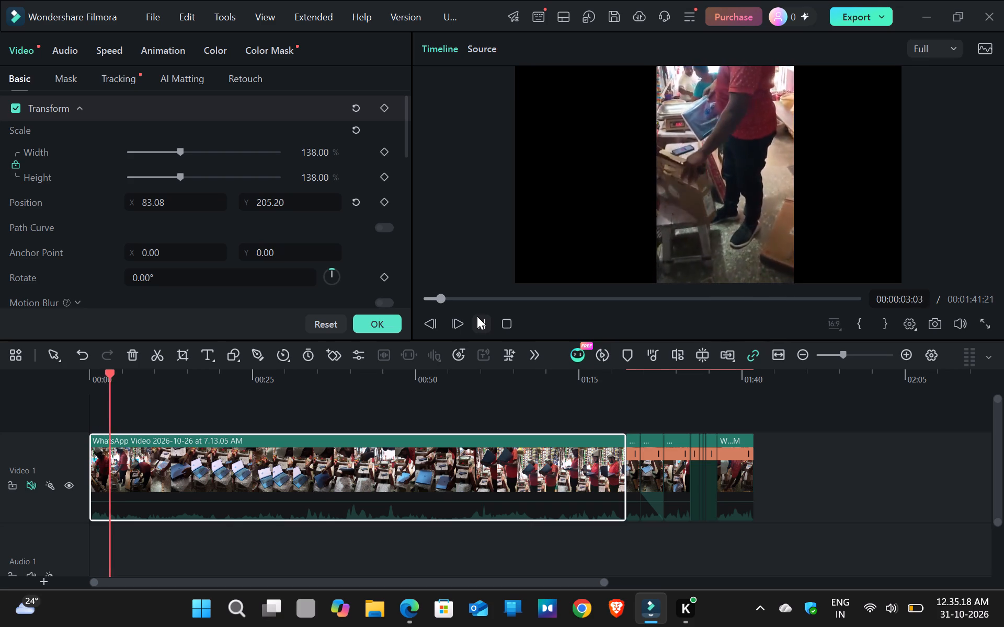
{"action": "left_click", "coordinate": [477, 316]}
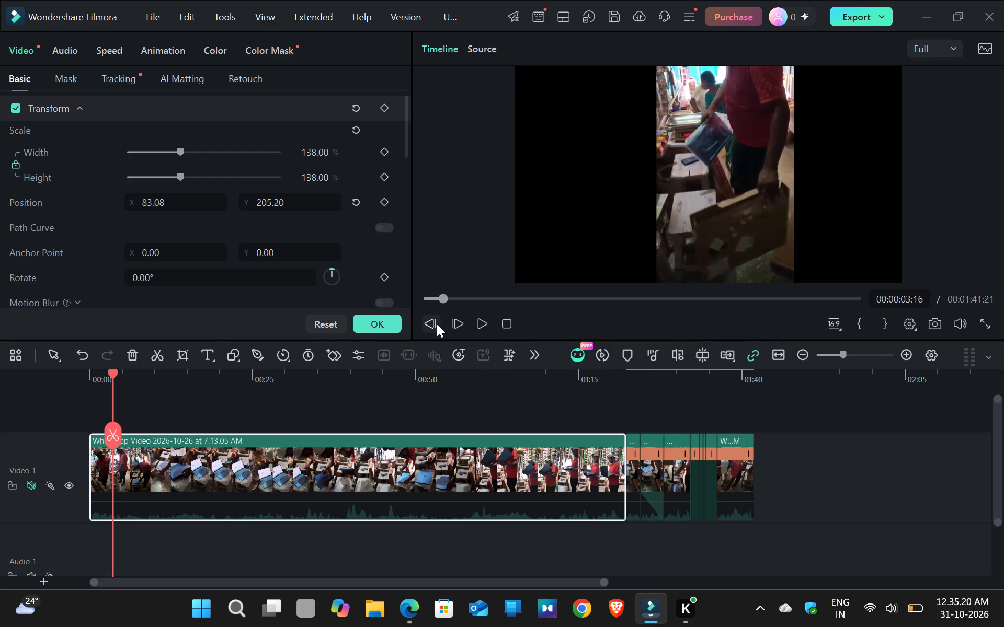
{"action": "left_click", "coordinate": [437, 324]}
{"action": "left_click", "coordinate": [437, 324]}
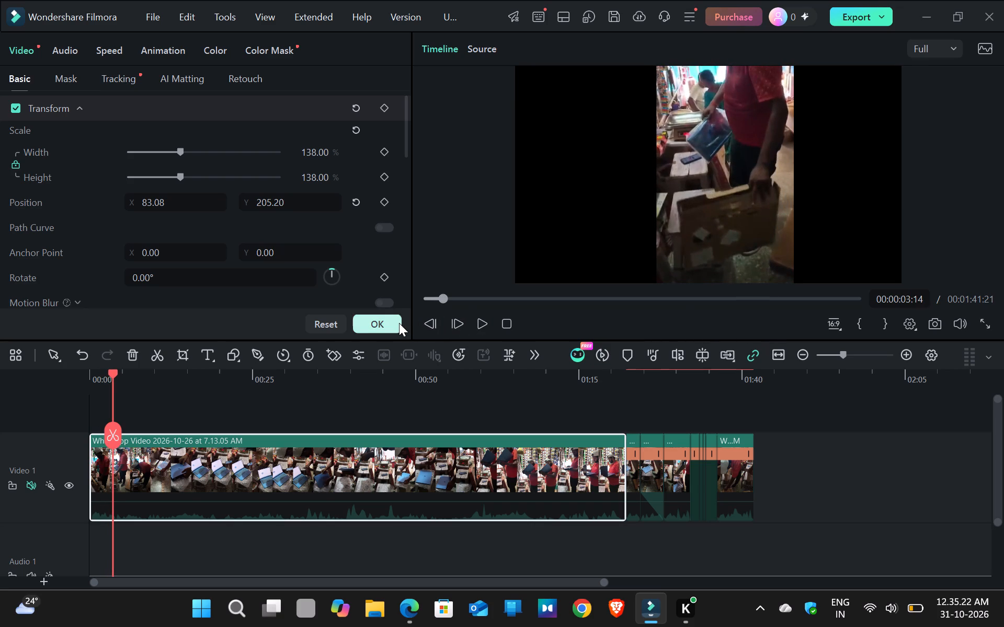
{"action": "left_click", "coordinate": [395, 322]}
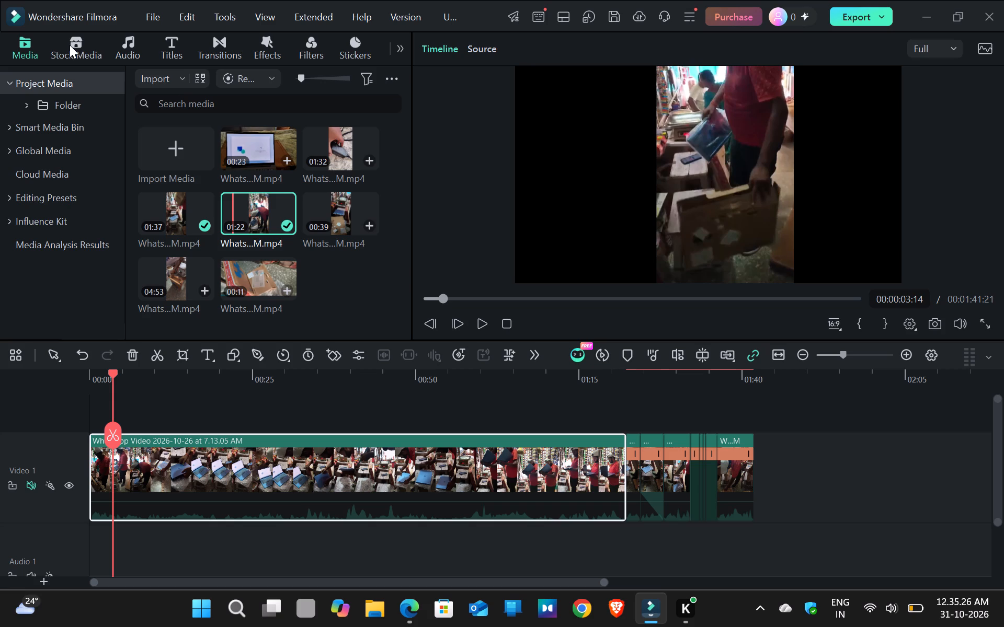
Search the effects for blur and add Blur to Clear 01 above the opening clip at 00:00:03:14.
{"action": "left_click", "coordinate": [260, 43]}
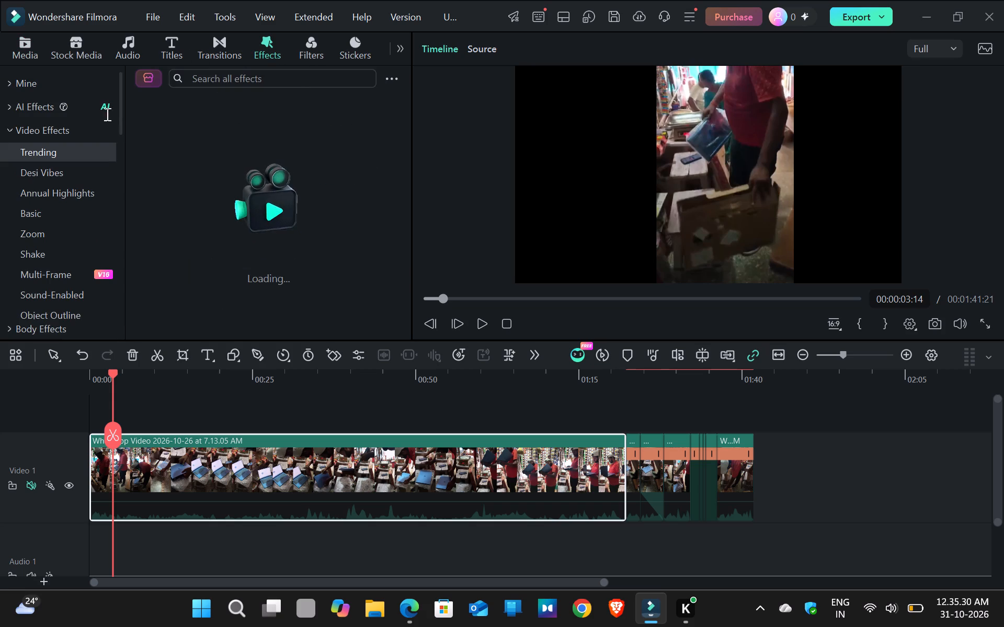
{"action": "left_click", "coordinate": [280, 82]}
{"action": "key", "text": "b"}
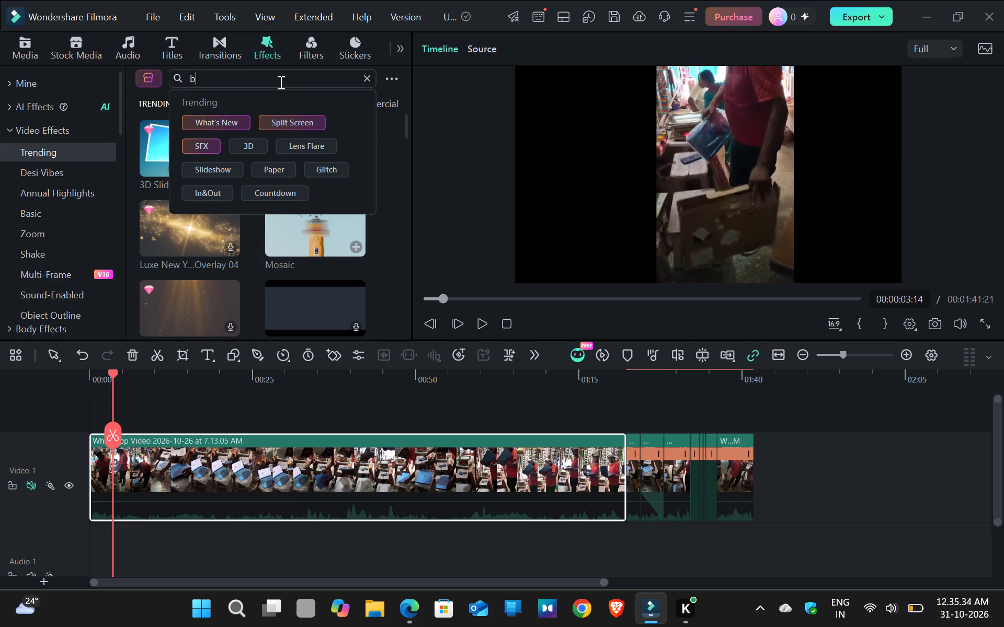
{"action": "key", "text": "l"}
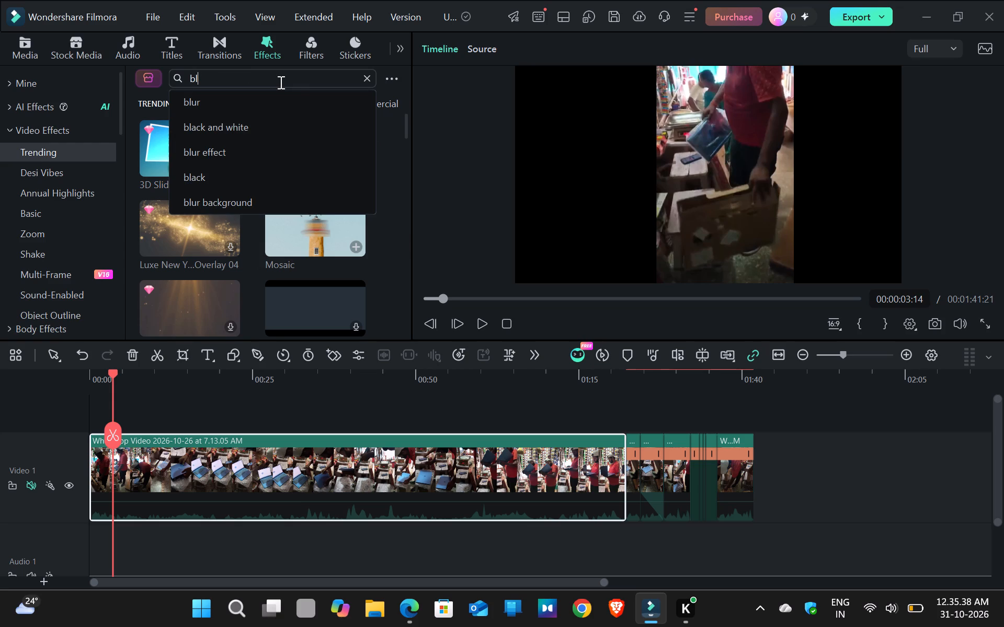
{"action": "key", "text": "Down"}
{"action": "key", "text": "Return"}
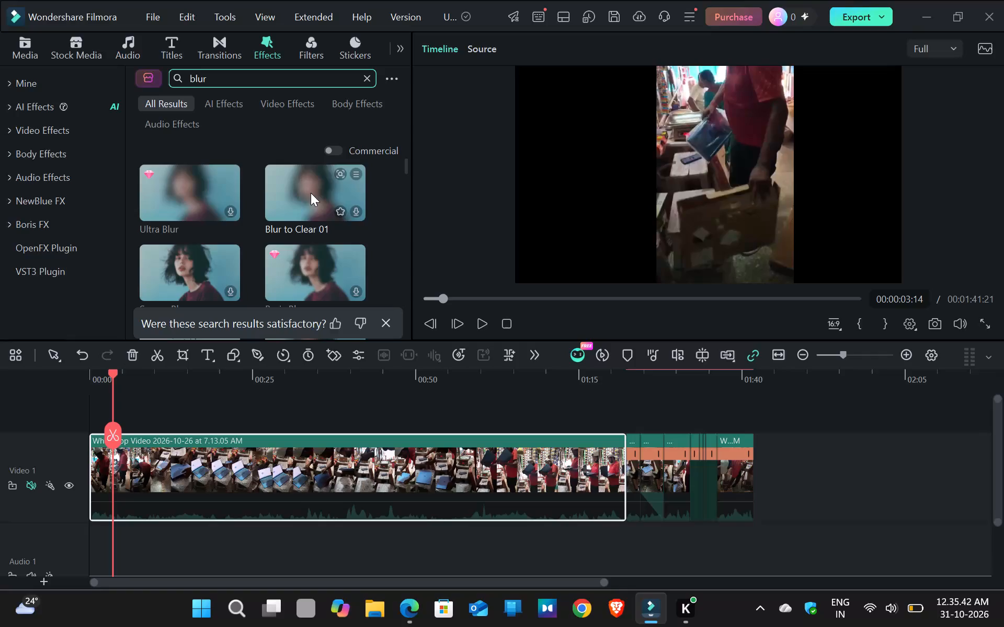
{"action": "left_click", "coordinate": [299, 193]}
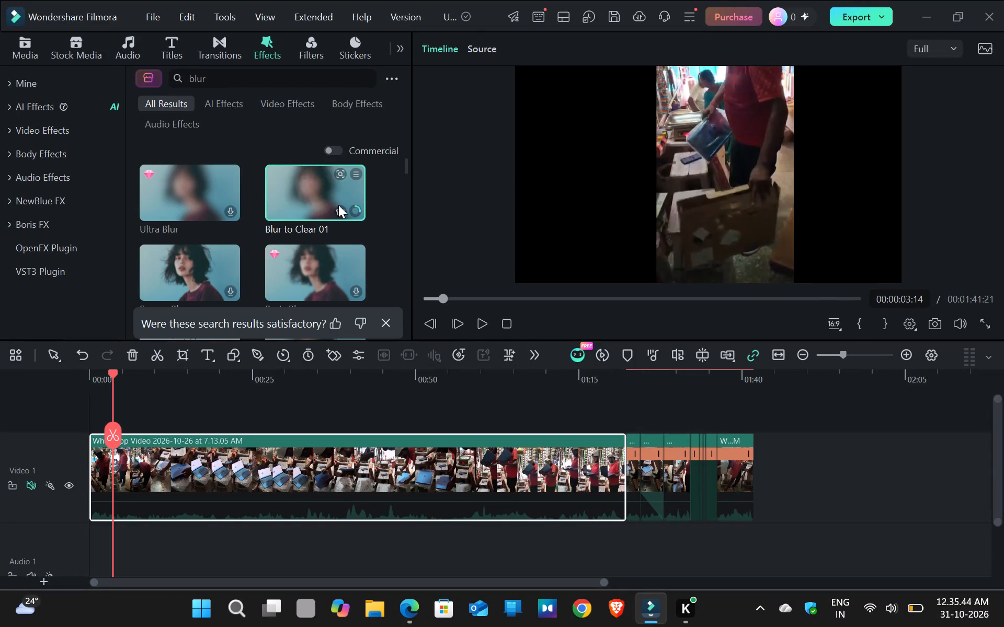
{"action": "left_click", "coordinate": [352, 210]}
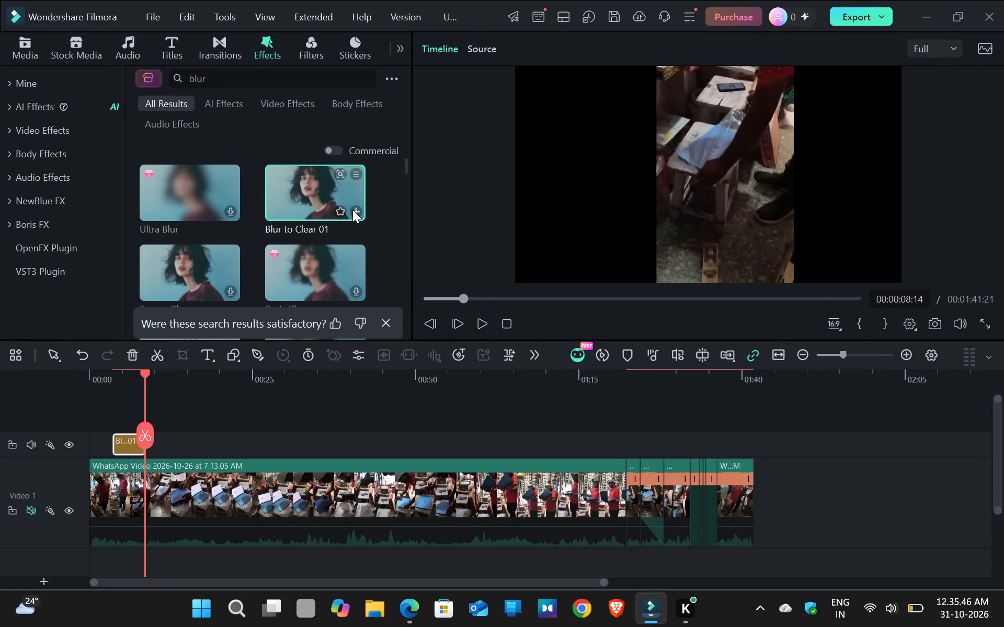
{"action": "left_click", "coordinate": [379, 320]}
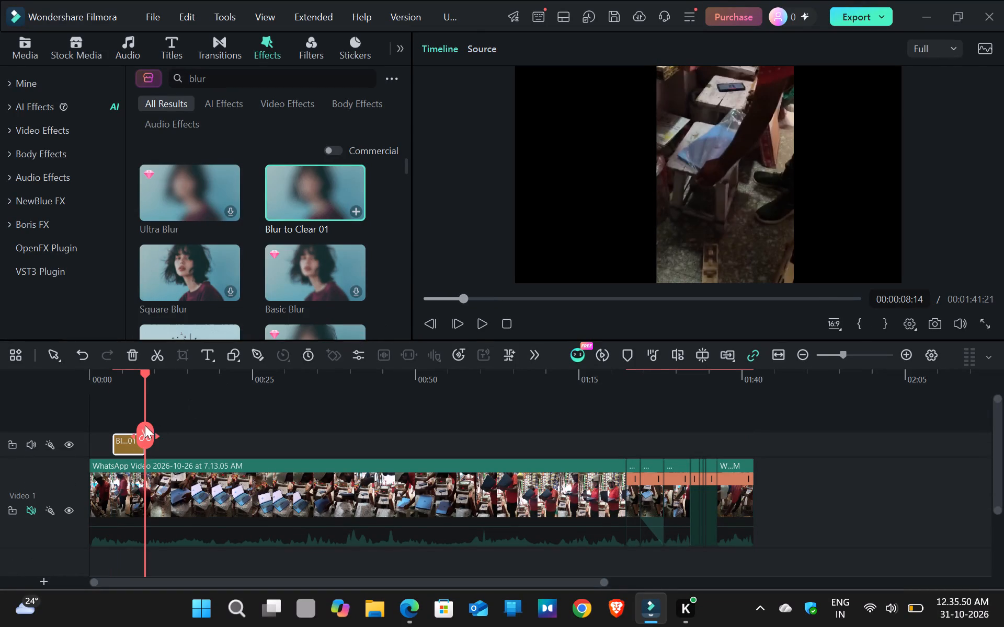
Preview the Blur to Clear 01 effect over the opening clip, stopping at 00:00:05:15.
{"action": "left_click", "coordinate": [118, 438]}
{"action": "left_click", "coordinate": [130, 441]}
{"action": "left_click", "coordinate": [484, 327]}
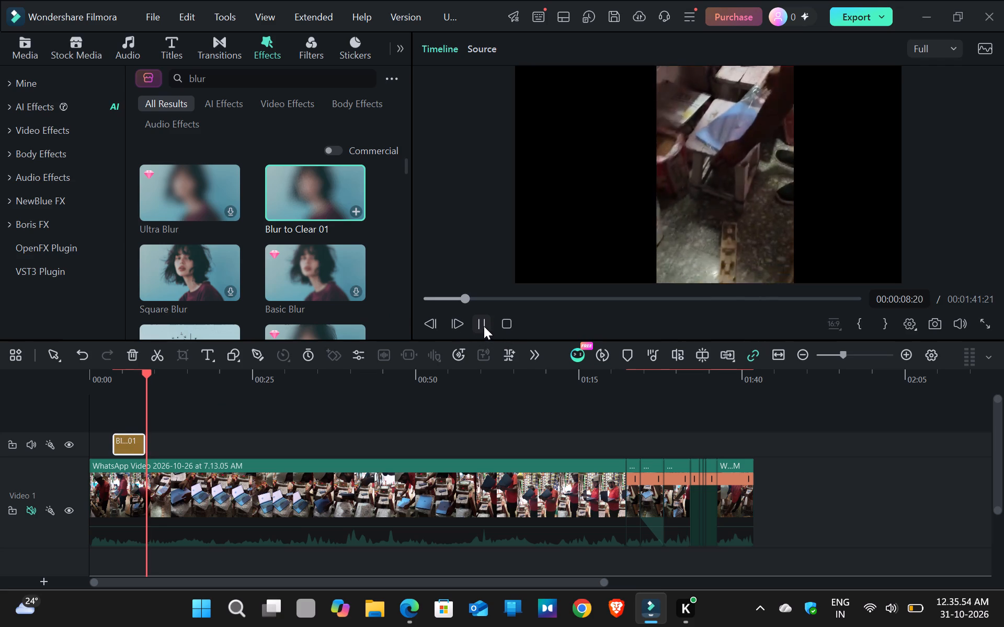
{"action": "triple_click", "coordinate": [434, 320]}
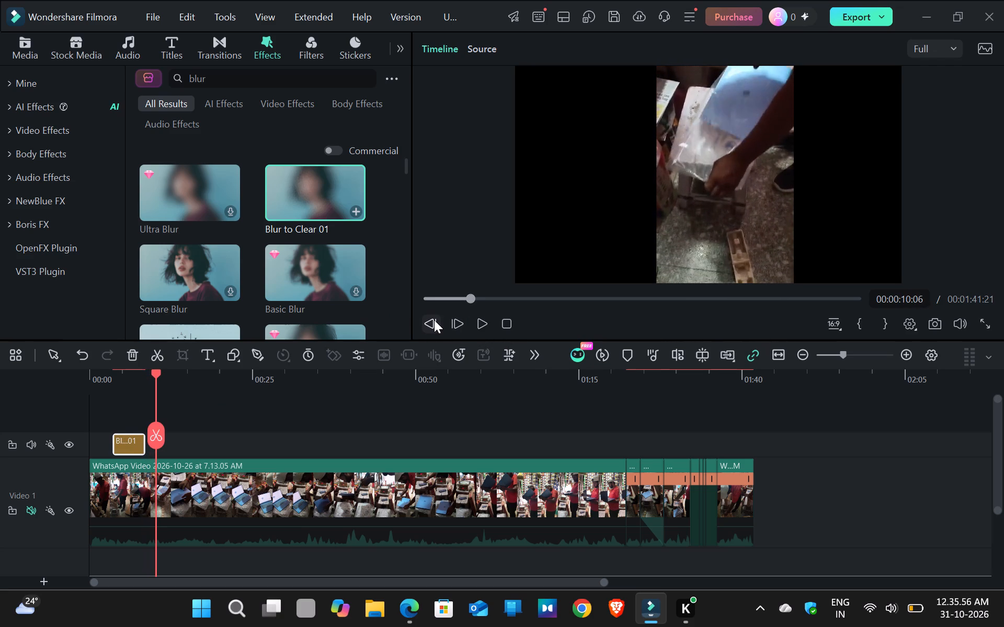
{"action": "double_click", "coordinate": [458, 303]}
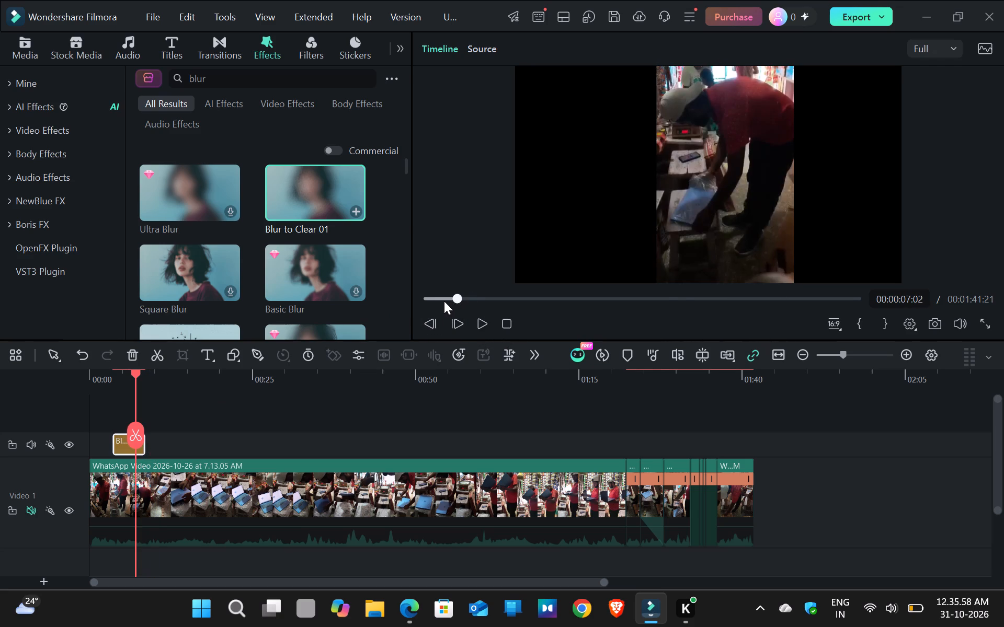
{"action": "left_click", "coordinate": [442, 301]}
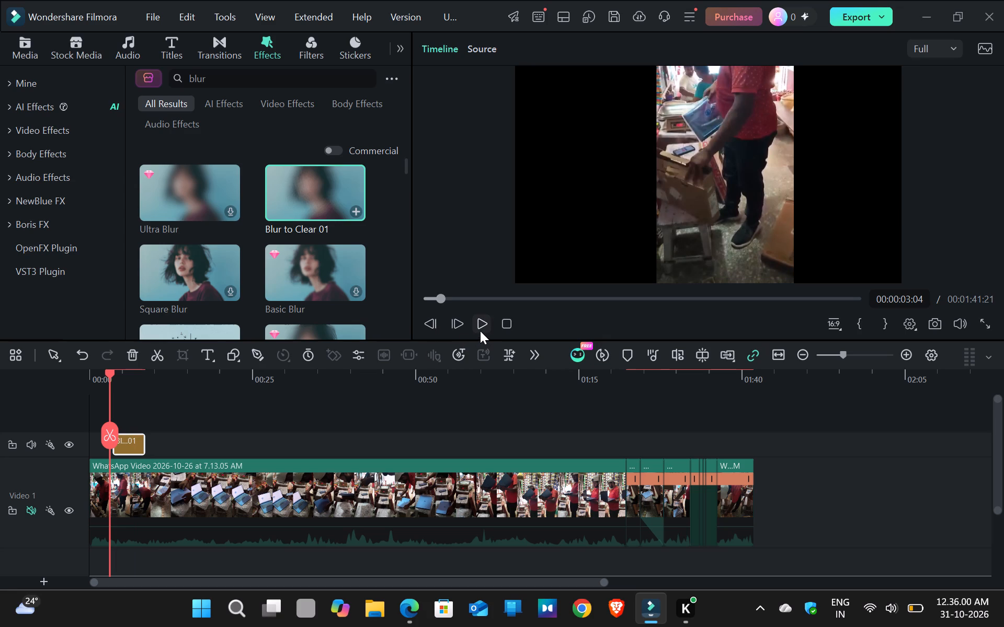
{"action": "left_click", "coordinate": [481, 329]}
{"action": "left_click", "coordinate": [481, 328]}
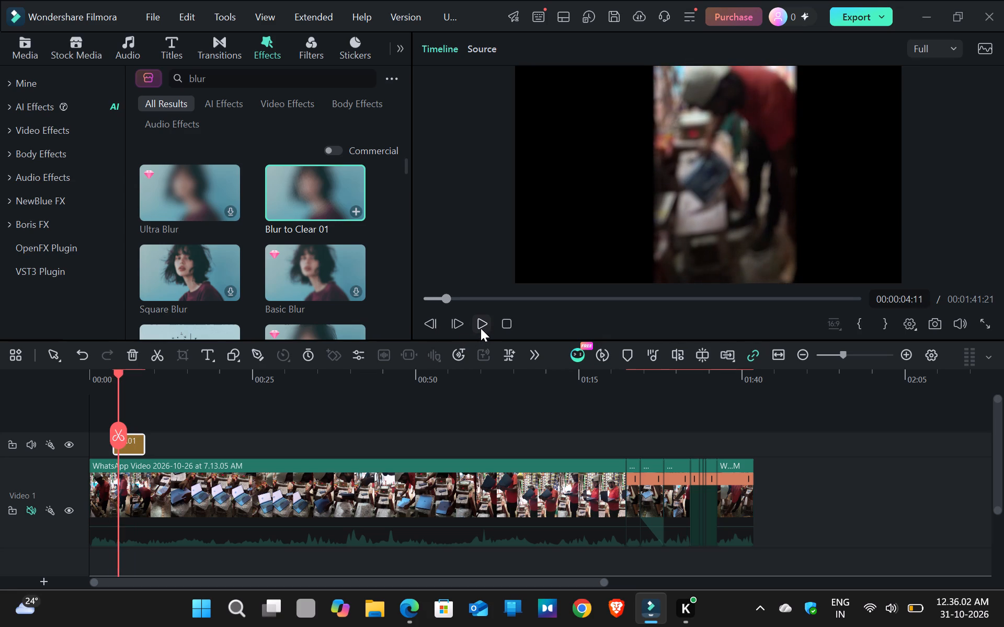
{"action": "left_click", "coordinate": [481, 328]}
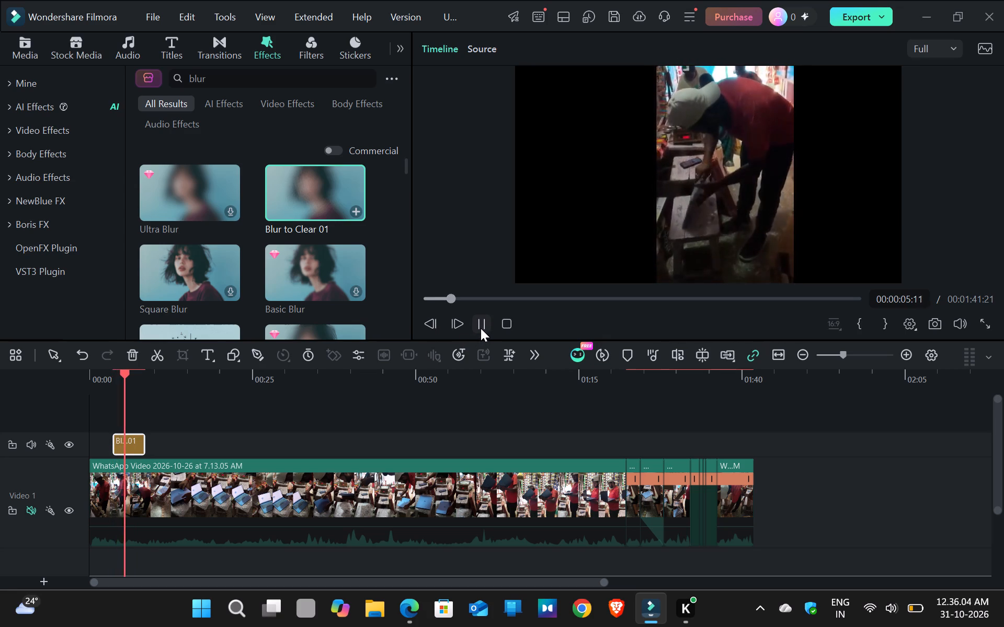
{"action": "left_click", "coordinate": [481, 328]}
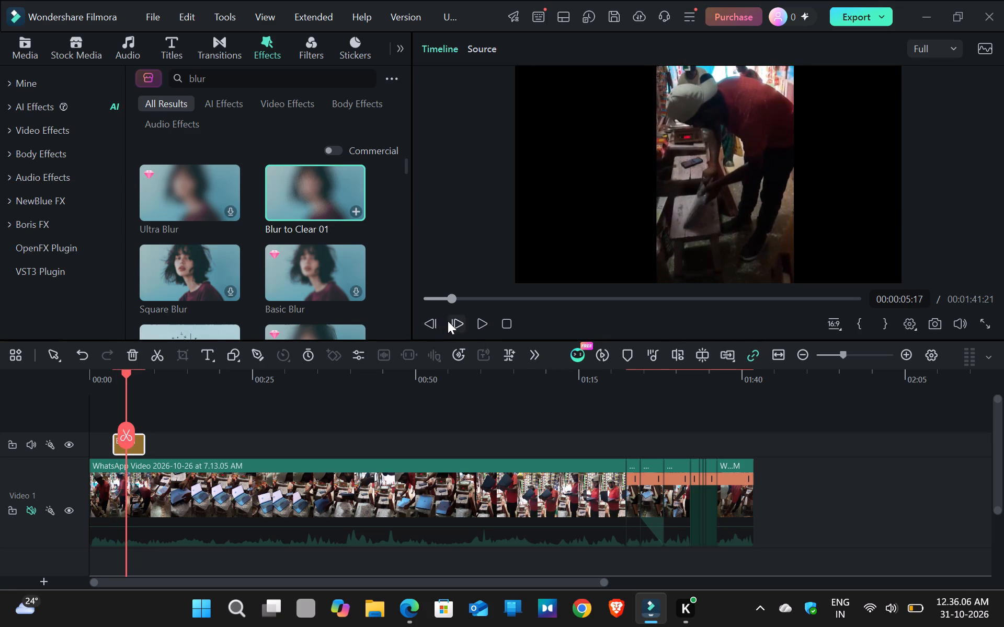
{"action": "left_click", "coordinate": [437, 321]}
{"action": "left_click", "coordinate": [436, 321]}
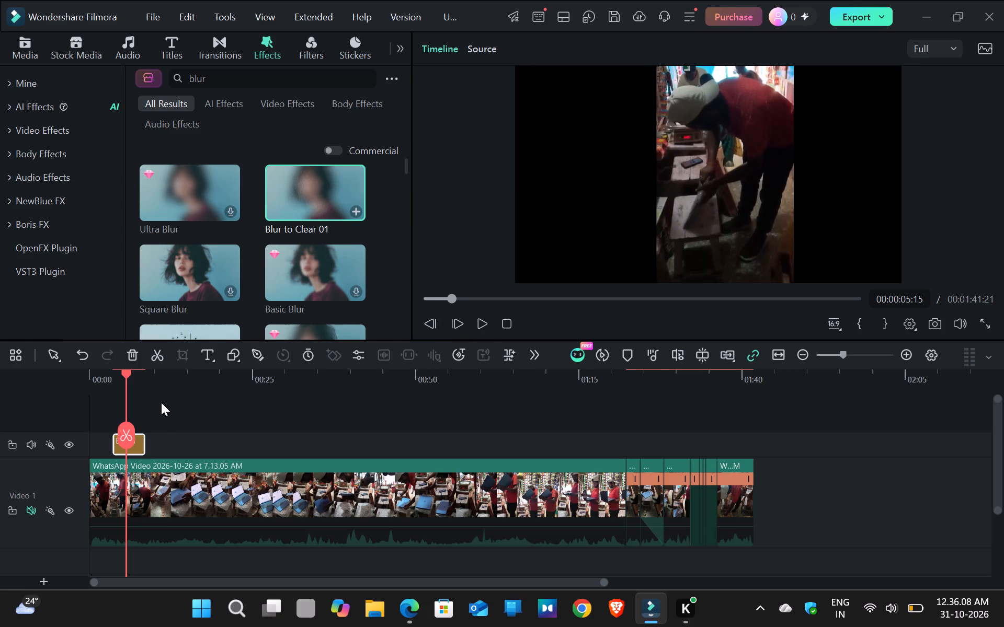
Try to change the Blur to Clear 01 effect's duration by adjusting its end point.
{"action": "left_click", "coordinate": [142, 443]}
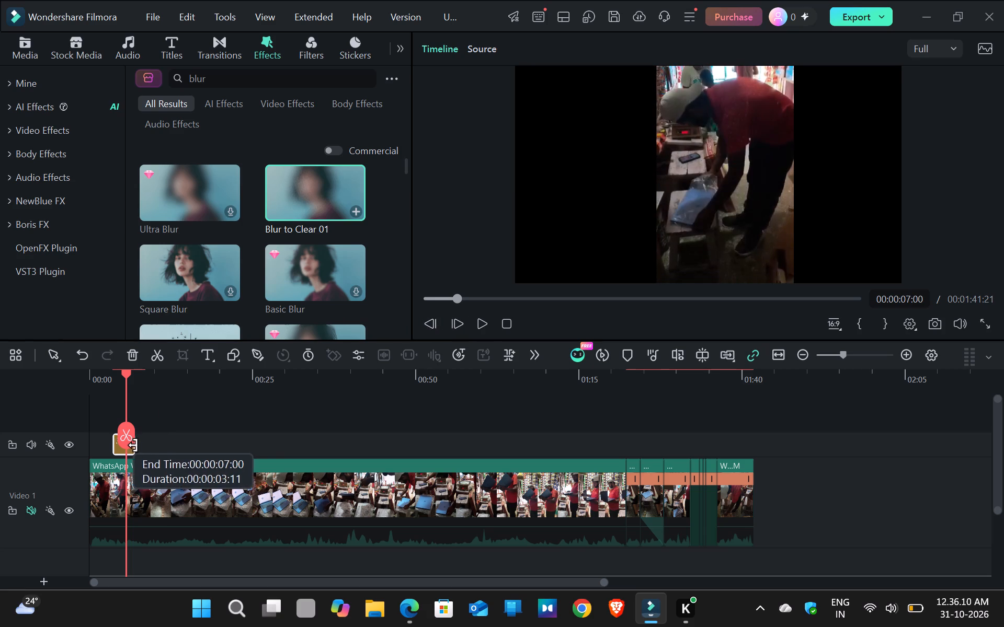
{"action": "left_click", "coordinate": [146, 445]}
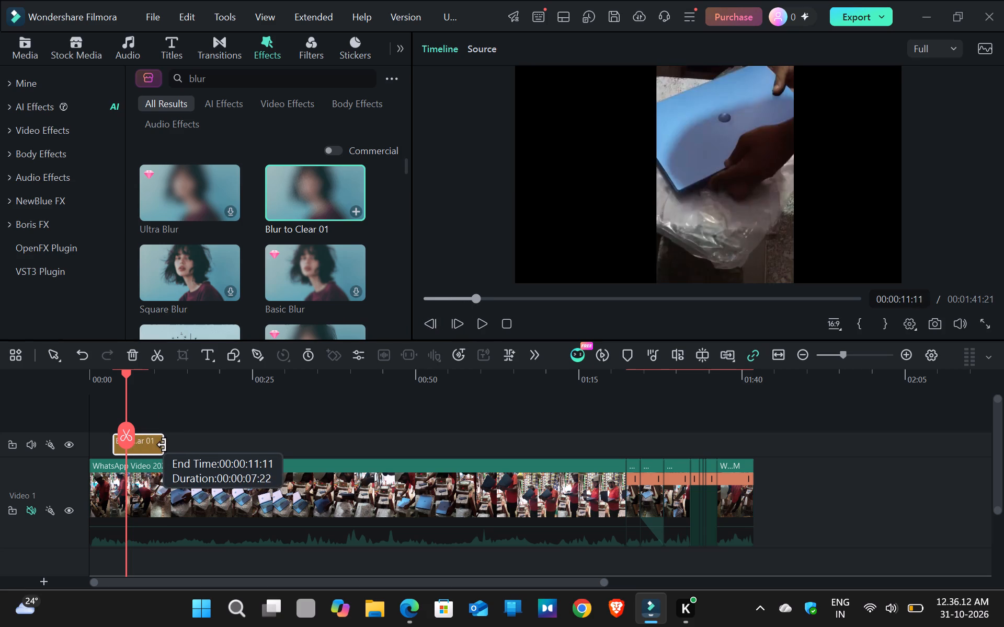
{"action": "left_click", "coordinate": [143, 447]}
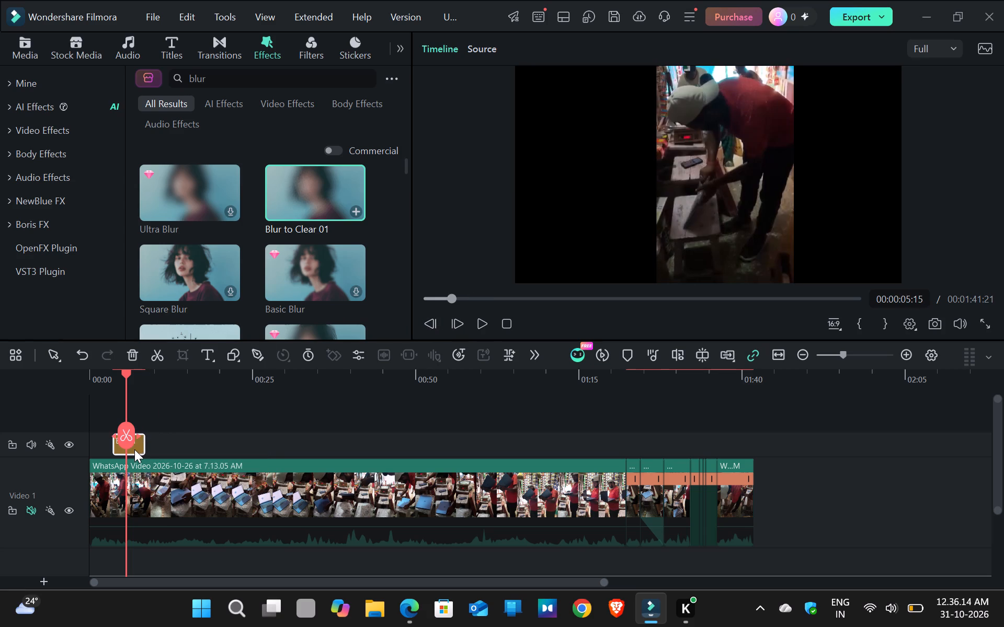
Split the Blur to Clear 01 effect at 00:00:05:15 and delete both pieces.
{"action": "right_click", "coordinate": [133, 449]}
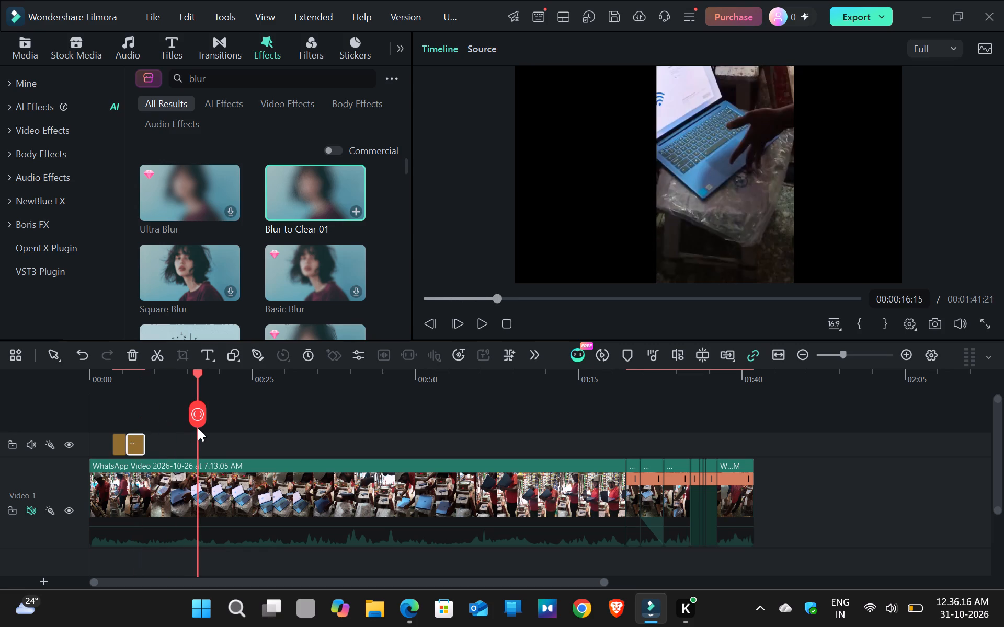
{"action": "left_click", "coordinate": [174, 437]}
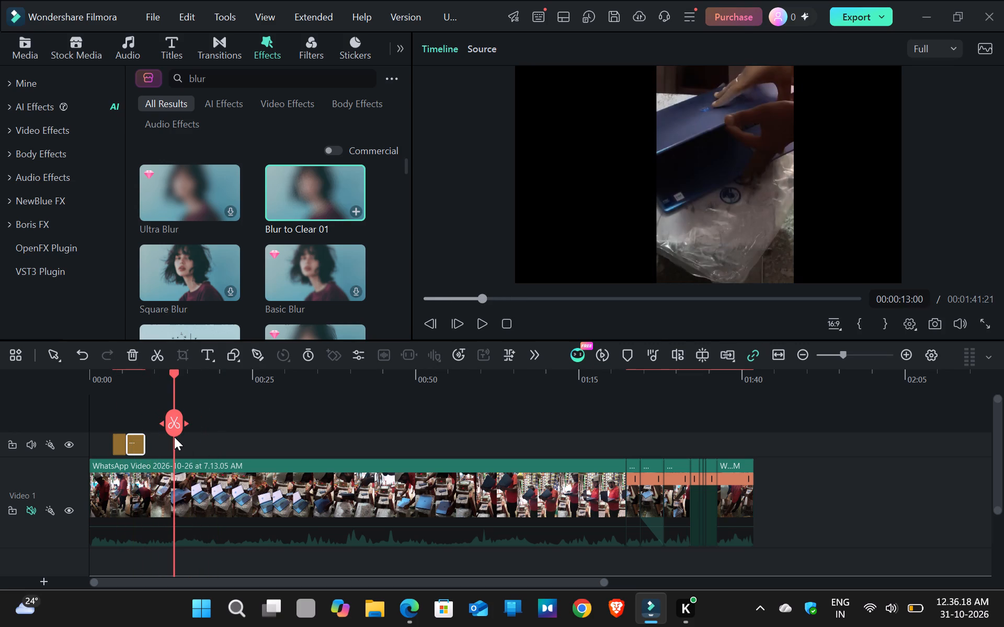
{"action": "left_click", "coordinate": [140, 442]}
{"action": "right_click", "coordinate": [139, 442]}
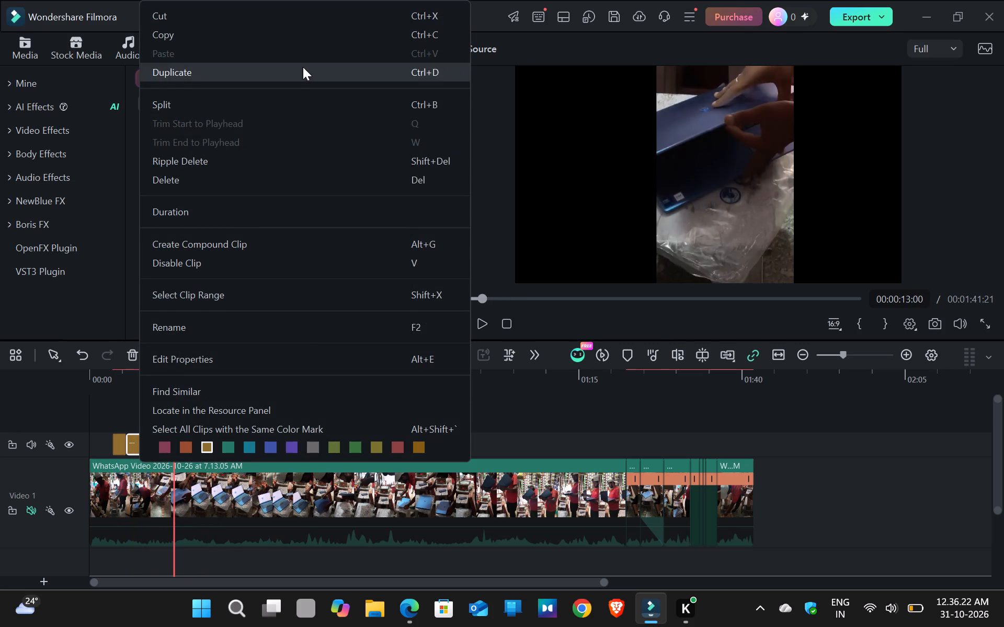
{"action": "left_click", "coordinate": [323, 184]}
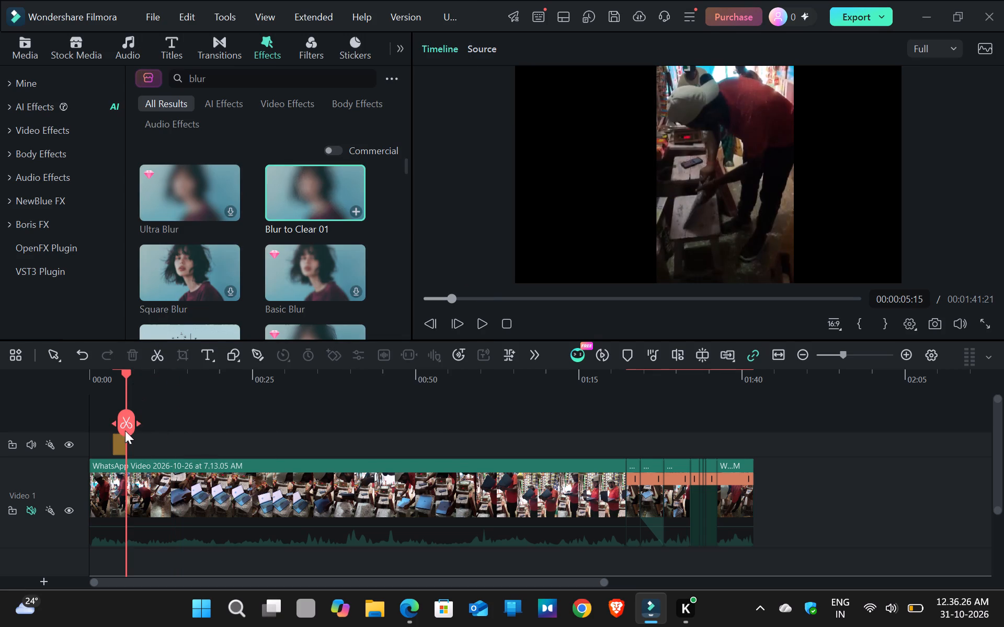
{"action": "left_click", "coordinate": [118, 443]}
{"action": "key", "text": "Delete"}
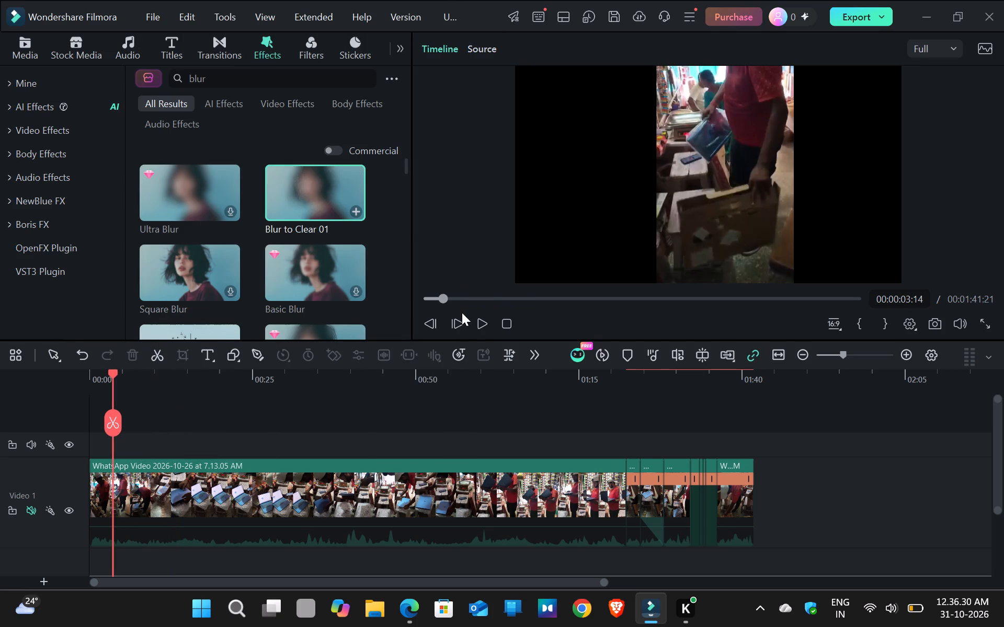
Review the opening clip's first seconds and, at 00:00:02:10, move it higher in the frame, to X 83.08 and about Y 270.
{"action": "left_click", "coordinate": [438, 301]}
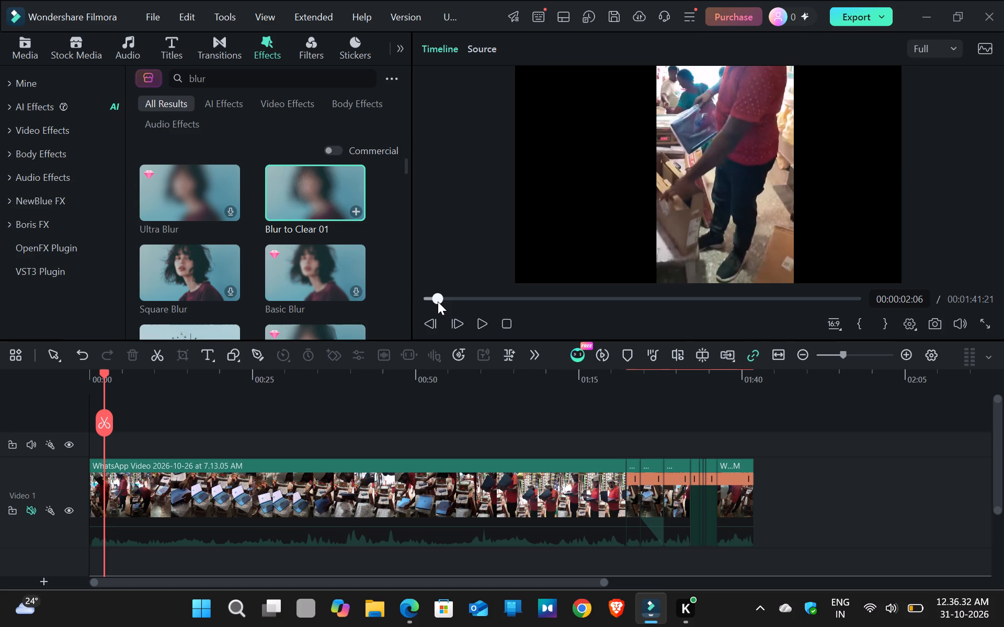
{"action": "left_click", "coordinate": [430, 297]}
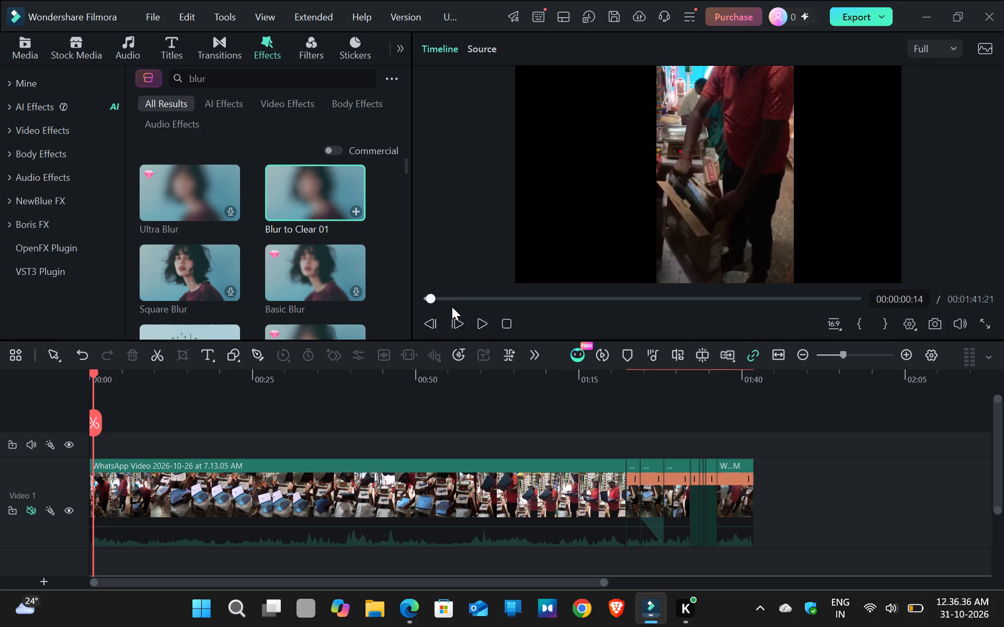
{"action": "left_click", "coordinate": [508, 320]}
{"action": "left_click", "coordinate": [490, 323]}
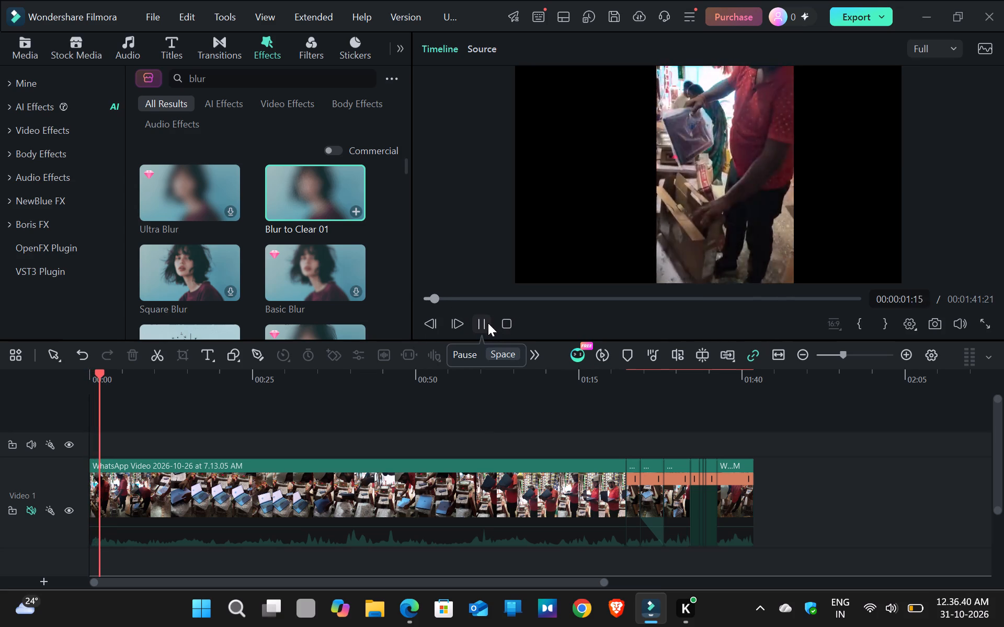
{"action": "left_click", "coordinate": [488, 323]}
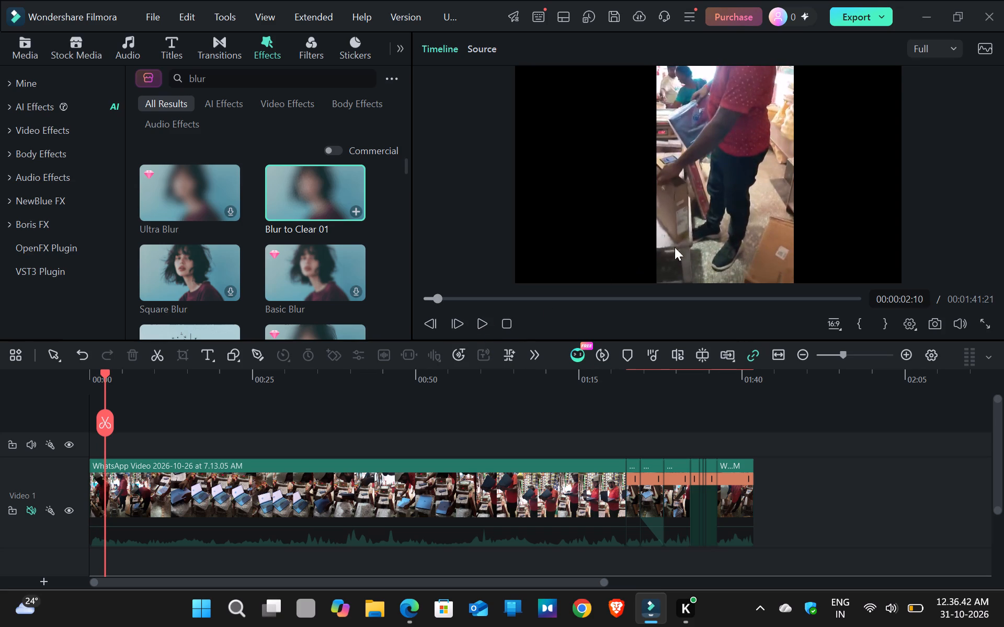
{"action": "left_click", "coordinate": [755, 170]}
{"action": "left_click_drag", "start_coordinate": [751, 164], "coordinate": [751, 158]}
{"action": "left_click_drag", "start_coordinate": [751, 152], "coordinate": [751, 144]}
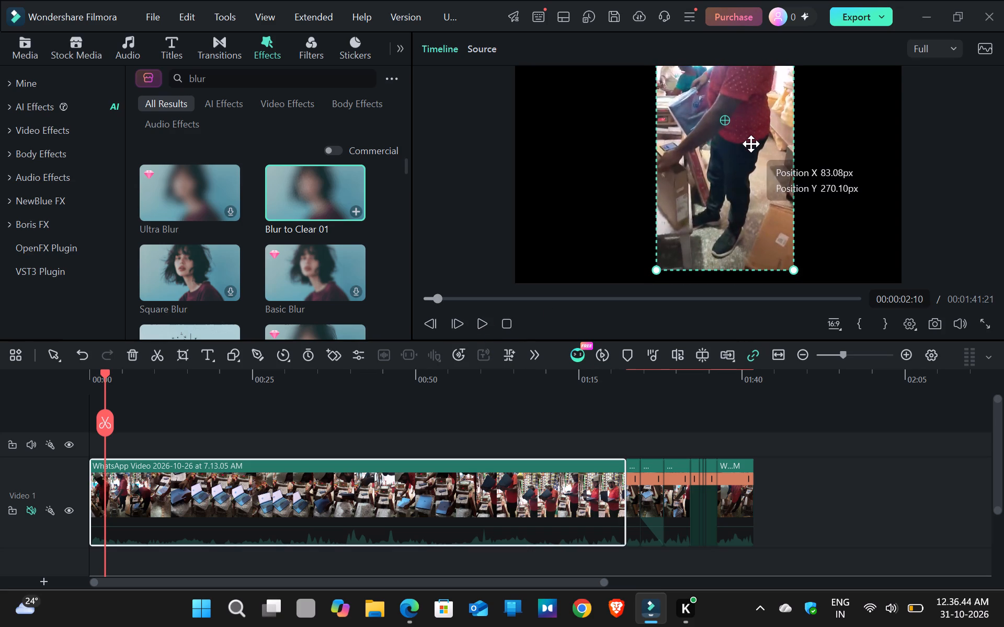
{"action": "left_click_drag", "start_coordinate": [751, 144], "coordinate": [751, 143]}
{"action": "left_click", "coordinate": [751, 142]}
Magnify the preview and play the repositioned opening clip from 00:00:02:10.
{"action": "scroll", "coordinate": [731, 204], "scroll_direction": "up", "scroll_amount": 1}
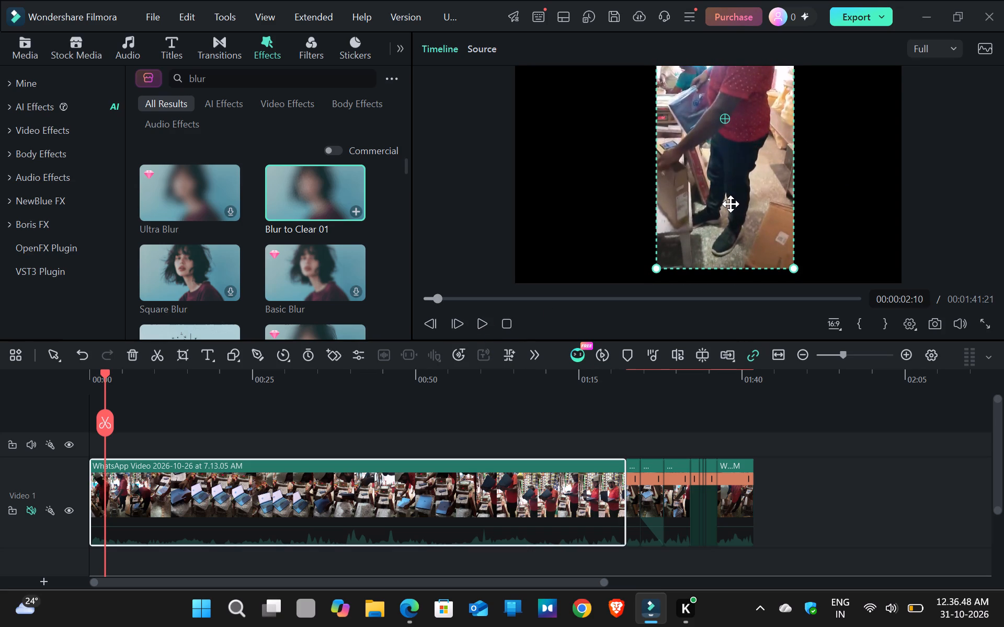
{"action": "scroll", "coordinate": [731, 204], "scroll_direction": "up", "scroll_amount": 2, "text": "ctrl"}
{"action": "key", "text": "space"}
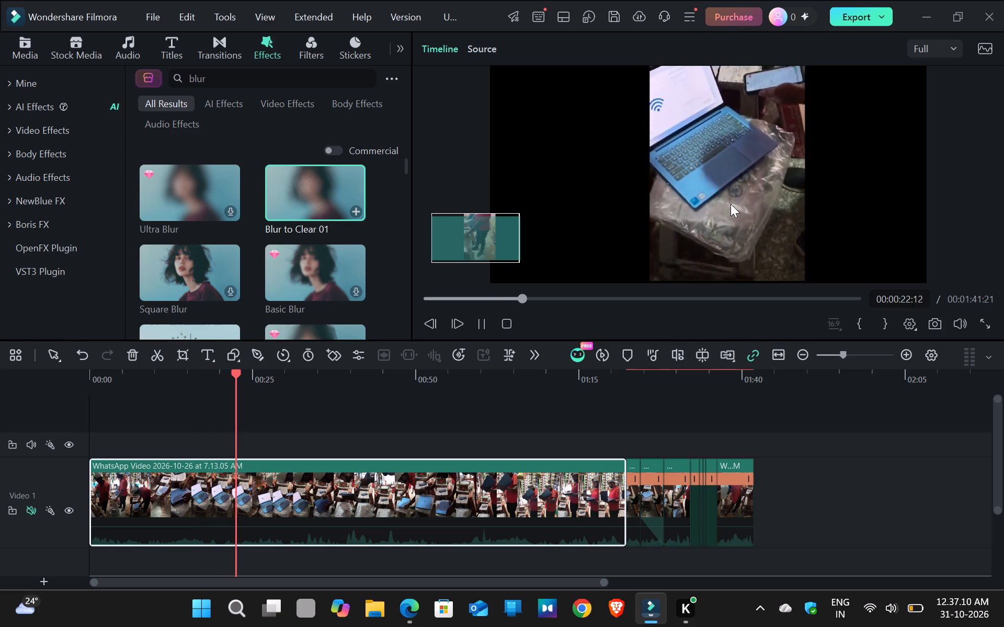
Stop playback at 00:00:23:08 and split the opening clip there.
{"action": "key", "text": "space"}
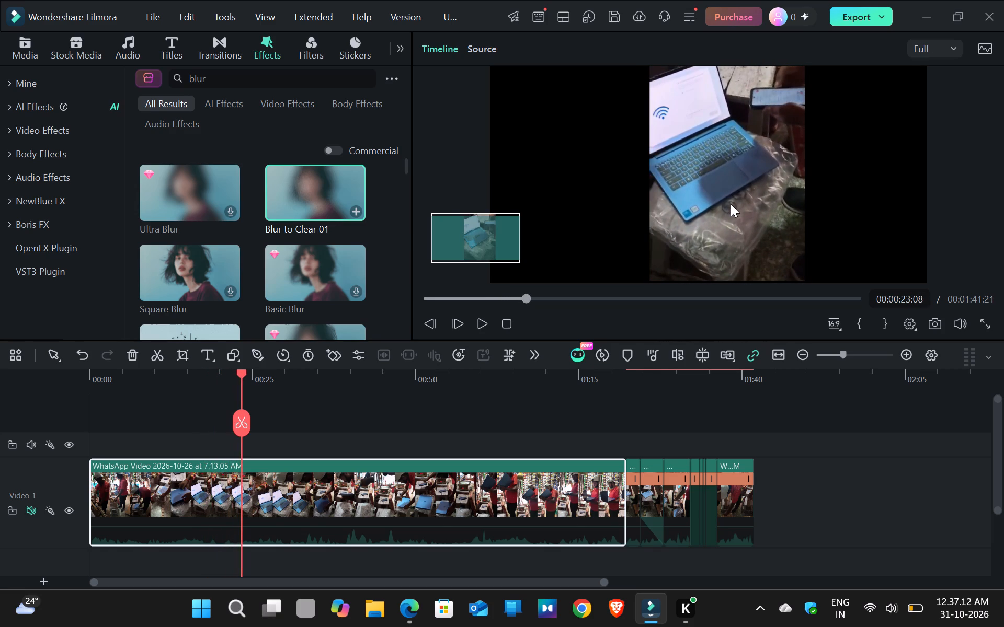
{"action": "left_click", "coordinate": [246, 420]}
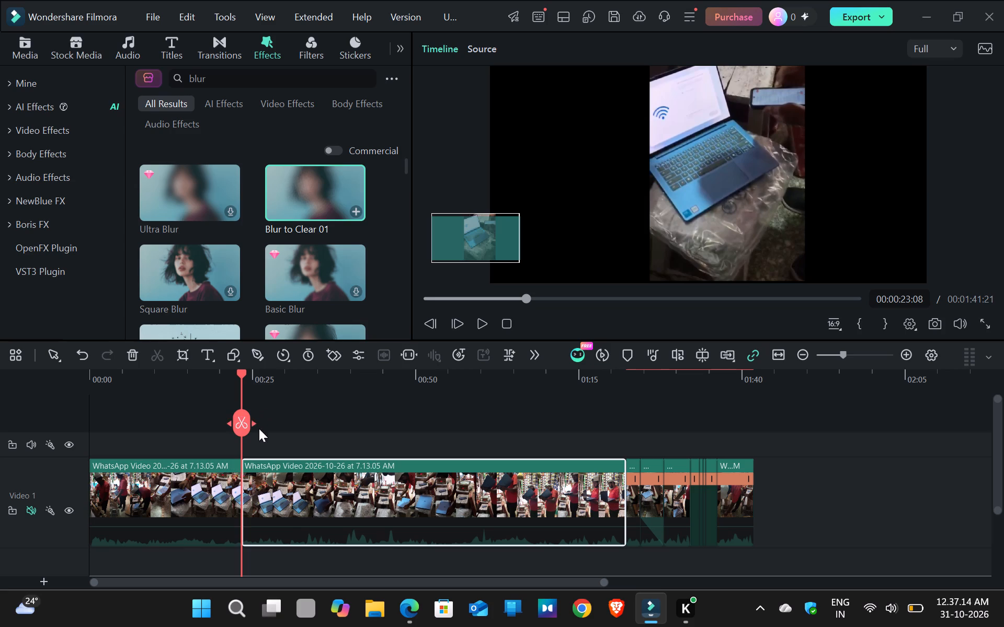
At 00:00:23:20, move the opening clip's second piece lower and slightly left in the frame.
{"action": "left_click", "coordinate": [484, 323]}
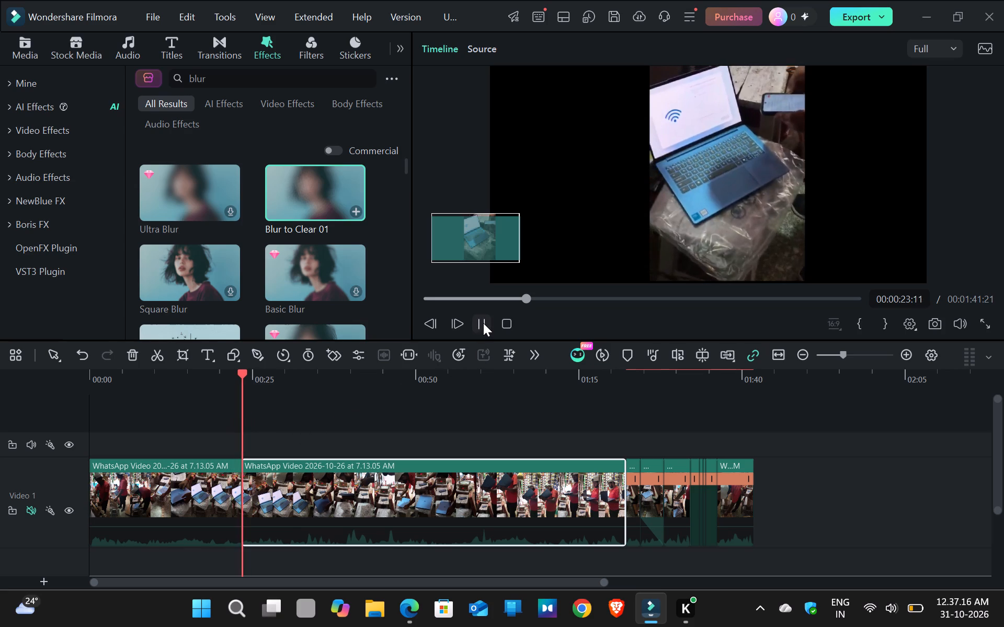
{"action": "left_click", "coordinate": [483, 323]}
{"action": "left_click", "coordinate": [738, 168]}
{"action": "scroll", "coordinate": [736, 171], "scroll_direction": "up", "scroll_amount": 2}
{"action": "scroll", "coordinate": [736, 171], "scroll_direction": "down", "scroll_amount": 4}
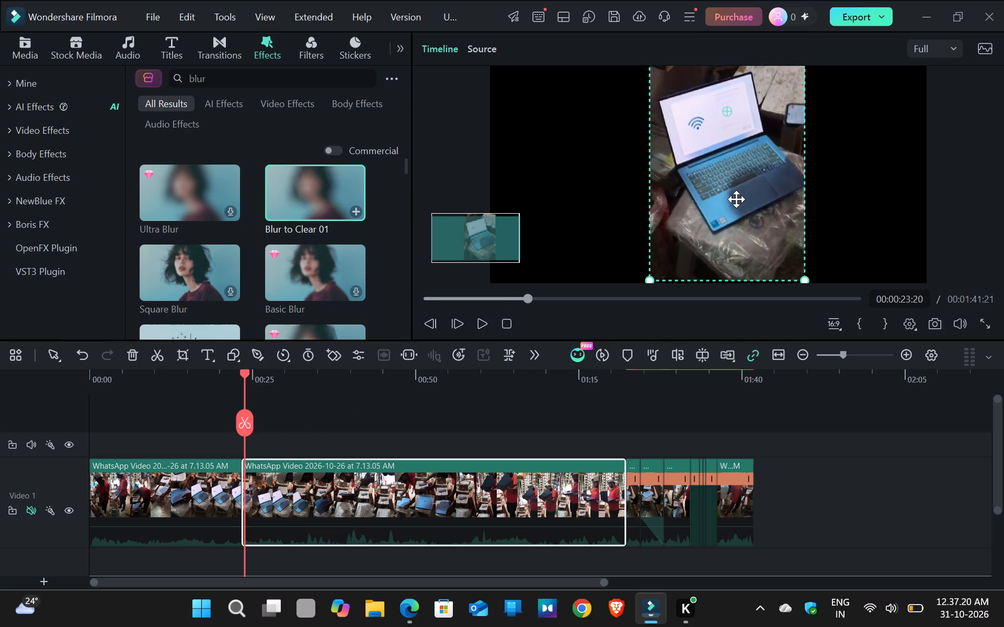
{"action": "scroll", "coordinate": [739, 205], "scroll_direction": "down", "scroll_amount": 1, "text": "ctrl"}
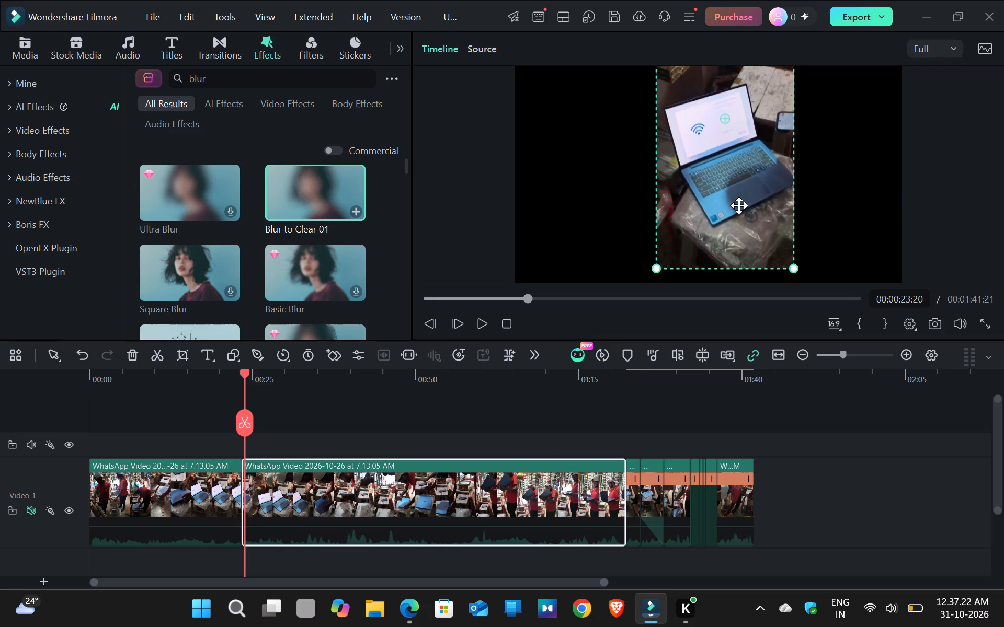
{"action": "scroll", "coordinate": [739, 205], "scroll_direction": "up", "scroll_amount": 1}
{"action": "right_click_drag", "start_coordinate": [739, 205], "coordinate": [765, 256]}
{"action": "right_click_drag", "start_coordinate": [765, 256], "coordinate": [751, 252]}
{"action": "left_click", "coordinate": [698, 167]}
{"action": "scroll", "coordinate": [698, 167], "scroll_direction": "up", "scroll_amount": 2}
{"action": "left_click_drag", "start_coordinate": [706, 166], "coordinate": [699, 184]}
Review the repositioned second piece at several points up to about 00:01:06, and rewind the sequence to its start.
{"action": "left_click", "coordinate": [486, 329]}
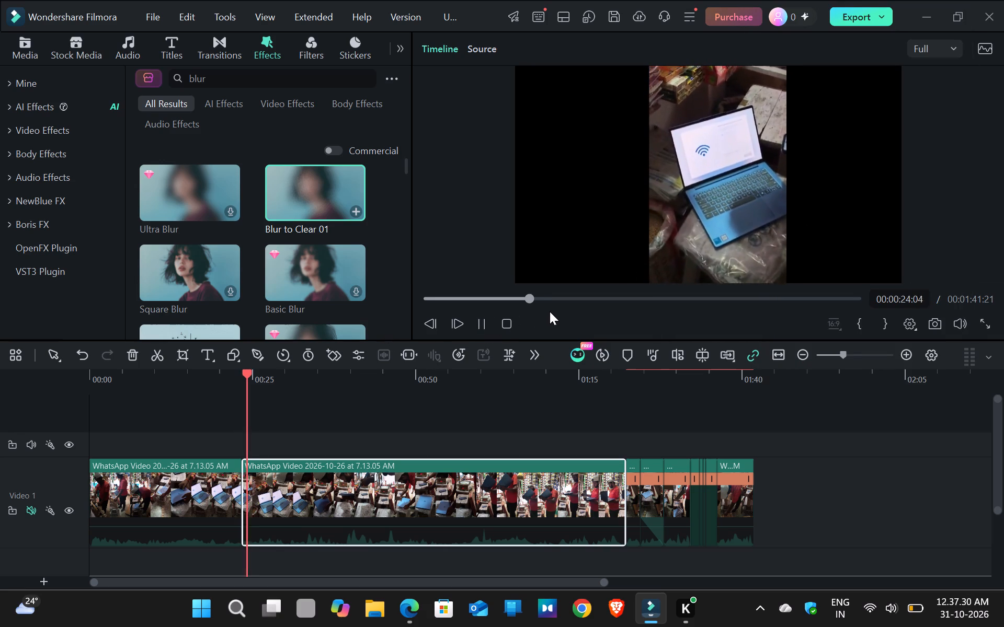
{"action": "left_click", "coordinate": [540, 297]}
{"action": "left_click", "coordinate": [550, 297]}
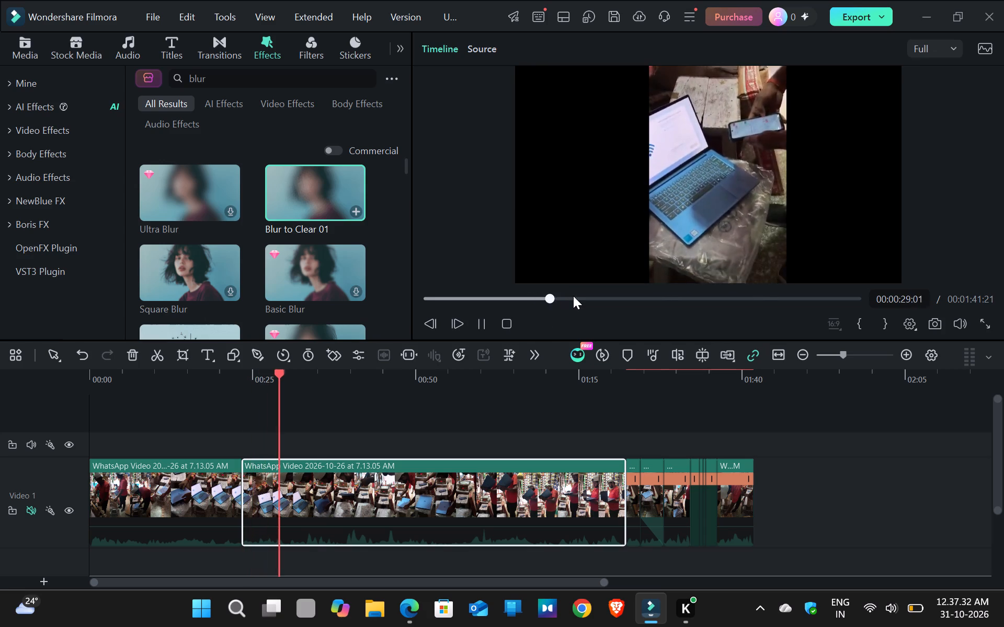
{"action": "left_click", "coordinate": [573, 296]}
{"action": "left_click", "coordinate": [604, 296]}
{"action": "left_click", "coordinate": [665, 296]}
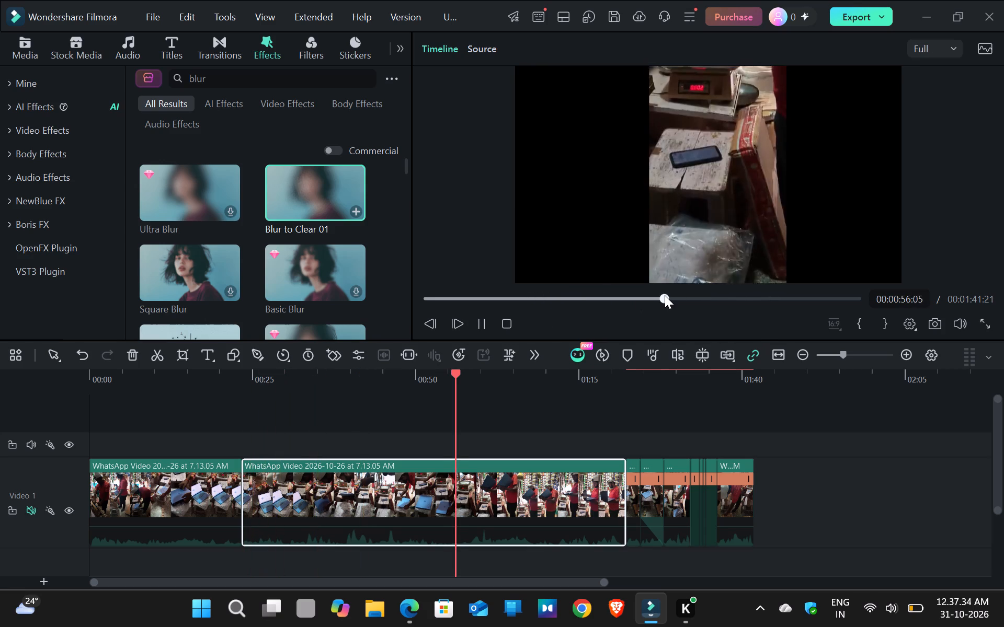
{"action": "left_click", "coordinate": [716, 291]}
{"action": "left_click", "coordinate": [704, 296]}
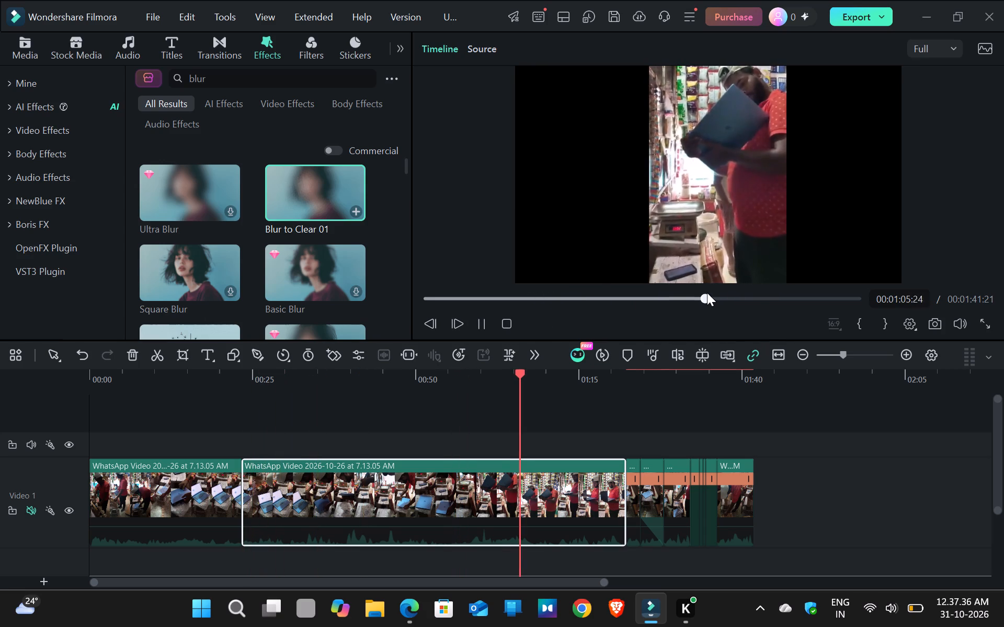
{"action": "left_click", "coordinate": [664, 298]}
{"action": "left_click", "coordinate": [614, 297]}
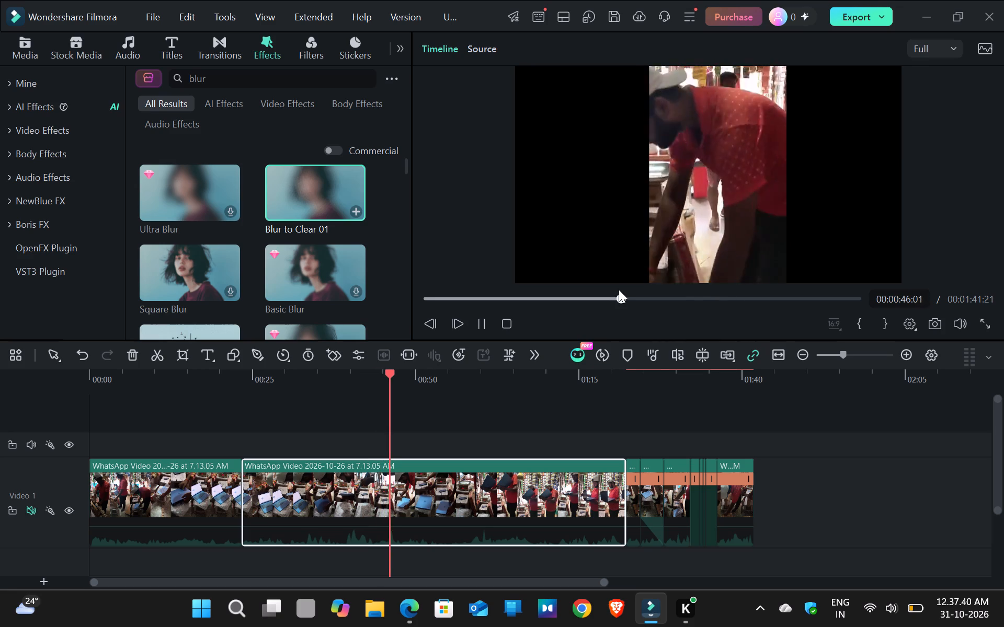
{"action": "type", "text": "jjj"}
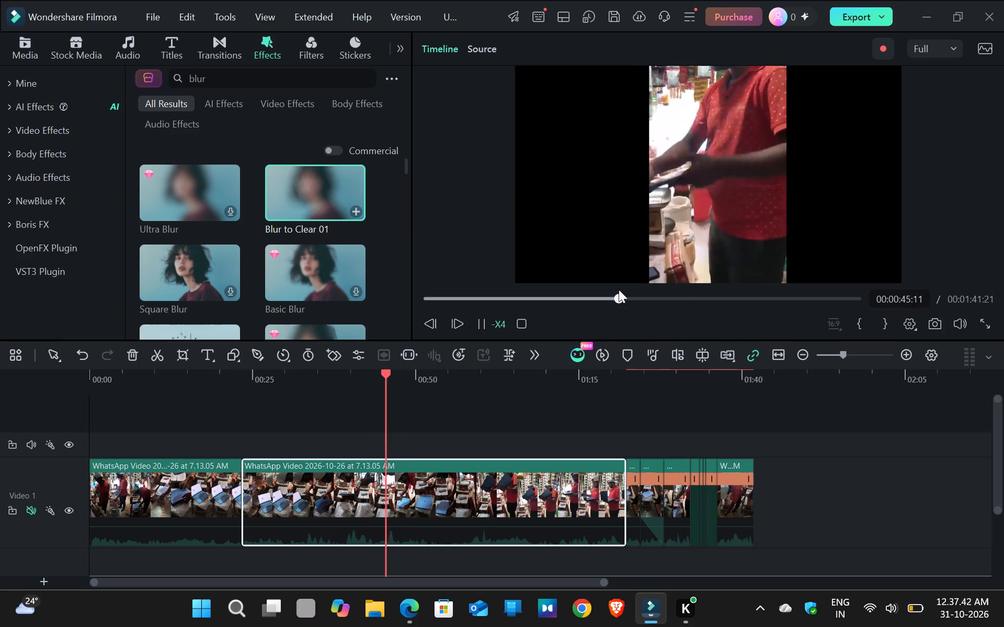
{"action": "type", "text": "jjj"}
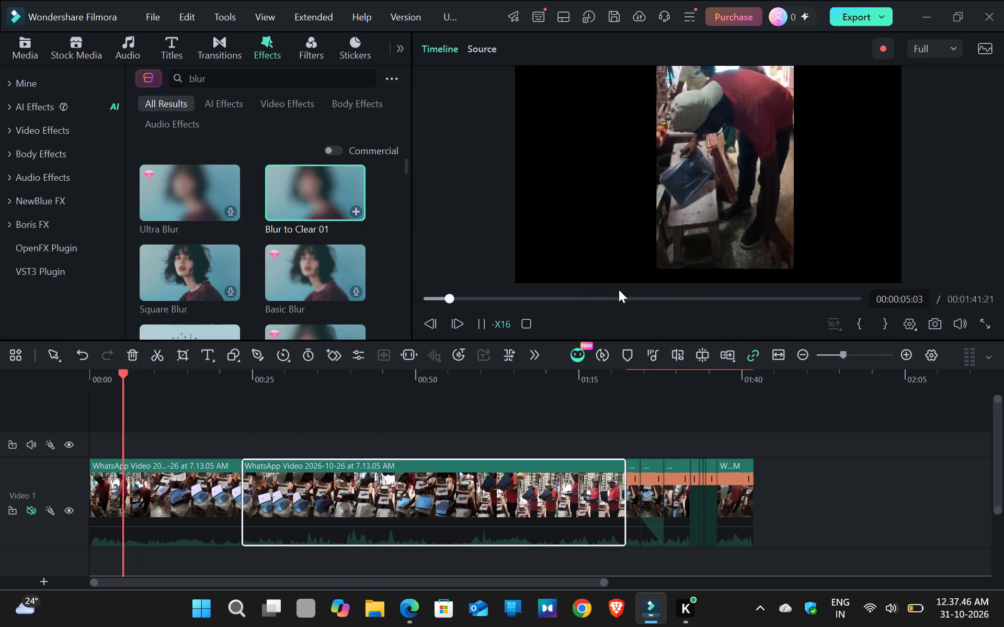
{"action": "key", "text": "l"}
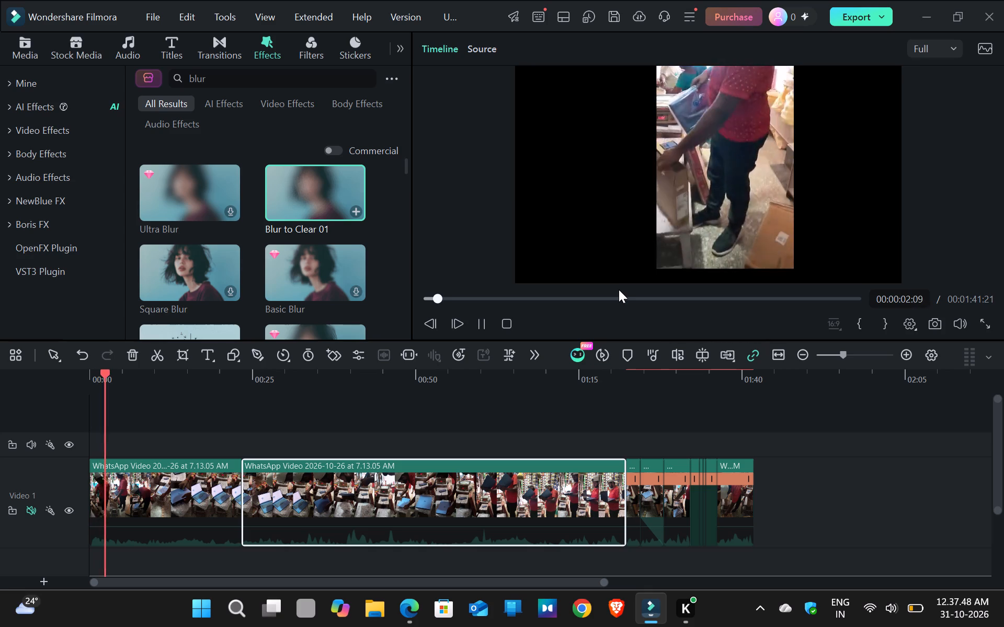
{"action": "key", "text": "j"}
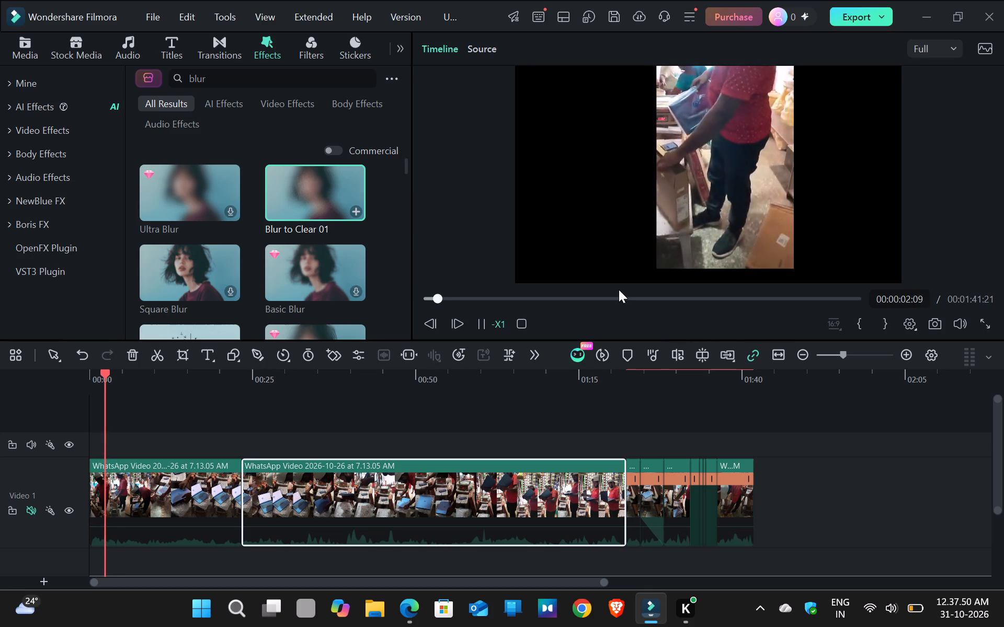
{"action": "key", "text": "j"}
{"action": "key", "text": "j"}
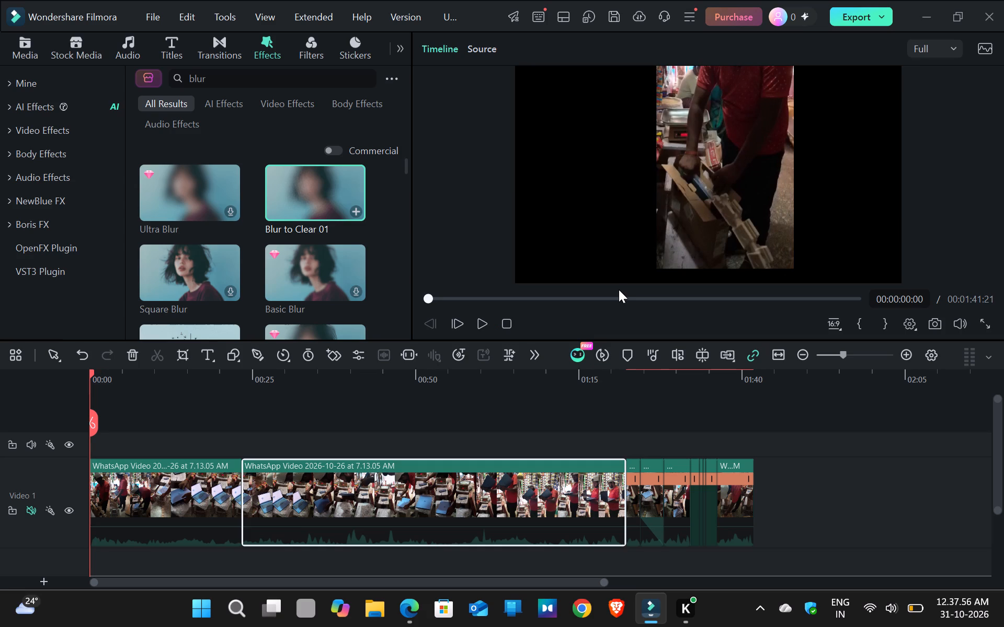
Play the first piece's opening seconds from the start to check its framing, stopping at 00:00:01:04.
{"action": "left_click", "coordinate": [139, 535]}
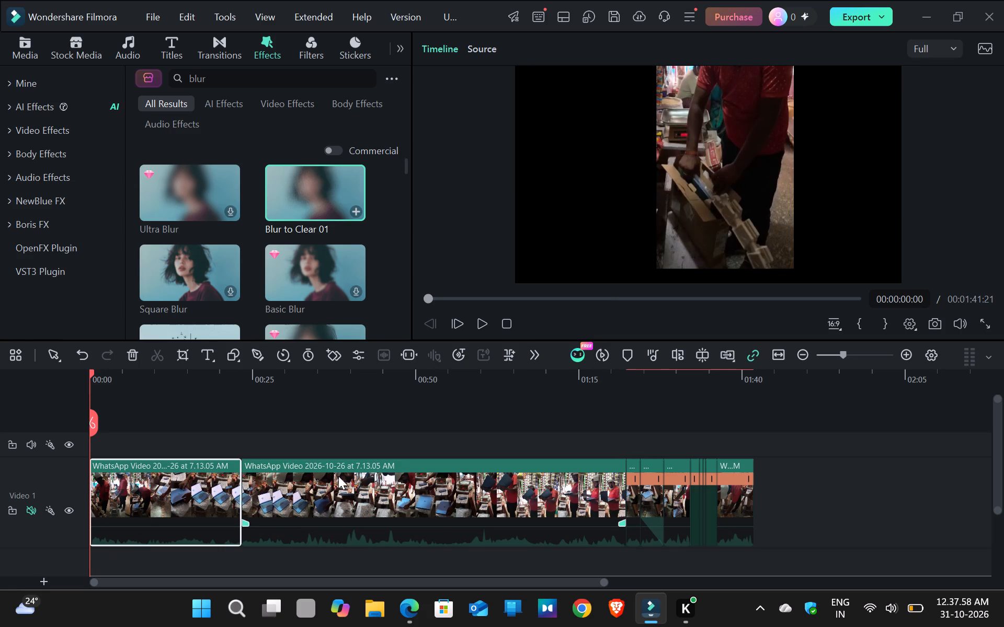
{"action": "key", "text": "space"}
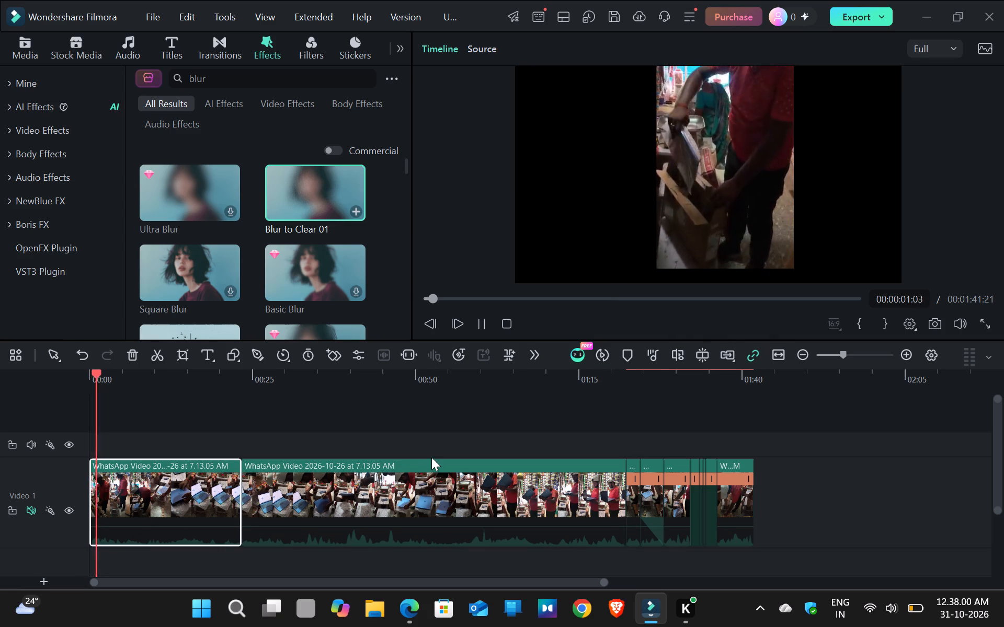
{"action": "left_click", "coordinate": [368, 491]}
{"action": "key", "text": "space"}
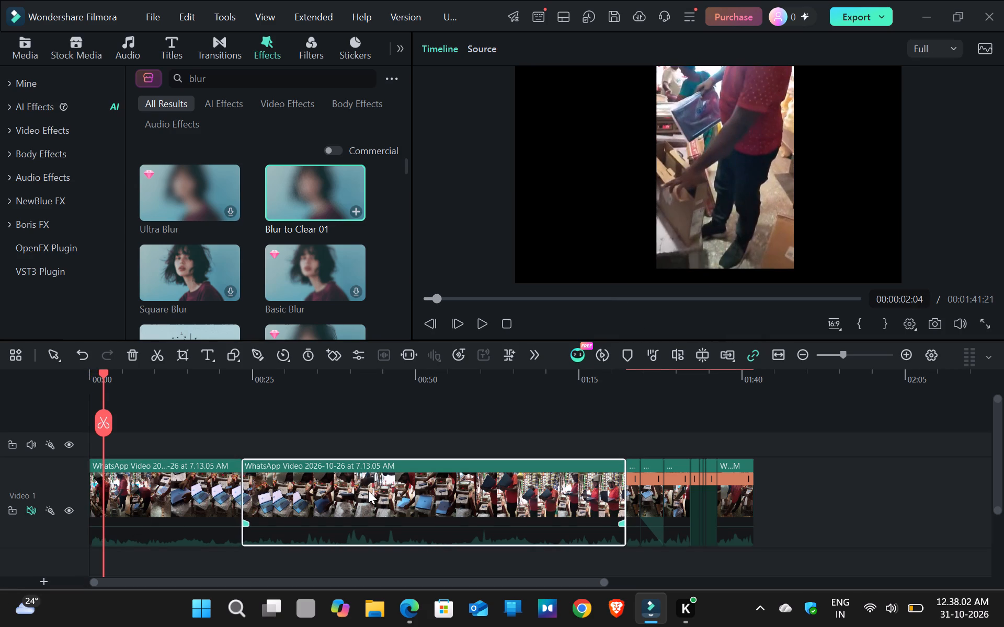
{"action": "key", "text": "space"}
{"action": "left_click", "coordinate": [137, 529]}
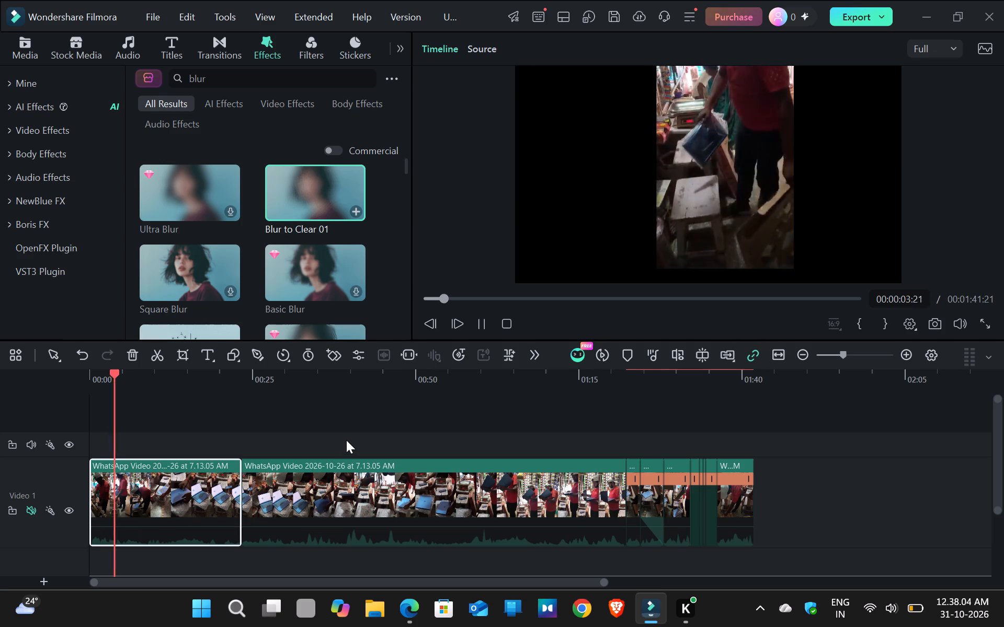
{"action": "key", "text": "space"}
{"action": "left_click", "coordinate": [177, 494]}
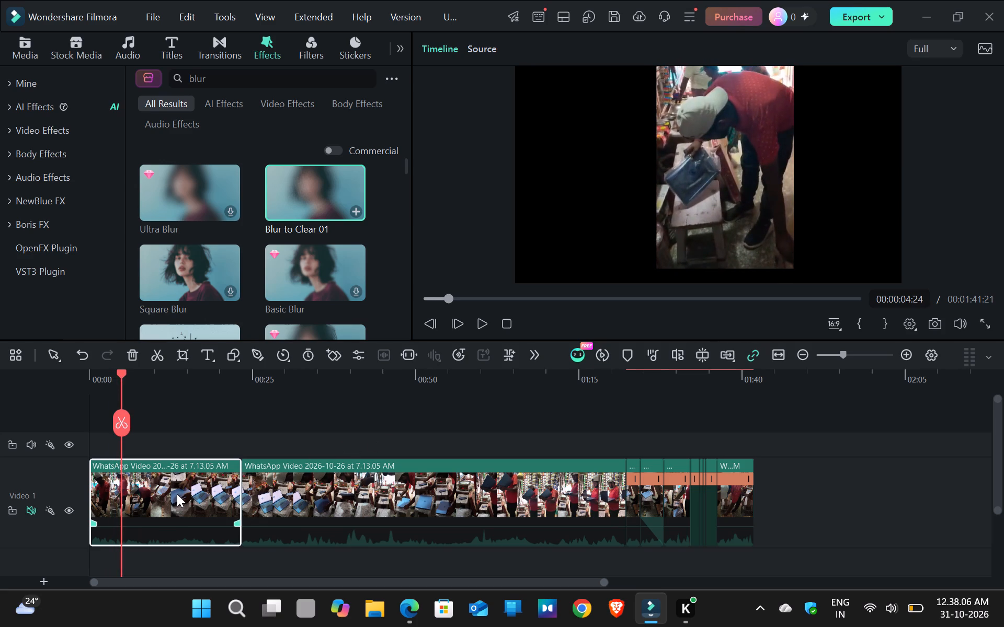
{"action": "left_click", "coordinate": [302, 517]}
{"action": "left_click", "coordinate": [198, 516]}
{"action": "key", "text": "space"}
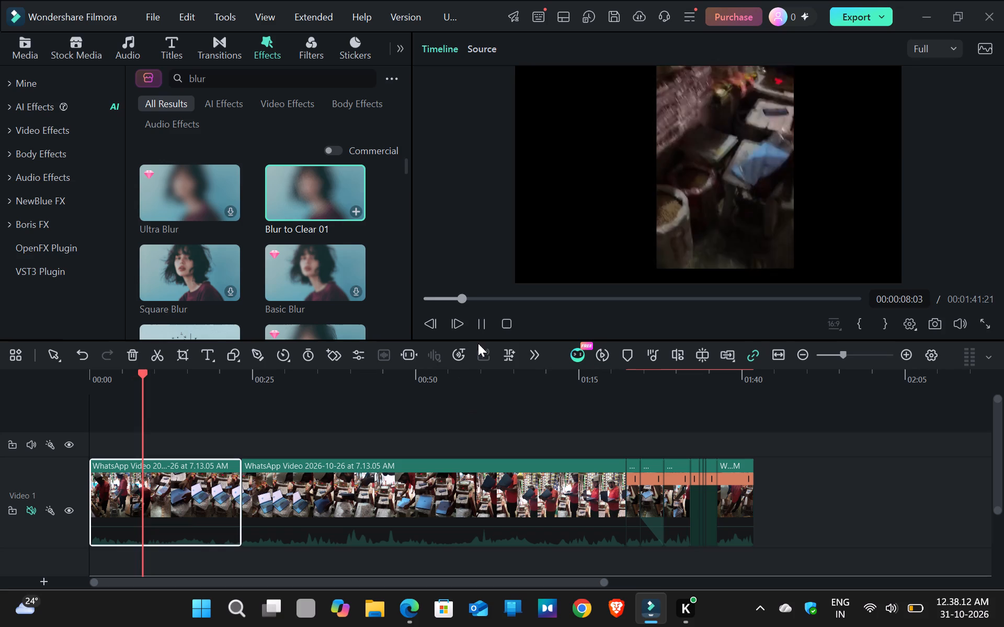
{"action": "left_click", "coordinate": [502, 328]}
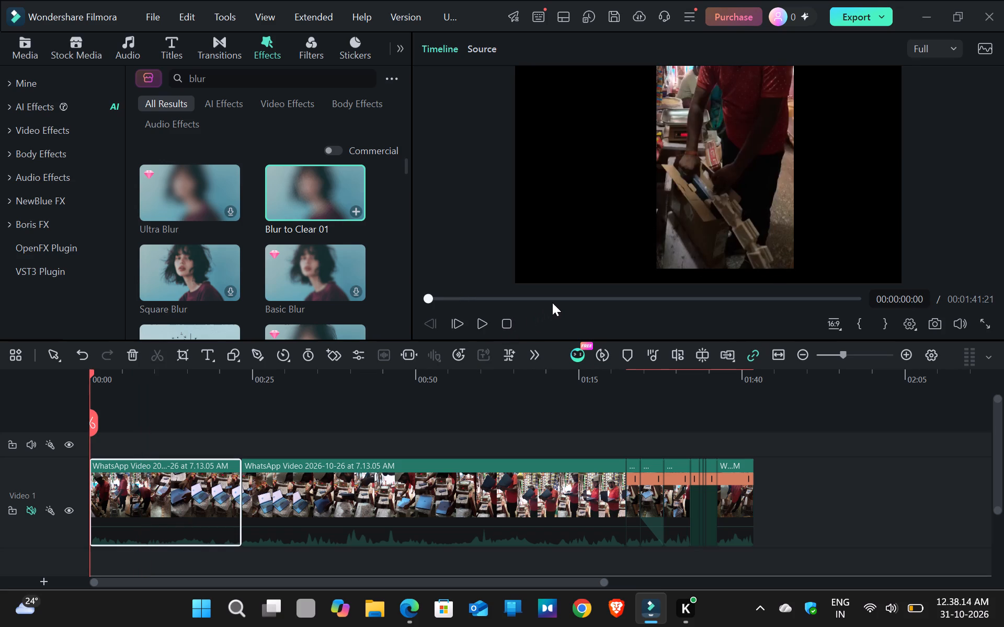
{"action": "key", "text": "space"}
{"action": "key", "text": "space"}
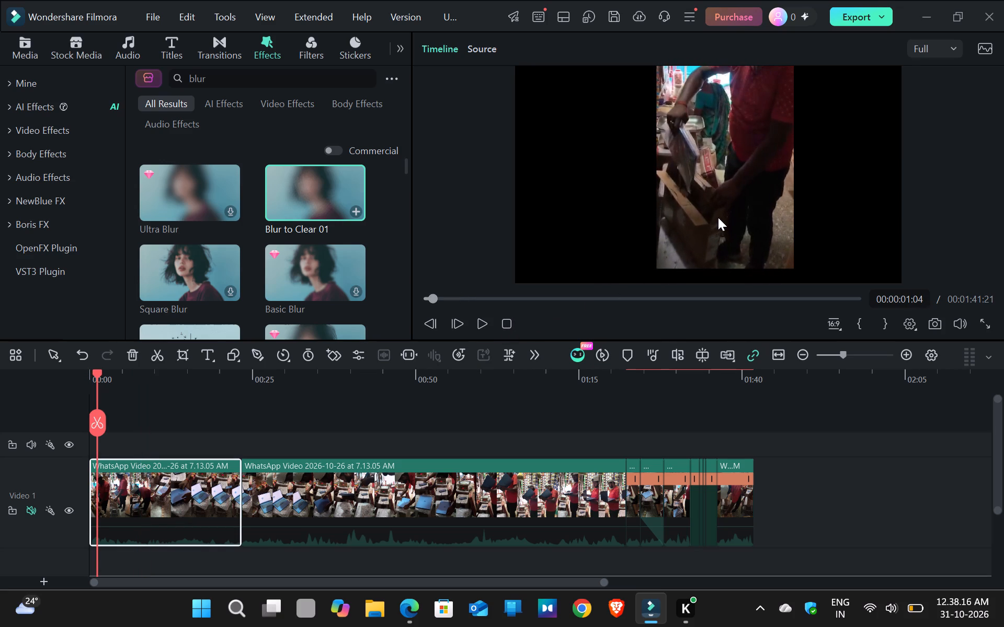
Scale the opening clip's first piece to 160% and move it in the frame to X 83.08, Y 324.00.
{"action": "left_click", "coordinate": [448, 504]}
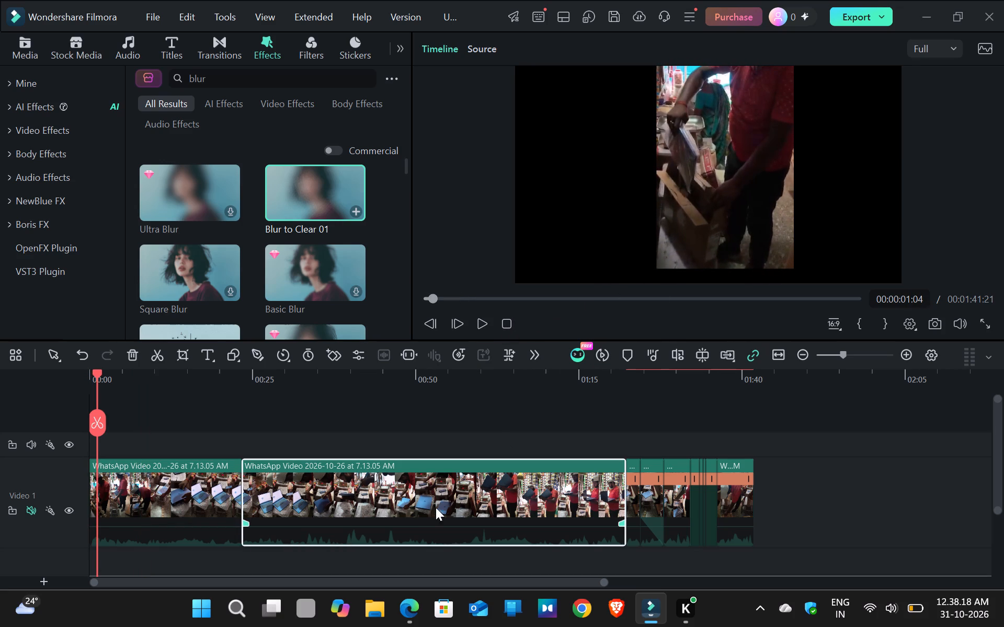
{"action": "left_click", "coordinate": [180, 513]}
{"action": "left_click", "coordinate": [656, 205]}
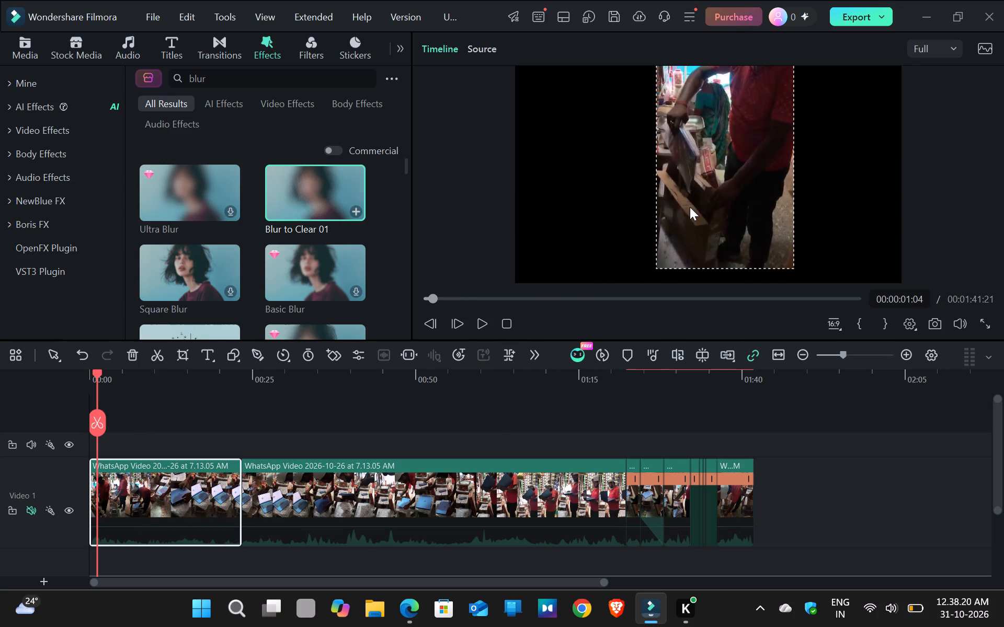
{"action": "left_click", "coordinate": [690, 207]}
{"action": "left_click_drag", "start_coordinate": [690, 209], "coordinate": [690, 216]}
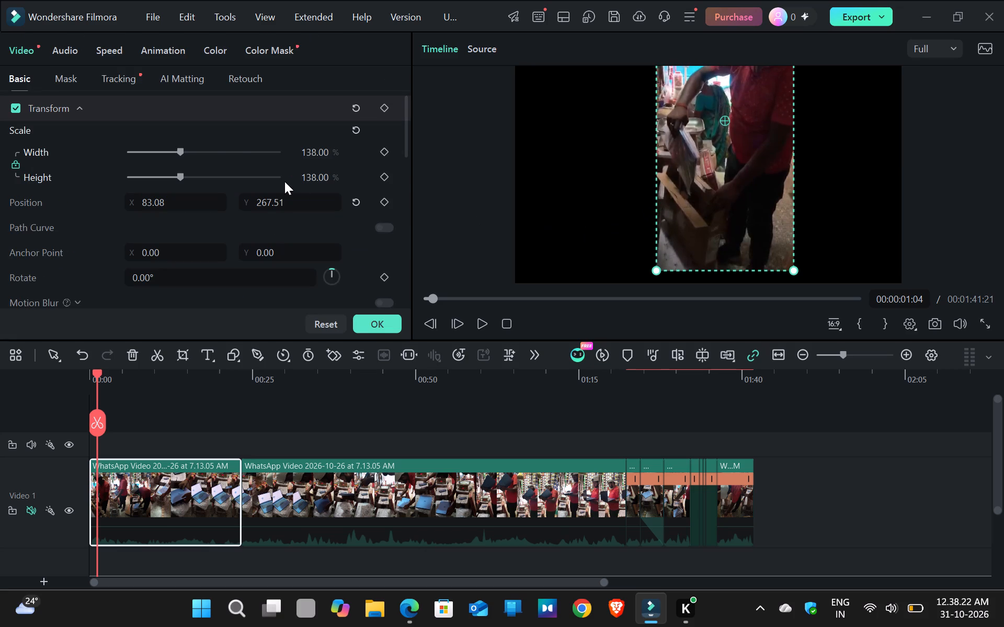
{"action": "left_click", "coordinate": [189, 155]}
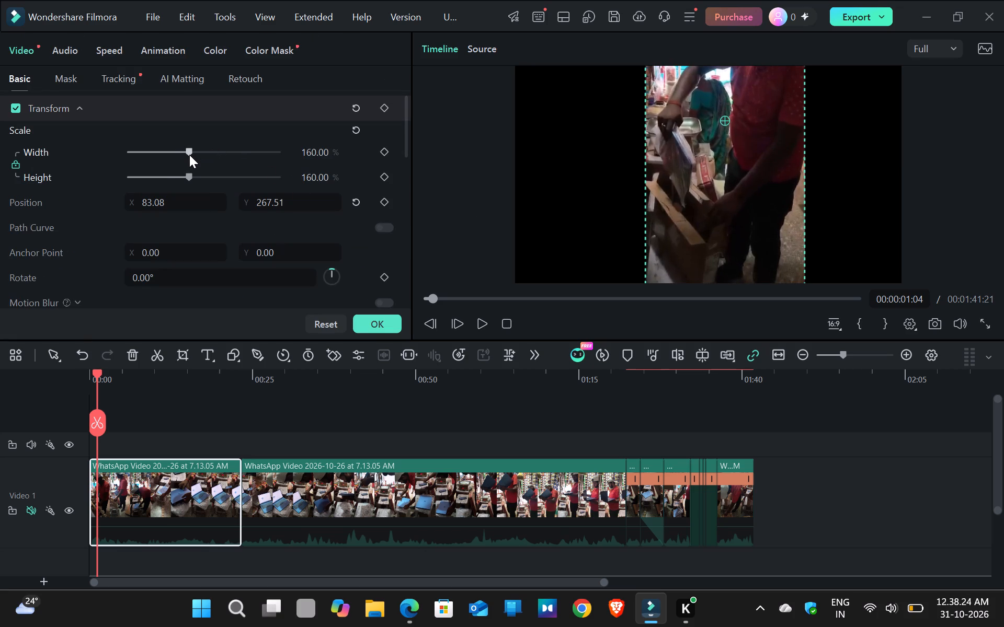
{"action": "left_click_drag", "start_coordinate": [636, 177], "coordinate": [643, 154]}
{"action": "left_click_drag", "start_coordinate": [716, 188], "coordinate": [716, 177]}
Play through the opening clip's pieces to check framing, and split the second piece at 00:01:01:03.
{"action": "key", "text": "space"}
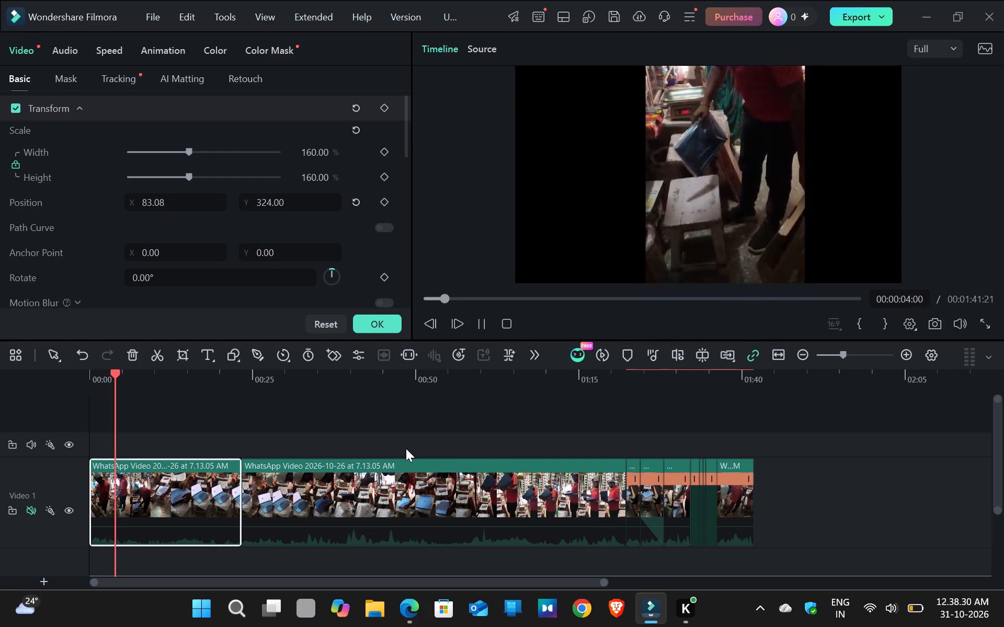
{"action": "key", "text": "l"}
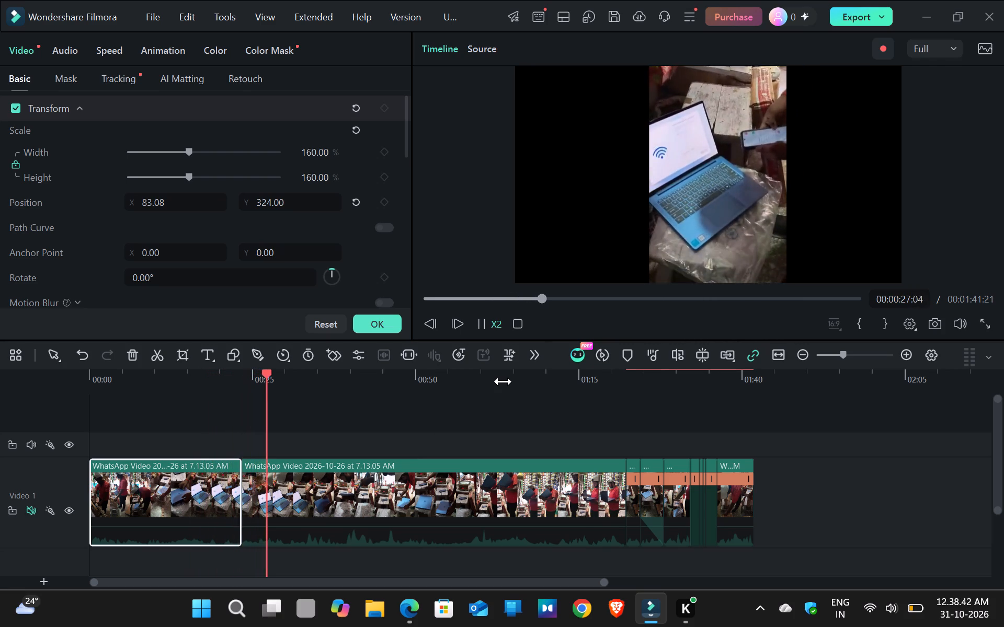
{"action": "key", "text": "l"}
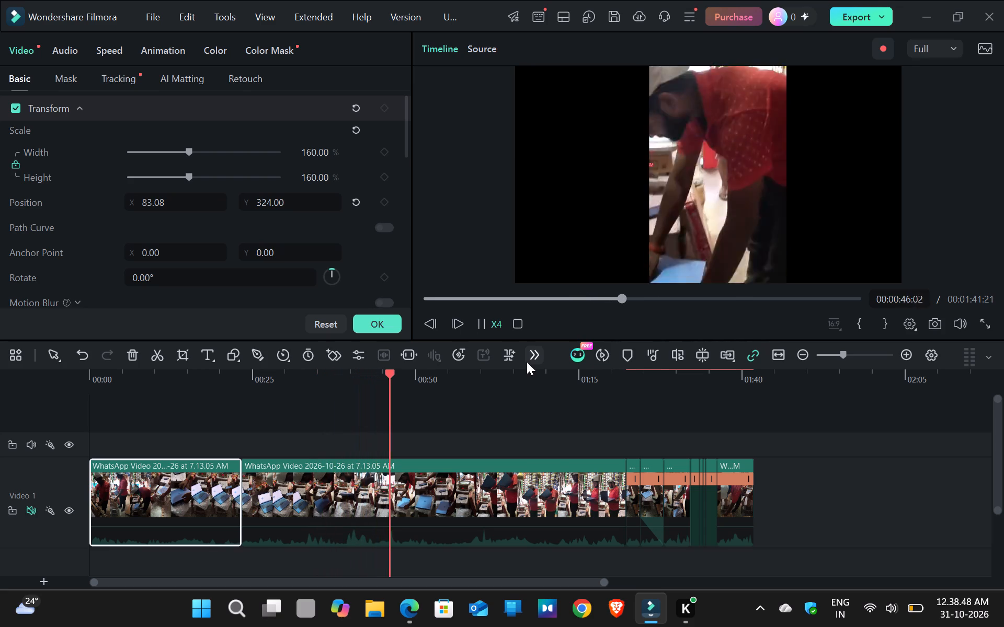
{"action": "key", "text": "j"}
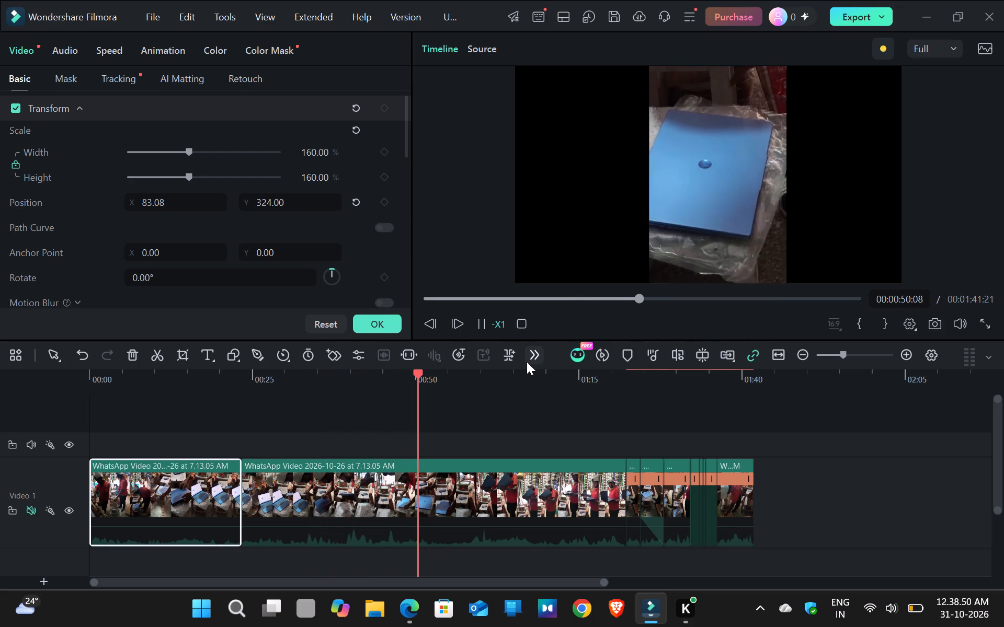
{"action": "key", "text": "l"}
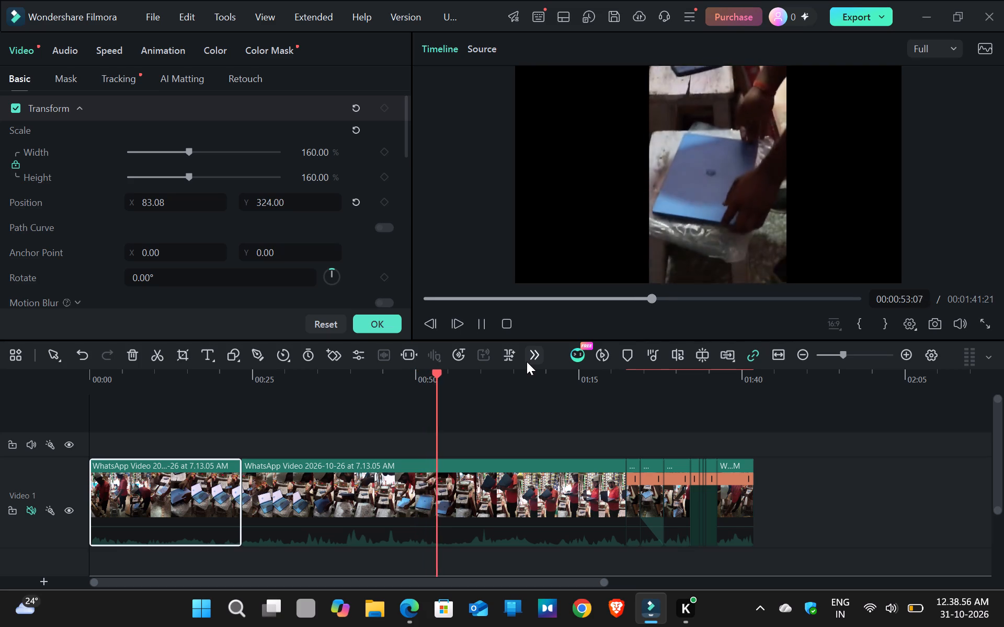
{"action": "key", "text": "l"}
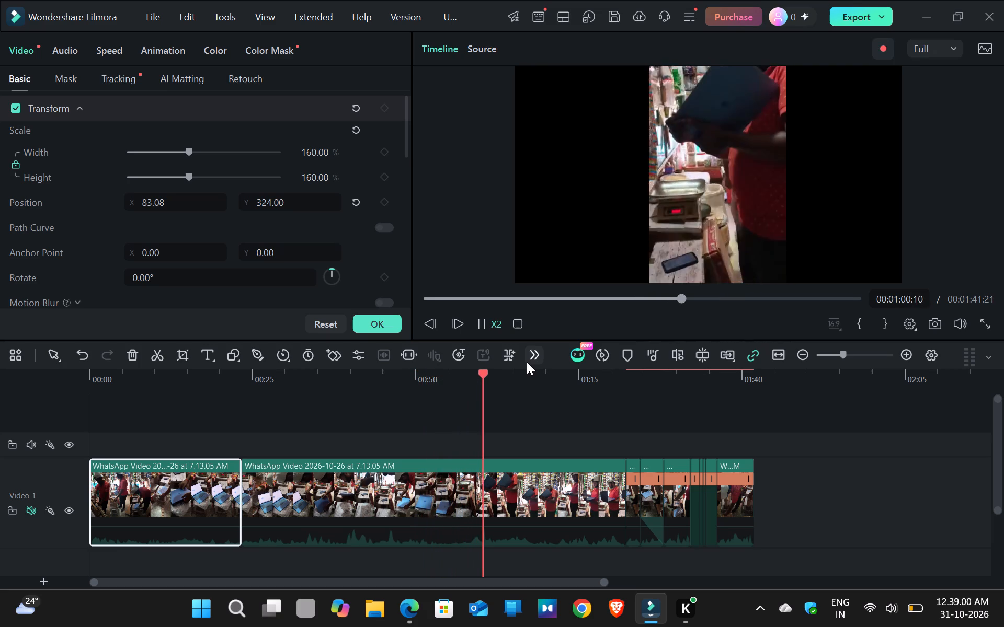
{"action": "key", "text": "j"}
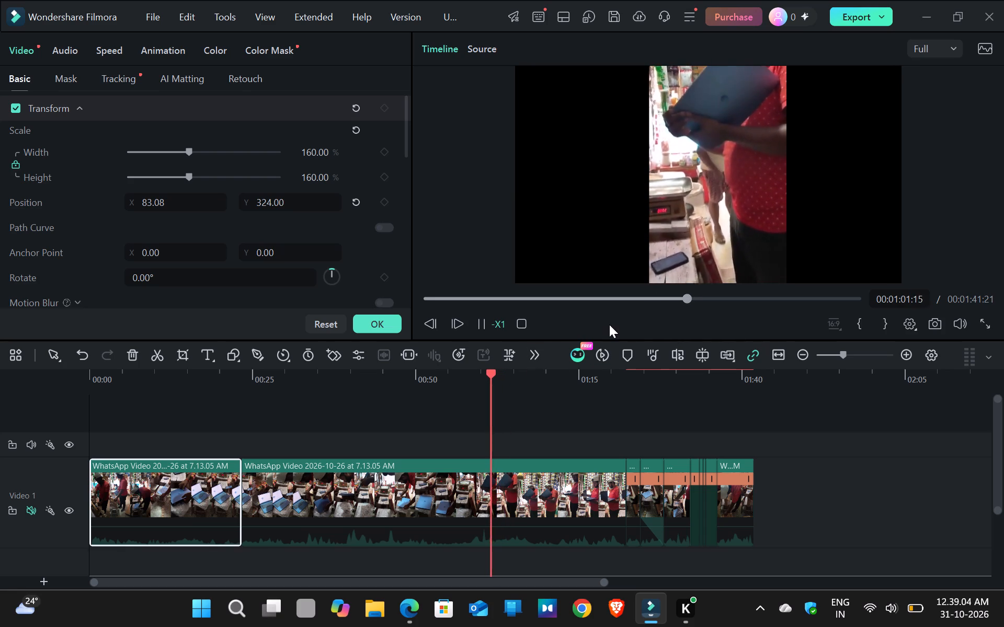
{"action": "key", "text": "k"}
{"action": "left_click", "coordinate": [702, 222]}
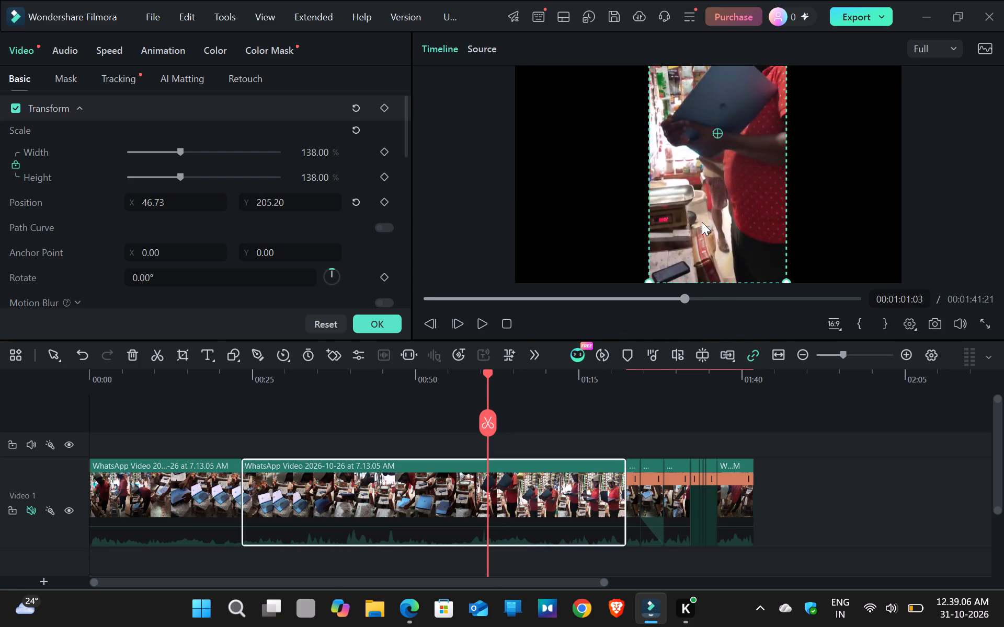
{"action": "left_click", "coordinate": [493, 419]}
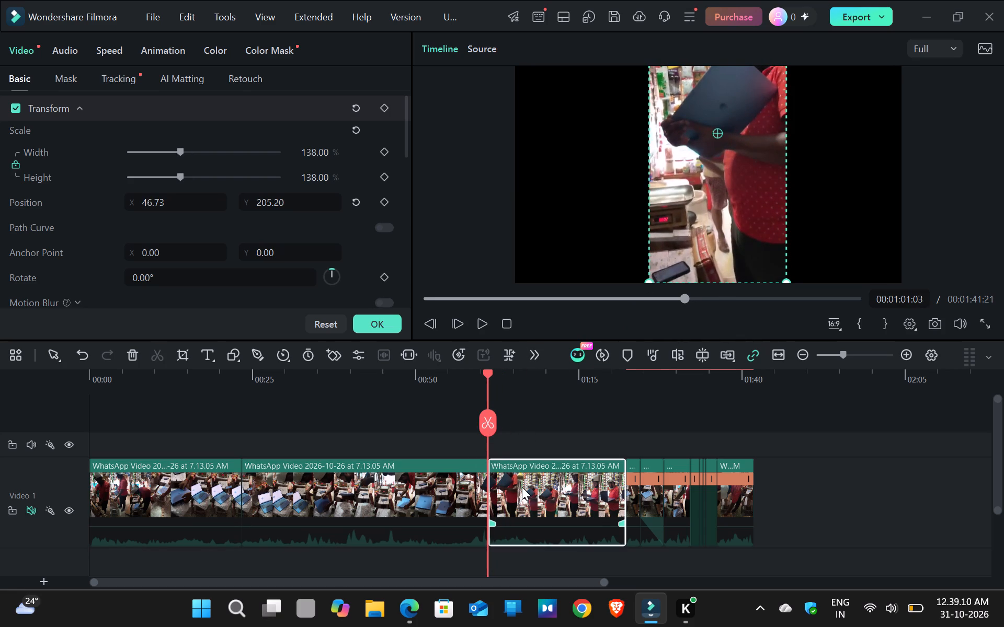
At 00:01:01:22, move the opening clip's new third piece lower in the frame to X -28.56, Y -173.94.
{"action": "key", "text": "space"}
{"action": "key", "text": "space"}
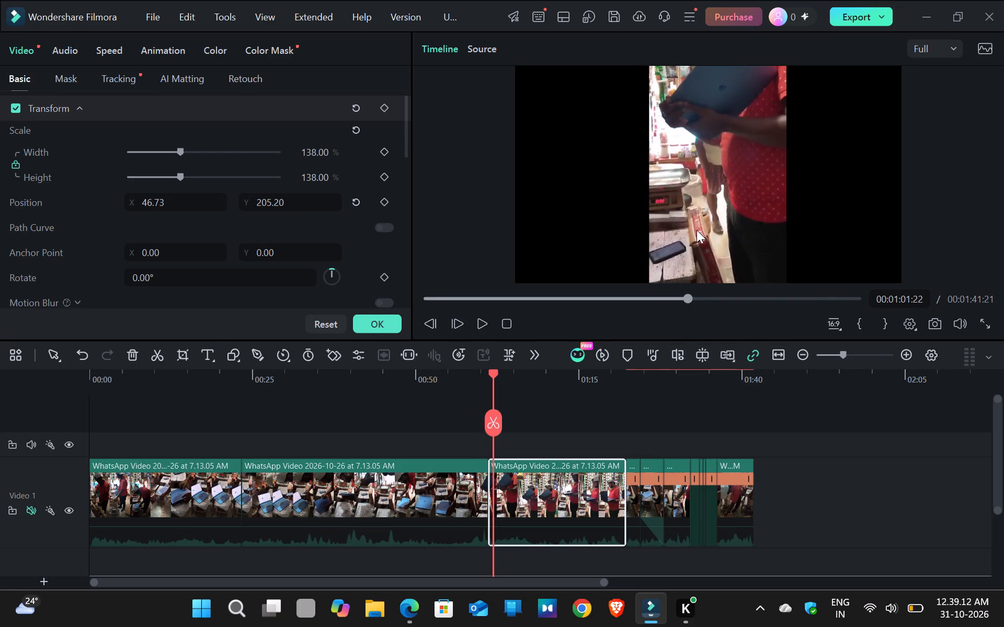
{"action": "left_click_drag", "start_coordinate": [713, 213], "coordinate": [703, 251]}
{"action": "left_click", "coordinate": [702, 256]}
{"action": "left_click_drag", "start_coordinate": [702, 258], "coordinate": [702, 272]}
{"action": "left_click_drag", "start_coordinate": [725, 198], "coordinate": [719, 233]}
{"action": "left_click", "coordinate": [719, 233]}
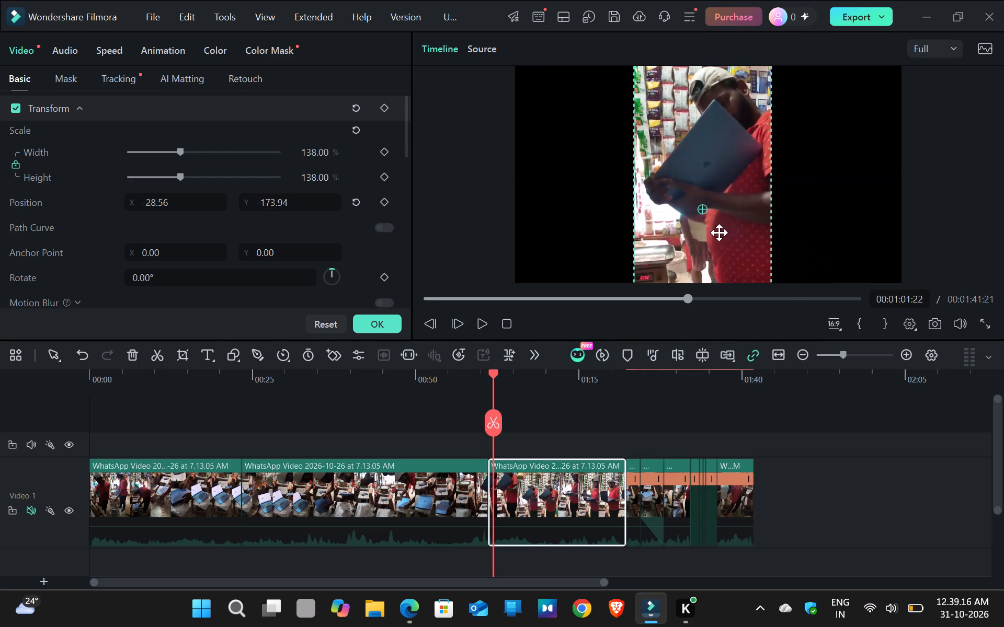
Review the repositioned third piece through about 00:01:23, and replay the later part of the second piece, stopping at 00:00:57:03.
{"action": "key", "text": "space"}
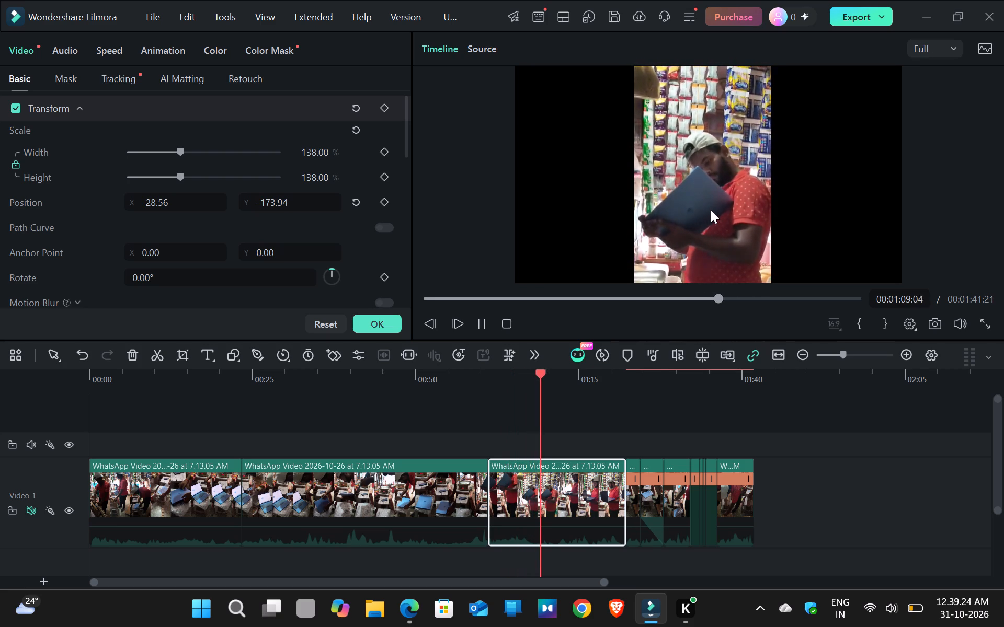
{"action": "key", "text": "l"}
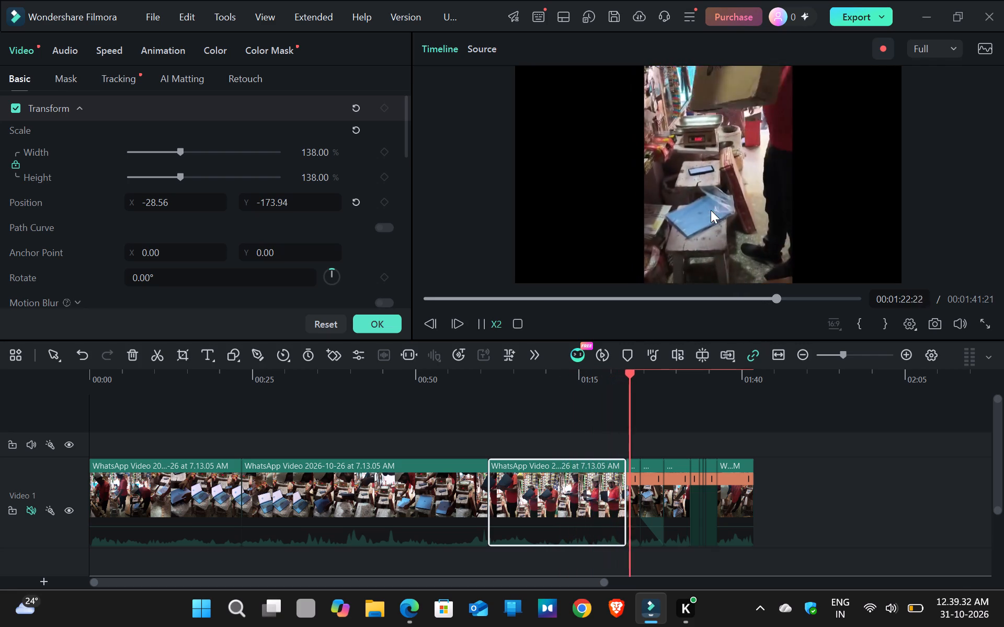
{"action": "key", "text": "space"}
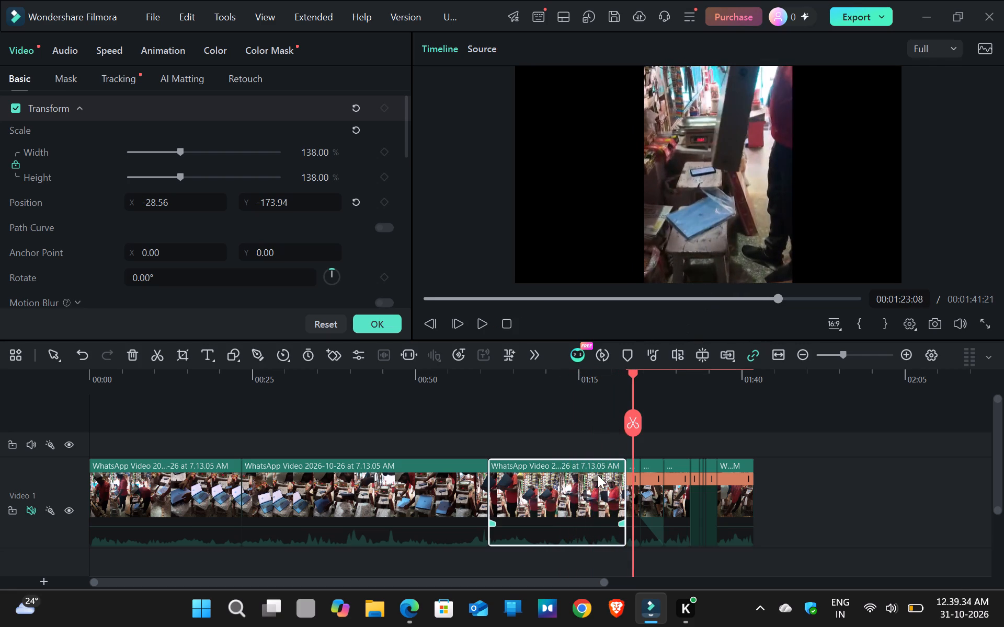
{"action": "left_click", "coordinate": [598, 475]}
{"action": "left_click", "coordinate": [428, 504]}
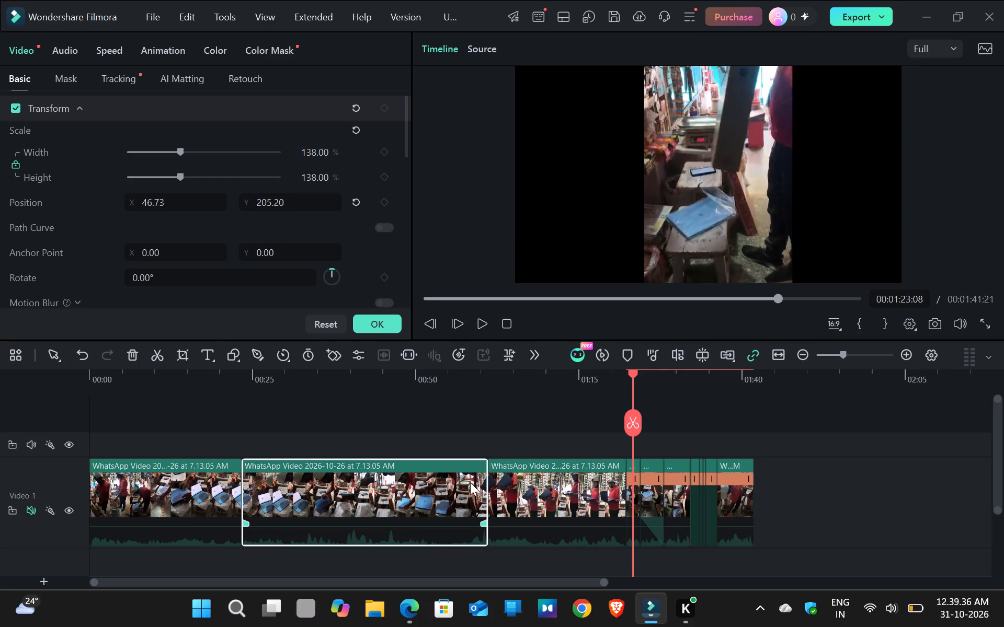
{"action": "left_click_drag", "start_coordinate": [631, 375], "coordinate": [389, 397]}
{"action": "left_click_drag", "start_coordinate": [381, 397], "coordinate": [374, 397]}
{"action": "left_click", "coordinate": [357, 397]}
{"action": "key", "text": "space"}
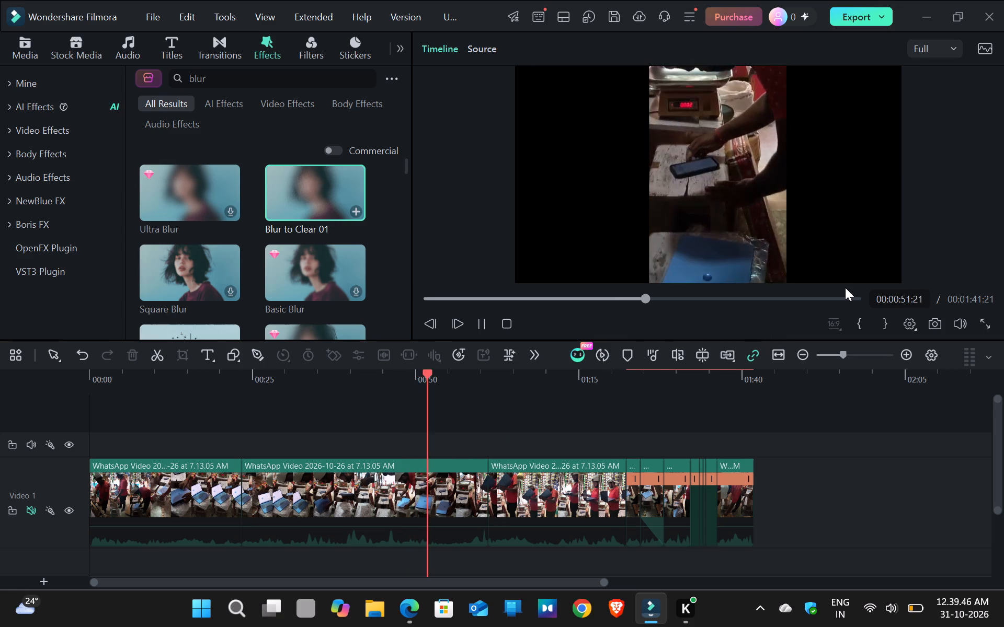
{"action": "left_click", "coordinate": [124, 408]}
{"action": "left_click_drag", "start_coordinate": [125, 408], "coordinate": [340, 433]}
{"action": "left_click", "coordinate": [344, 419]}
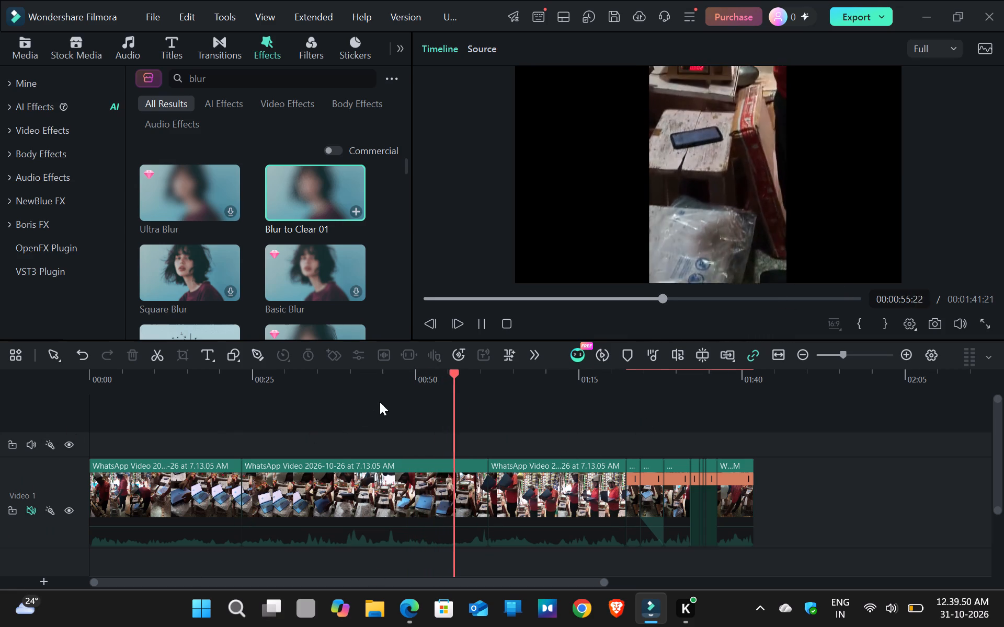
{"action": "key", "text": "space"}
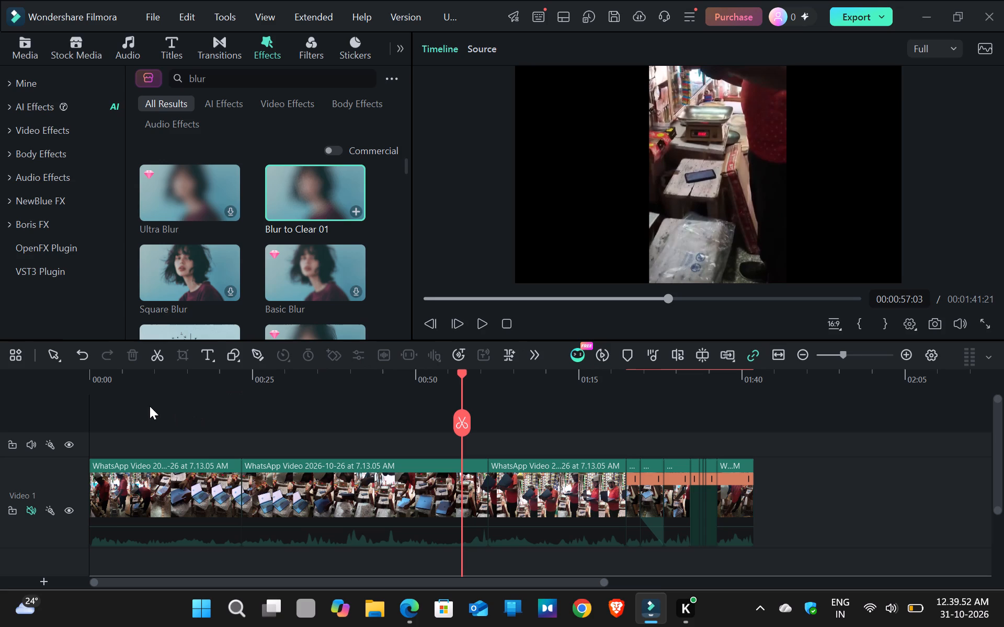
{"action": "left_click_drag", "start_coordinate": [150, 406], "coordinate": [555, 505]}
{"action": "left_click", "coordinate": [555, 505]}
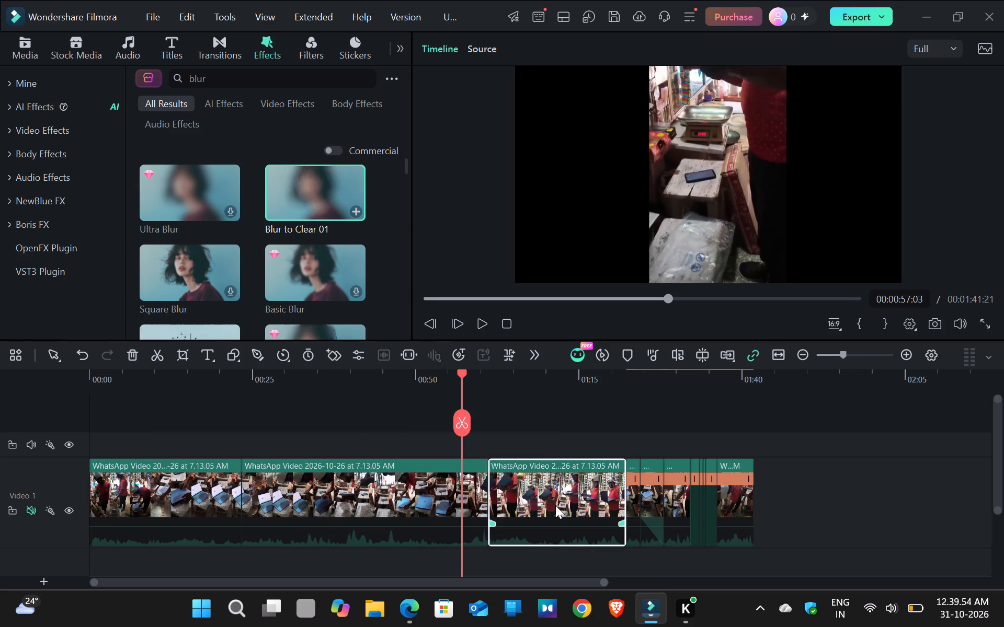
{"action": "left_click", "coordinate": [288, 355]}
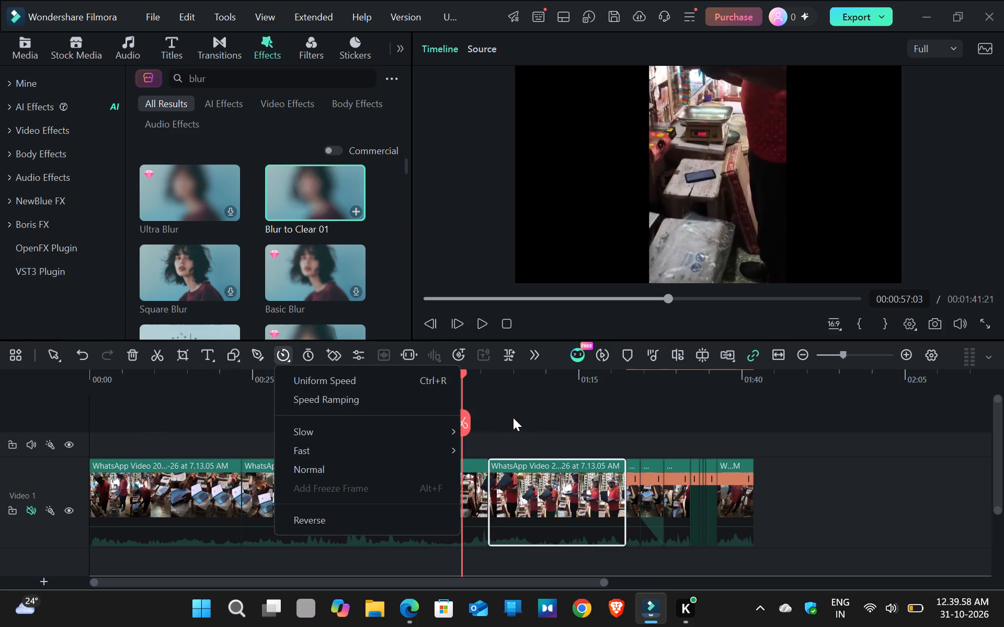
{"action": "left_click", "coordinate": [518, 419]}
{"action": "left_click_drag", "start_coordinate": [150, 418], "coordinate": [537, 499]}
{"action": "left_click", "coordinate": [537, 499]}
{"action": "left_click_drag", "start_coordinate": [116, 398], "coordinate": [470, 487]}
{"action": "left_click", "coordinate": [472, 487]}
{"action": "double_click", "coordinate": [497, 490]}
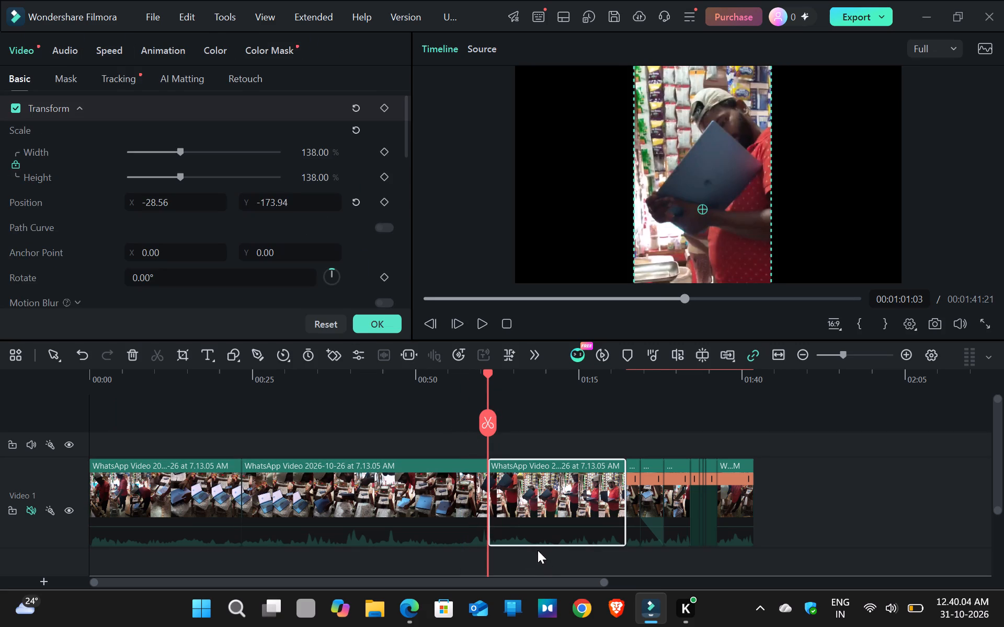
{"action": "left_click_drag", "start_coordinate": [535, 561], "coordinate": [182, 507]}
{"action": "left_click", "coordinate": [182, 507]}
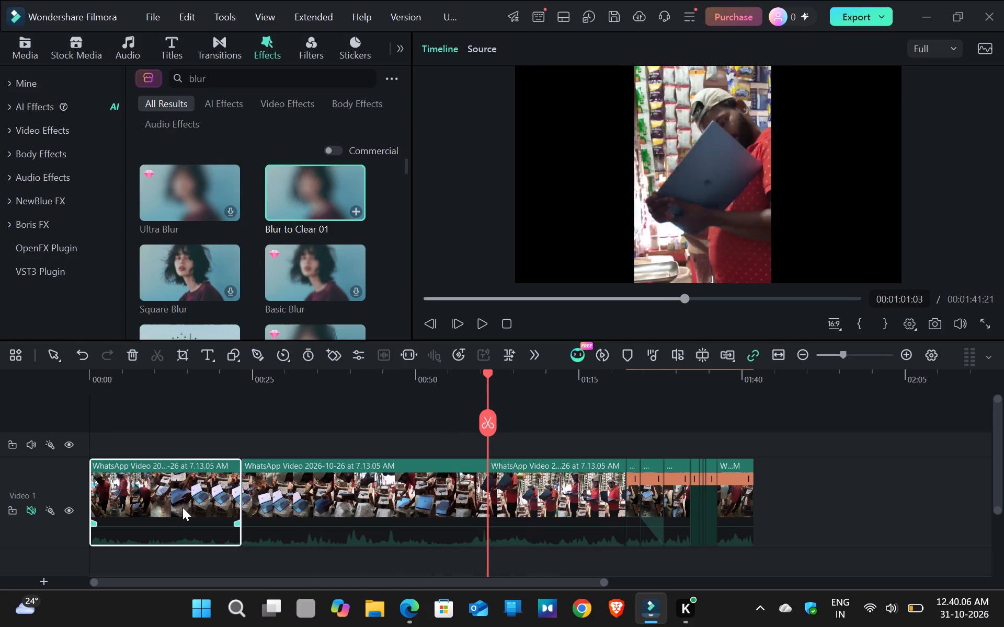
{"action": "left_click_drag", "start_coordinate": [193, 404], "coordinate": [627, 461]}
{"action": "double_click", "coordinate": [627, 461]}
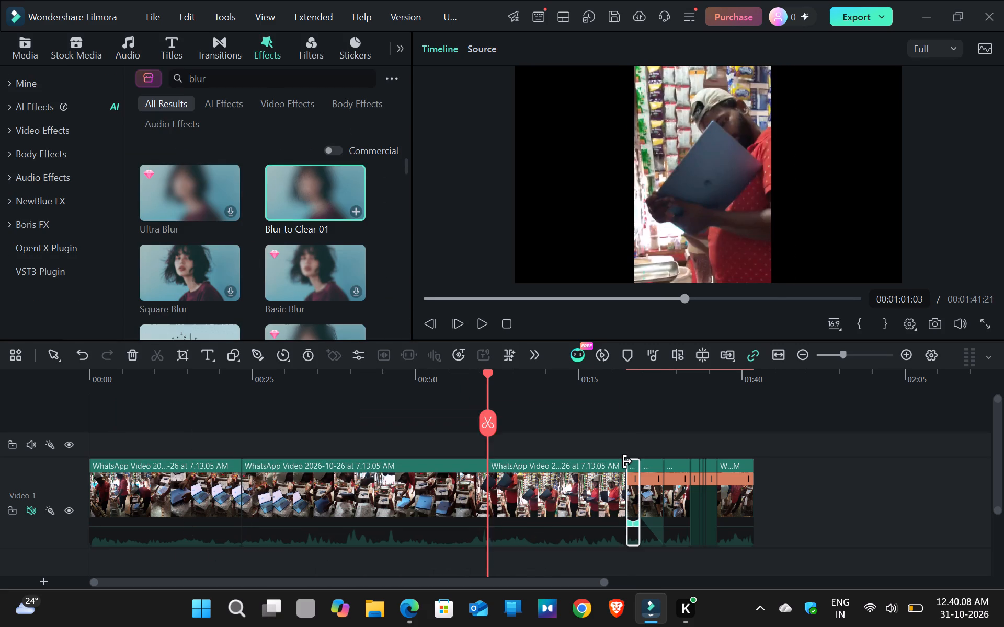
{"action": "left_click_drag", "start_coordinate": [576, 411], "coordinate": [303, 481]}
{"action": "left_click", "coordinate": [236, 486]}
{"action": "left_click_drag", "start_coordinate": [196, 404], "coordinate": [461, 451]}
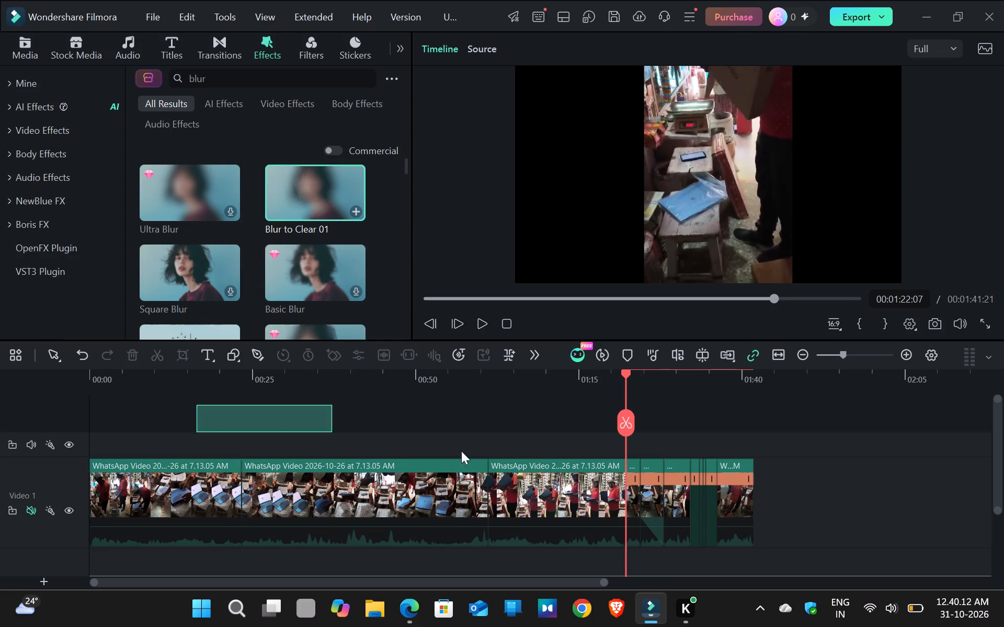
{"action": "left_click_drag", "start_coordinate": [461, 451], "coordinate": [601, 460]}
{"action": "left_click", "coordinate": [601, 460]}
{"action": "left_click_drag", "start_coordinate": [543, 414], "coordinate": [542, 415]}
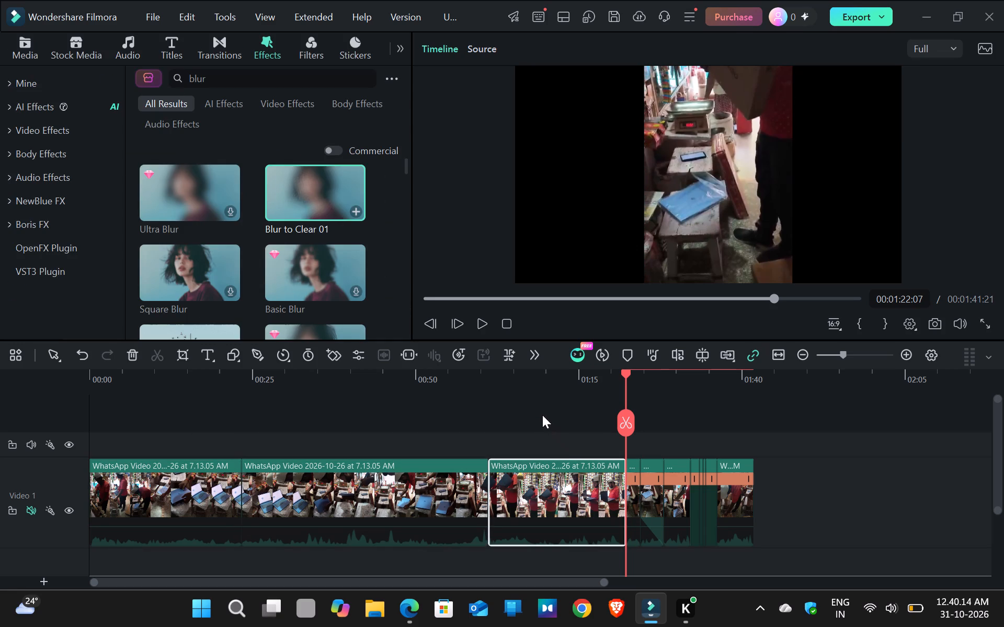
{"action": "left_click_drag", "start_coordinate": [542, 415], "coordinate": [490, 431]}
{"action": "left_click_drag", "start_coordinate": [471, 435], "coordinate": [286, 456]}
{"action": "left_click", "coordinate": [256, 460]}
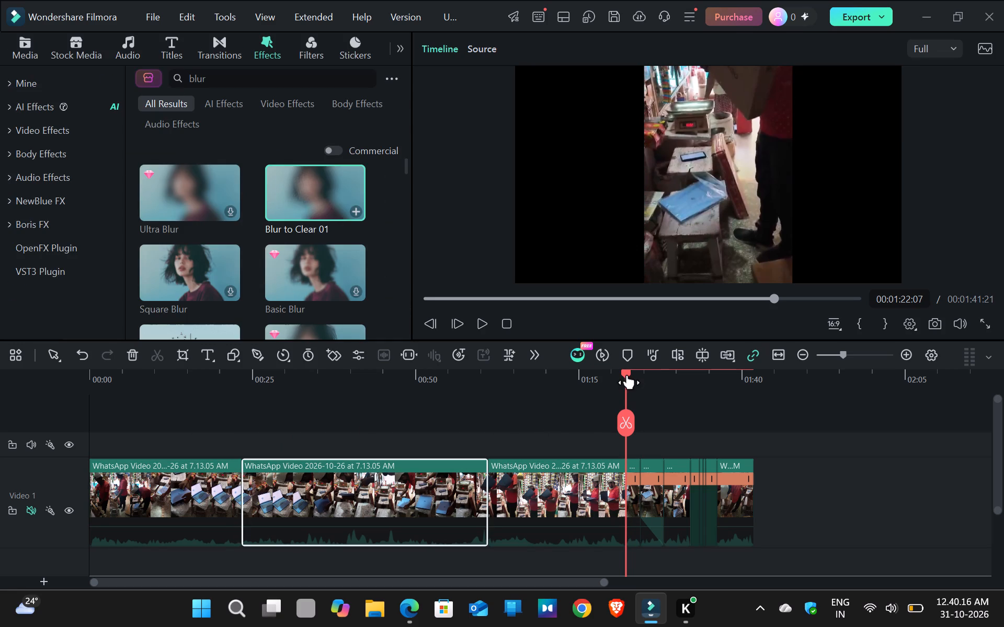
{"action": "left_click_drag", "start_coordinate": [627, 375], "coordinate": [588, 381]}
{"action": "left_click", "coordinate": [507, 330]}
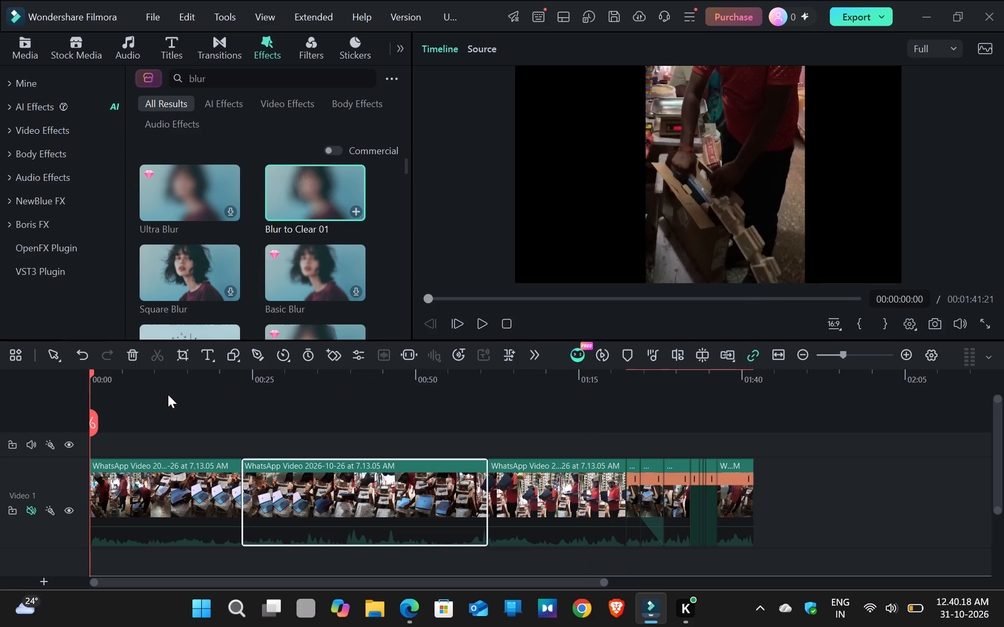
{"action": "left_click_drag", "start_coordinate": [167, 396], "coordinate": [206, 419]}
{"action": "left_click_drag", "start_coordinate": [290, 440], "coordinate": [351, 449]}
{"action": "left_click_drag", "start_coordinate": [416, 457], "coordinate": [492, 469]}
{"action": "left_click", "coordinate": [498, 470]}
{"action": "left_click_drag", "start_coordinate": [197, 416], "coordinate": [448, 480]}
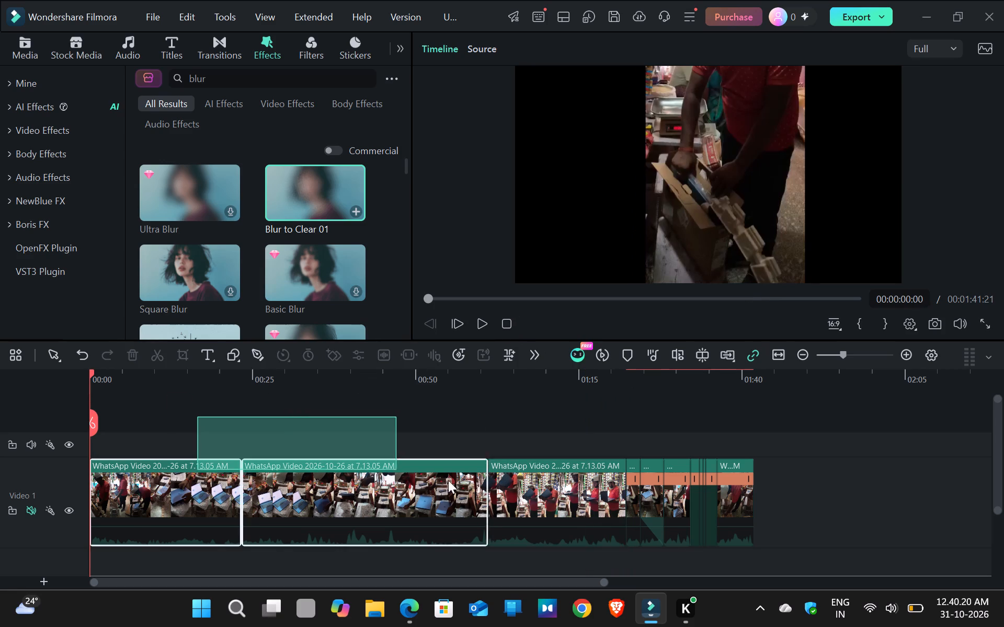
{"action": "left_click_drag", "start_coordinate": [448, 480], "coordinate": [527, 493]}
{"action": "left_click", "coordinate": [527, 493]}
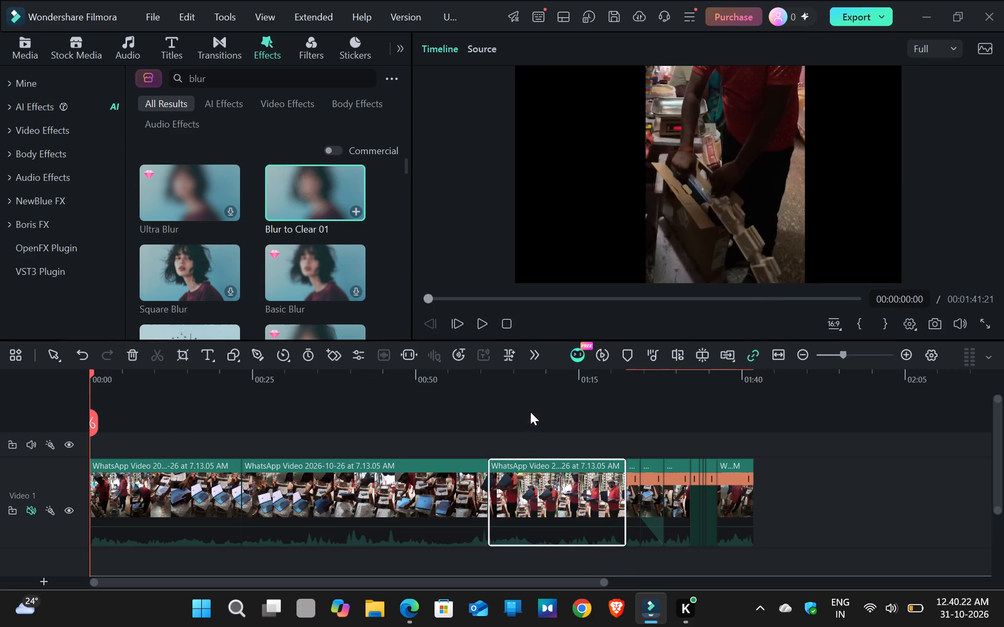
Select the opening clip's three pieces together and set their uniform speed to 5.01 with ripple edit on.
{"action": "left_click_drag", "start_coordinate": [530, 411], "coordinate": [236, 494]}
{"action": "left_click_drag", "start_coordinate": [234, 494], "coordinate": [225, 496]}
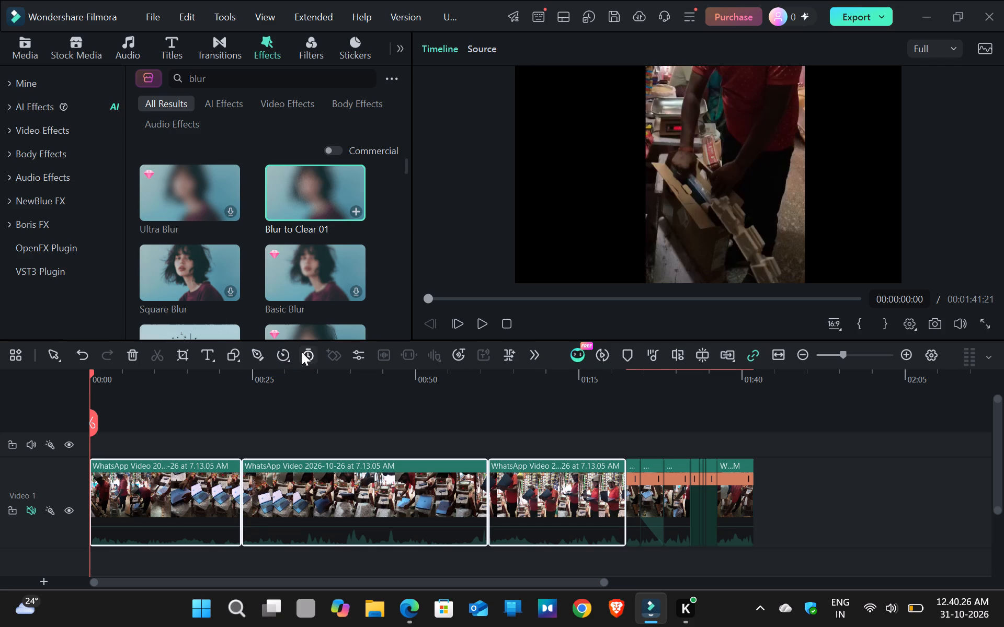
{"action": "left_click", "coordinate": [287, 352]}
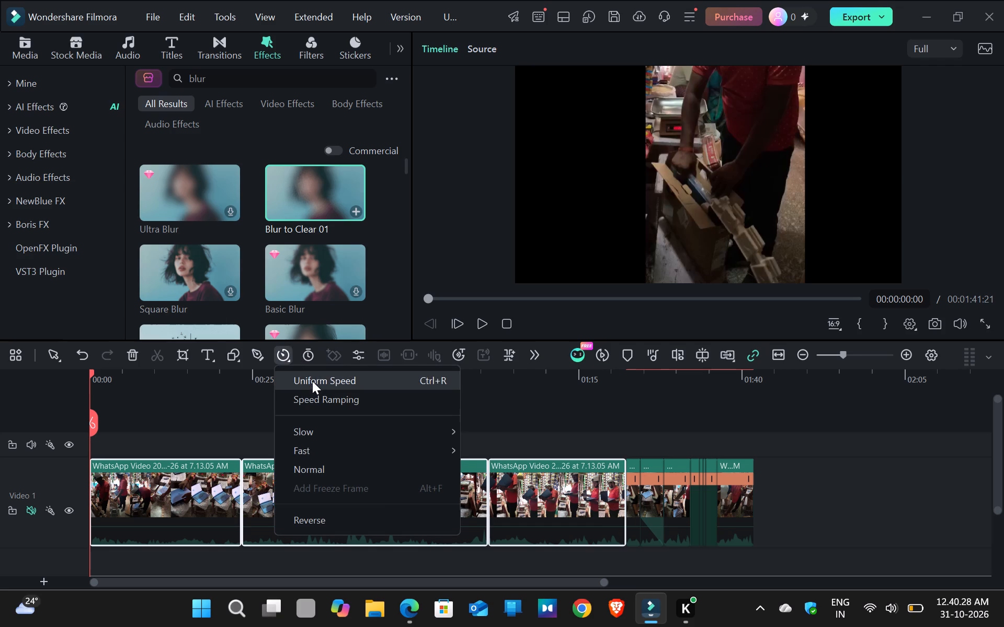
{"action": "left_click", "coordinate": [317, 397]}
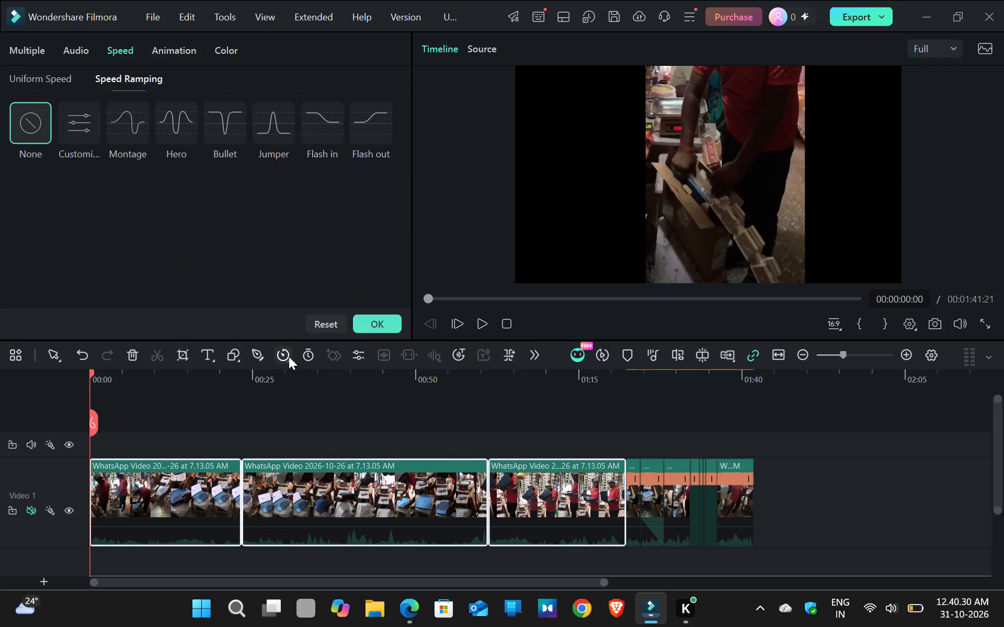
{"action": "left_click", "coordinate": [281, 351]}
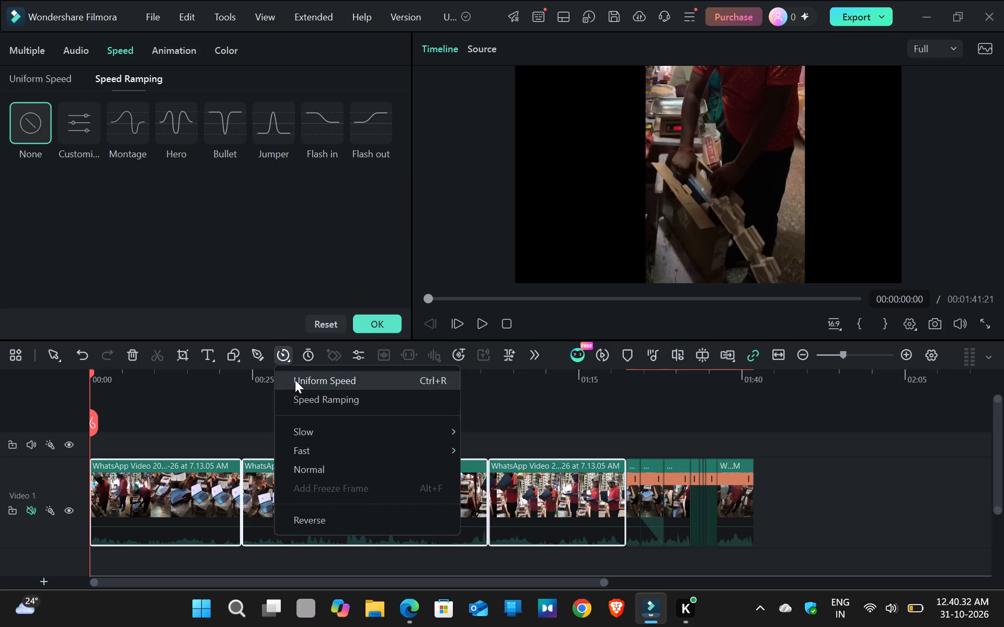
{"action": "left_click", "coordinate": [295, 380]}
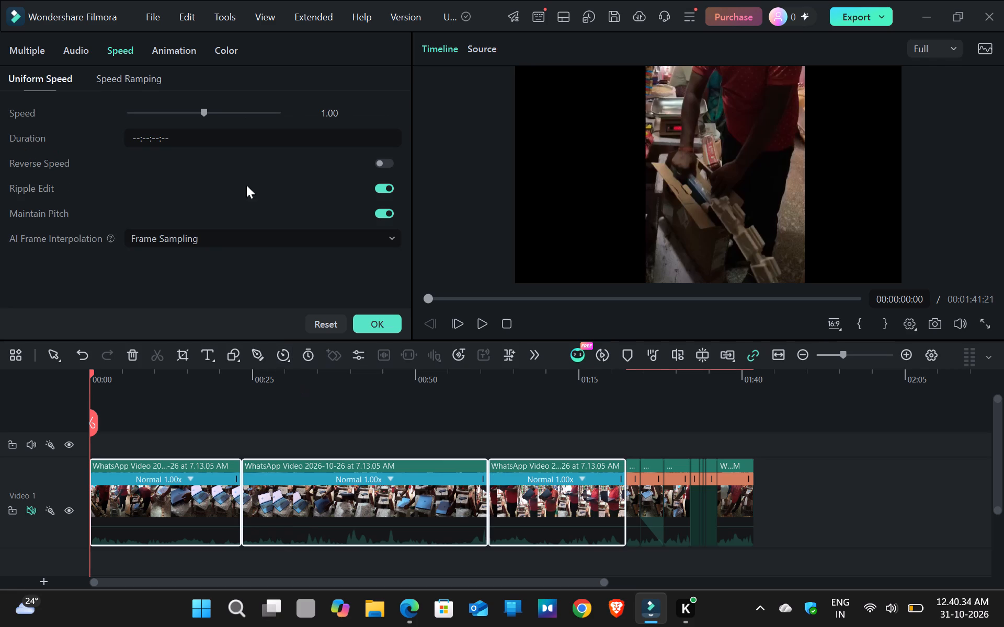
{"action": "left_click", "coordinate": [231, 118]}
{"action": "left_click", "coordinate": [230, 114]}
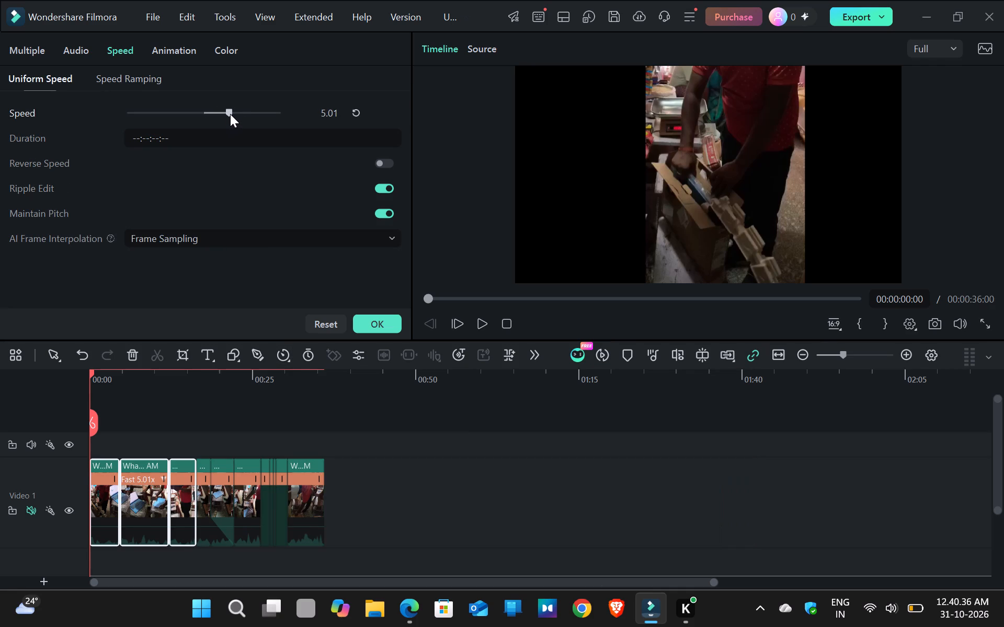
Set the uniform speed of the opening clip's three selected pieces to 3.00 and deselect them.
{"action": "left_click", "coordinate": [220, 114]}
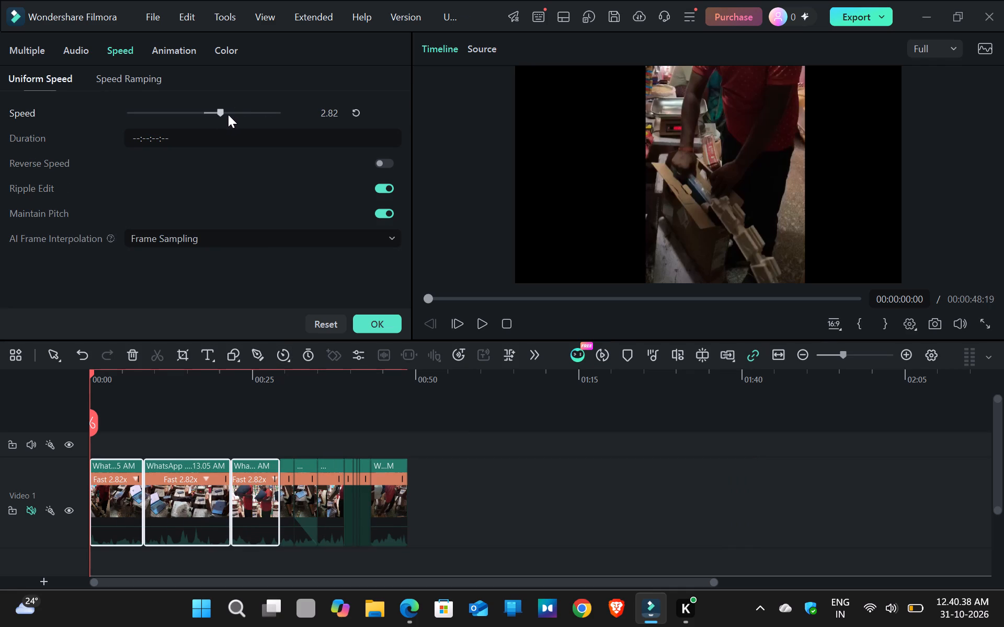
{"action": "left_click", "coordinate": [332, 115]}
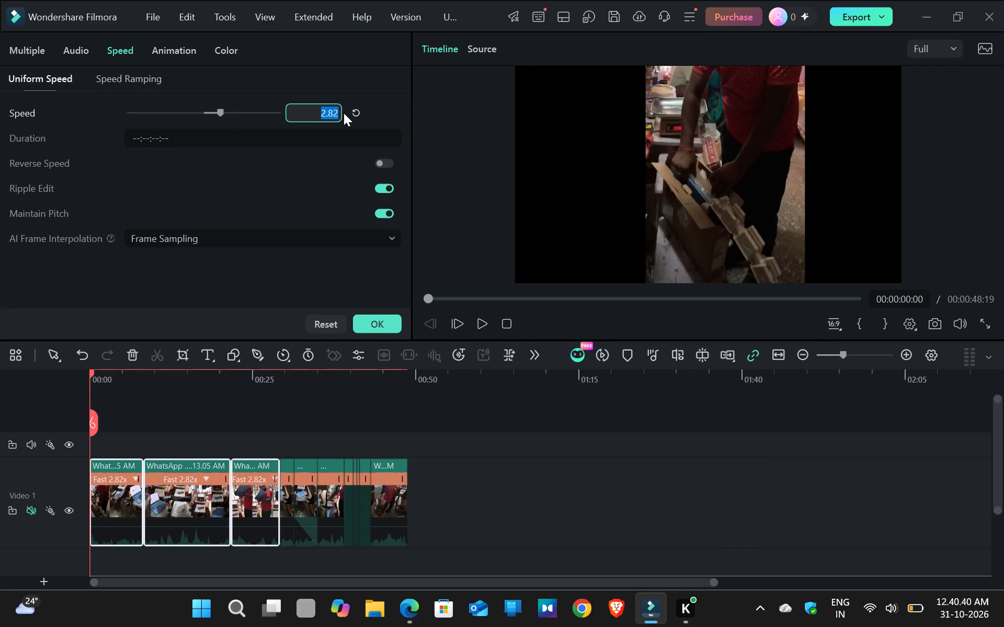
{"action": "key", "text": "BackSpace"}
{"action": "key", "text": "BackSpace"}
{"action": "key", "text": "3"}
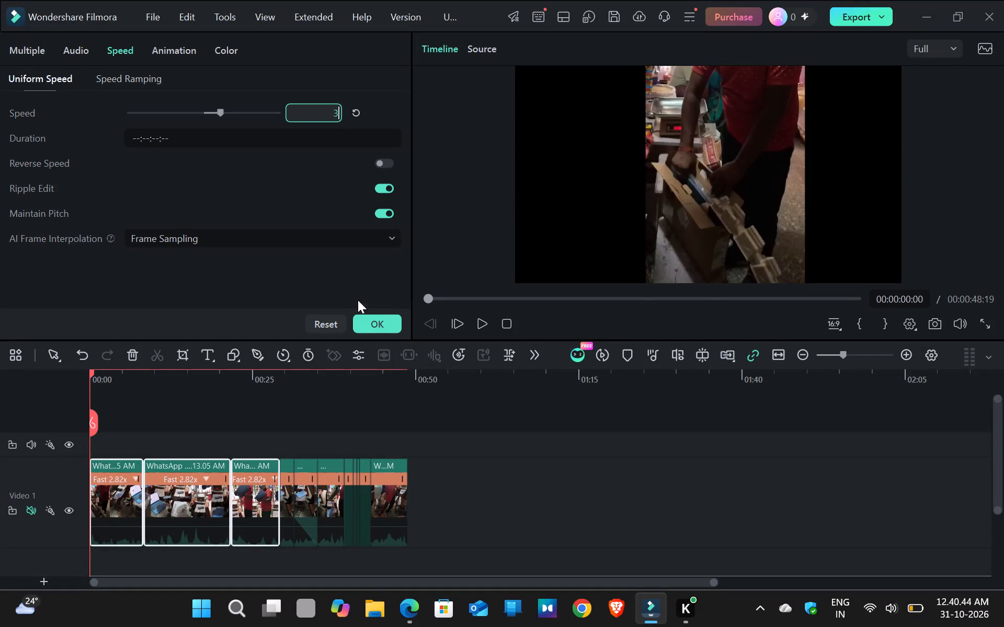
{"action": "left_click", "coordinate": [372, 318]}
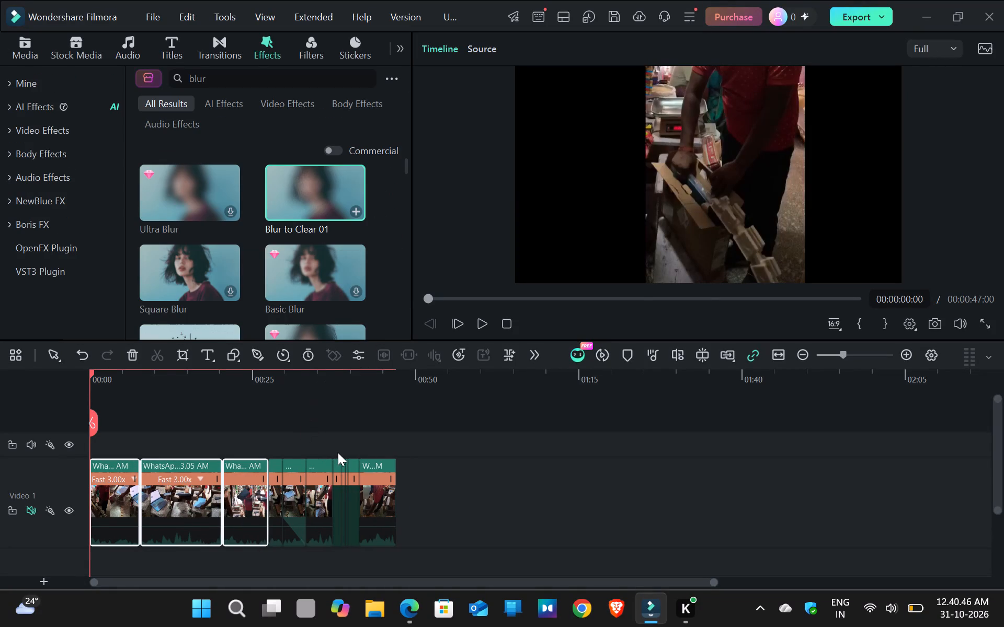
{"action": "left_click", "coordinate": [318, 420]}
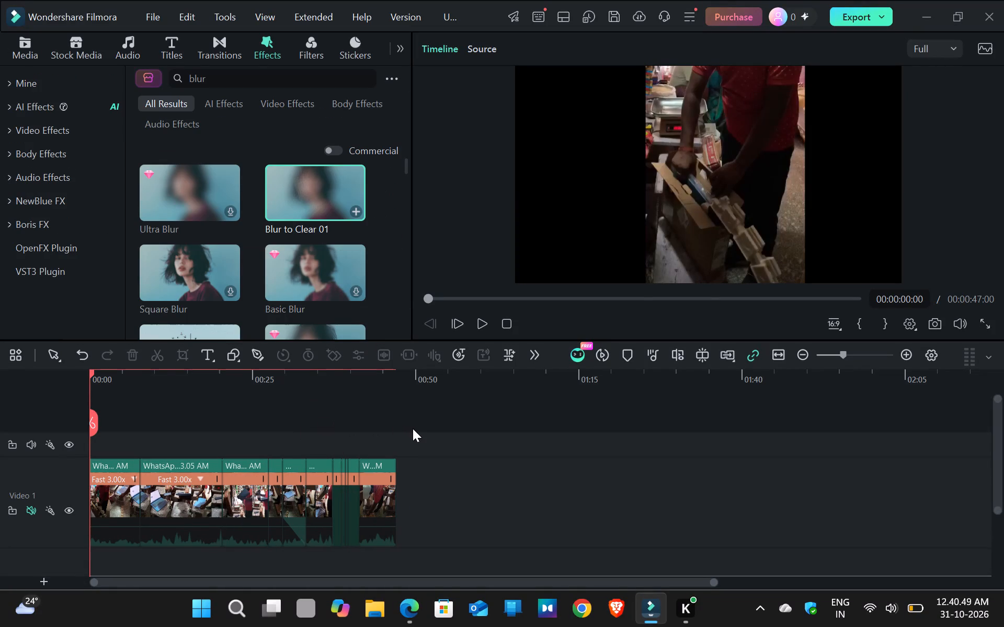
Move the first piece of the opening clip to the end of the sequence, after the last clip.
{"action": "left_click_drag", "start_coordinate": [414, 416], "coordinate": [210, 489]}
{"action": "left_click_drag", "start_coordinate": [191, 489], "coordinate": [92, 491]}
{"action": "double_click", "coordinate": [88, 491]}
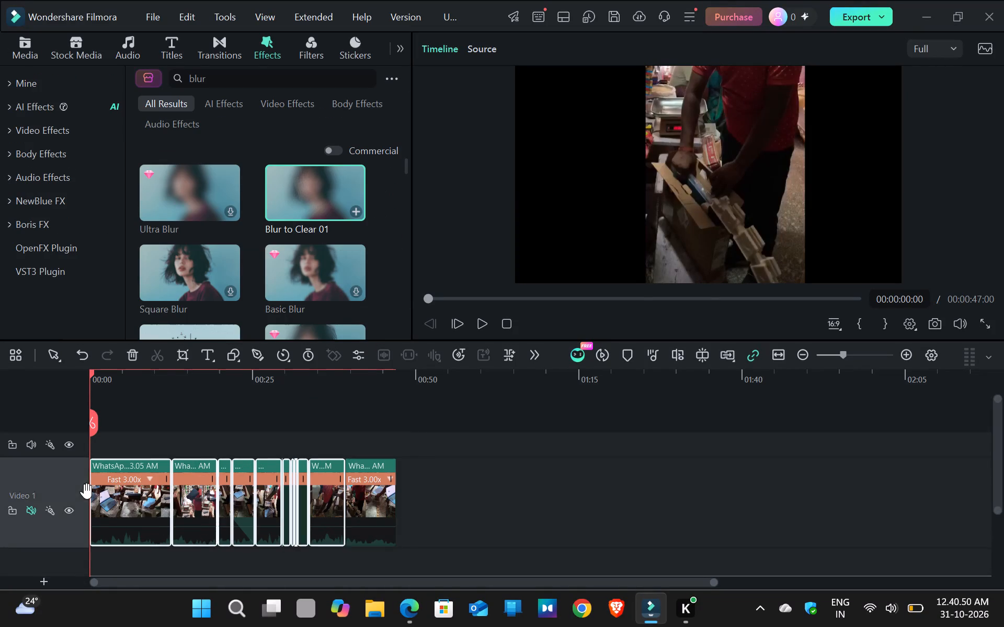
{"action": "left_click", "coordinate": [448, 420]}
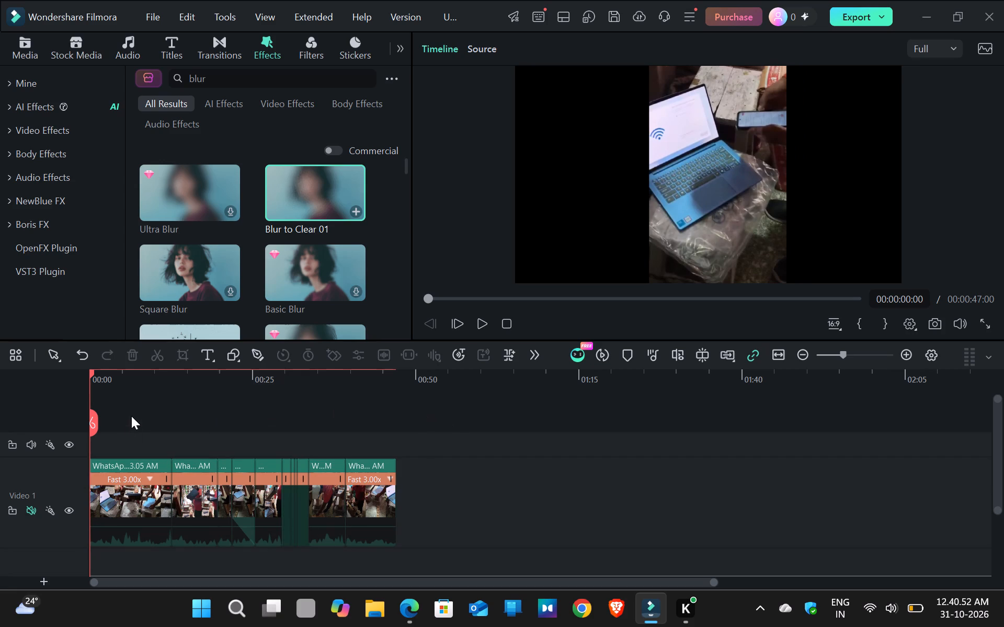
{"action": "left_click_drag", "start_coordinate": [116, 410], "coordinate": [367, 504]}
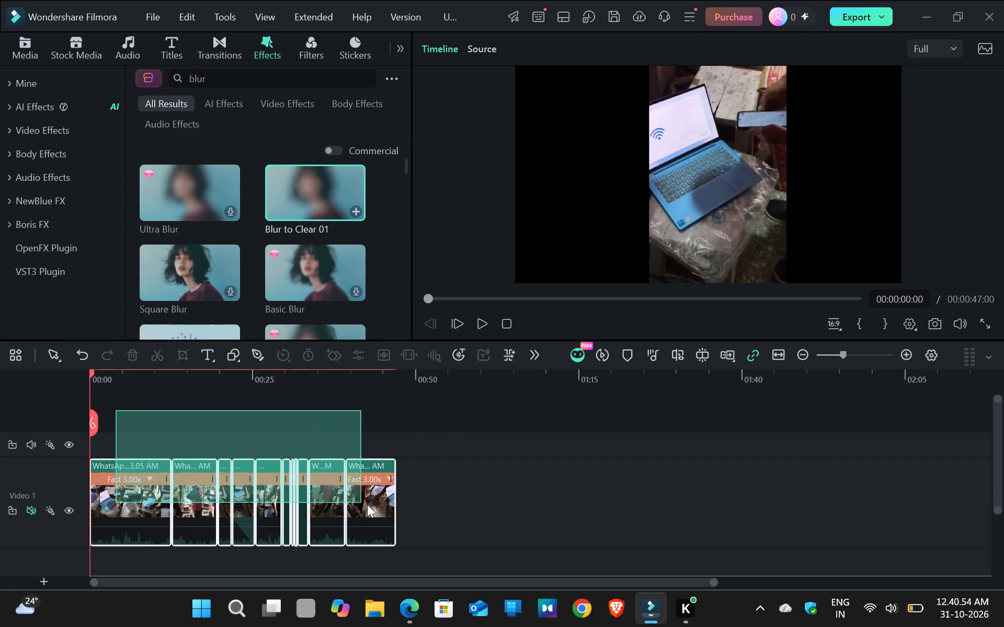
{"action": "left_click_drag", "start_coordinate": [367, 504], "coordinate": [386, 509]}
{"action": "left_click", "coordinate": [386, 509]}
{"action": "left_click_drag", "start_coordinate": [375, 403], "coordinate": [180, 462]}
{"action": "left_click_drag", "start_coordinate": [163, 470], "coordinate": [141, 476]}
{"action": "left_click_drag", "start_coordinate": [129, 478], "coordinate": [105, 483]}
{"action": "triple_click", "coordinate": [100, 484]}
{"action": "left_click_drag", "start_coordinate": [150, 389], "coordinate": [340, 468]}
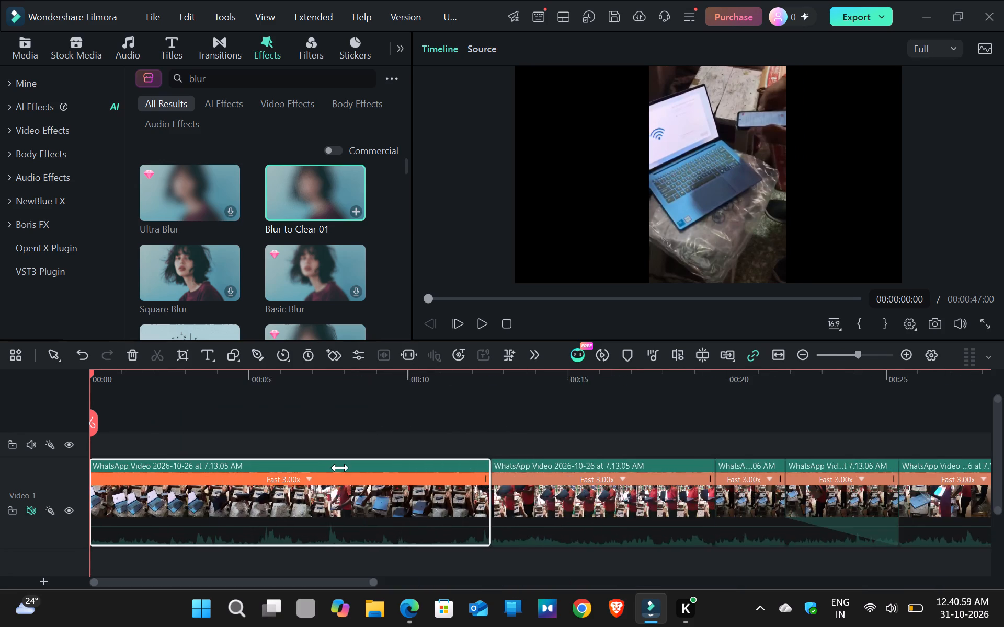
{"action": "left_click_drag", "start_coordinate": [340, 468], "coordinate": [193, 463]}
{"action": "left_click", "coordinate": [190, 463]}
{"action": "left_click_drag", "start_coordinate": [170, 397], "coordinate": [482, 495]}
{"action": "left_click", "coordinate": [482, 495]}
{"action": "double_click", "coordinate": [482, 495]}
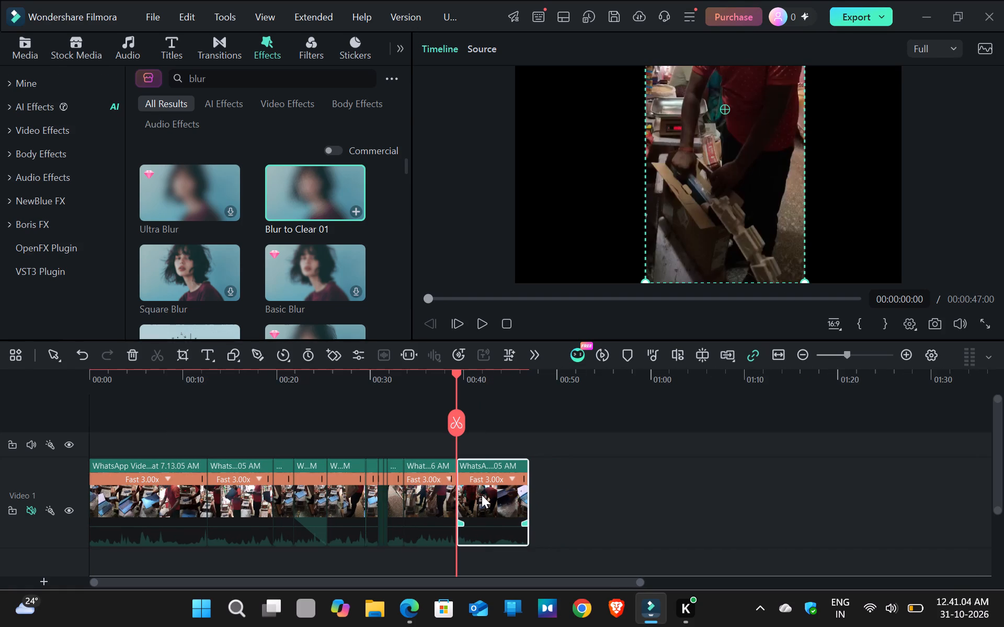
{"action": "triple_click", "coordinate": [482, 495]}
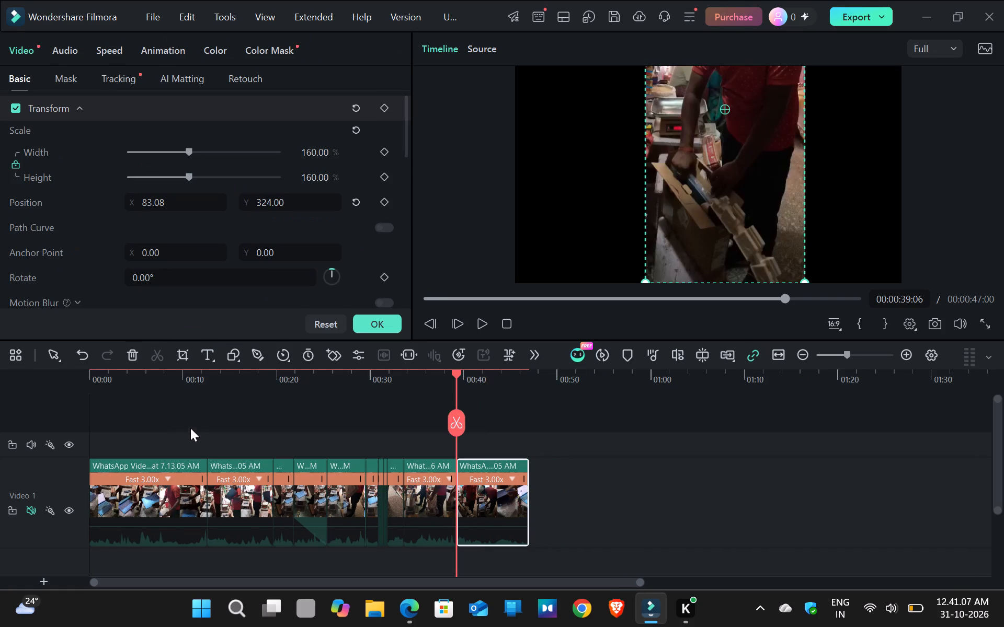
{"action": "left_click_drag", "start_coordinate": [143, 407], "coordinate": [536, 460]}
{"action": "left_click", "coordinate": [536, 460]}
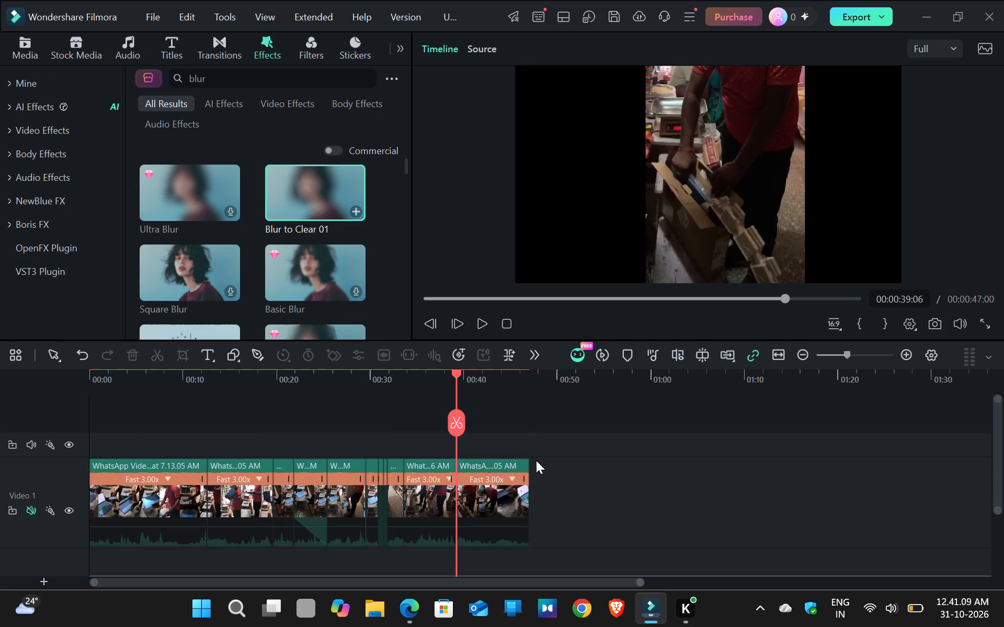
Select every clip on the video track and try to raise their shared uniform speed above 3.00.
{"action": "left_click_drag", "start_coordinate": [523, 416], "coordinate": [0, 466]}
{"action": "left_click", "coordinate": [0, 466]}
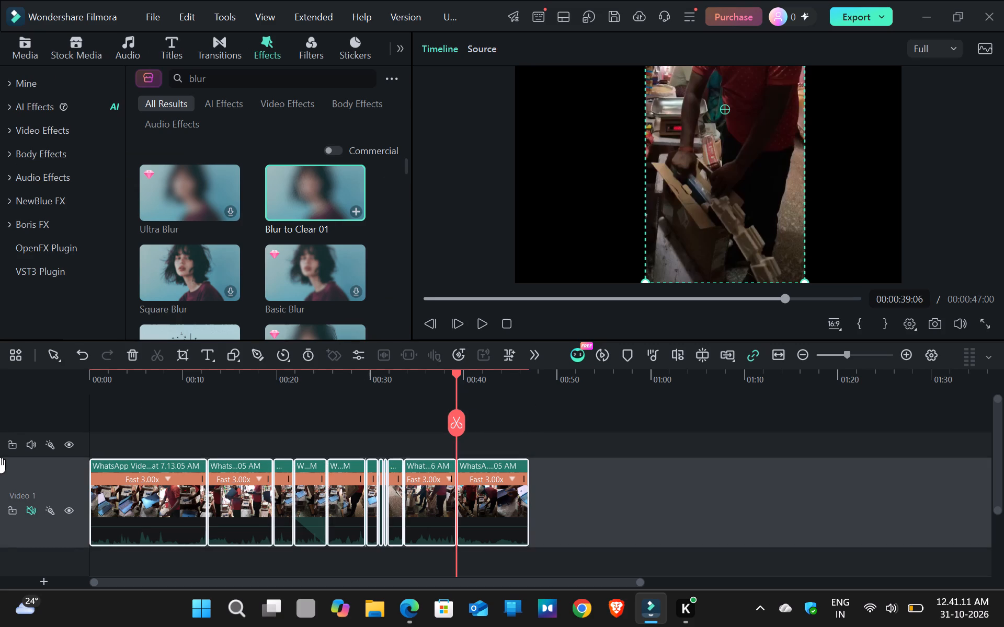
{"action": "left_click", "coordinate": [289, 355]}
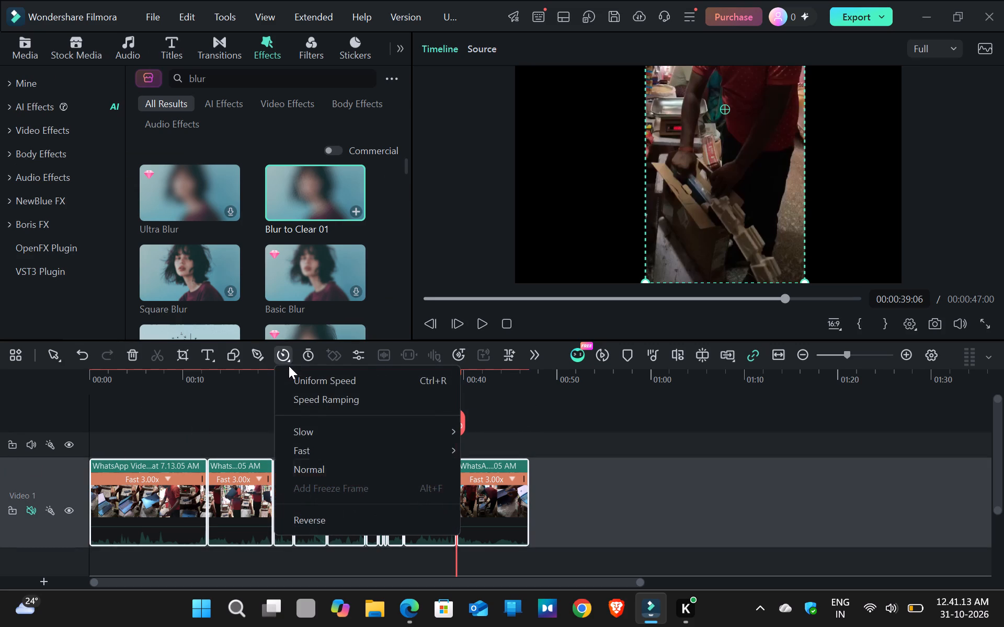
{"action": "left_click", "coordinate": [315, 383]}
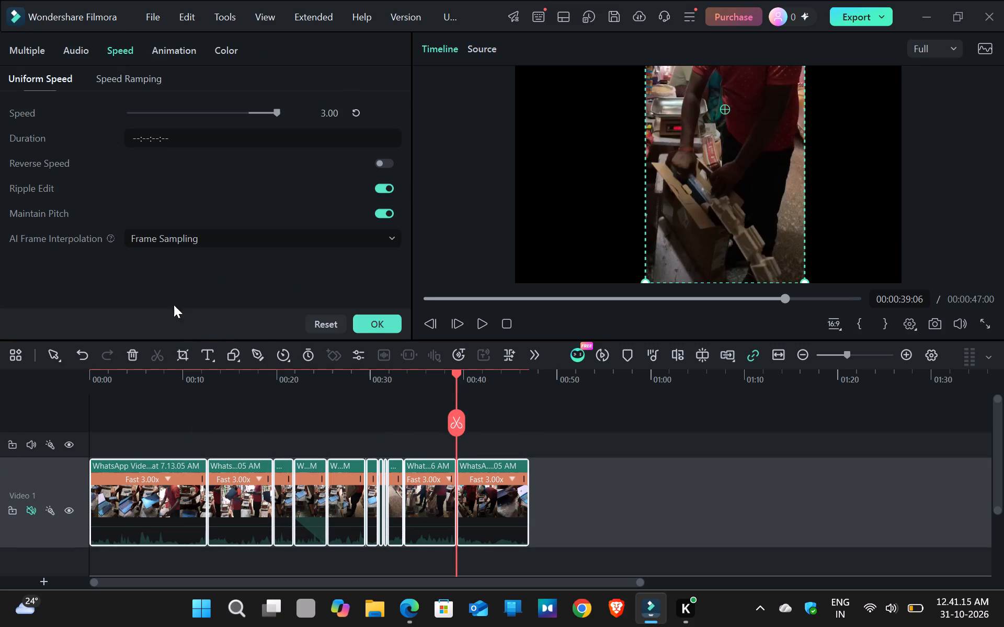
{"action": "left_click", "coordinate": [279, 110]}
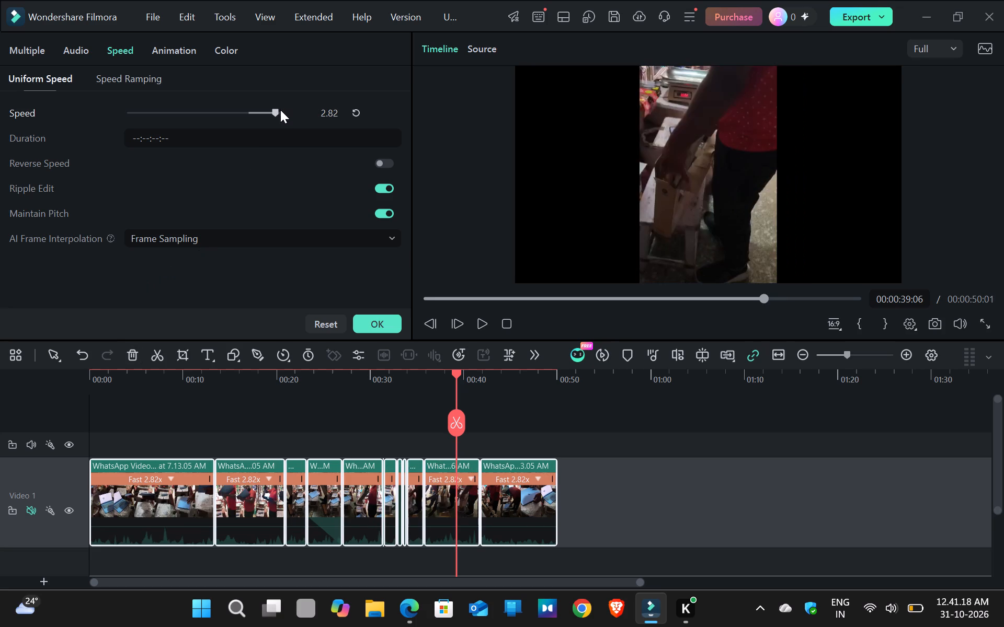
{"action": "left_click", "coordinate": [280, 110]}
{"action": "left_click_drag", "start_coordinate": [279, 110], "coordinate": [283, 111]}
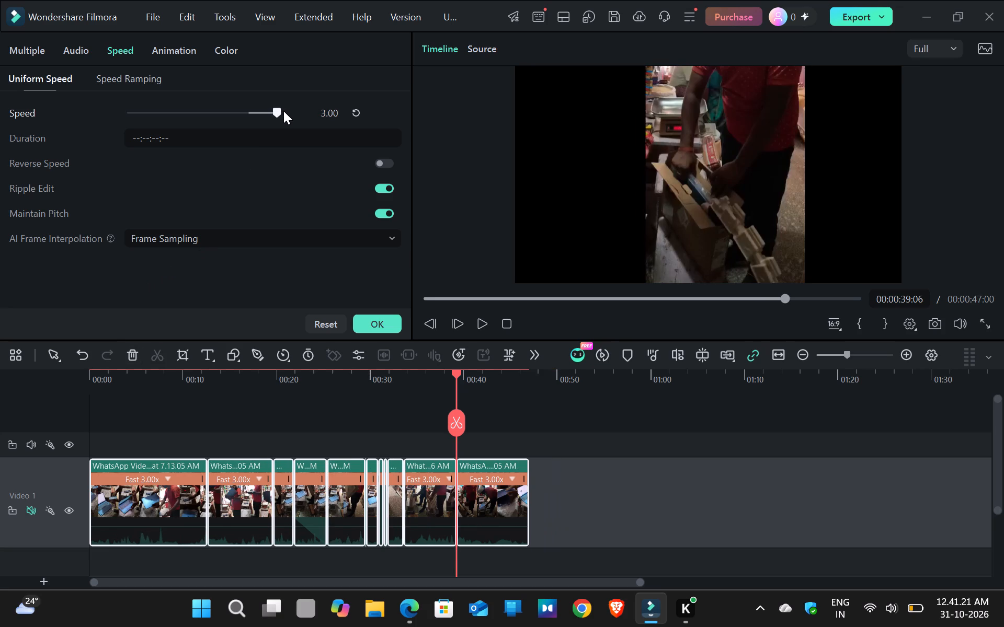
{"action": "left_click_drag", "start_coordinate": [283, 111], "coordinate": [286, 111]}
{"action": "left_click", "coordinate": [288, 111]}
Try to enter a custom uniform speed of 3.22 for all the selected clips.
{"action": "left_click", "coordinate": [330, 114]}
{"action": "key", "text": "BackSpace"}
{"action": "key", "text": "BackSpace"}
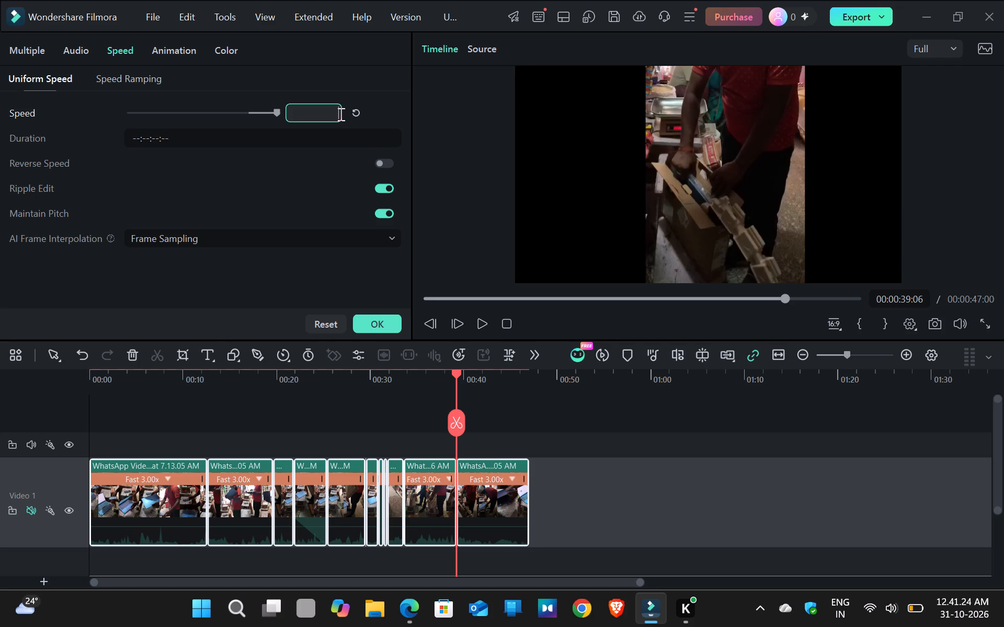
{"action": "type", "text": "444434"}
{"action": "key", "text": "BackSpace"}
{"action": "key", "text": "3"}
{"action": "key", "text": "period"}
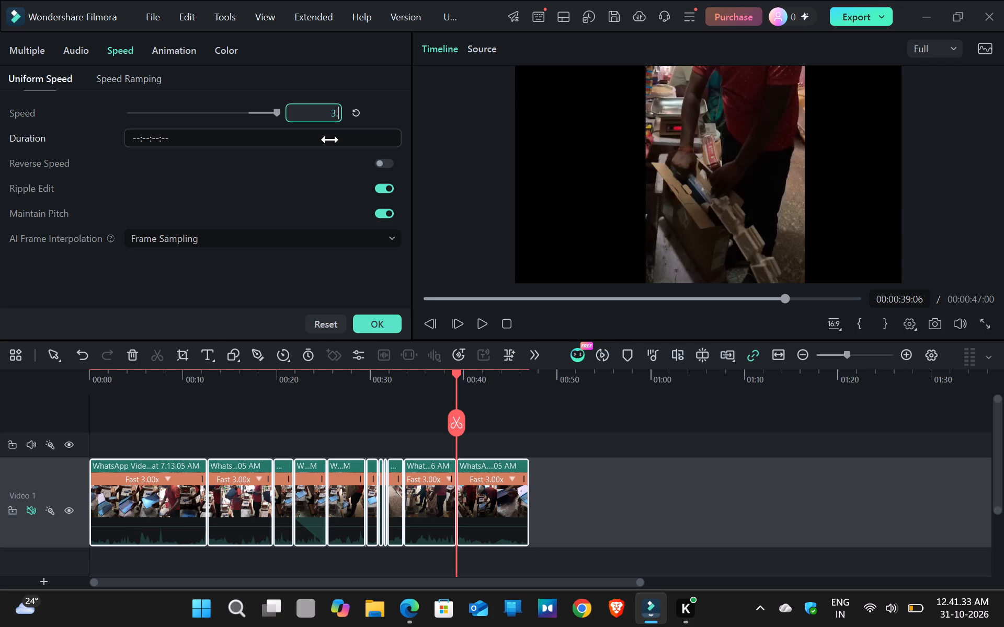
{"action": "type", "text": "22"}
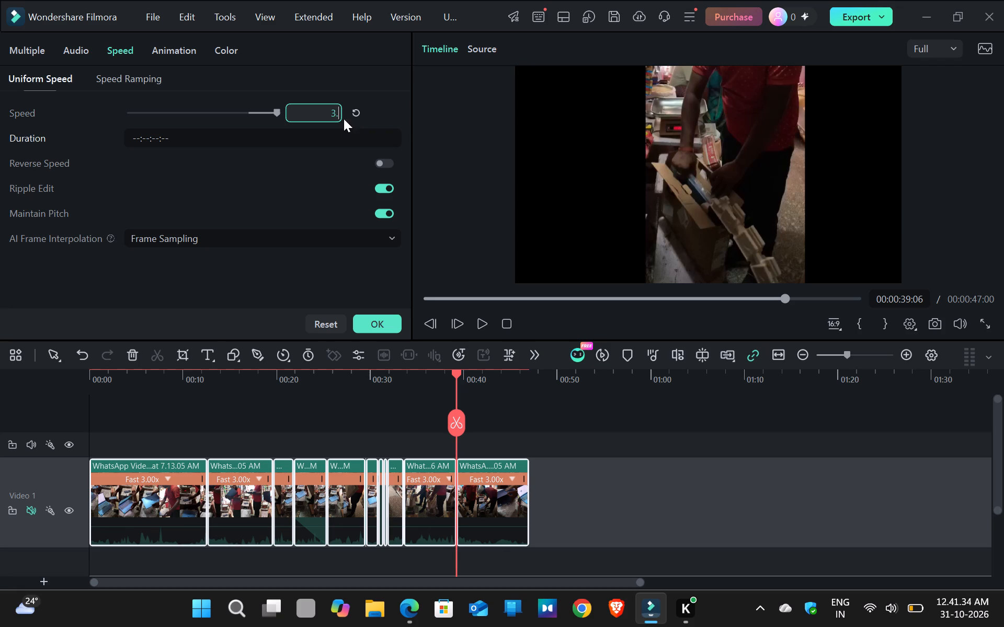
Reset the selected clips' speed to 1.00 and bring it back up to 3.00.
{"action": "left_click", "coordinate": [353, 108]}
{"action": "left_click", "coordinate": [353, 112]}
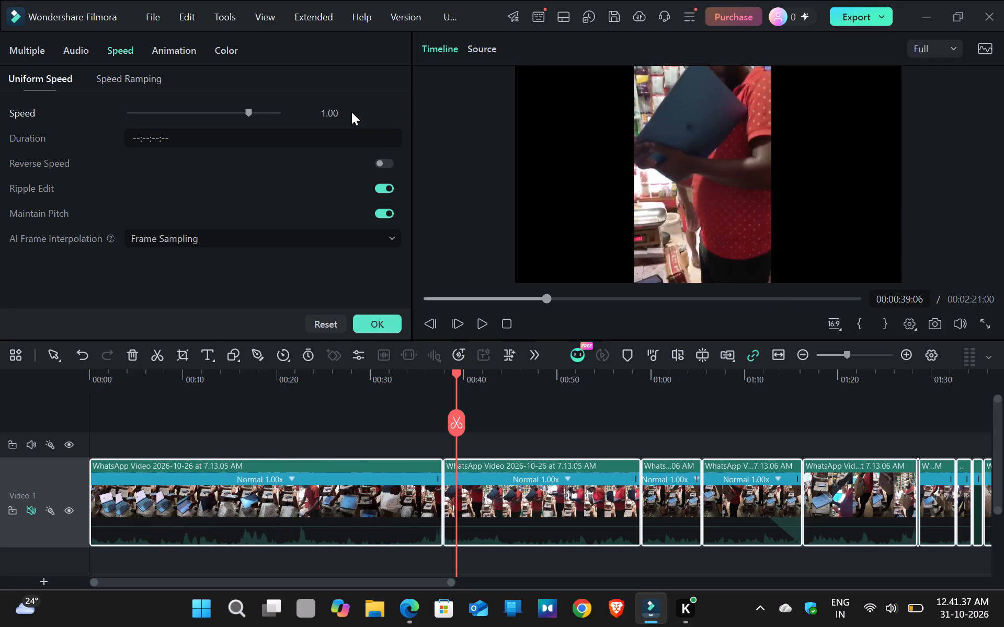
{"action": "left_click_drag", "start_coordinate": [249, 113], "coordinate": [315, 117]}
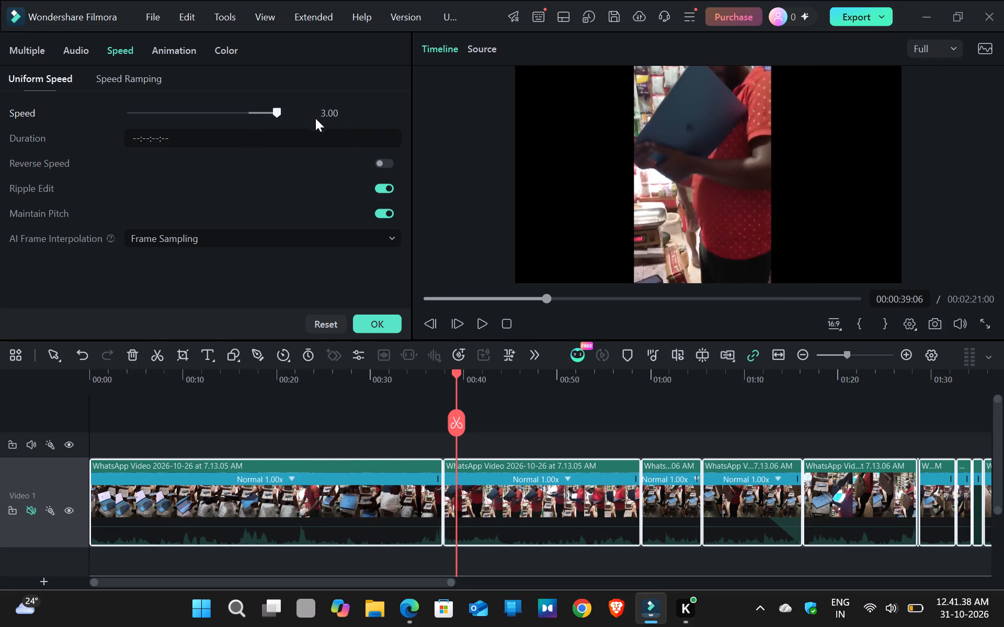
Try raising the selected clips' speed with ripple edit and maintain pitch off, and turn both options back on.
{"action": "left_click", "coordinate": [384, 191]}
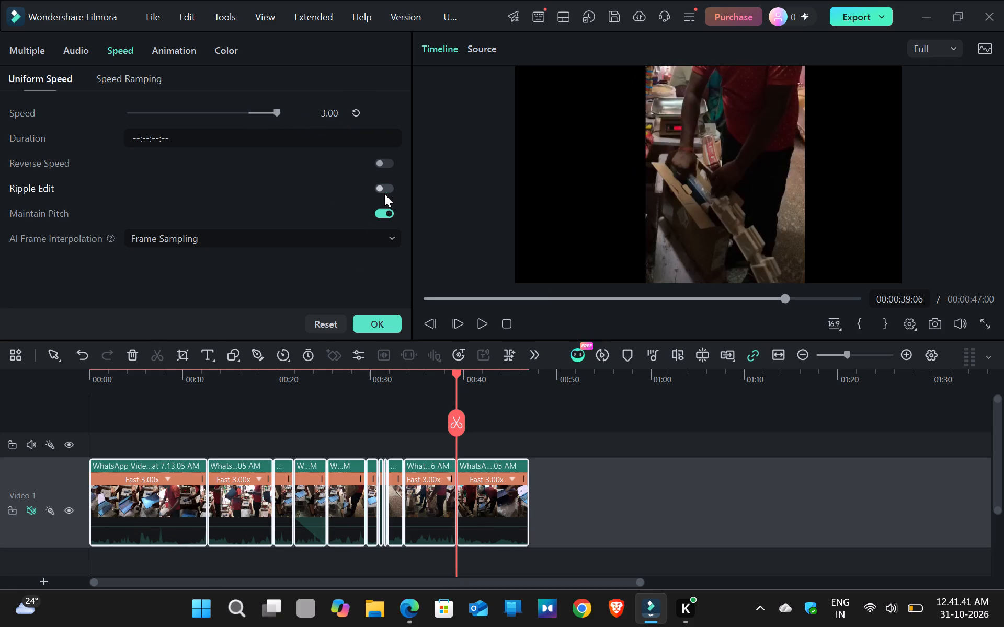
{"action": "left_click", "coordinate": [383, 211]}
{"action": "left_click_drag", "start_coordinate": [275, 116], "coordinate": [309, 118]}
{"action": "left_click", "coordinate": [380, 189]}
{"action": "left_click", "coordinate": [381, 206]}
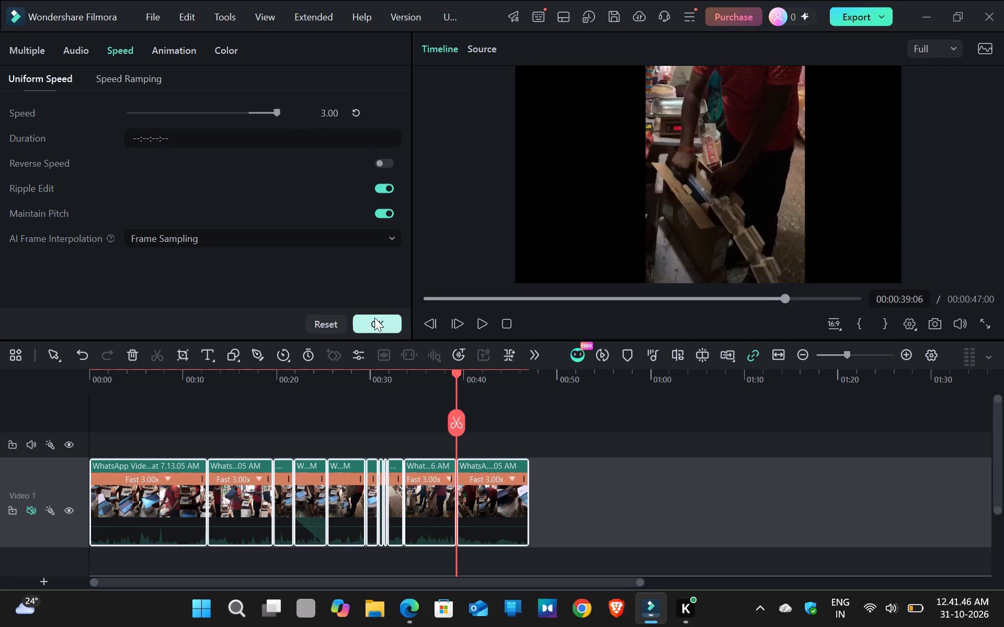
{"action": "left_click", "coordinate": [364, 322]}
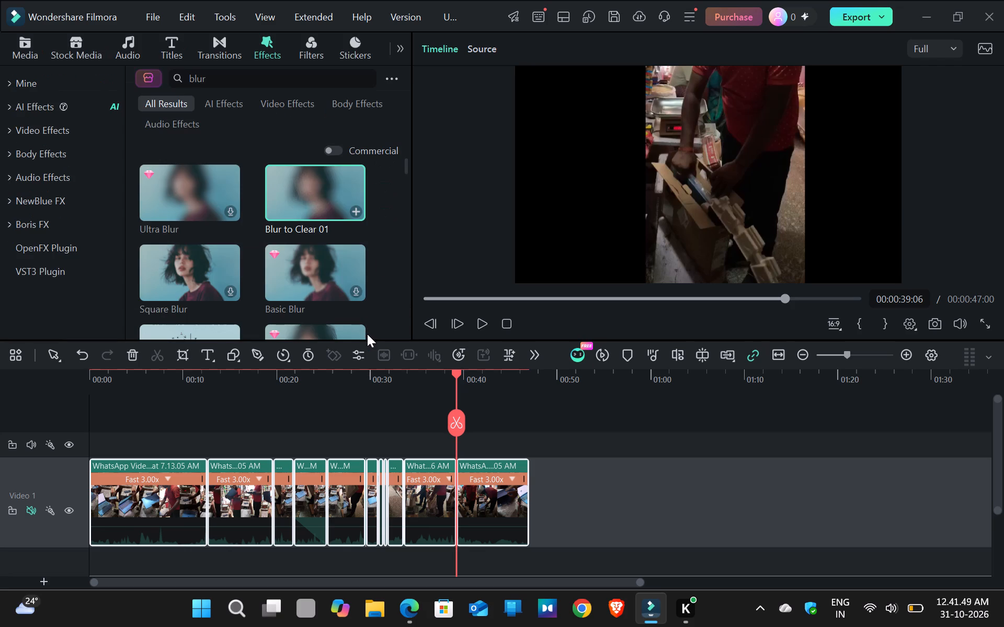
Open the custom speed settings of the first clip on the timeline and leave them.
{"action": "left_click", "coordinate": [167, 473]}
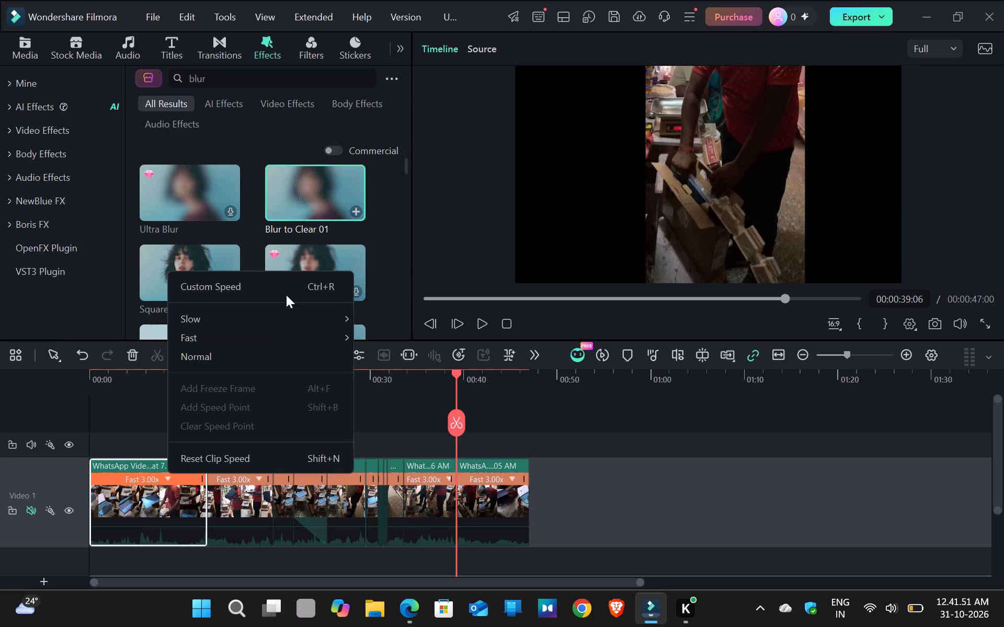
{"action": "left_click", "coordinate": [287, 293]}
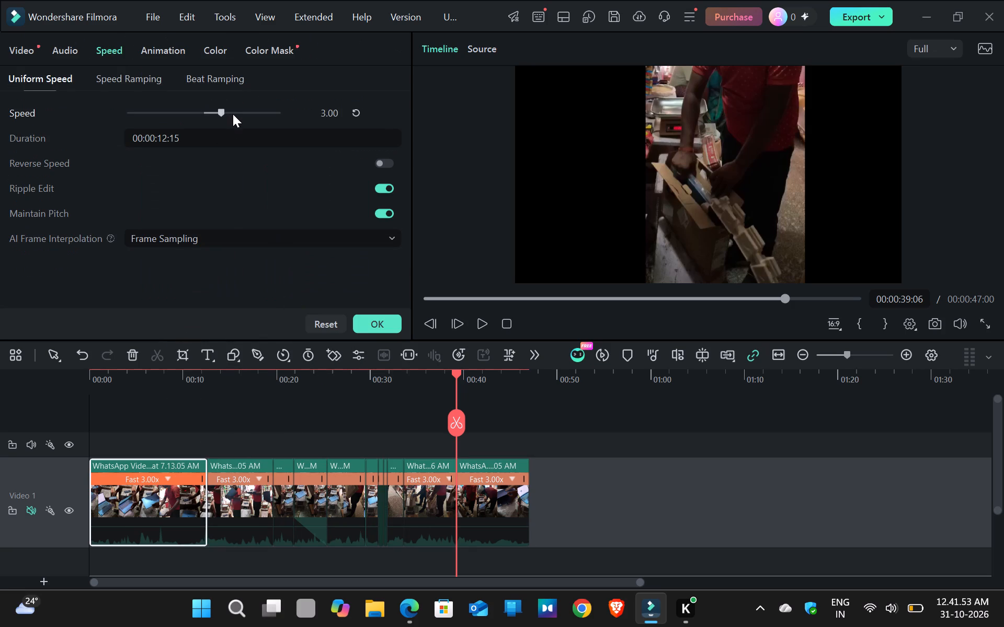
{"action": "left_click", "coordinate": [340, 418]}
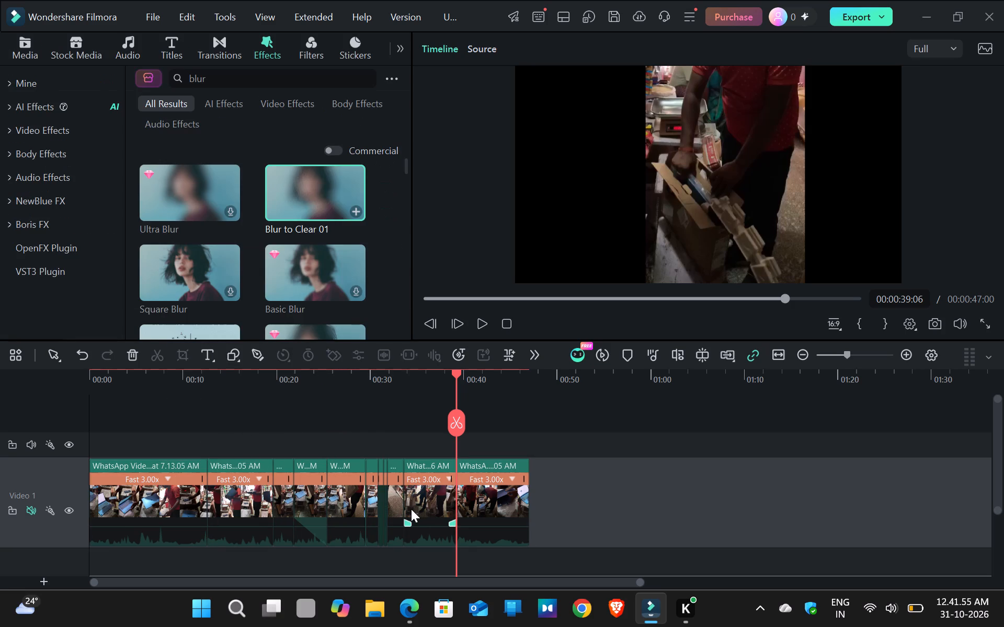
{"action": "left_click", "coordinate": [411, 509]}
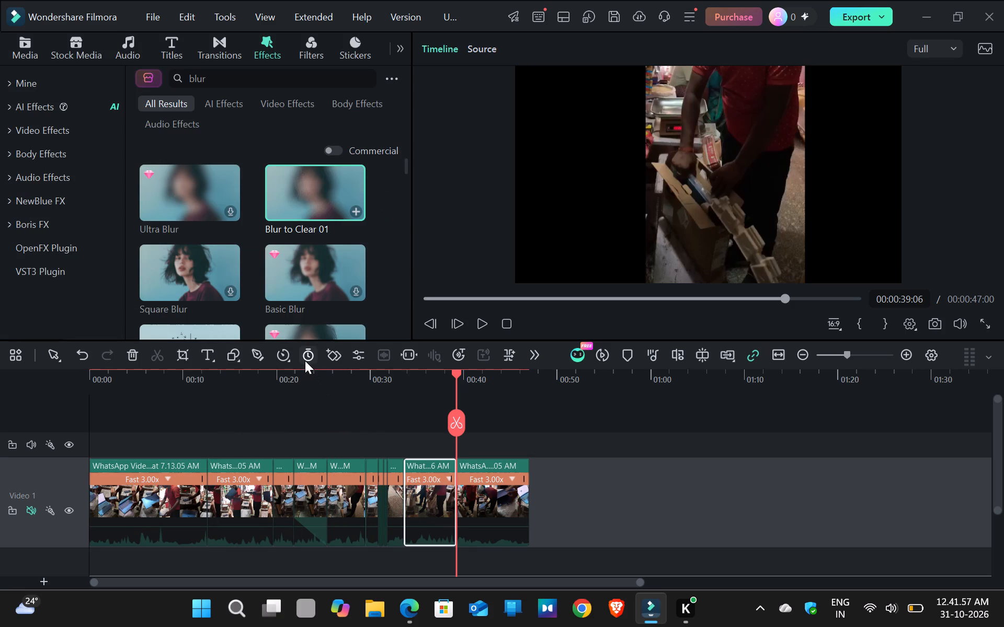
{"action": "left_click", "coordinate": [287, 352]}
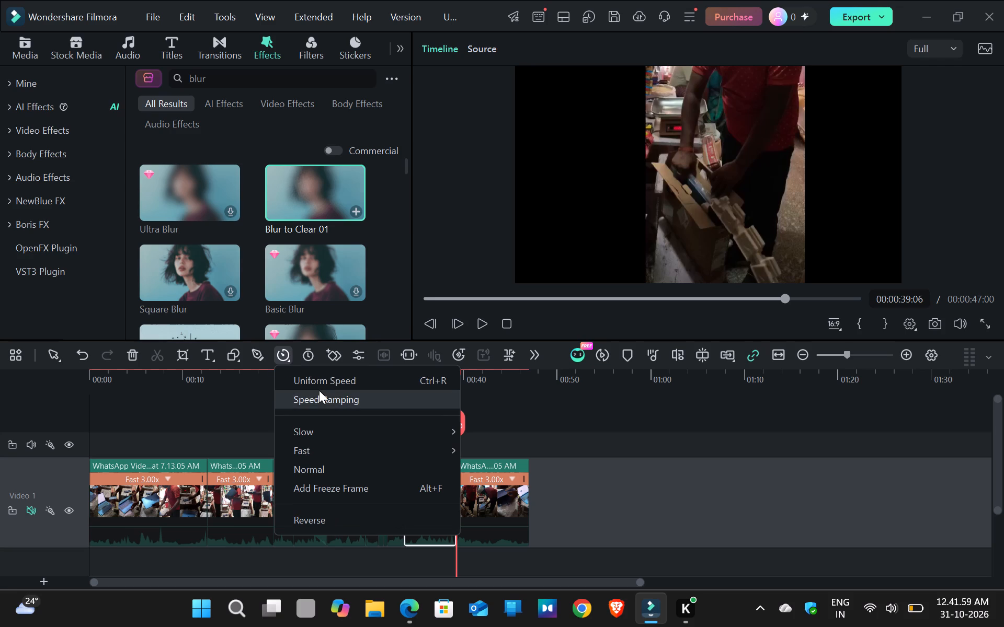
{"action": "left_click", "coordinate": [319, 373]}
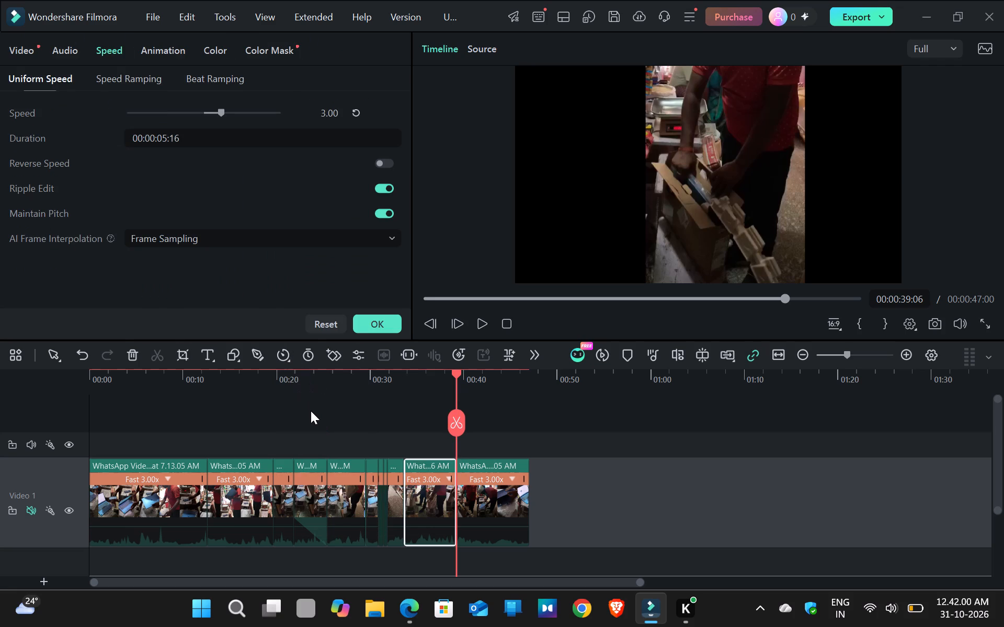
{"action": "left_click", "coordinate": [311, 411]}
Select the first five clips on the timeline and raise their uniform speed to 3.98.
{"action": "left_click", "coordinate": [141, 432]}
{"action": "left_click_drag", "start_coordinate": [142, 432], "coordinate": [320, 455]}
{"action": "left_click", "coordinate": [320, 455]}
{"action": "left_click_drag", "start_coordinate": [181, 401], "coordinate": [185, 406]}
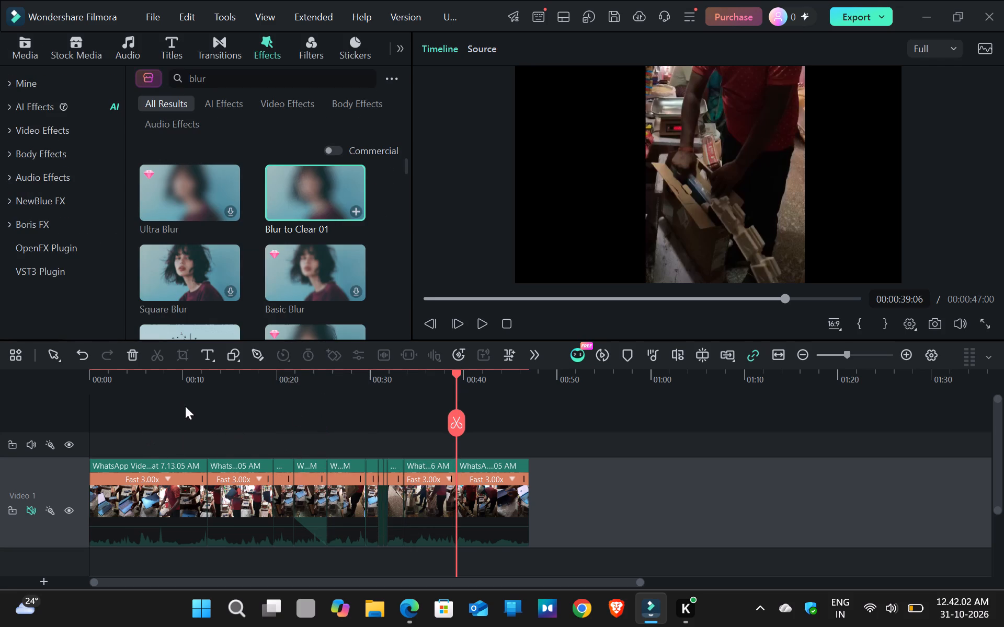
{"action": "left_click_drag", "start_coordinate": [185, 406], "coordinate": [299, 455]}
{"action": "left_click", "coordinate": [357, 459]}
{"action": "left_click_drag", "start_coordinate": [139, 408], "coordinate": [314, 535]}
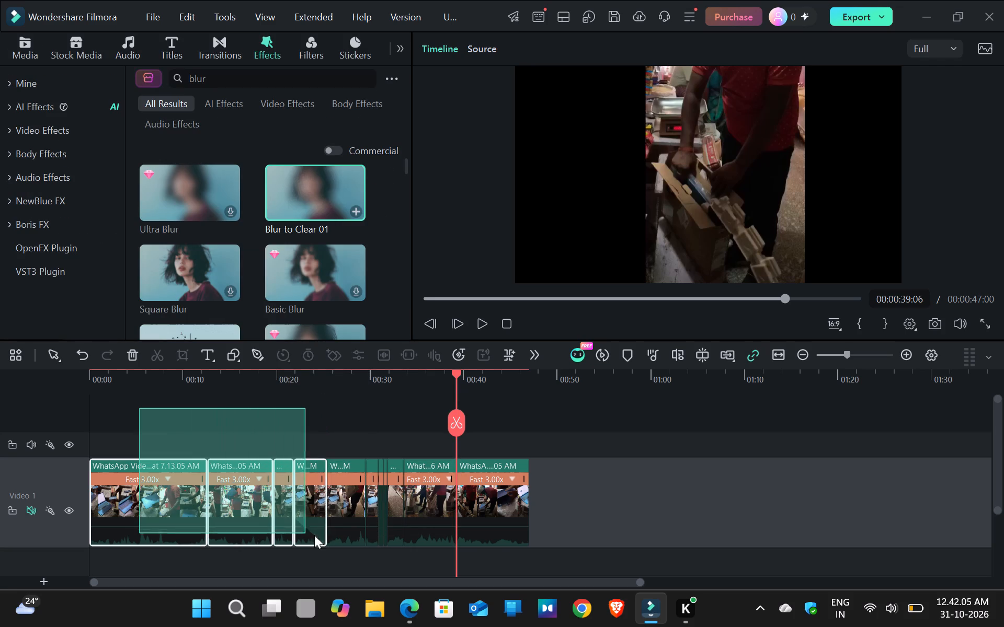
{"action": "left_click_drag", "start_coordinate": [314, 535], "coordinate": [332, 537]}
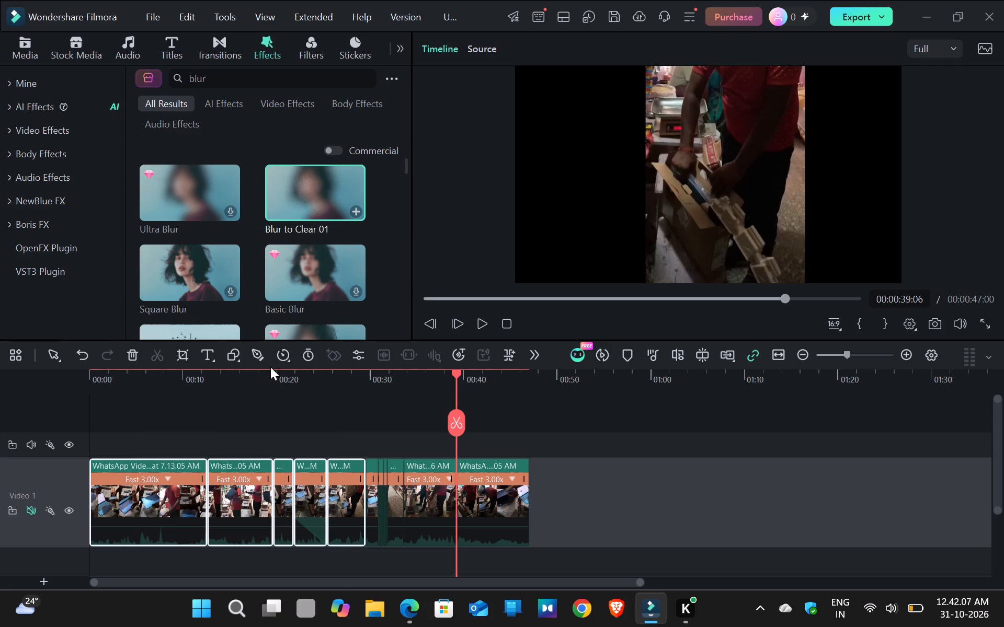
{"action": "left_click", "coordinate": [288, 350]}
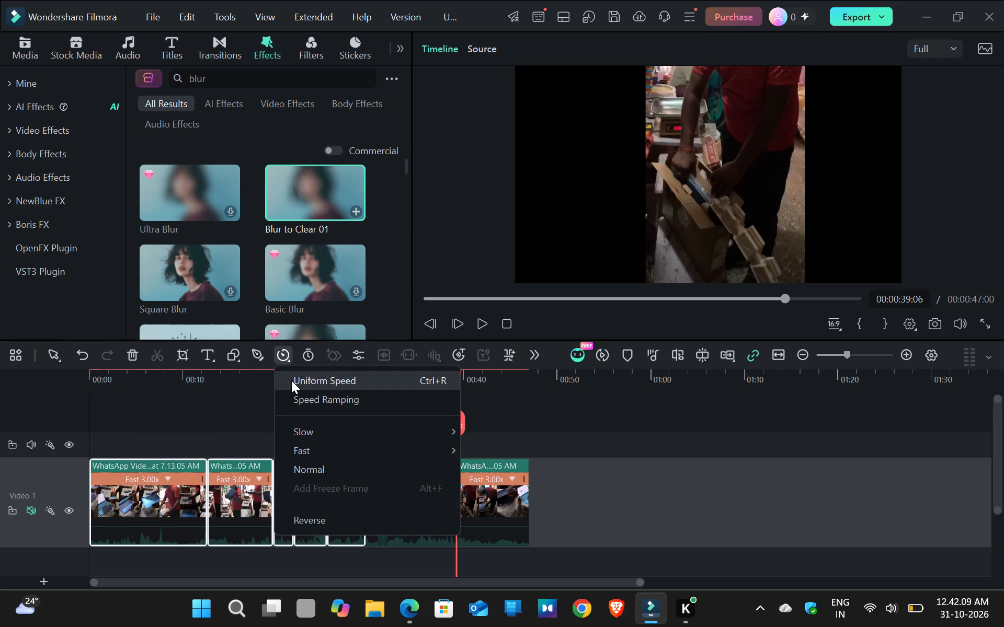
{"action": "left_click", "coordinate": [291, 380]}
{"action": "left_click", "coordinate": [233, 112]}
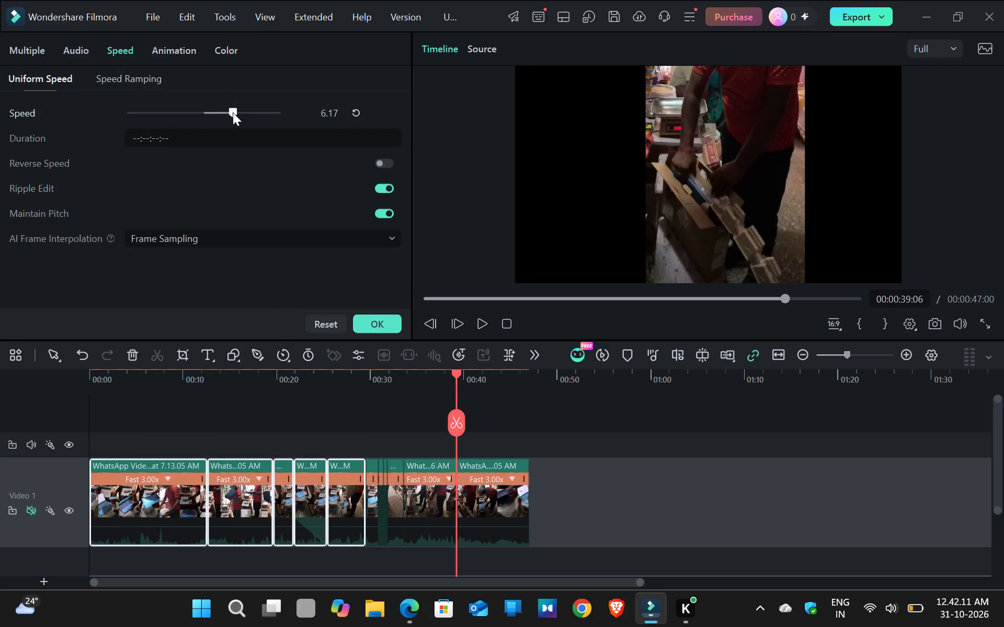
{"action": "left_click", "coordinate": [226, 112]}
{"action": "left_click", "coordinate": [226, 112]}
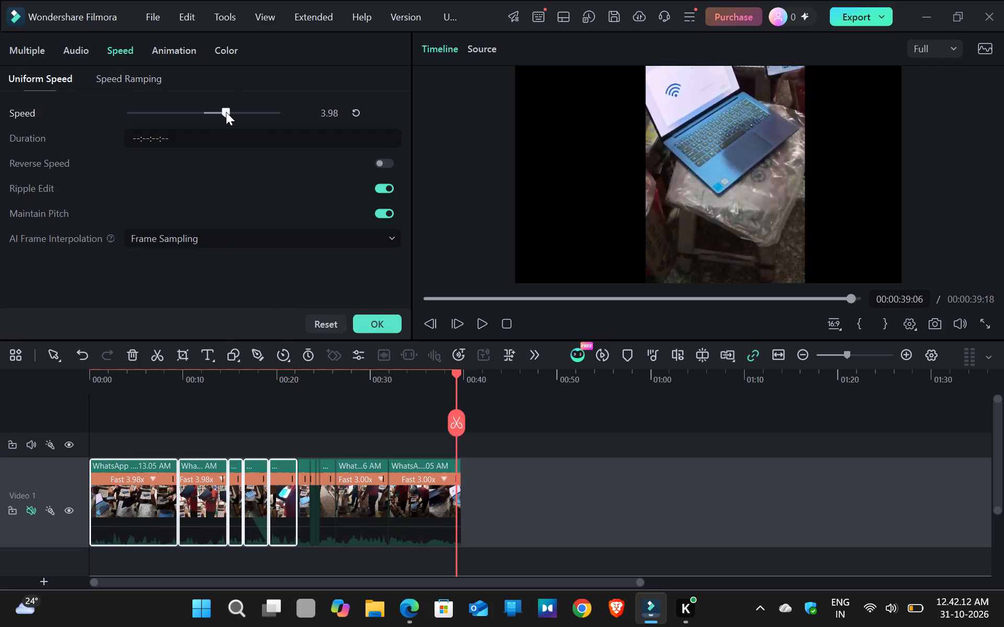
{"action": "left_click", "coordinate": [226, 112]}
{"action": "left_click", "coordinate": [226, 112]}
{"action": "left_click", "coordinate": [226, 112]}
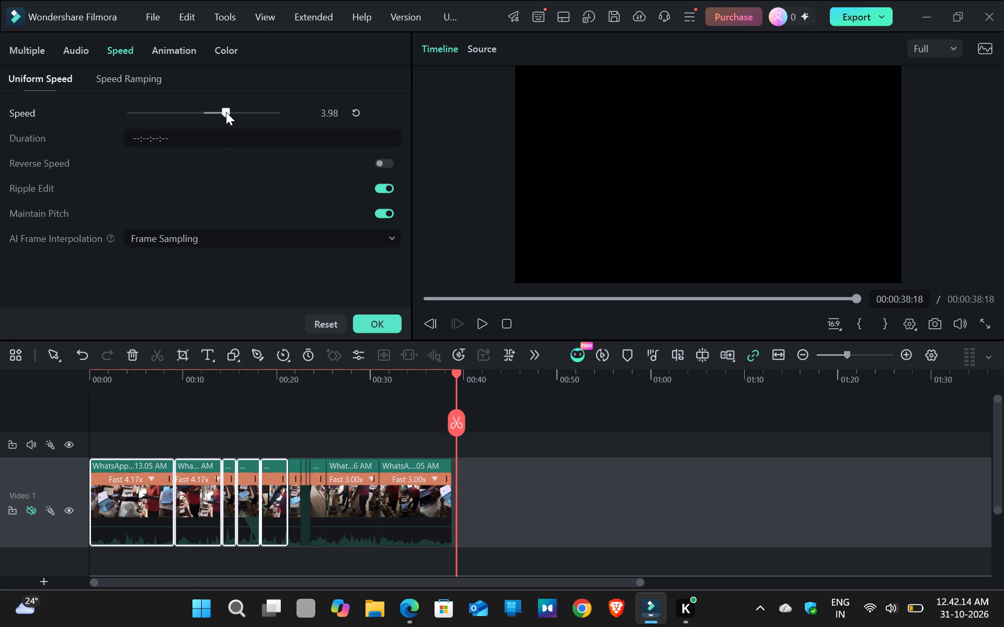
{"action": "left_click", "coordinate": [364, 322]}
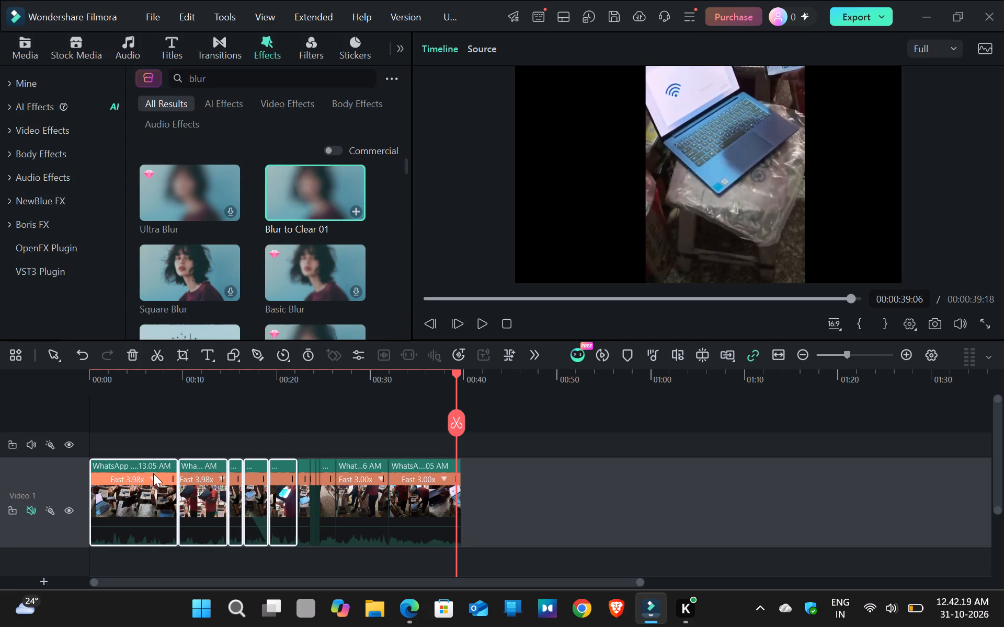
Set the first clip's uniform speed to 4.00 and apply it.
{"action": "left_click", "coordinate": [153, 473]}
{"action": "left_click", "coordinate": [242, 295]}
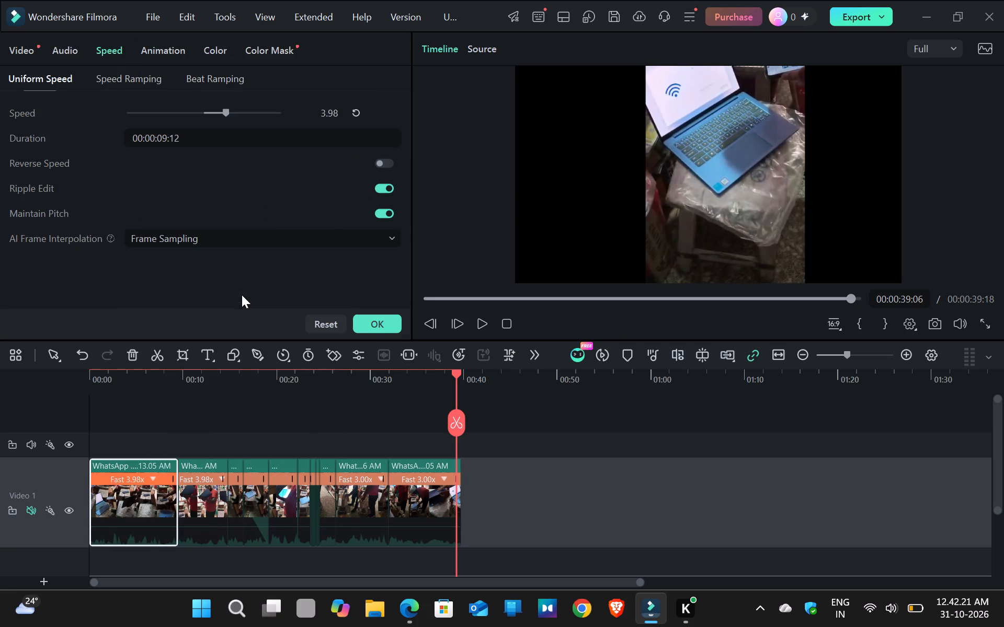
{"action": "left_click", "coordinate": [331, 112]}
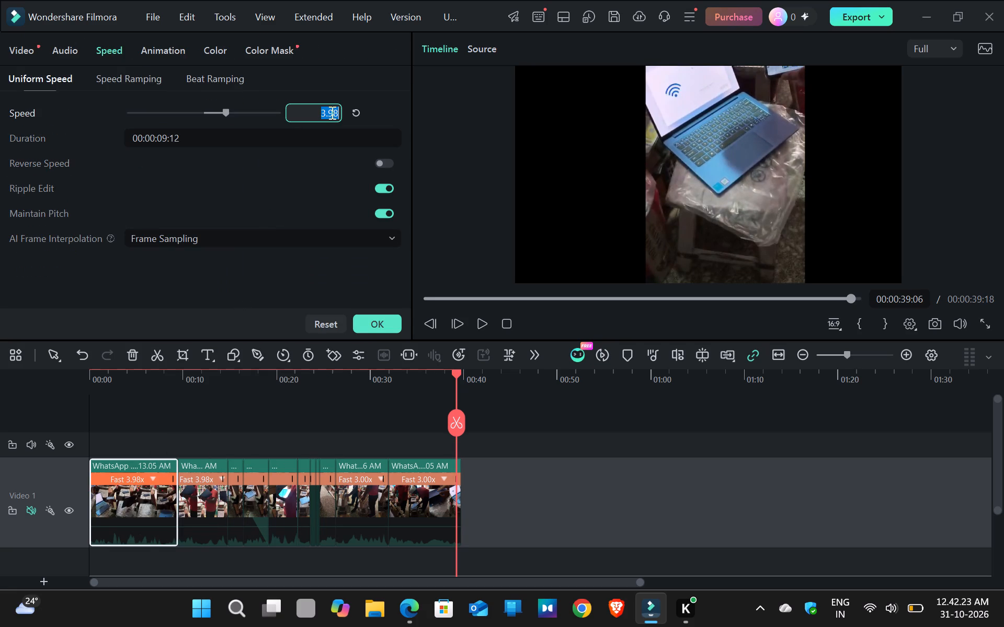
{"action": "key", "text": "BackSpace"}
{"action": "key", "text": "4"}
{"action": "key", "text": "Return"}
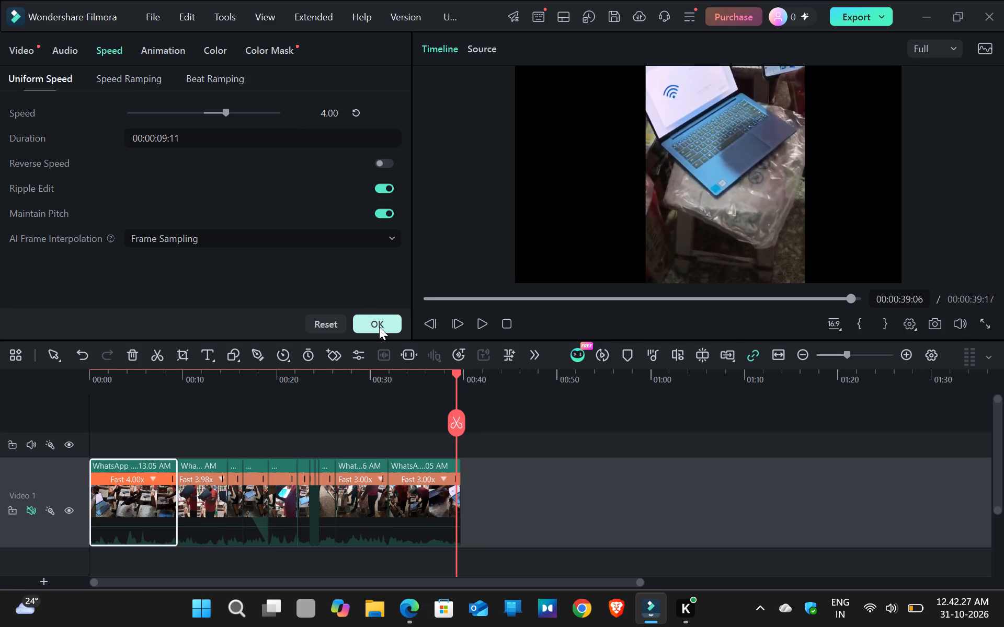
{"action": "left_click", "coordinate": [379, 327]}
Select the last two clips on the timeline and raise their uniform speed to 3.98.
{"action": "left_click", "coordinate": [218, 498]}
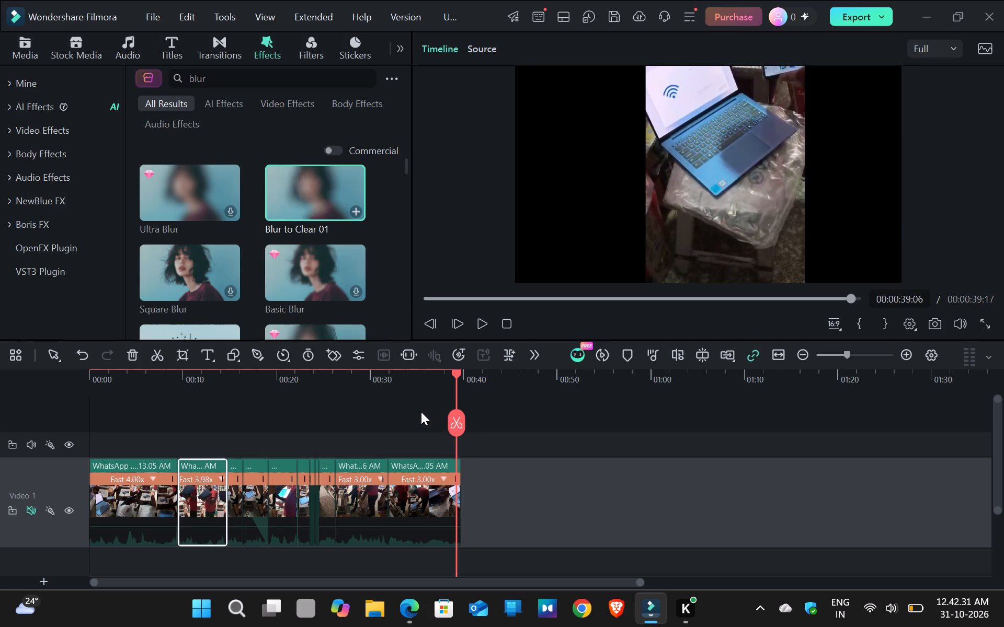
{"action": "left_click_drag", "start_coordinate": [343, 422], "coordinate": [452, 507]}
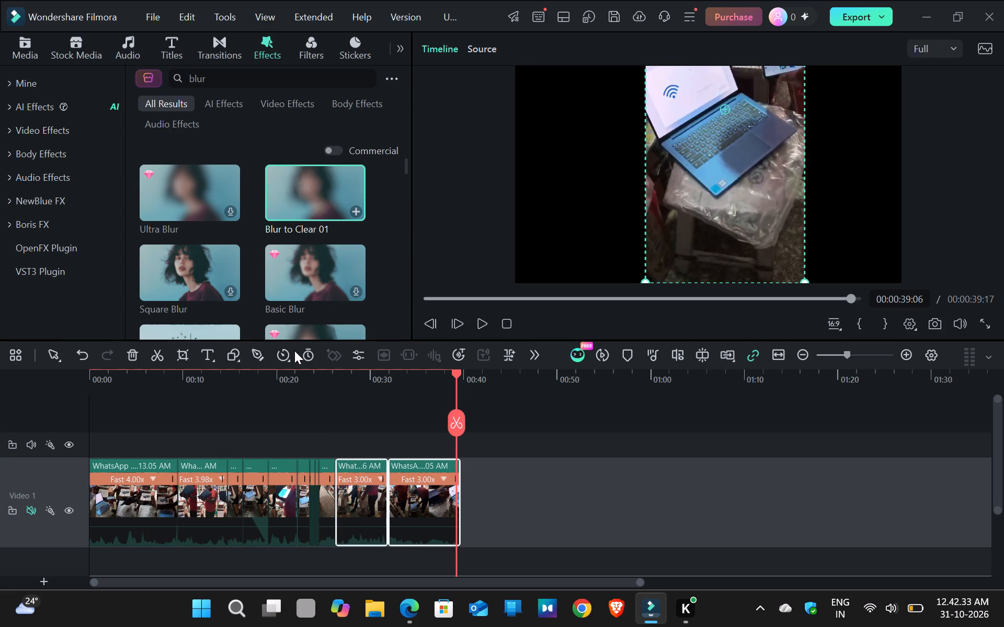
{"action": "left_click", "coordinate": [286, 355]}
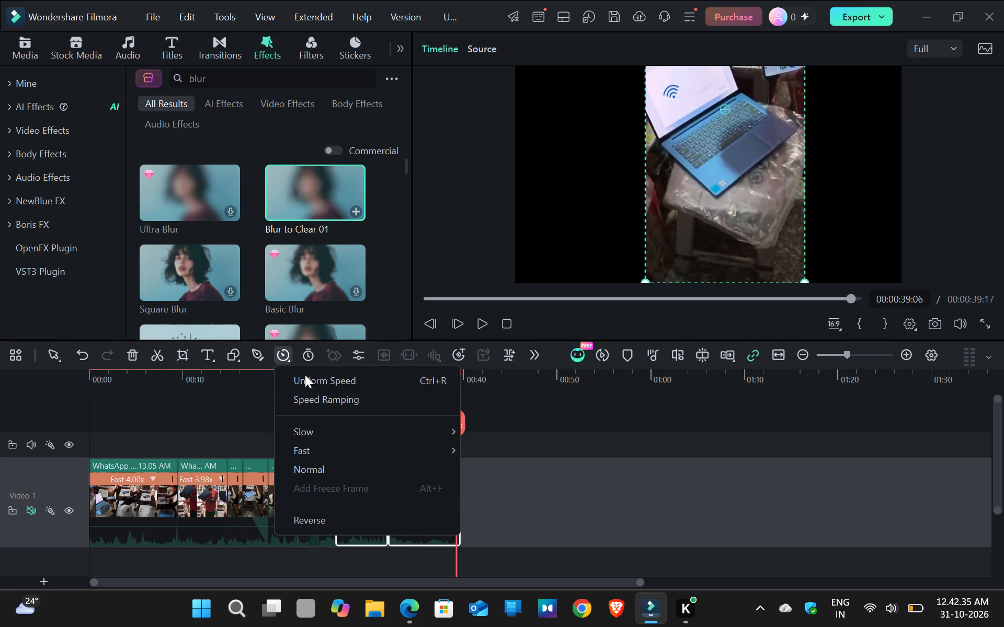
{"action": "left_click", "coordinate": [305, 376]}
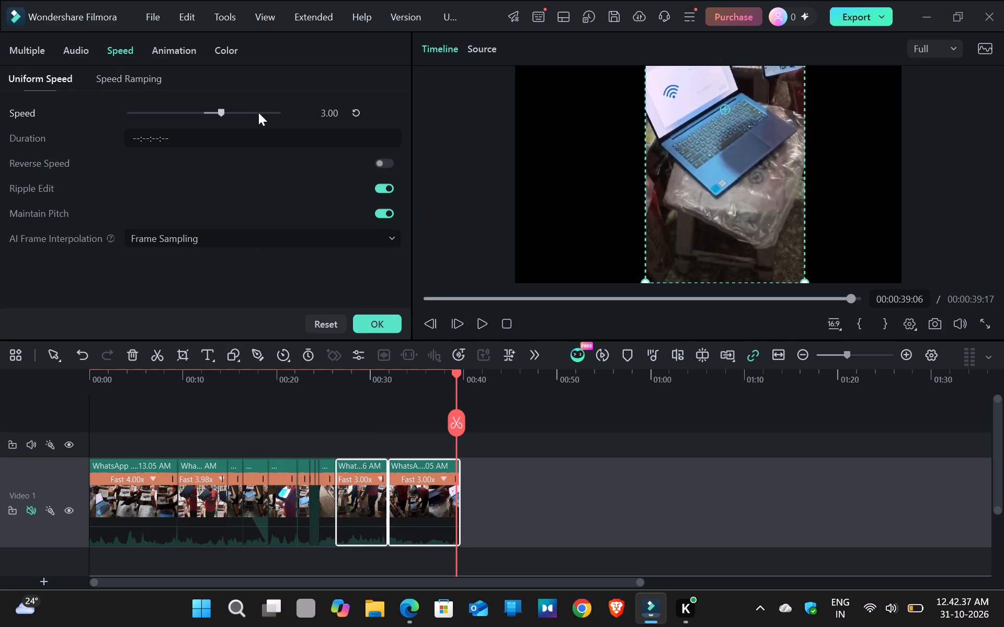
{"action": "left_click", "coordinate": [232, 115]}
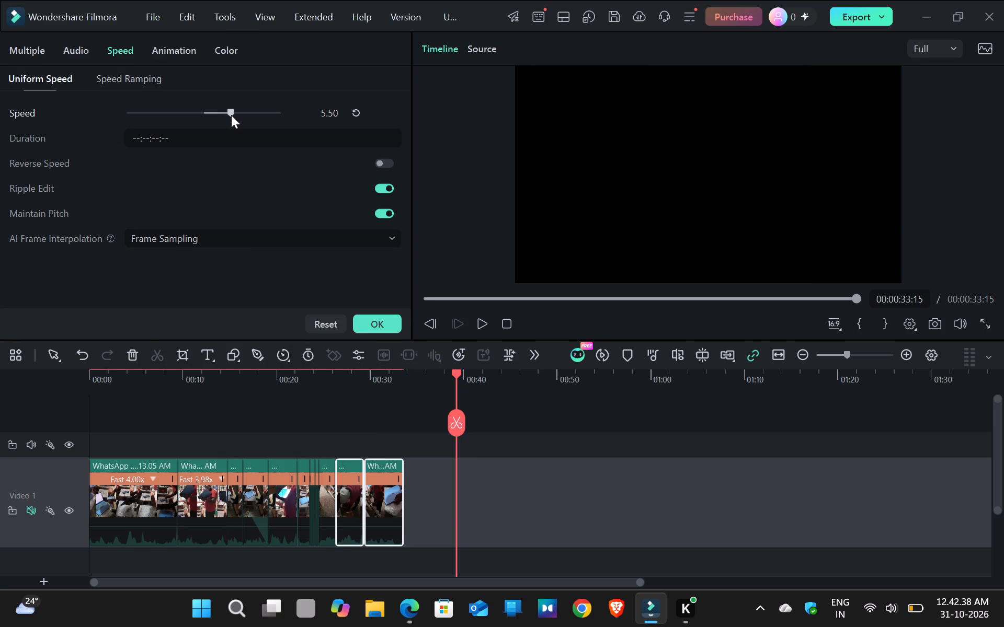
{"action": "left_click", "coordinate": [225, 113]}
{"action": "left_click", "coordinate": [226, 113]}
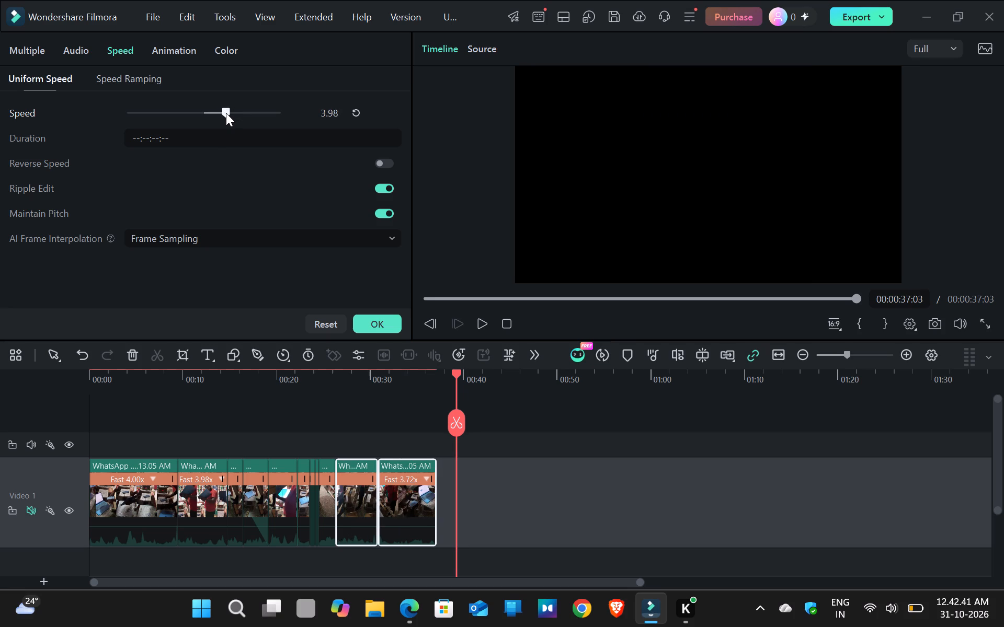
{"action": "left_click", "coordinate": [366, 326]}
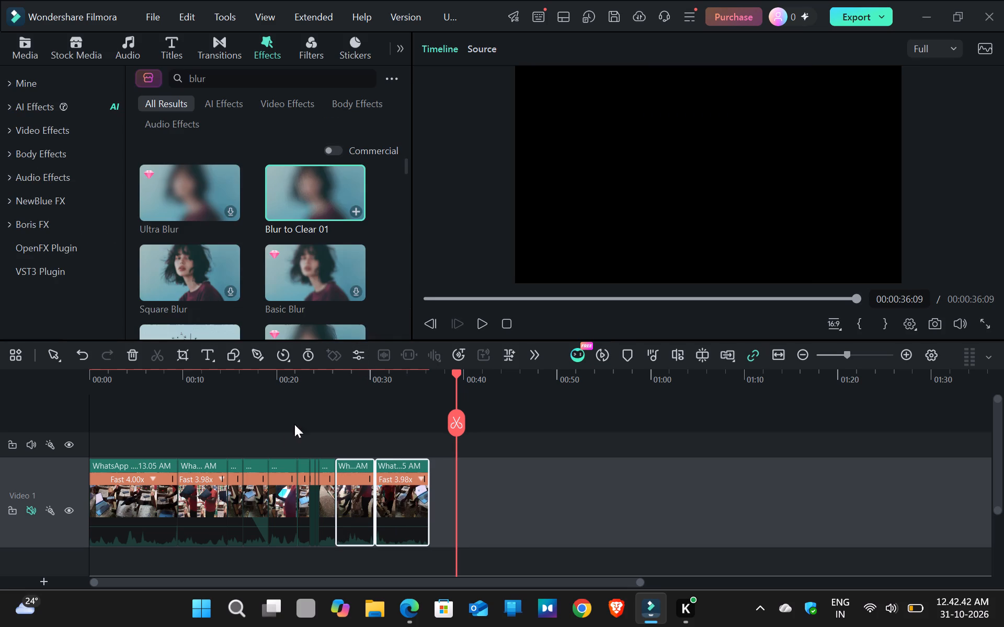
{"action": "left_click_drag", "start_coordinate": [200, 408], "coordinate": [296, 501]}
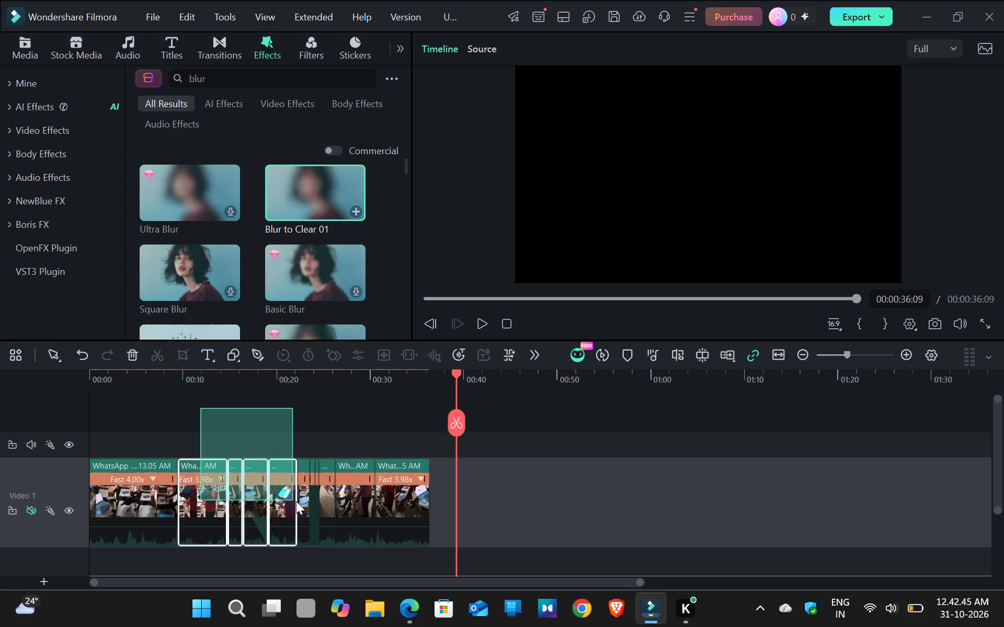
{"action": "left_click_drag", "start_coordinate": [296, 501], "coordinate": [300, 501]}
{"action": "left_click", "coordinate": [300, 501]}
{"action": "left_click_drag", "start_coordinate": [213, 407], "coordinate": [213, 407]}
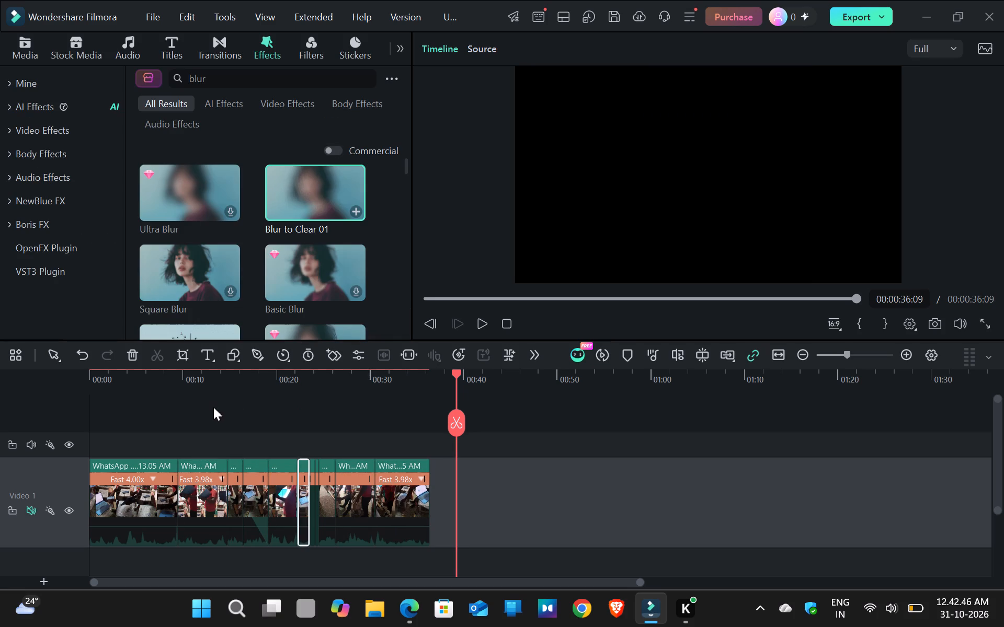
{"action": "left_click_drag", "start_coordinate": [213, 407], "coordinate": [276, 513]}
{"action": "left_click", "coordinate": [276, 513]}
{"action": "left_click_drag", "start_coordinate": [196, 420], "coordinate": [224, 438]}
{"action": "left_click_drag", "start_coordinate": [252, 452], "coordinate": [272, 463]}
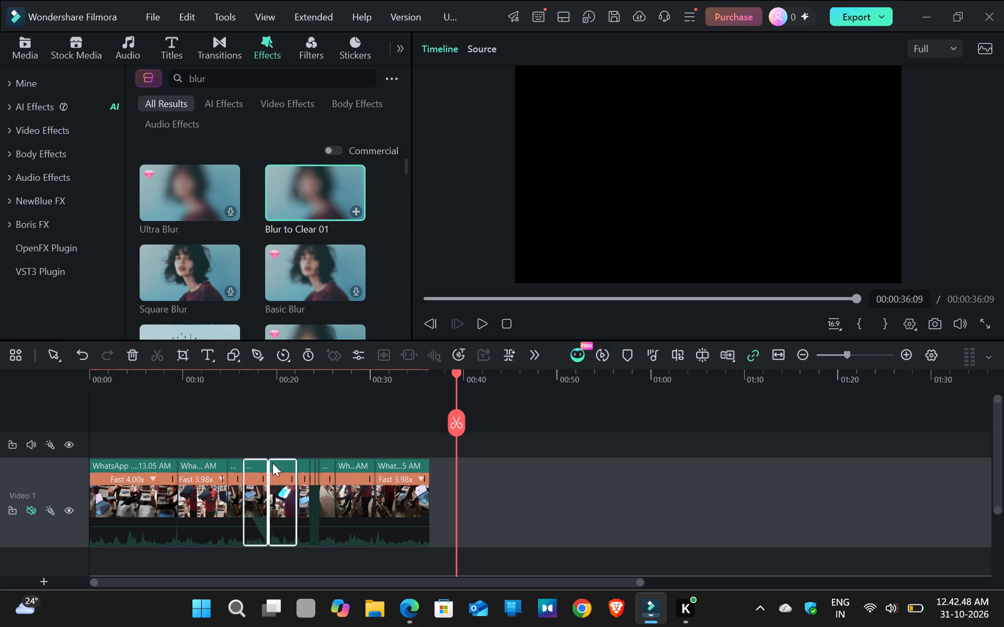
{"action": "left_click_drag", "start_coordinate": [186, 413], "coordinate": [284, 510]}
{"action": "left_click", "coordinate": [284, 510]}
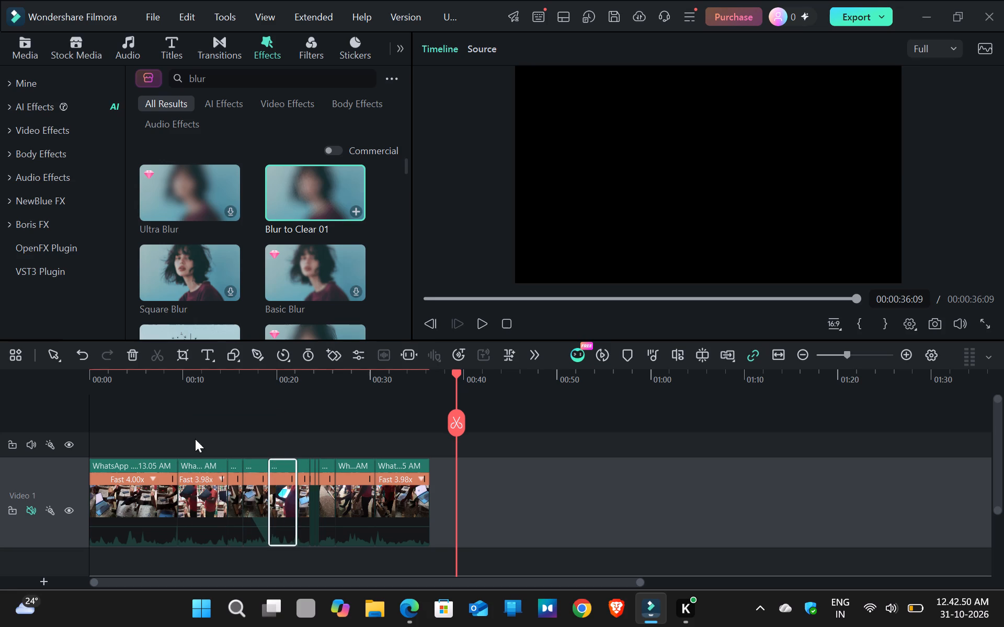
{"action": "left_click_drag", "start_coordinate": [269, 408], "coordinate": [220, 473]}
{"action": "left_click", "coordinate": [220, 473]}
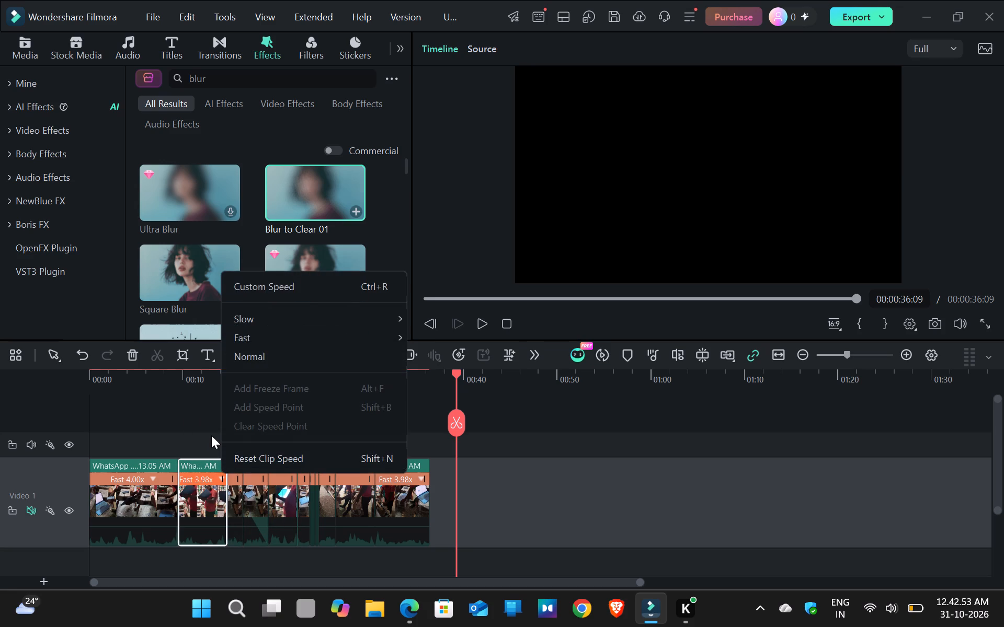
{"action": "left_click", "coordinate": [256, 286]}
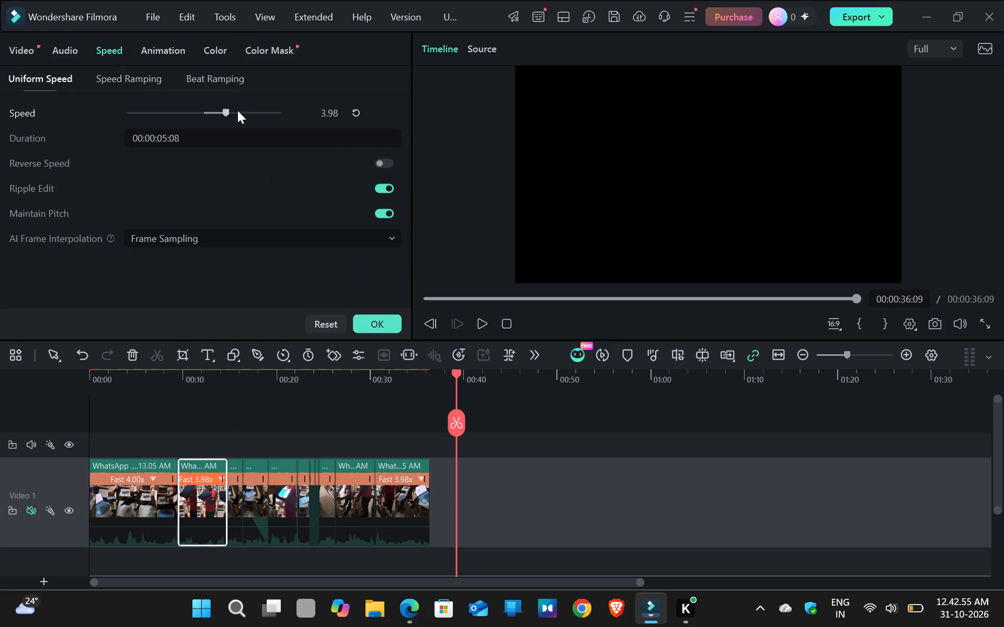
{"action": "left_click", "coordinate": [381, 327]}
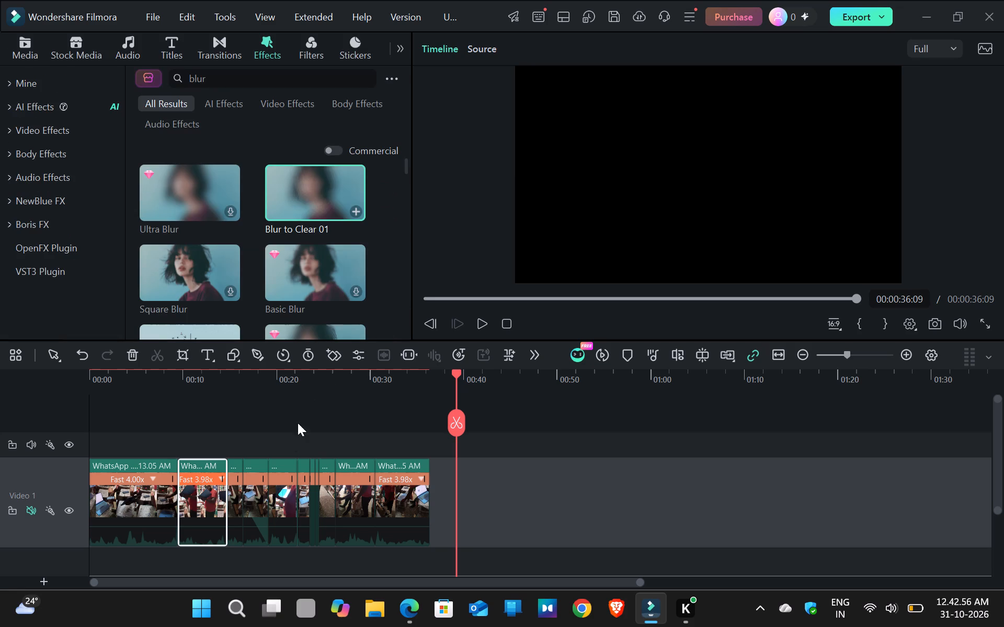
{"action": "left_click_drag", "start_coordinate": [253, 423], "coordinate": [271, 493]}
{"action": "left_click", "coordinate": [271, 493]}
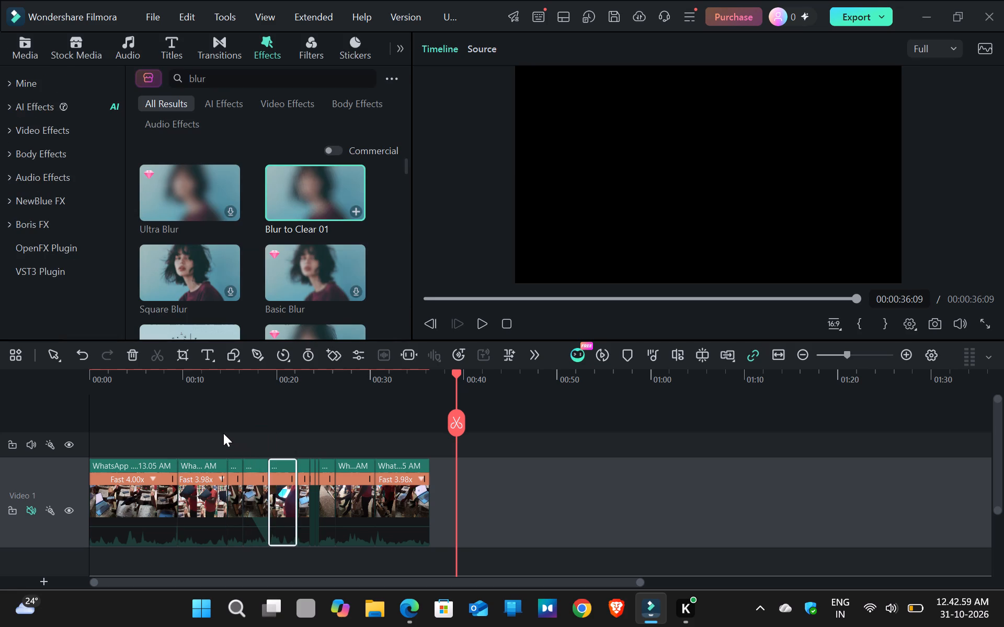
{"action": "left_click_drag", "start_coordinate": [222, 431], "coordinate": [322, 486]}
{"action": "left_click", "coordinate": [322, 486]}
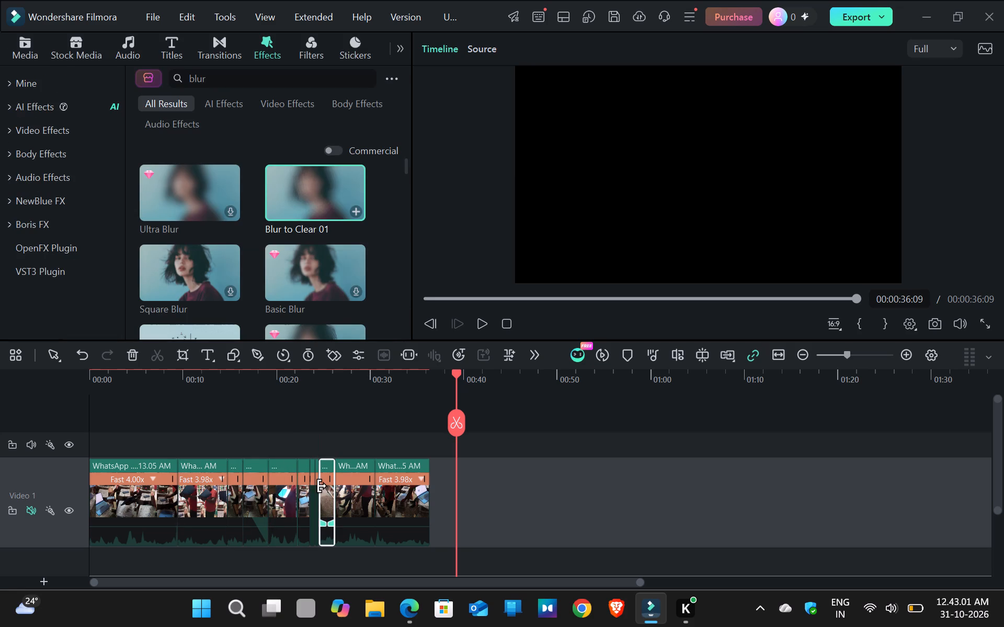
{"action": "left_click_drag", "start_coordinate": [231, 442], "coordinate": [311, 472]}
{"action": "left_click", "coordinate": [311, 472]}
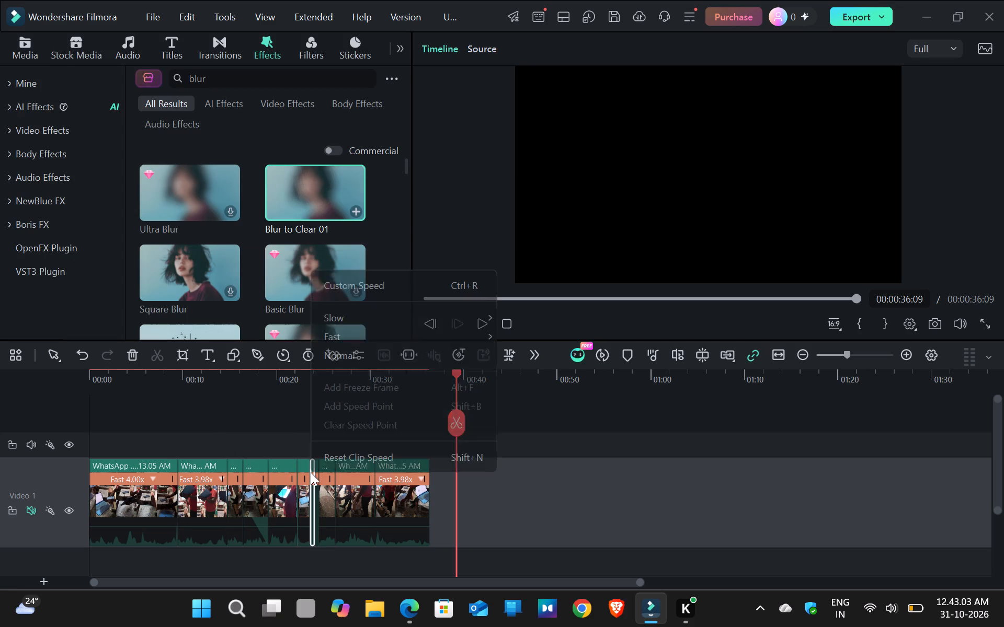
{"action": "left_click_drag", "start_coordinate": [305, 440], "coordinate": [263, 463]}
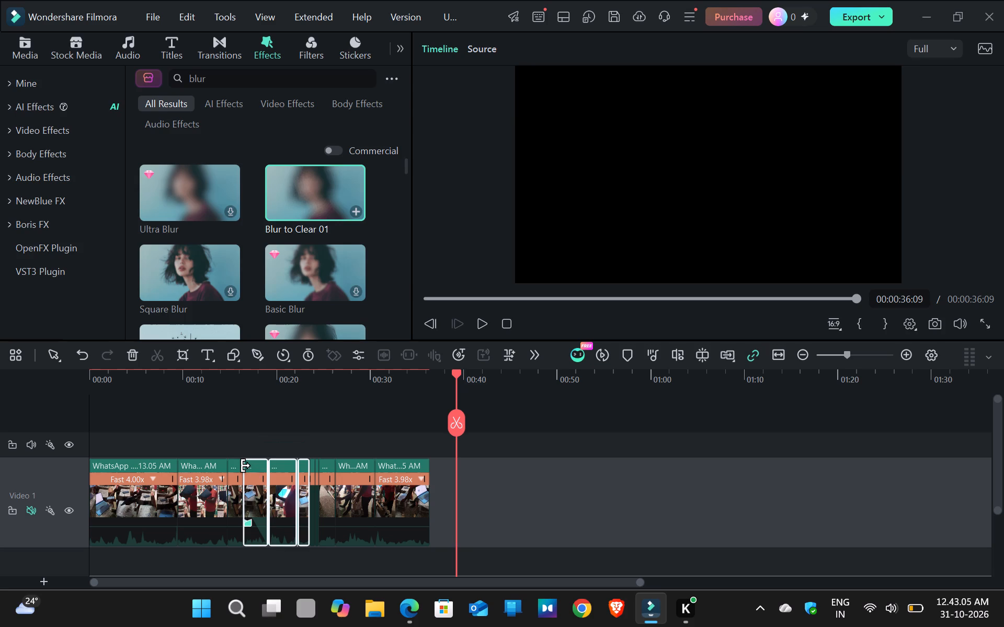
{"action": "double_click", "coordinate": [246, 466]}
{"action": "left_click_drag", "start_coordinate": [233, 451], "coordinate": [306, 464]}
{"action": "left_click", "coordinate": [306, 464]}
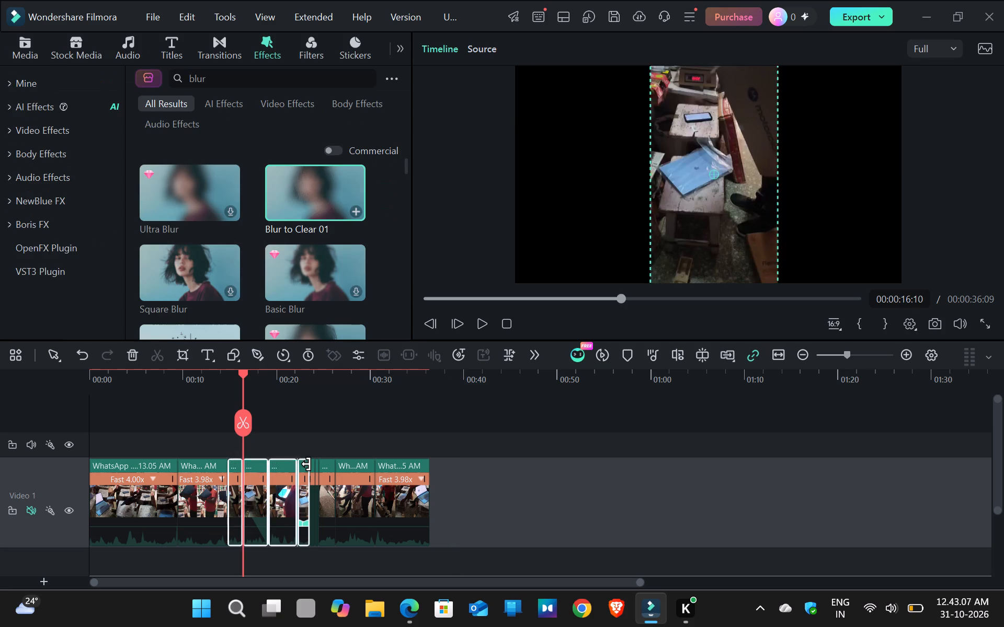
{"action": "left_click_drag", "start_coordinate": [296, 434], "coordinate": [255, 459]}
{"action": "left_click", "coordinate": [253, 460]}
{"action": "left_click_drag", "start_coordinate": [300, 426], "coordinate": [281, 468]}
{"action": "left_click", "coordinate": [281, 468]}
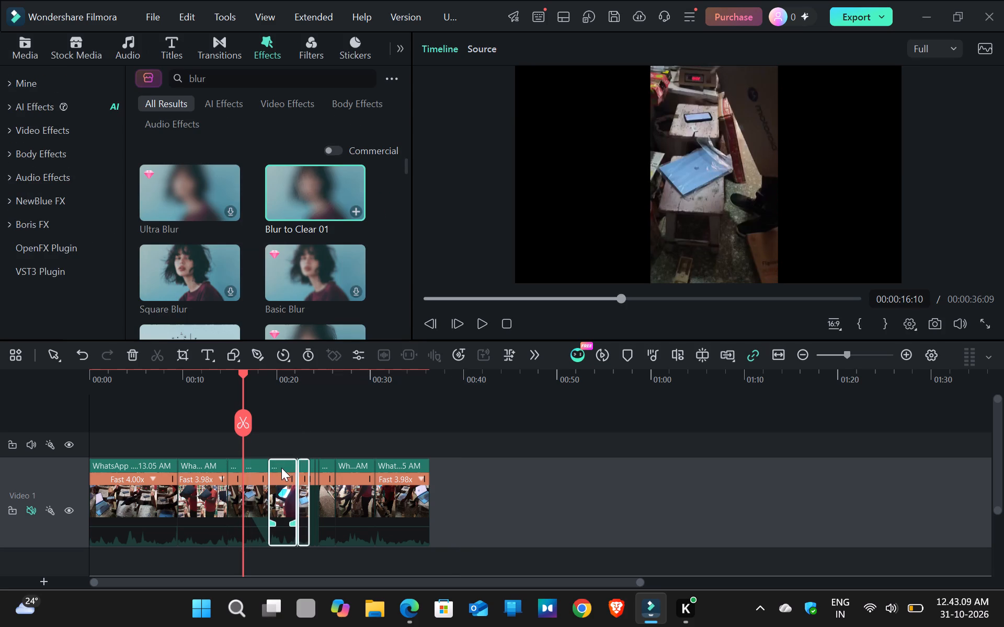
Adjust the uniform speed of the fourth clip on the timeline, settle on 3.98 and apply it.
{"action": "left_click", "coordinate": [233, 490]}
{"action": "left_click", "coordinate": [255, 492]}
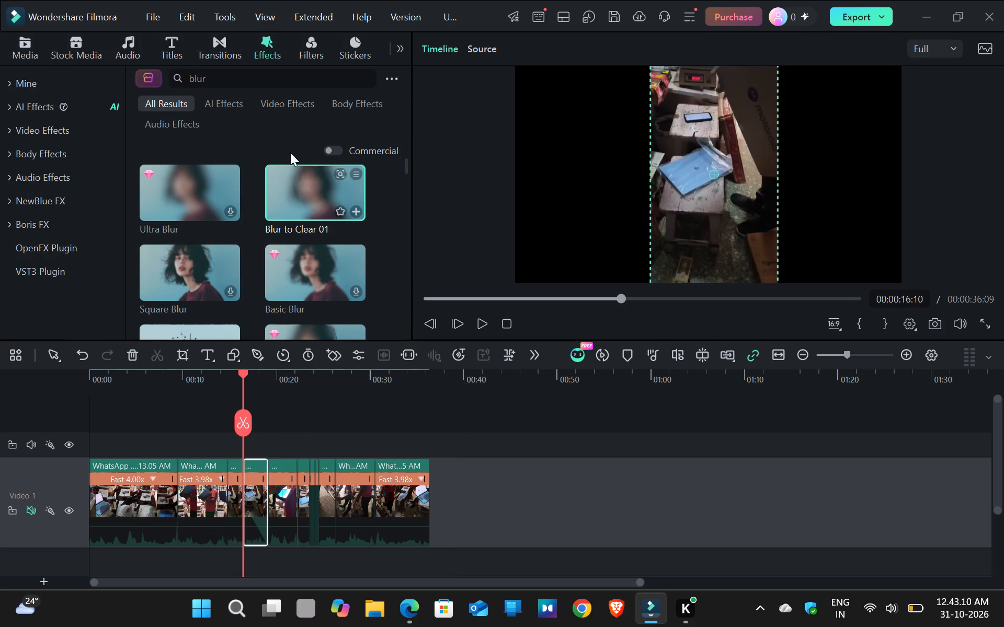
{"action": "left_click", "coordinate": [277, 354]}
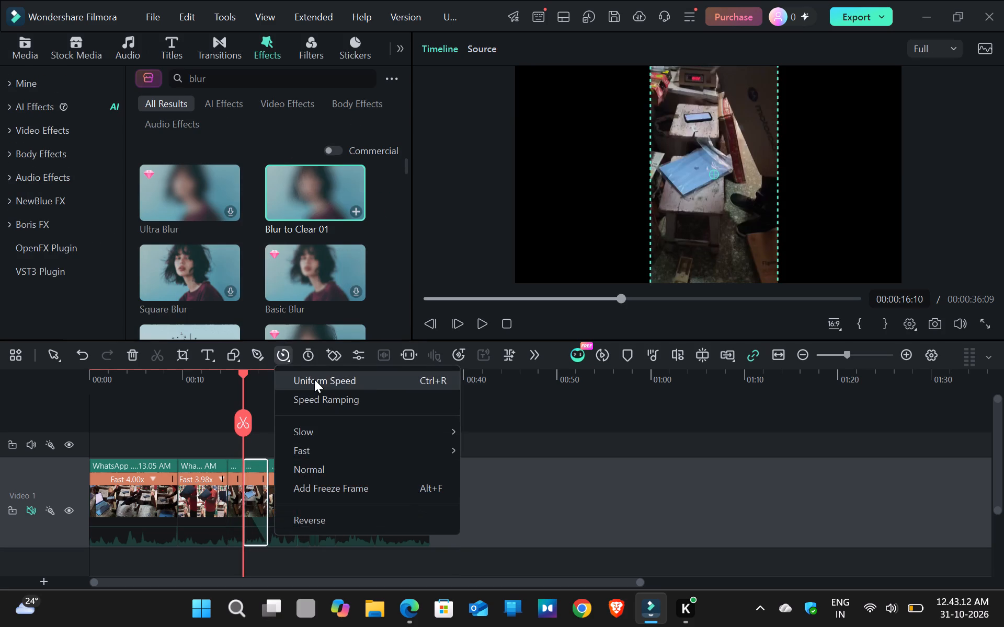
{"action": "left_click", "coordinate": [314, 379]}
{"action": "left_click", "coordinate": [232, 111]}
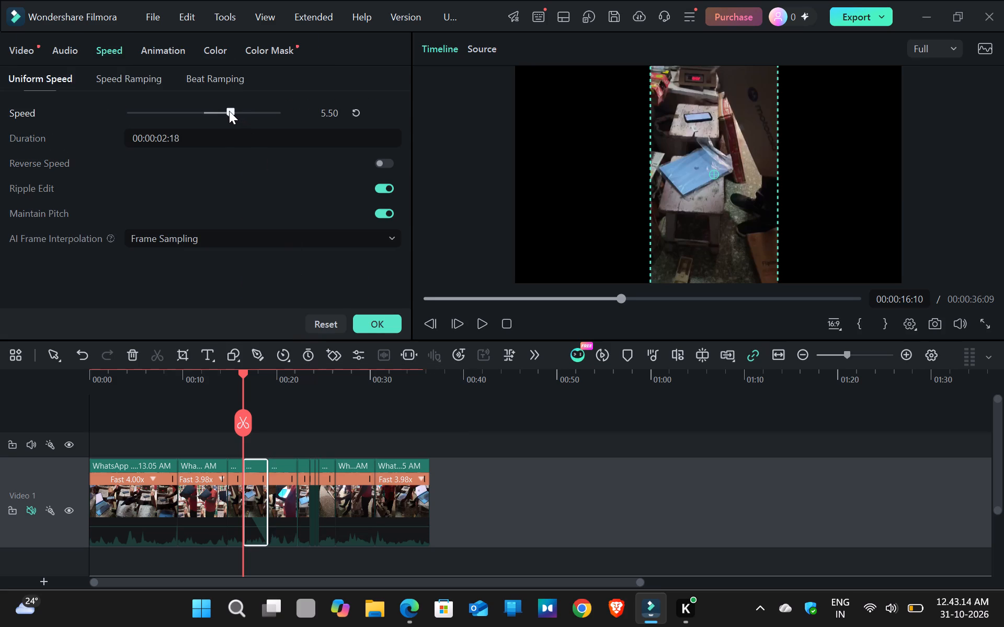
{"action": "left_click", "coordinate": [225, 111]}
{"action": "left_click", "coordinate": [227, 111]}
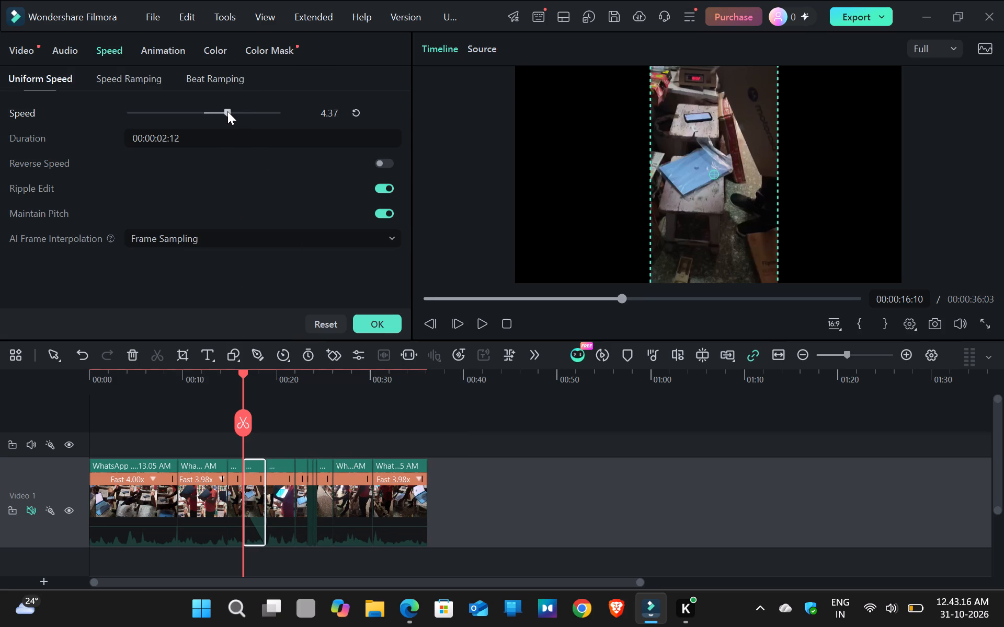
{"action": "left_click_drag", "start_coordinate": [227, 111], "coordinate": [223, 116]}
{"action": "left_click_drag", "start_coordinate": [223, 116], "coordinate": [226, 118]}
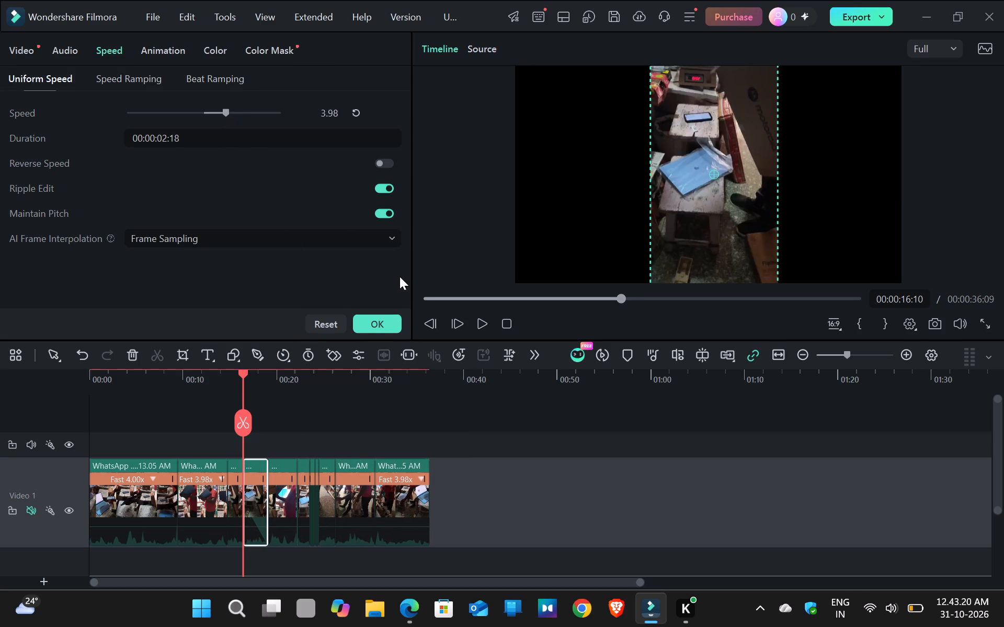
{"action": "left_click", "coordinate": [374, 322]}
Check the custom speed settings of the second-to-last clip and the fourth clip, applying them as they are.
{"action": "left_click", "coordinate": [353, 477]}
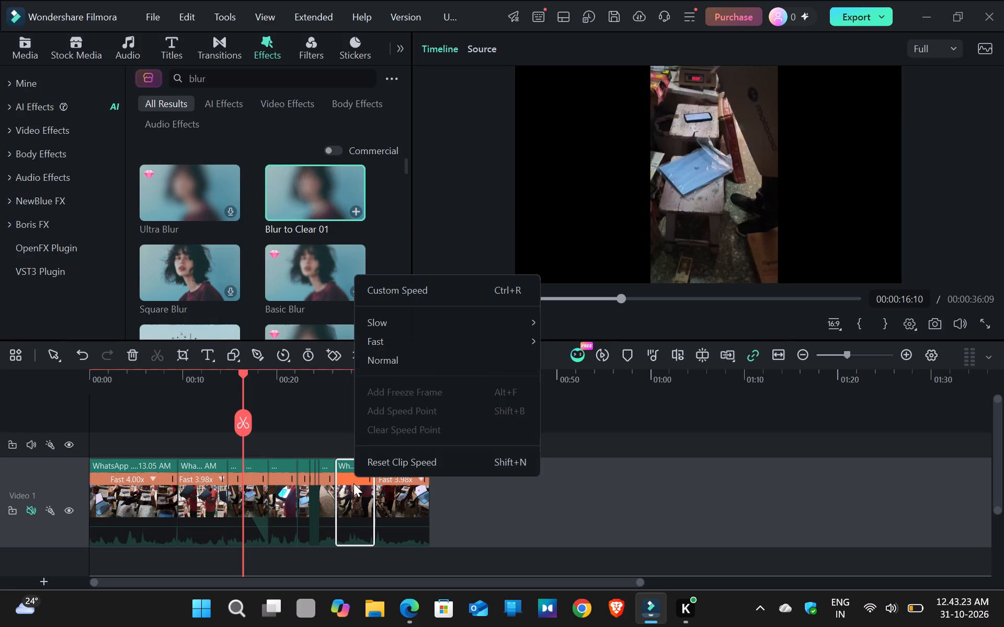
{"action": "left_click", "coordinate": [420, 295]}
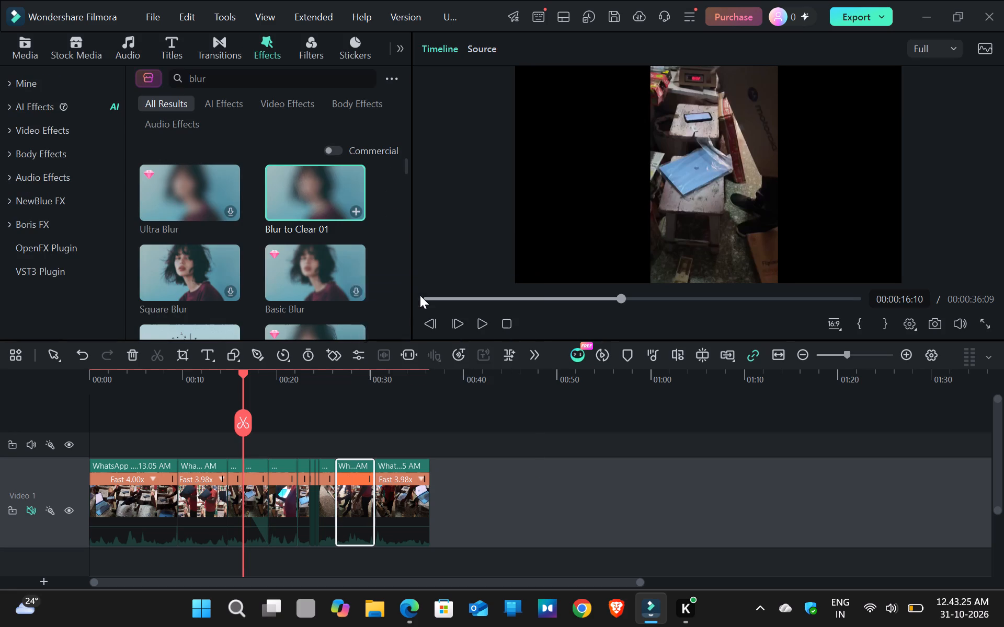
{"action": "left_click", "coordinate": [379, 326]}
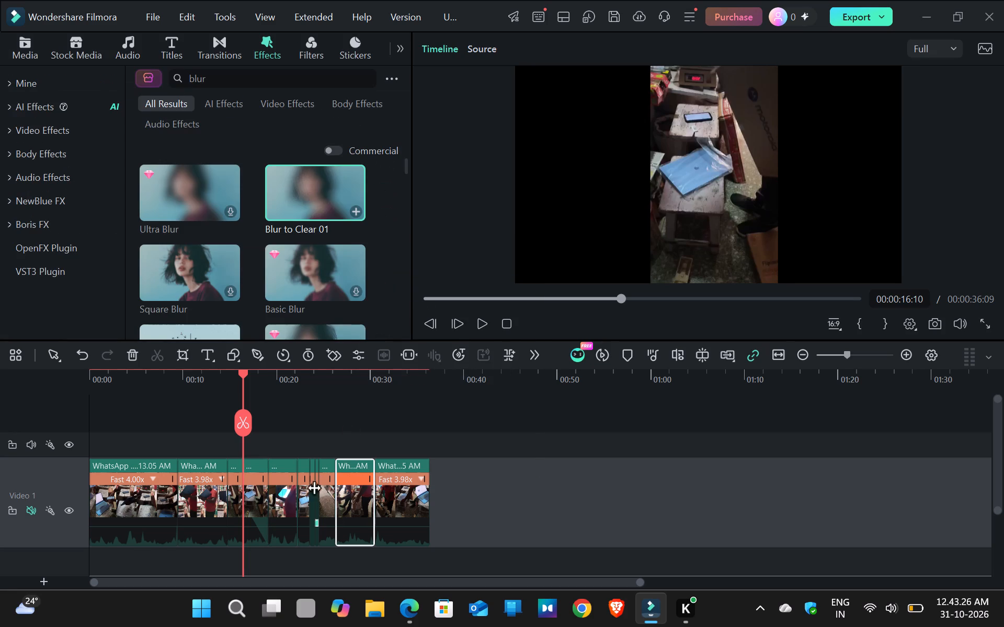
{"action": "left_click", "coordinate": [311, 490]}
{"action": "left_click", "coordinate": [257, 495]}
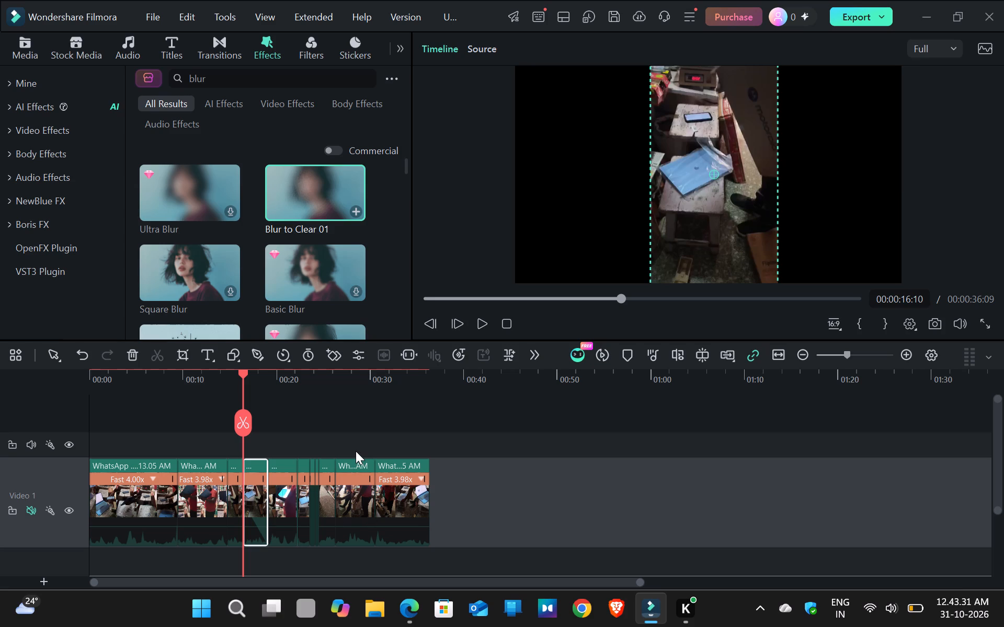
{"action": "key", "text": "ctrl+r"}
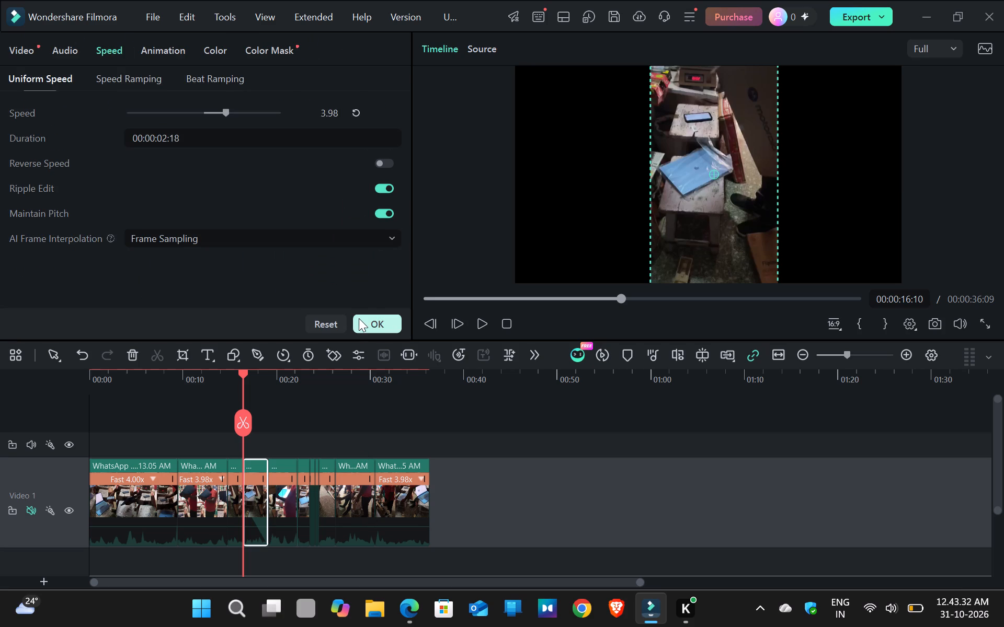
{"action": "left_click", "coordinate": [375, 318]}
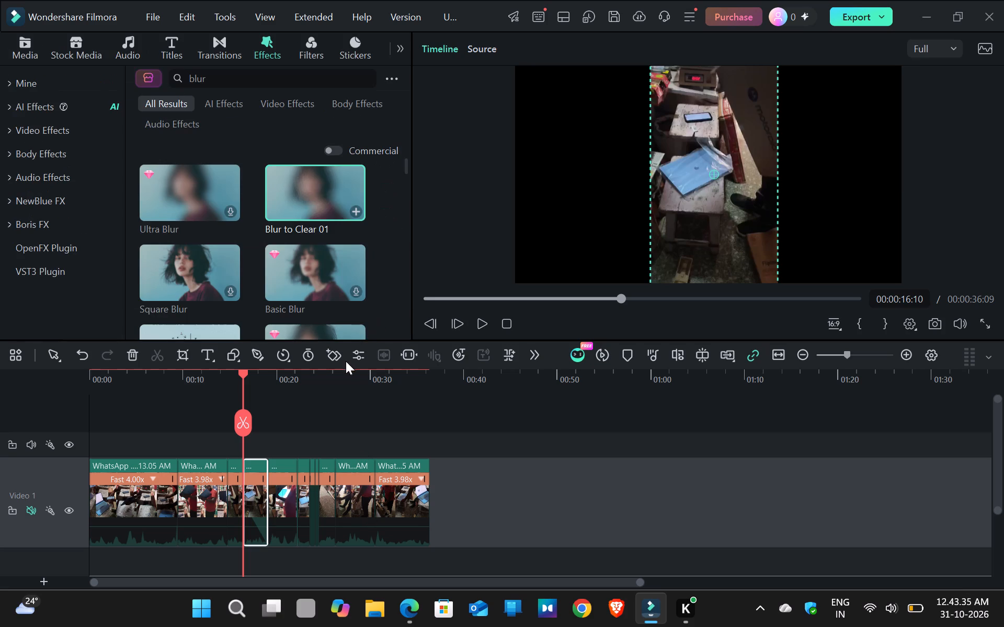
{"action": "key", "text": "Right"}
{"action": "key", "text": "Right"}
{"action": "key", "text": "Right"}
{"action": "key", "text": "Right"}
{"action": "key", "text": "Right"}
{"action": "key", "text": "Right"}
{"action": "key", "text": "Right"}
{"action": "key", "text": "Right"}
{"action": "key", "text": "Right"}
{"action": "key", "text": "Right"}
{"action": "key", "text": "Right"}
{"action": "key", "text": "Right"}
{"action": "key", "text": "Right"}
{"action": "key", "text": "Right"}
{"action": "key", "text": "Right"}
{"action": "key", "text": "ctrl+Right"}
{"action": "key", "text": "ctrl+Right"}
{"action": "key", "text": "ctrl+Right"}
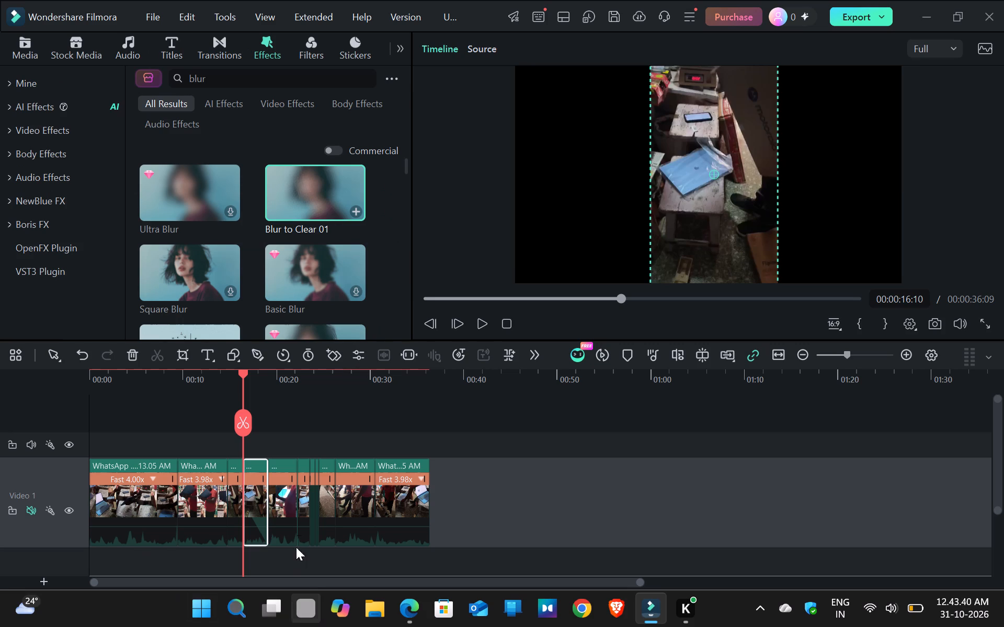
Check the uniform speed settings of the fifth clip on the timeline.
{"action": "left_click", "coordinate": [306, 521]}
{"action": "left_click", "coordinate": [290, 515]}
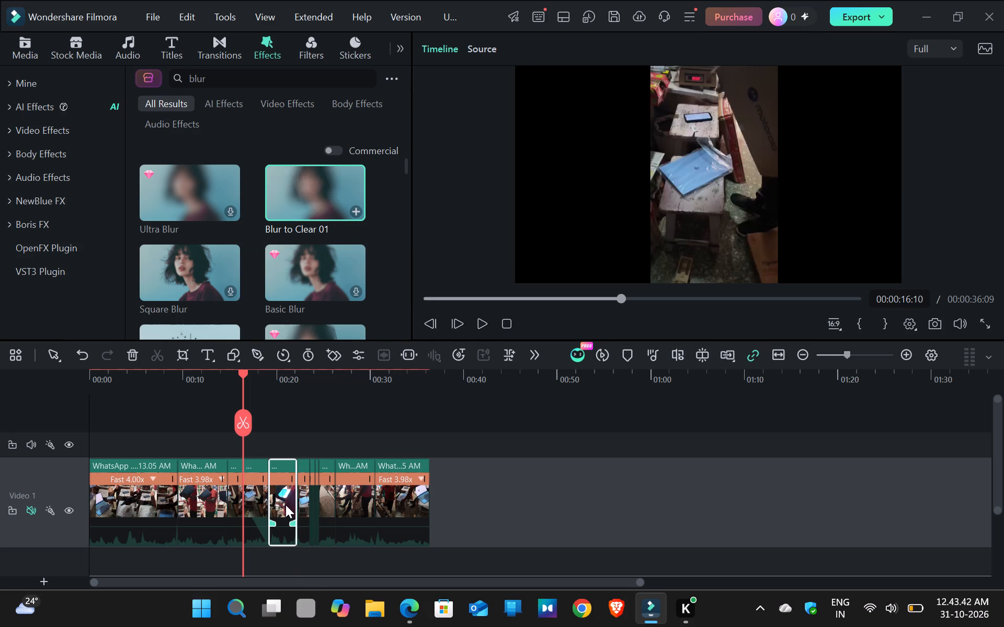
{"action": "key", "text": "ctrl+r"}
{"action": "left_click", "coordinate": [379, 311]}
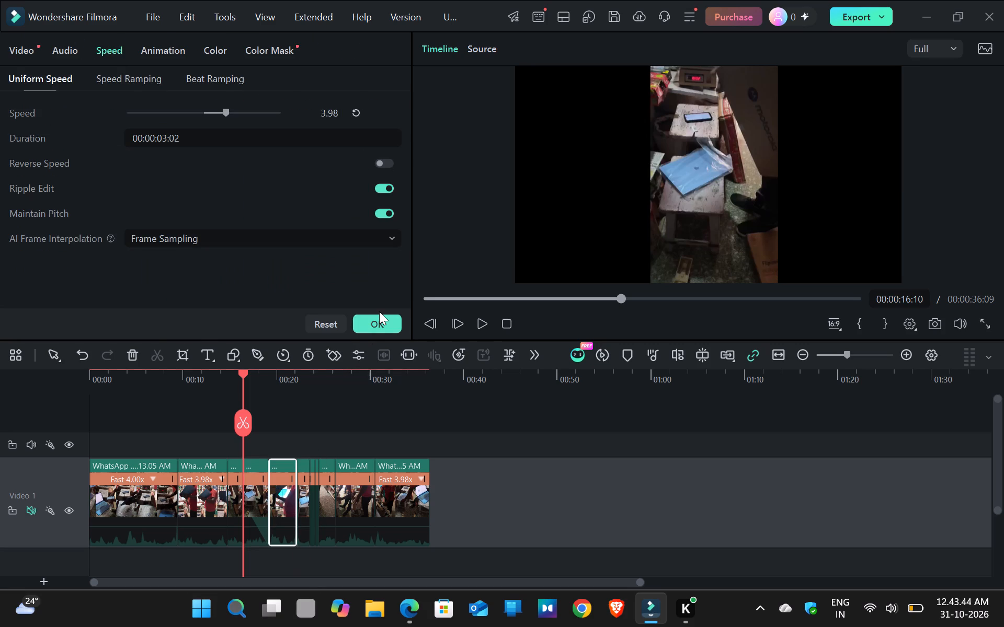
{"action": "left_click", "coordinate": [379, 316]}
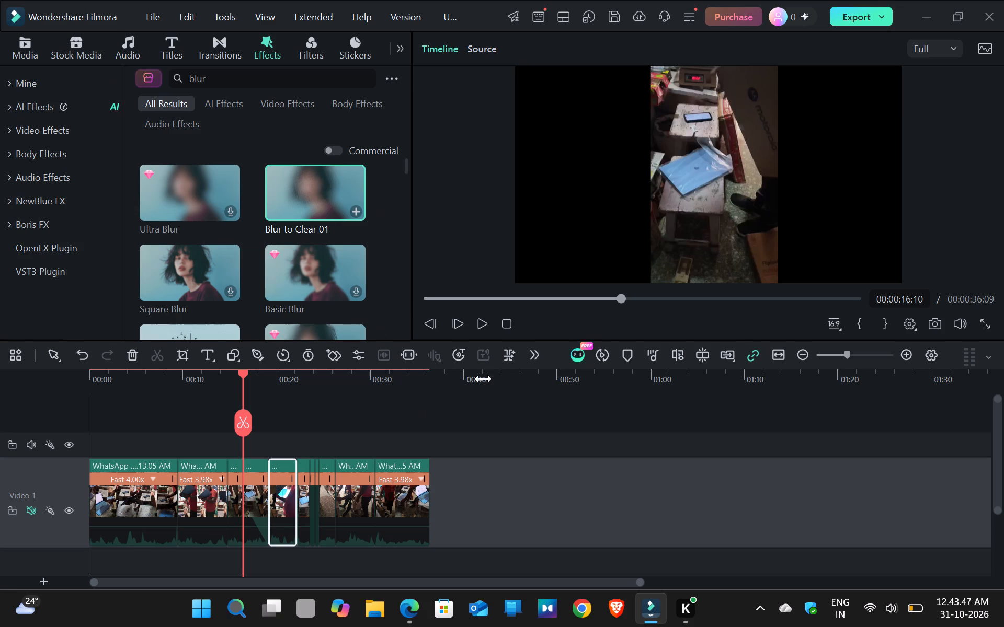
Play the sequence from the current playhead position to review the sped-up clips.
{"action": "left_click", "coordinate": [472, 326]}
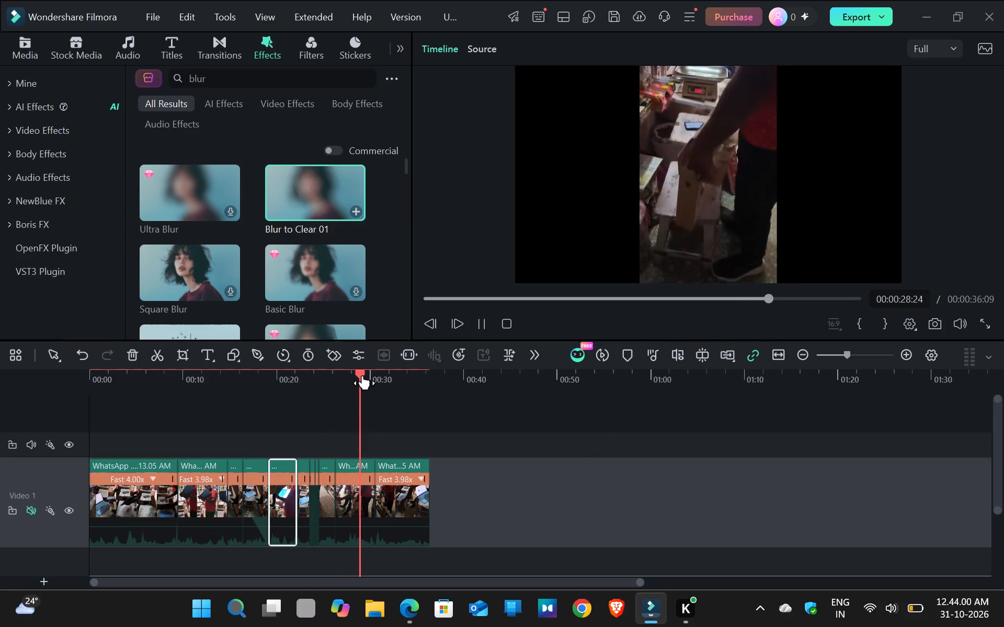
Return the playhead to the start of the sequence and play through the sped-up clips on Video 1 to review their pacing.
{"action": "left_click_drag", "start_coordinate": [362, 376], "coordinate": [63, 425]}
{"action": "left_click", "coordinate": [63, 425]}
{"action": "left_click", "coordinate": [306, 432]}
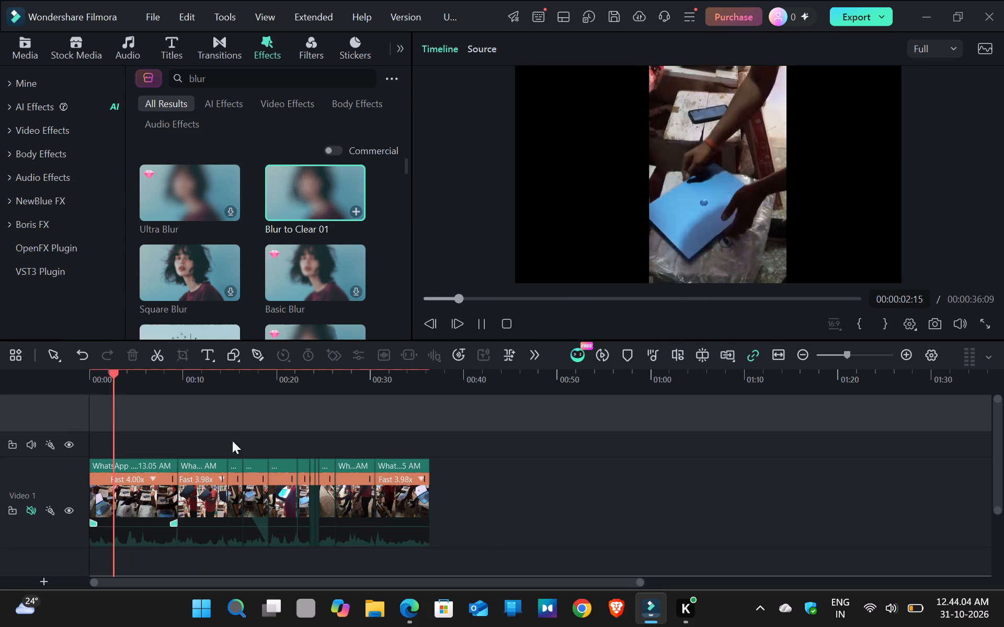
{"action": "left_click_drag", "start_coordinate": [473, 294], "coordinate": [444, 307]}
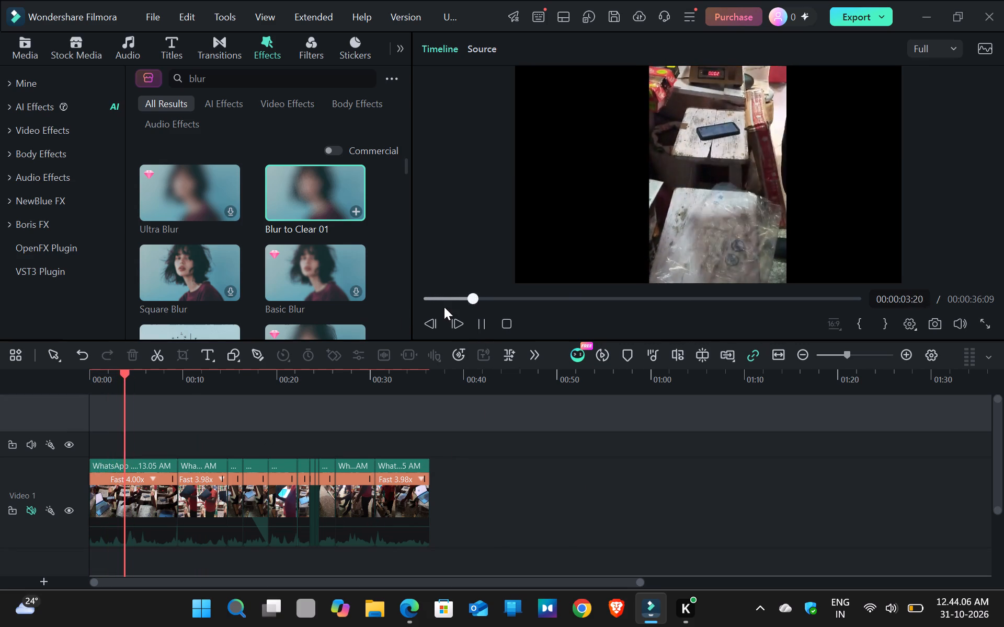
{"action": "left_click_drag", "start_coordinate": [444, 307], "coordinate": [390, 318]}
{"action": "left_click", "coordinate": [390, 318]}
{"action": "left_click", "coordinate": [205, 506]}
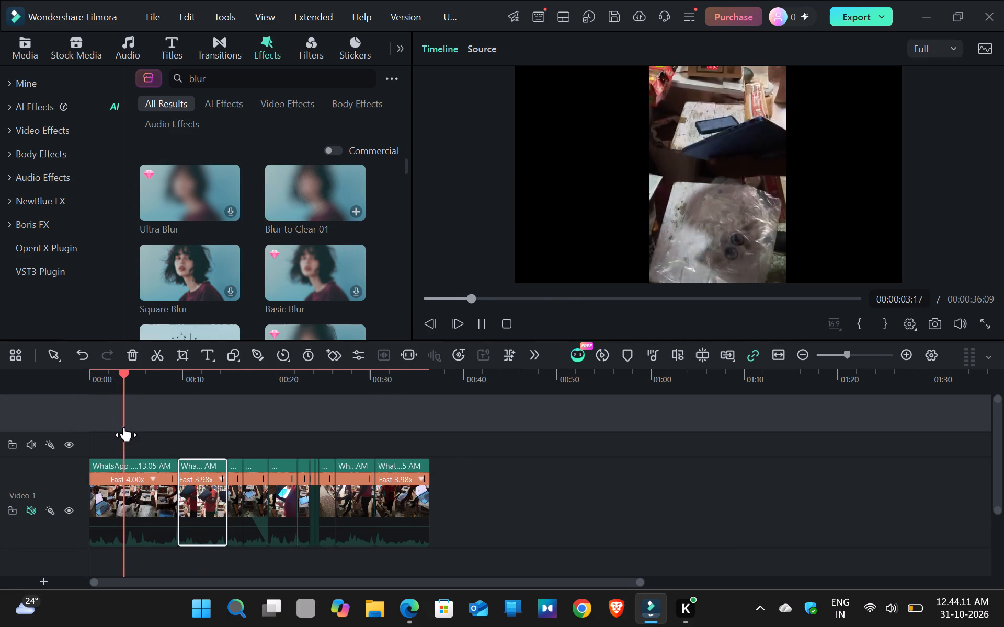
{"action": "left_click_drag", "start_coordinate": [124, 427], "coordinate": [186, 438]}
{"action": "left_click", "coordinate": [186, 438]}
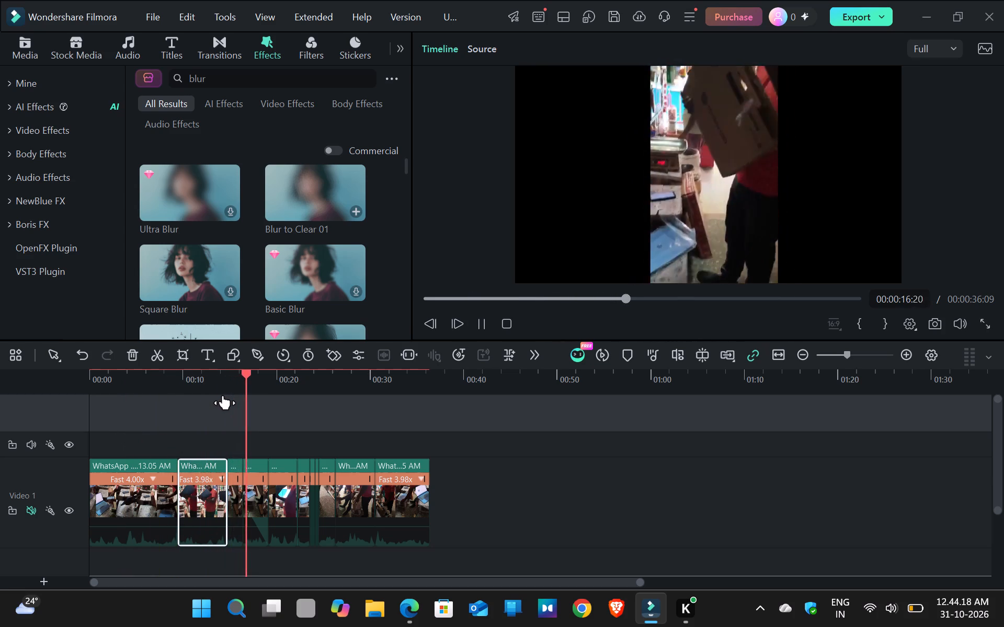
{"action": "scroll", "coordinate": [263, 445], "scroll_direction": "up", "scroll_amount": 4}
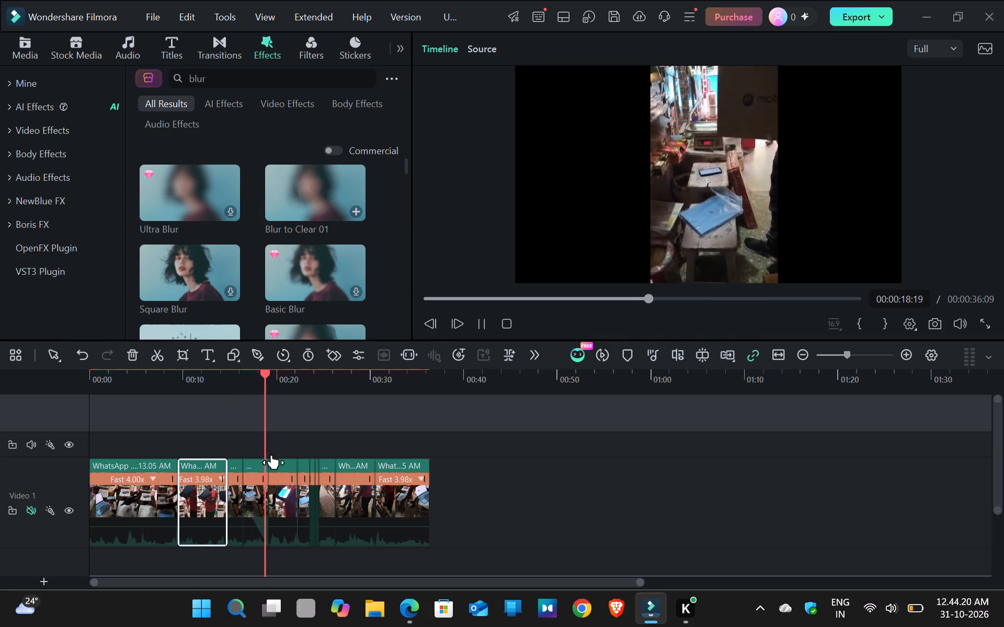
{"action": "scroll", "coordinate": [291, 497], "scroll_direction": "up", "scroll_amount": 4}
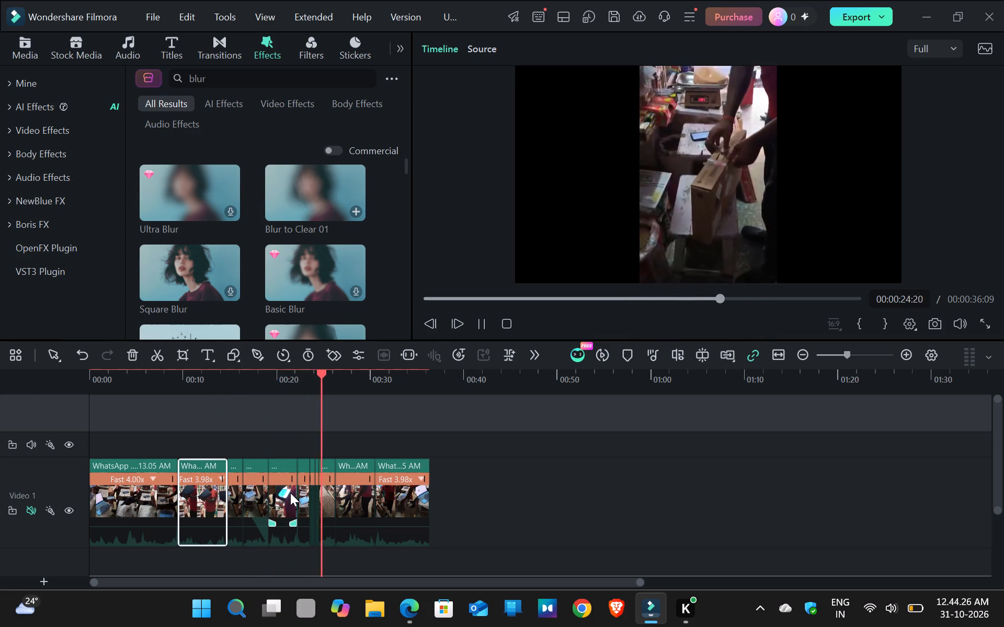
Move the last clip on the Video 1 track to the very start of the sequence.
{"action": "double_click", "coordinate": [405, 499]}
{"action": "left_click_drag", "start_coordinate": [405, 500], "coordinate": [397, 504]}
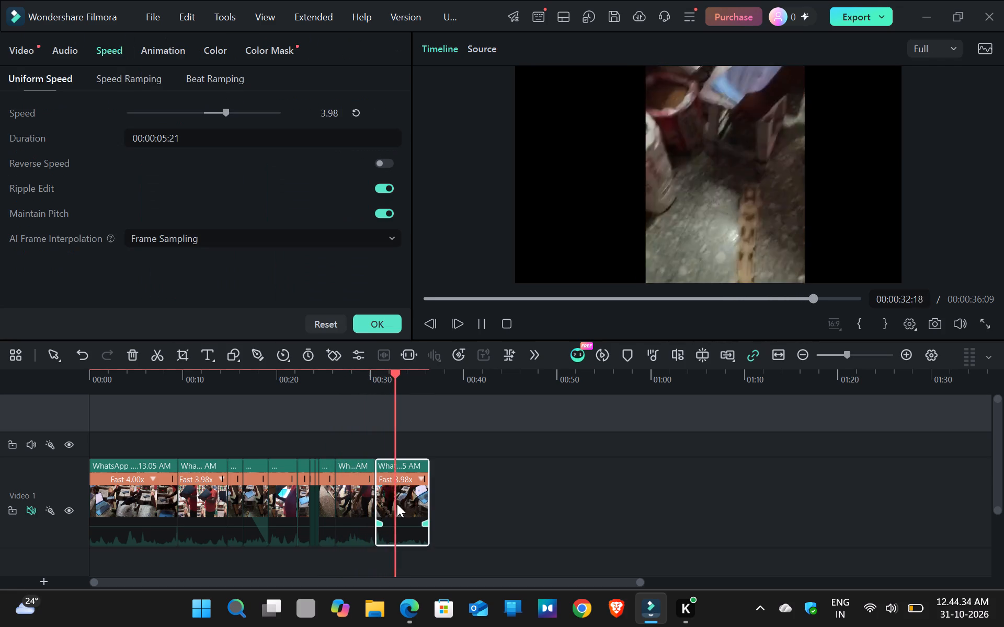
{"action": "left_click_drag", "start_coordinate": [397, 504], "coordinate": [72, 508]}
{"action": "left_click", "coordinate": [72, 508]}
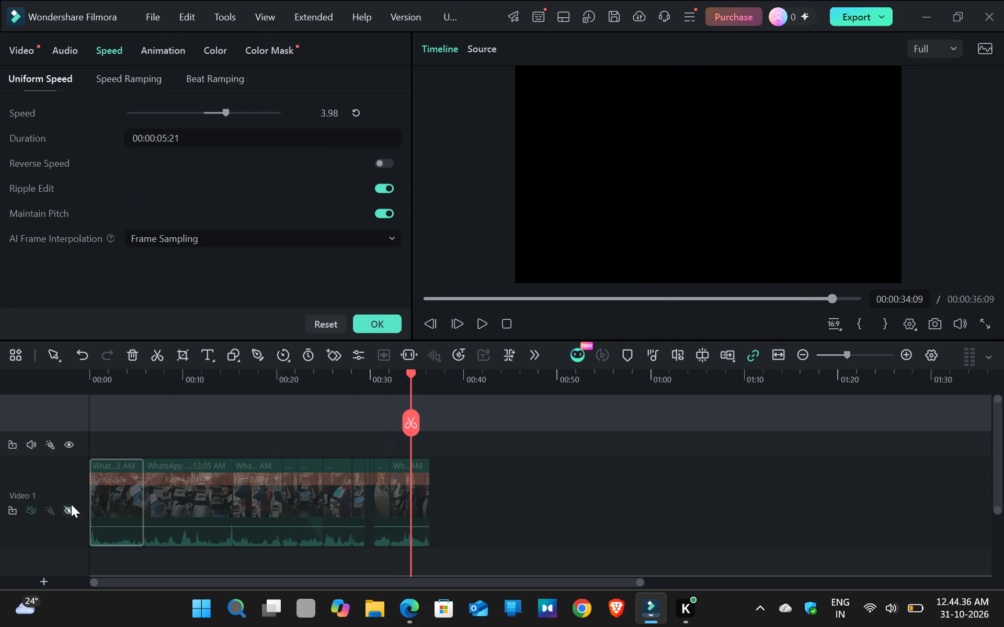
{"action": "left_click", "coordinate": [375, 327]}
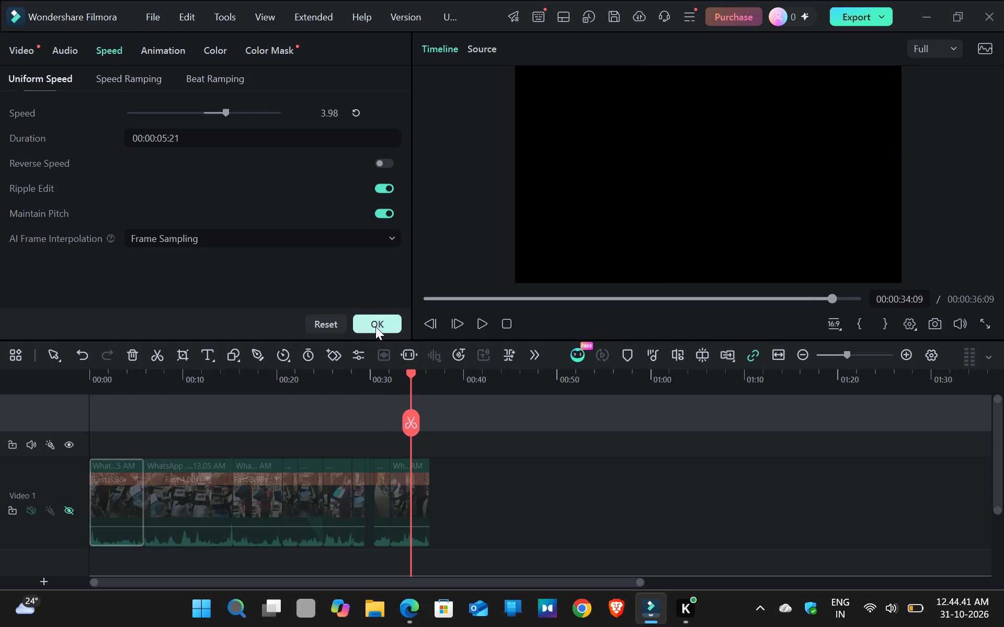
Return the playhead to 00:00:00:00 and play the reordered sequence from the start.
{"action": "left_click", "coordinate": [334, 476]}
{"action": "left_click", "coordinate": [298, 459]}
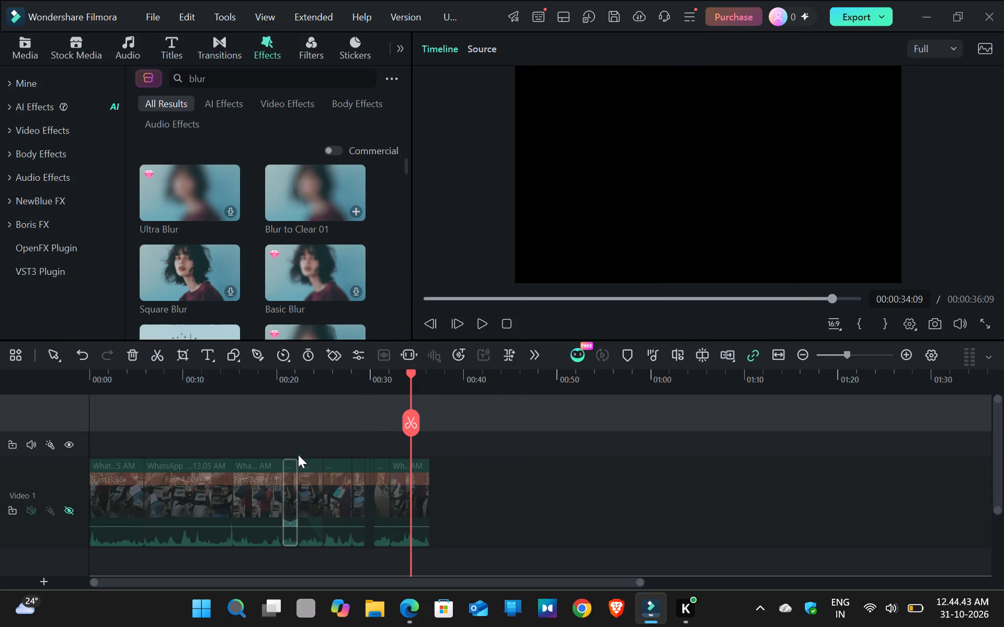
{"action": "left_click", "coordinate": [507, 323]}
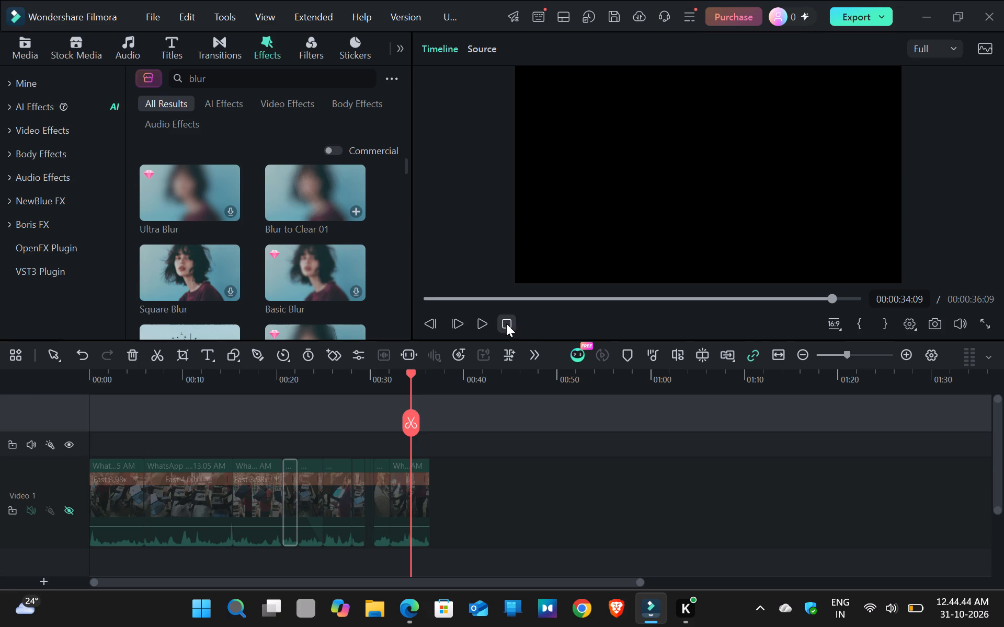
{"action": "left_click", "coordinate": [481, 315]}
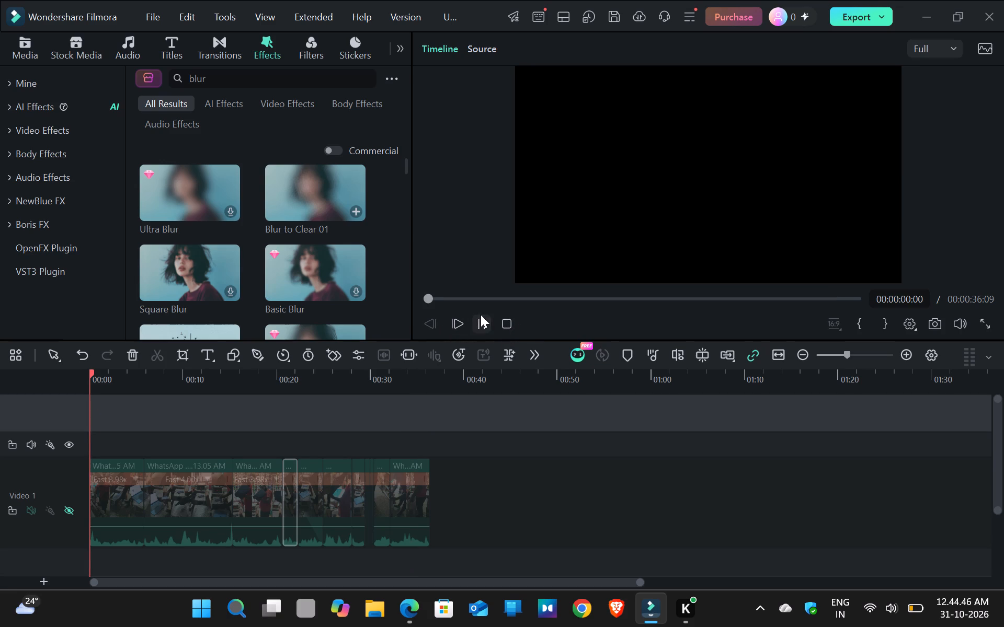
{"action": "left_click", "coordinate": [316, 490]}
{"action": "left_click", "coordinate": [142, 501]}
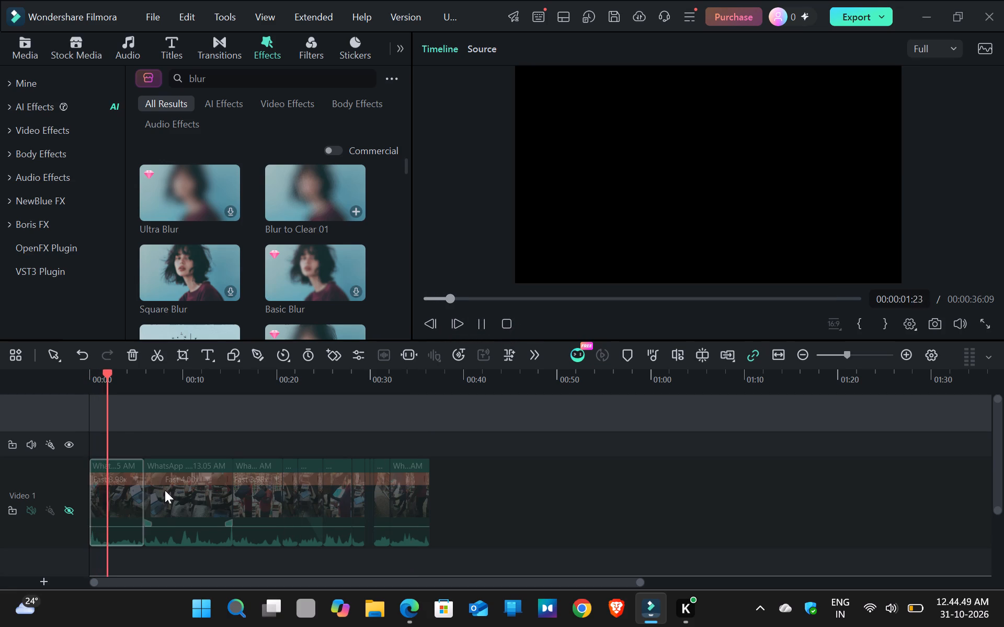
{"action": "left_click", "coordinate": [135, 426]}
Lengthen the fourth clip on Video 1 by moving its end out to about 27 seconds on the timeline.
{"action": "left_click_drag", "start_coordinate": [126, 411], "coordinate": [214, 474]}
{"action": "left_click_drag", "start_coordinate": [296, 485], "coordinate": [373, 484]}
{"action": "left_click", "coordinate": [358, 484]}
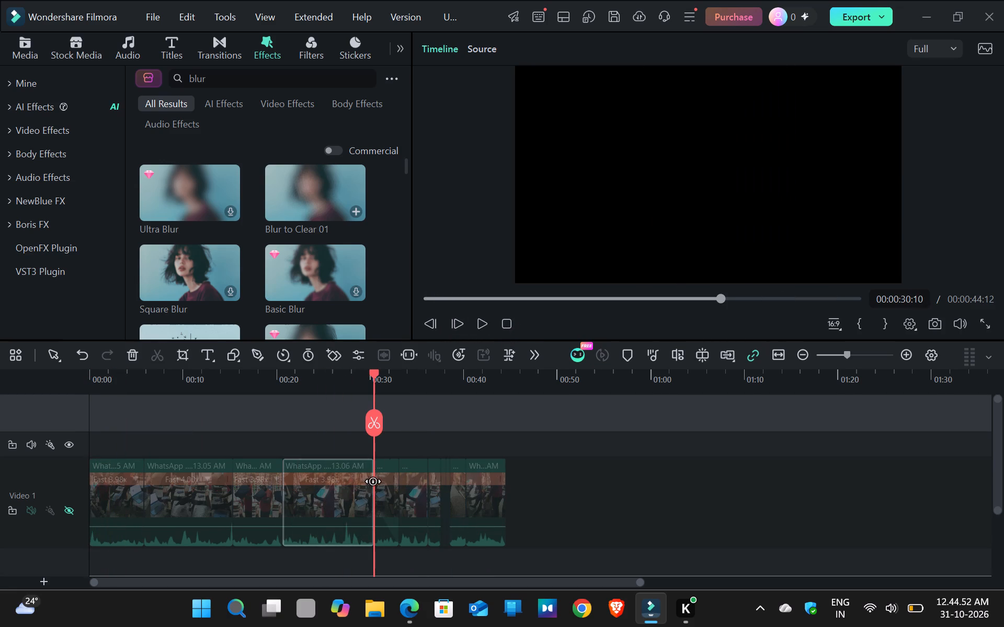
{"action": "left_click", "coordinate": [375, 482]}
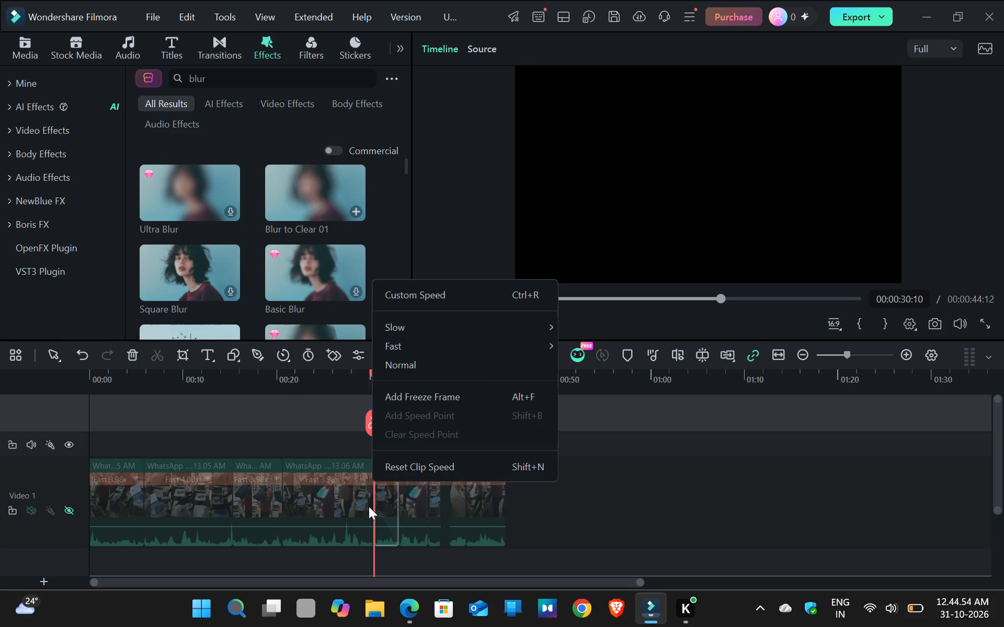
{"action": "left_click", "coordinate": [361, 505]}
{"action": "left_click_drag", "start_coordinate": [372, 492], "coordinate": [366, 492]}
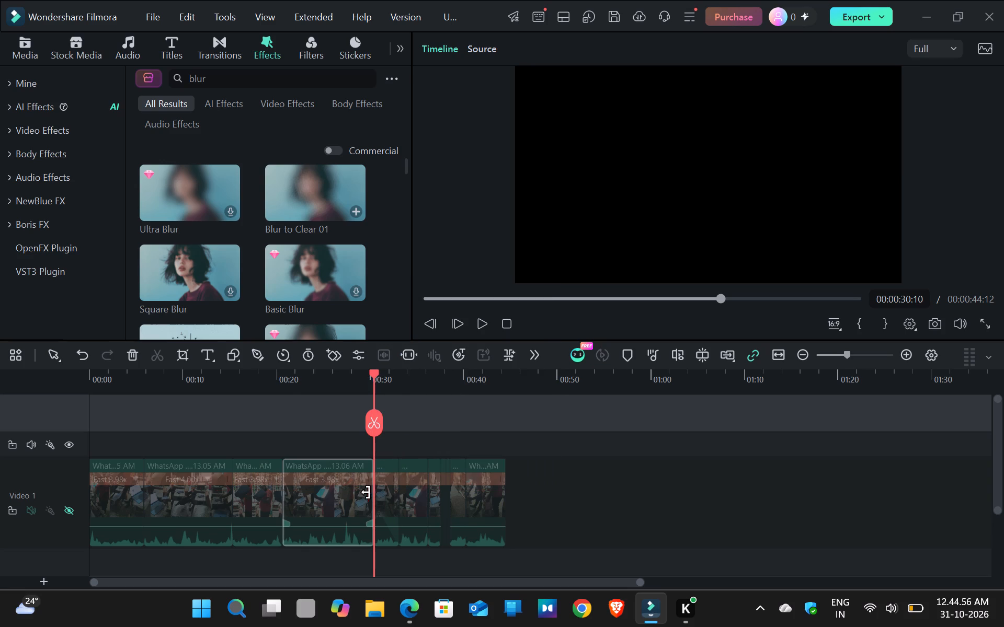
{"action": "left_click_drag", "start_coordinate": [366, 492], "coordinate": [348, 492]}
{"action": "left_click", "coordinate": [348, 492]}
{"action": "left_click_drag", "start_coordinate": [348, 492], "coordinate": [353, 492]}
{"action": "triple_click", "coordinate": [353, 492]}
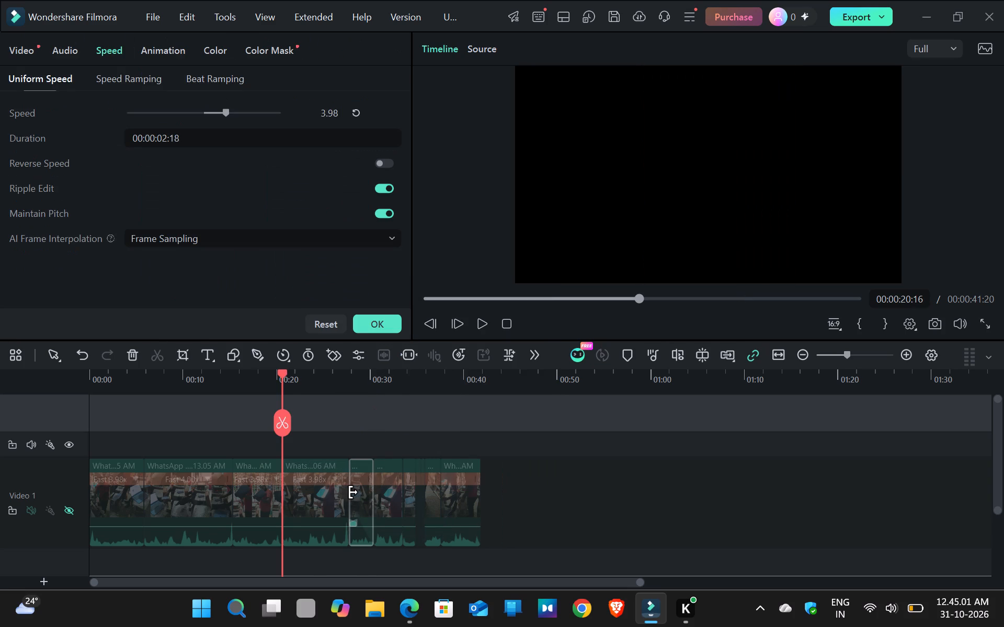
{"action": "left_click", "coordinate": [552, 481]}
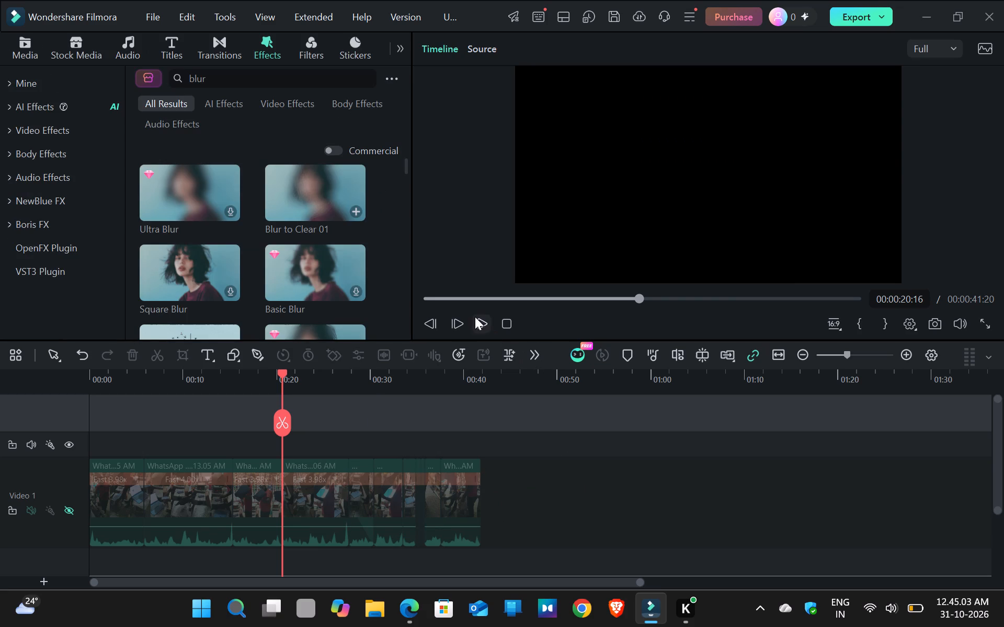
Play the sequence from 00:00:20:16 to check the lengthened clip.
{"action": "left_click", "coordinate": [475, 317]}
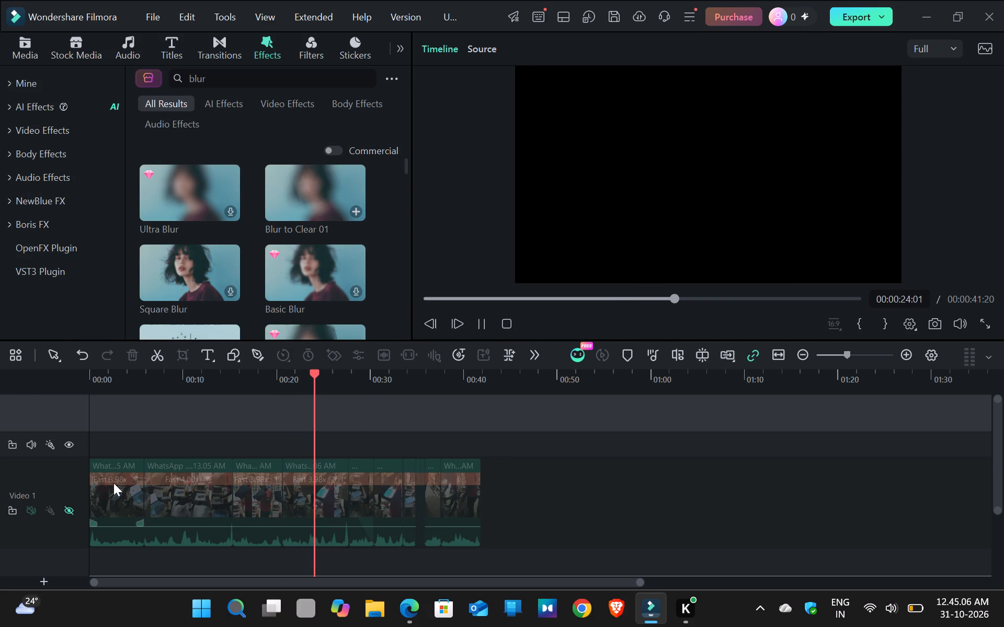
Make the hidden Video 1 track visible again.
{"action": "scroll", "coordinate": [108, 452], "scroll_direction": "down", "scroll_amount": 2}
{"action": "scroll", "coordinate": [65, 472], "scroll_direction": "up", "scroll_amount": 1}
{"action": "left_click", "coordinate": [53, 440]}
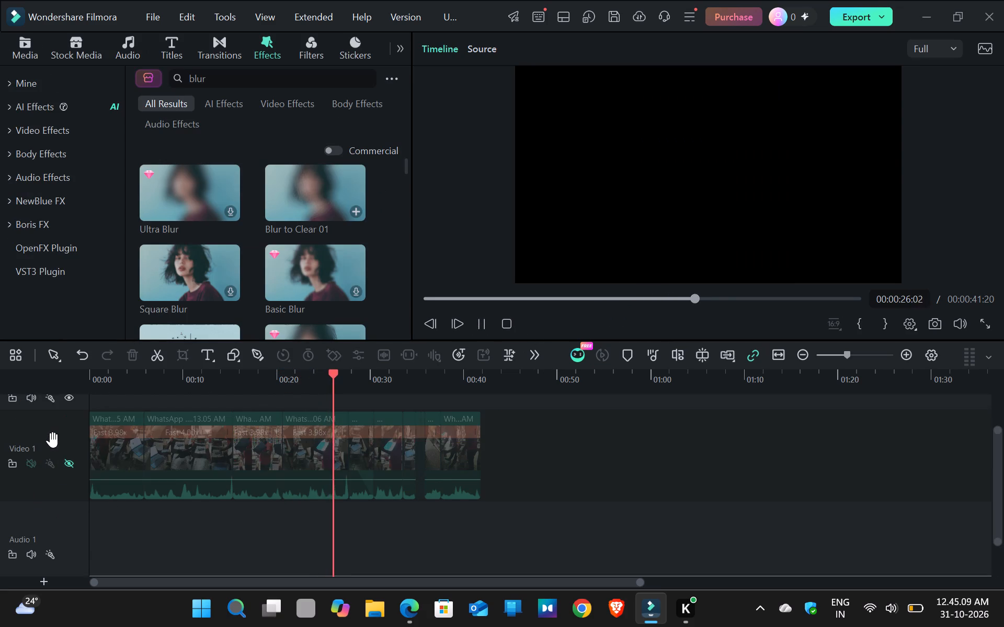
{"action": "scroll", "coordinate": [52, 454], "scroll_direction": "up", "scroll_amount": 2}
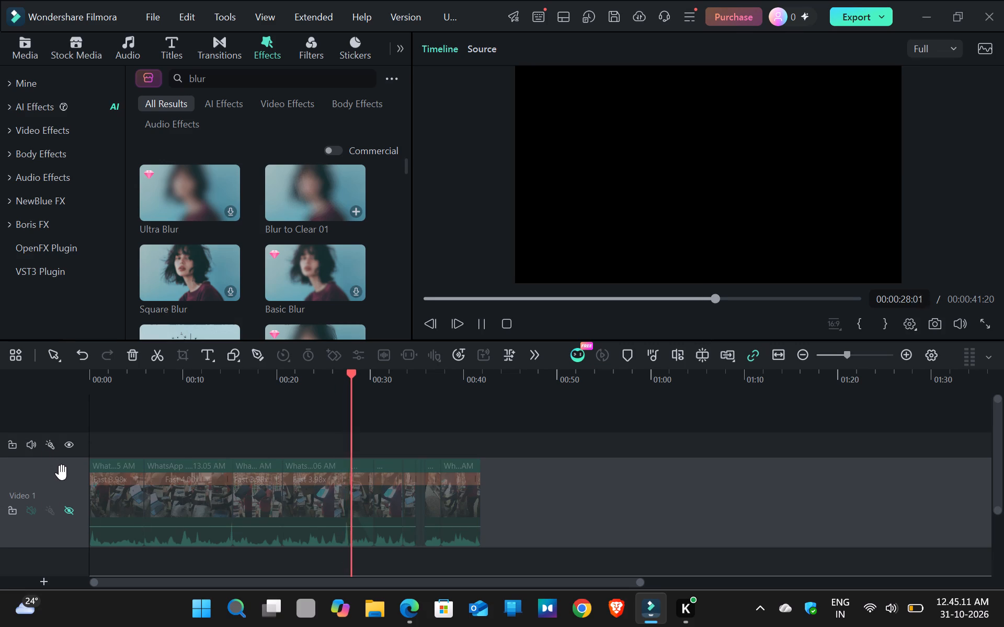
{"action": "left_click", "coordinate": [63, 475]}
{"action": "left_click", "coordinate": [72, 518]}
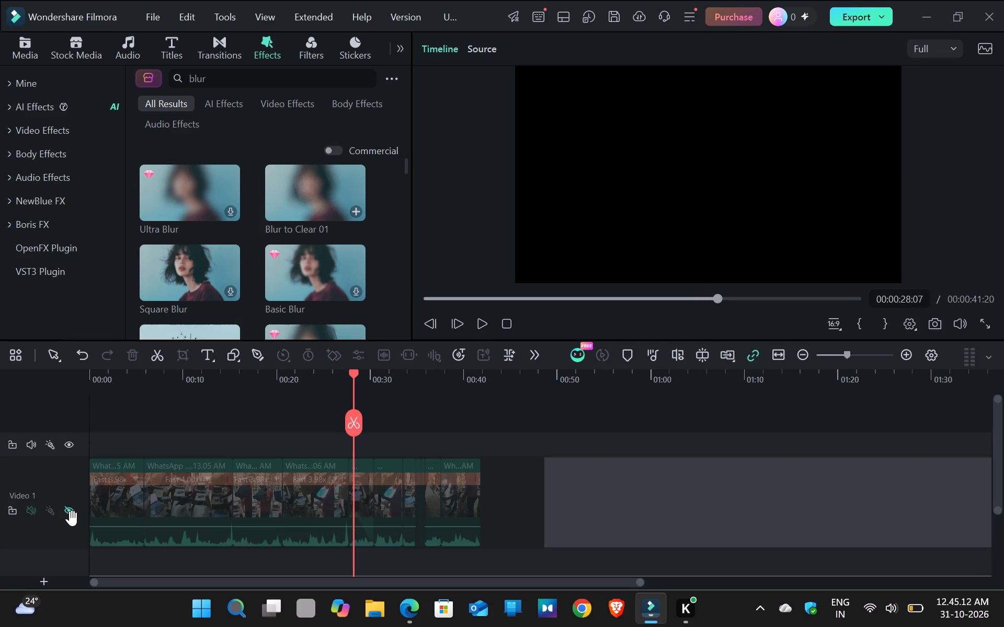
{"action": "left_click", "coordinate": [67, 508]}
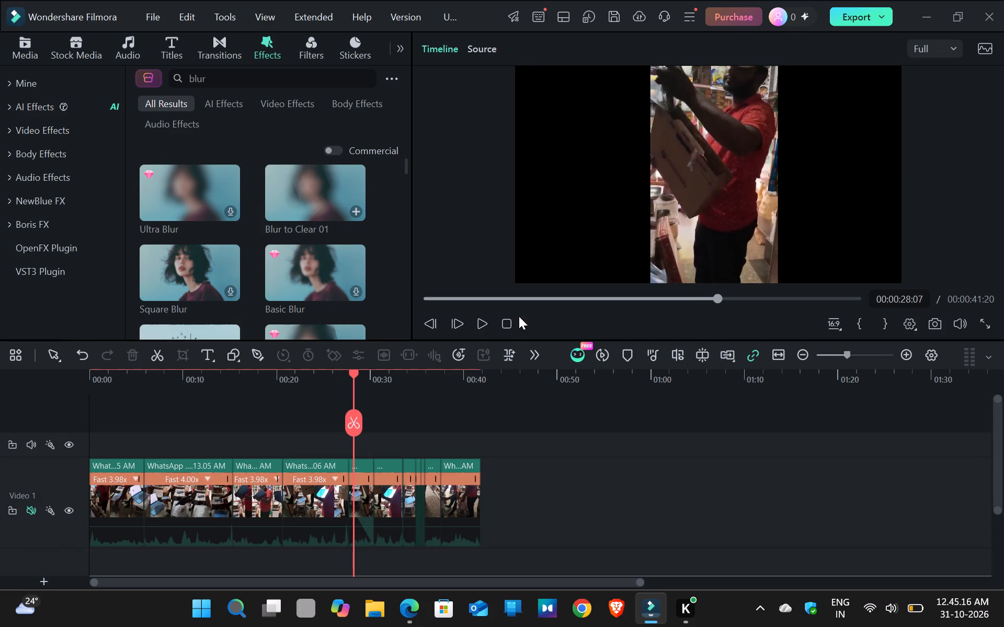
Play the sequence from 00:00:28:07 and again from the start to review the clip order.
{"action": "left_click", "coordinate": [481, 320]}
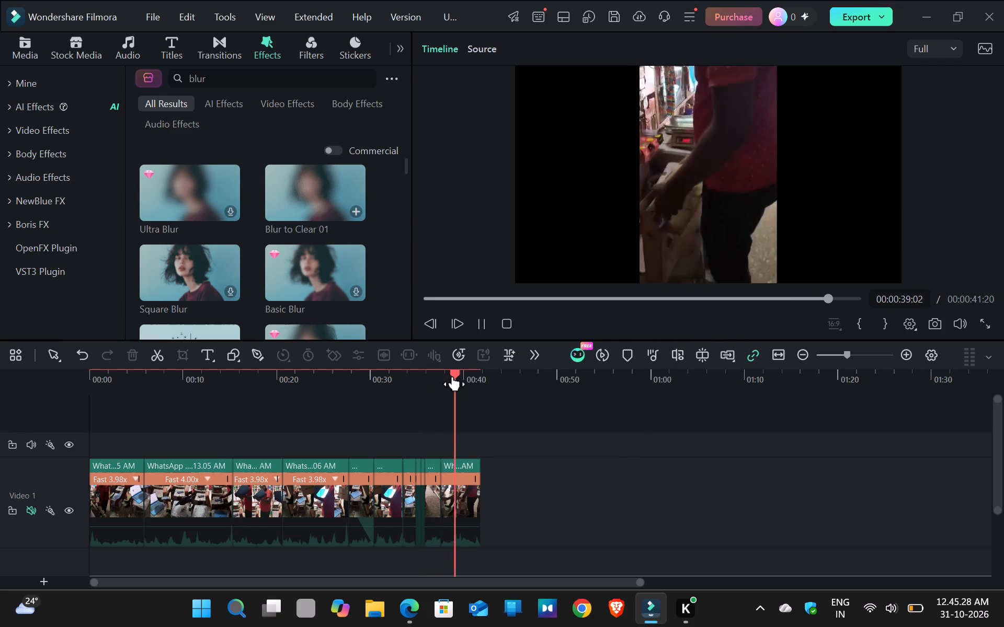
{"action": "left_click", "coordinate": [94, 377]}
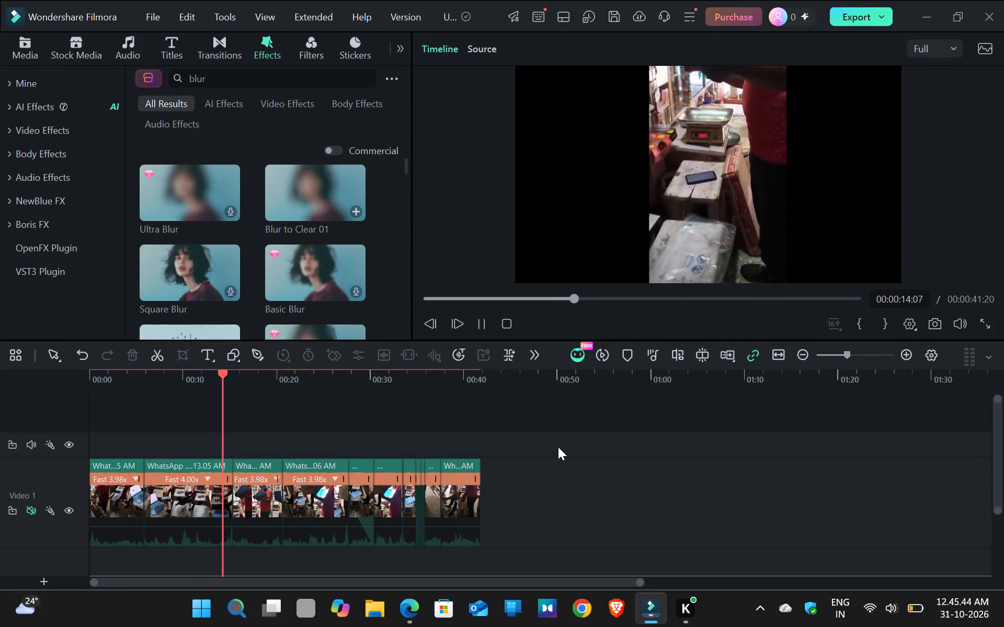
{"action": "key", "text": "ctrl+r"}
{"action": "key", "text": "ctrl+r"}
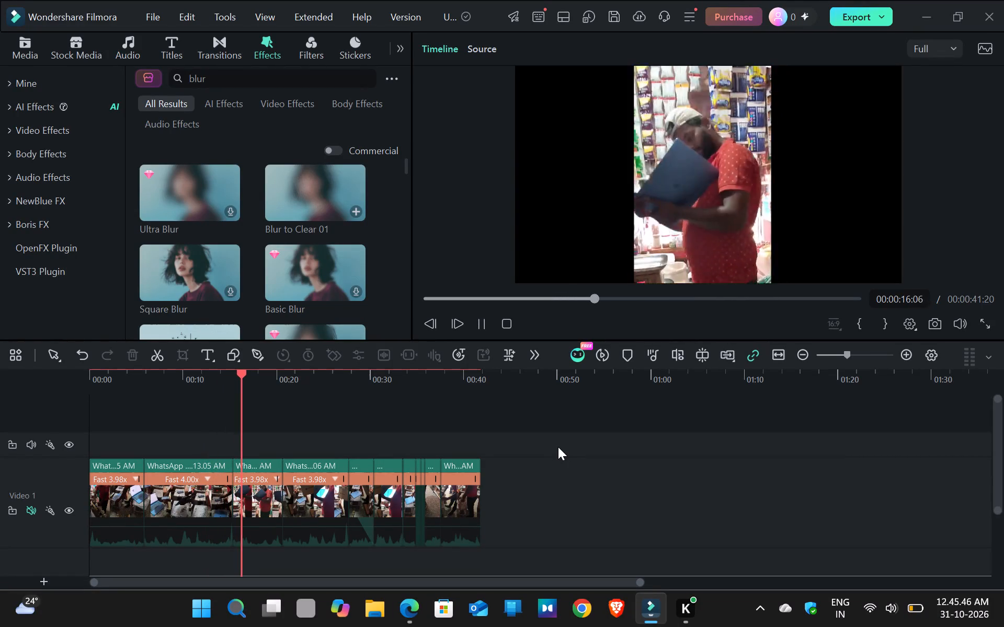
{"action": "key", "text": "ctrl+r"}
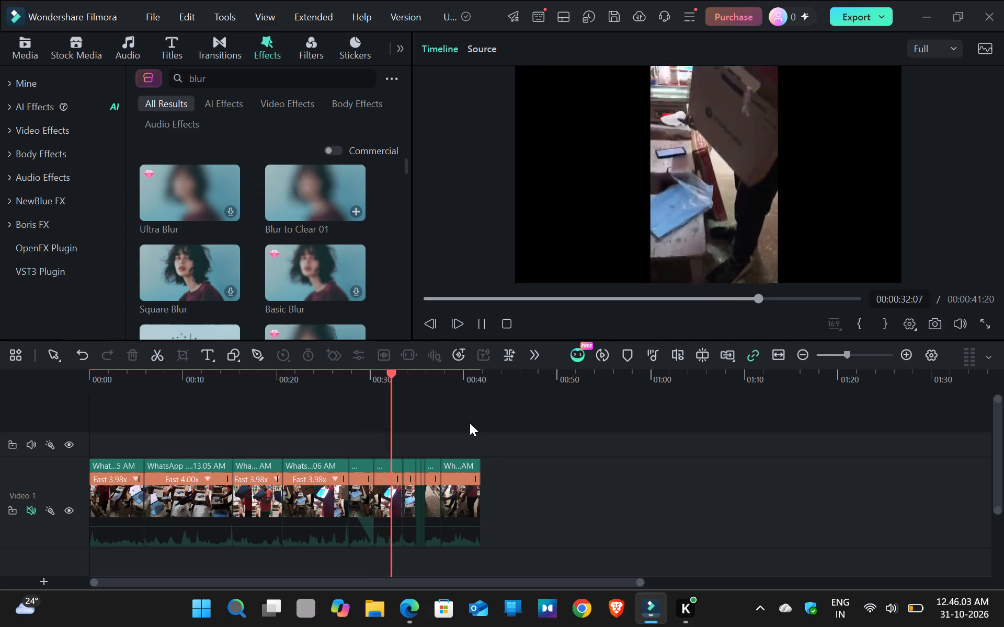
Replay the sequence from about 28, 26 and 19 seconds to check the fourth and fifth clips, and stop playback.
{"action": "left_click", "coordinate": [361, 492]}
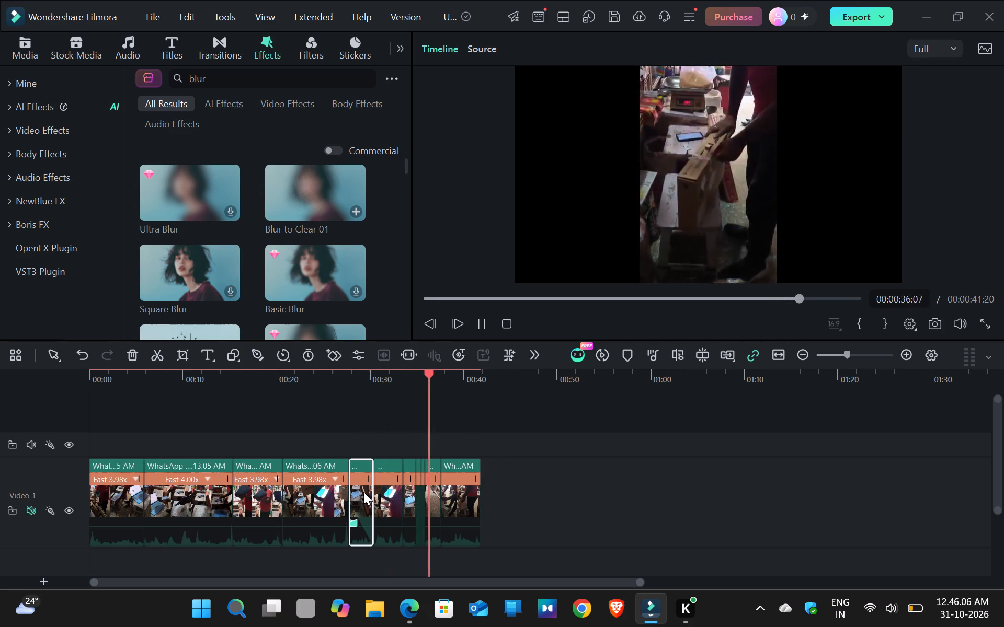
{"action": "left_click", "coordinate": [347, 377]}
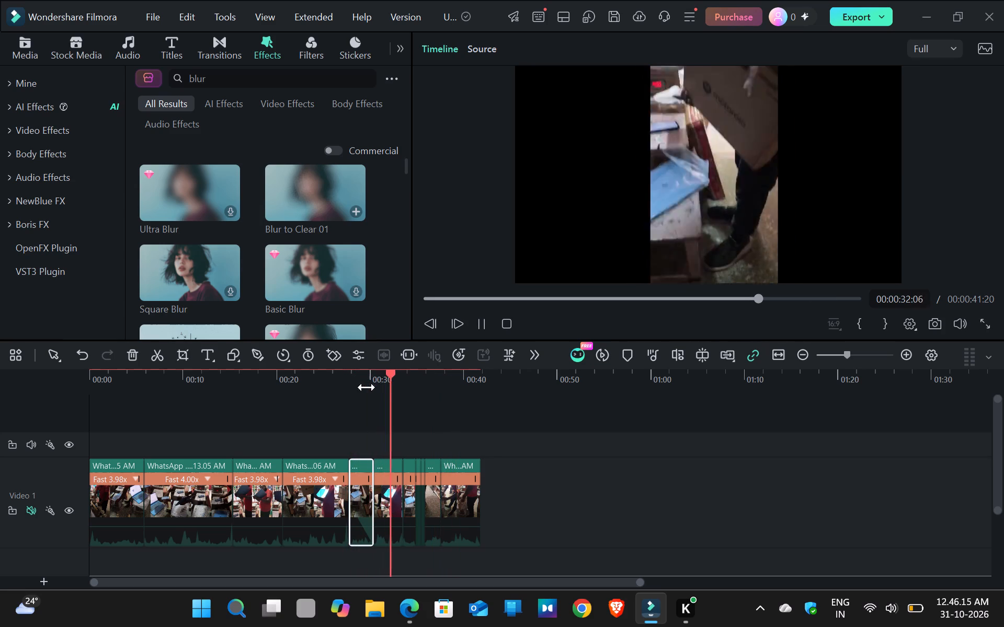
{"action": "left_click", "coordinate": [321, 496]}
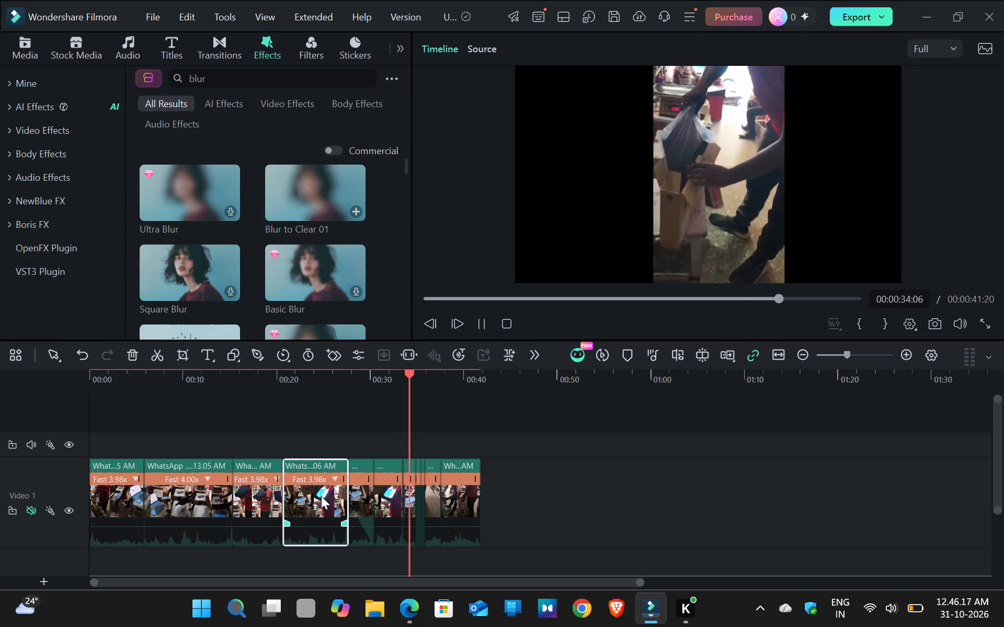
{"action": "left_click", "coordinate": [333, 371]}
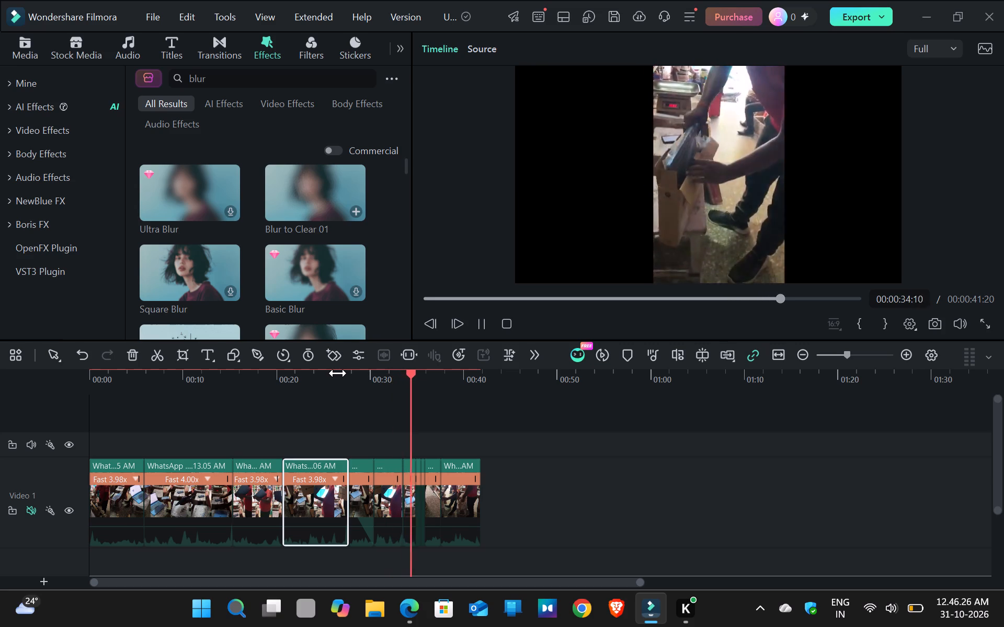
{"action": "left_click", "coordinate": [270, 379]}
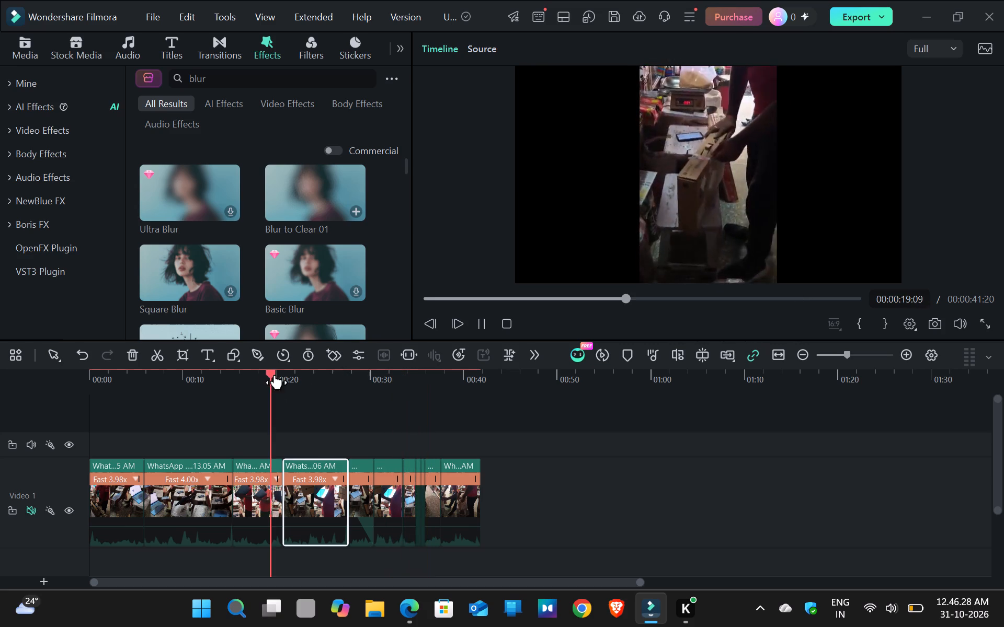
{"action": "left_click", "coordinate": [458, 437]}
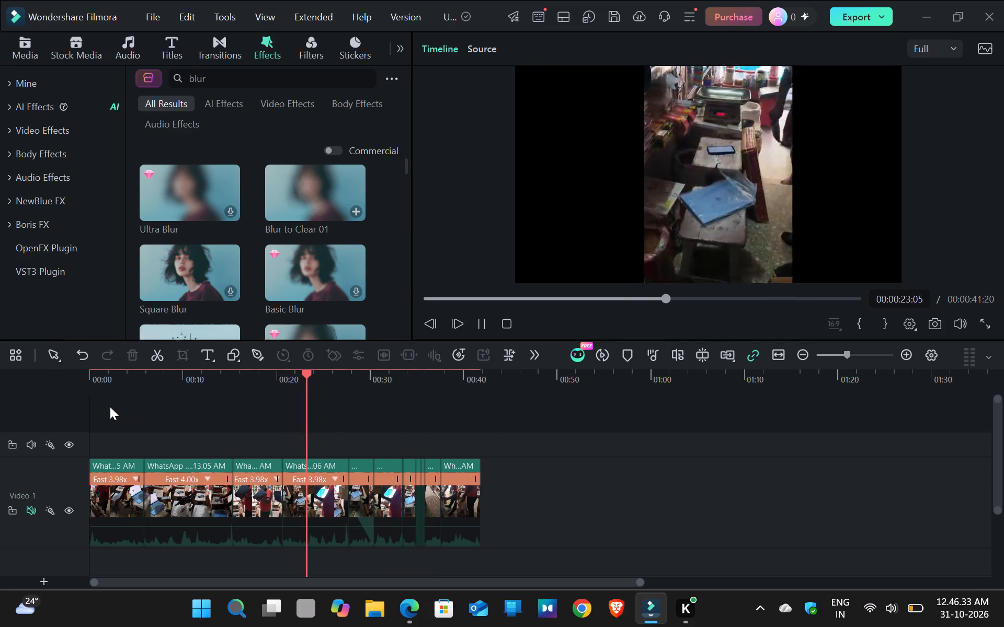
{"action": "left_click", "coordinate": [511, 320]}
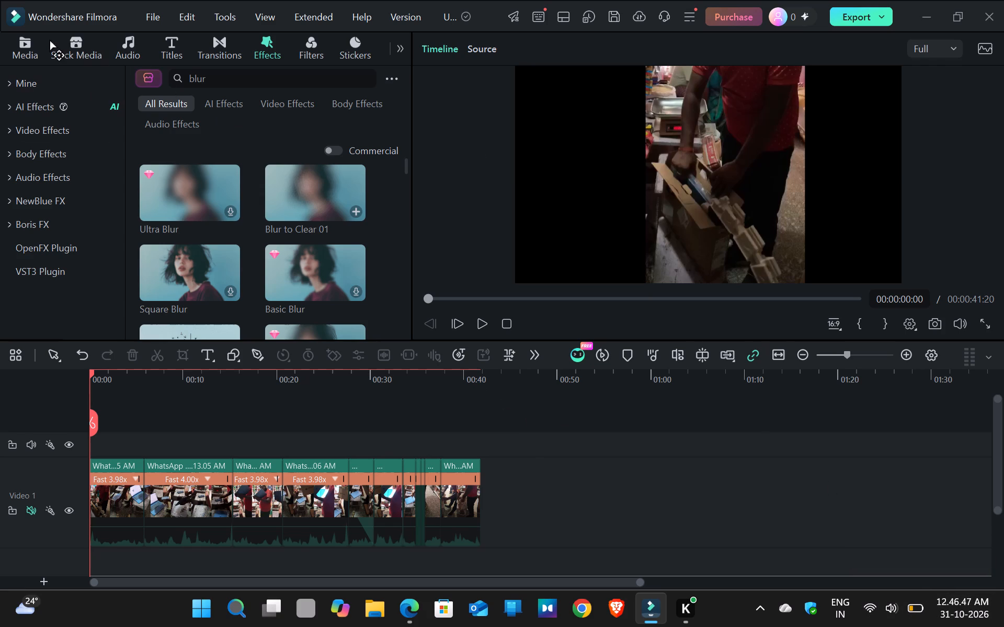
Preview the 01:22 clip from the project media and insert the 04:53 WhatsApp clip at the start of Video 1.
{"action": "left_click", "coordinate": [18, 38]}
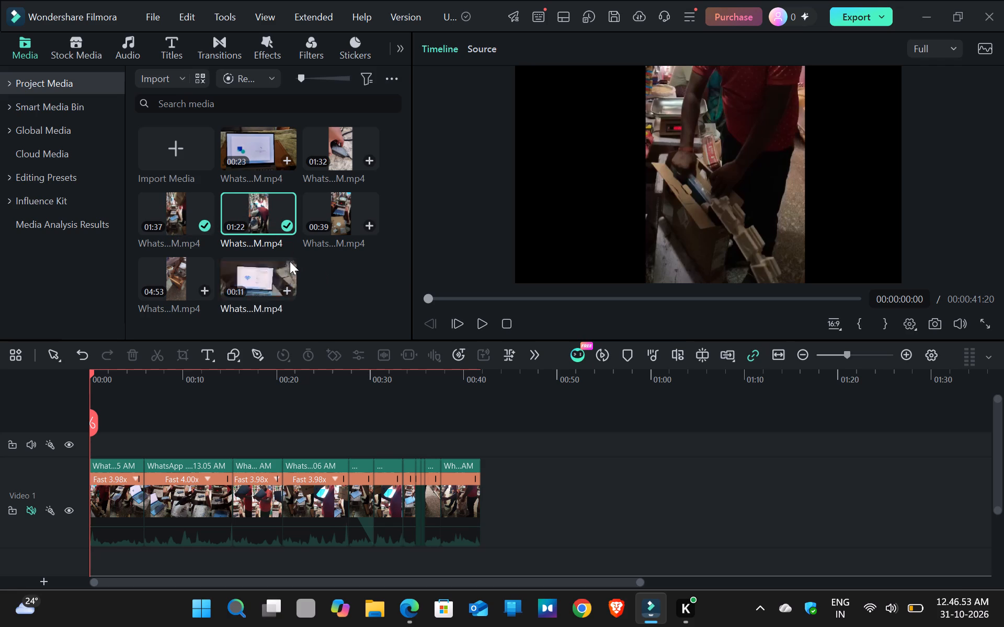
{"action": "left_click", "coordinate": [257, 214]}
{"action": "left_click_drag", "start_coordinate": [257, 211], "coordinate": [258, 159]}
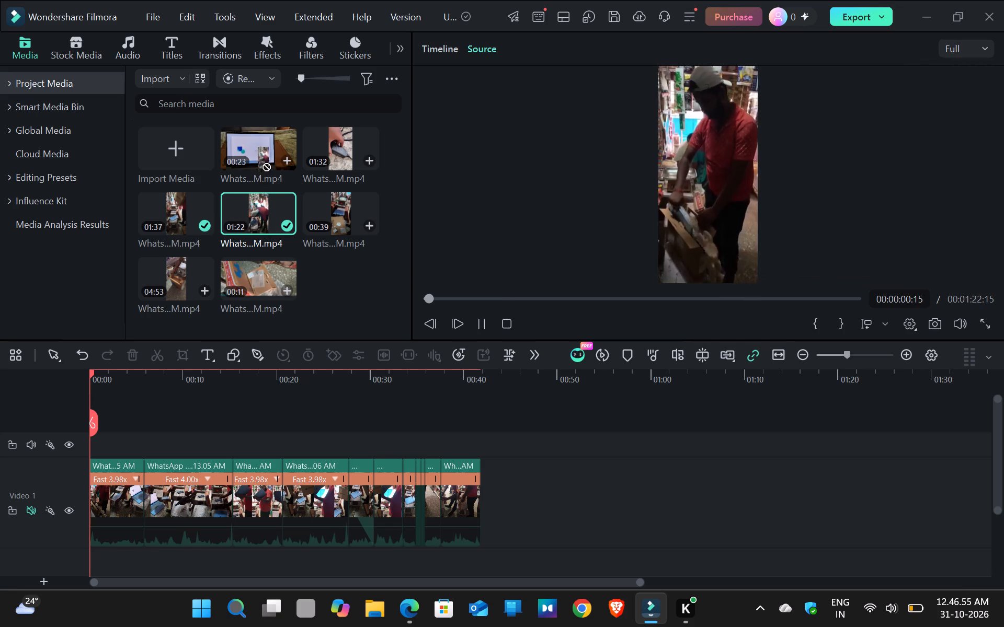
{"action": "left_click_drag", "start_coordinate": [258, 159], "coordinate": [257, 155]}
{"action": "left_click_drag", "start_coordinate": [251, 196], "coordinate": [246, 148]}
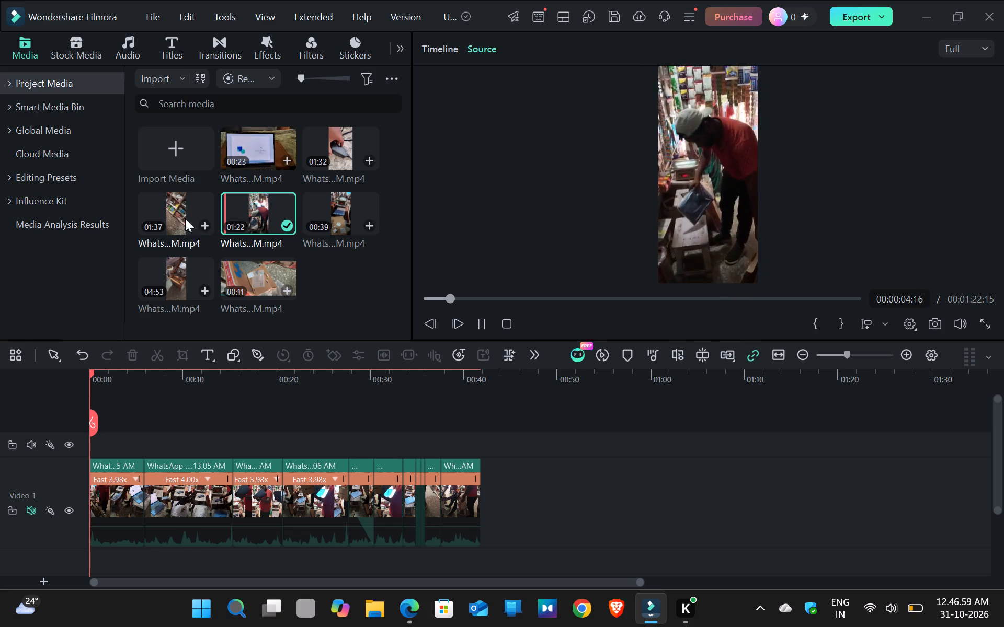
Preview the 00:39 clip at several points and compare it with the 04:53, 00:11, 01:32 and 00:23 clips in the project media.
{"action": "double_click", "coordinate": [357, 220]}
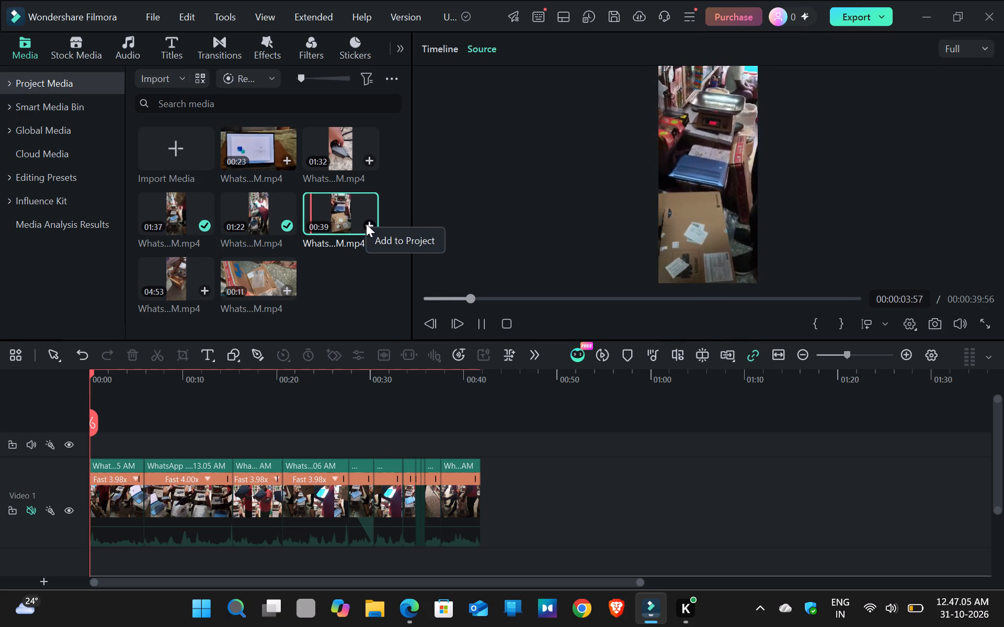
{"action": "left_click", "coordinate": [572, 298]}
{"action": "left_click", "coordinate": [675, 297]}
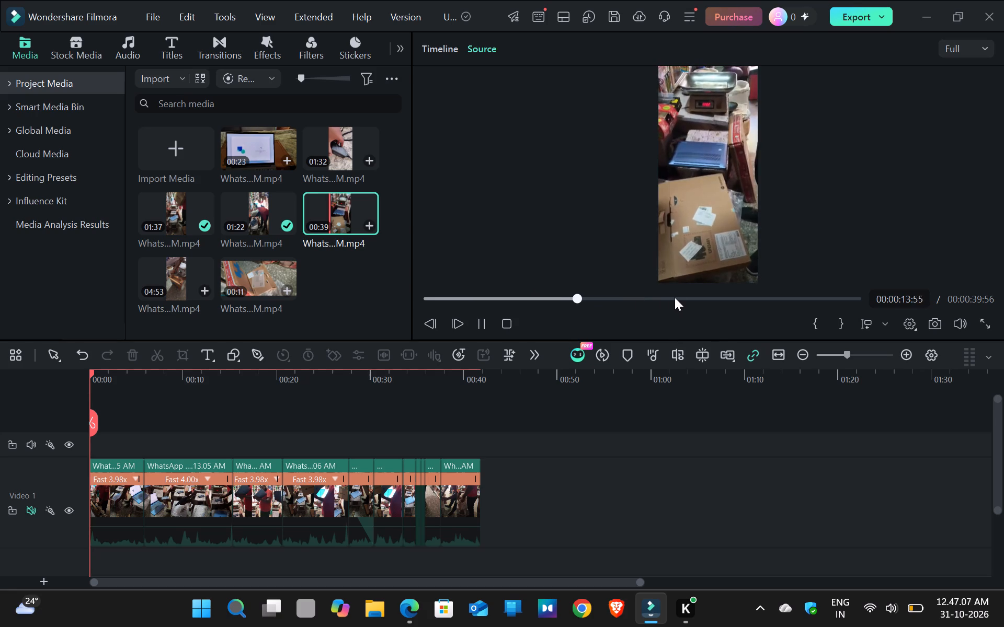
{"action": "left_click", "coordinate": [795, 298]}
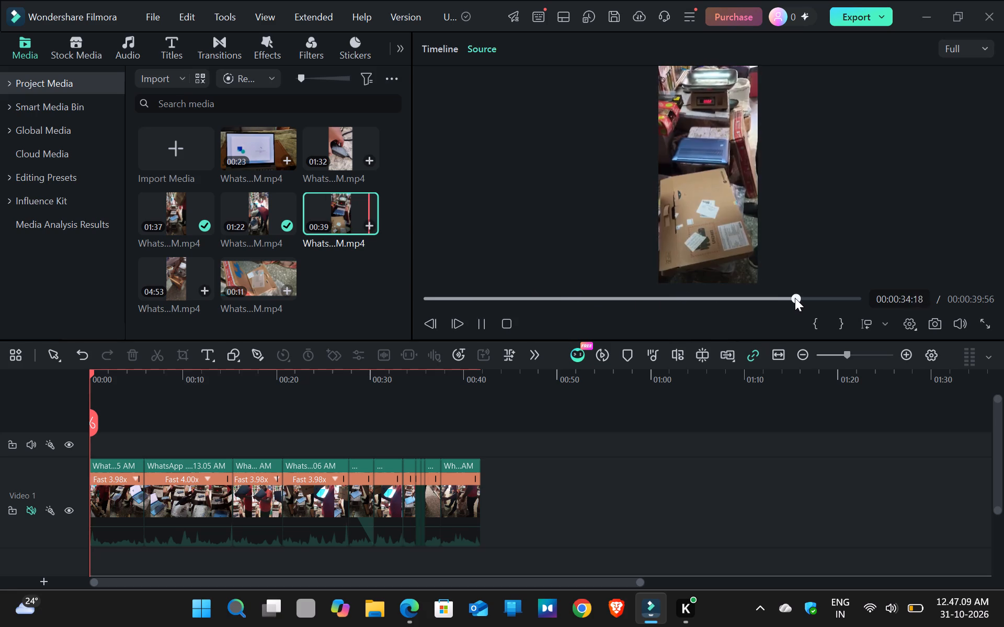
{"action": "left_click", "coordinate": [183, 293]}
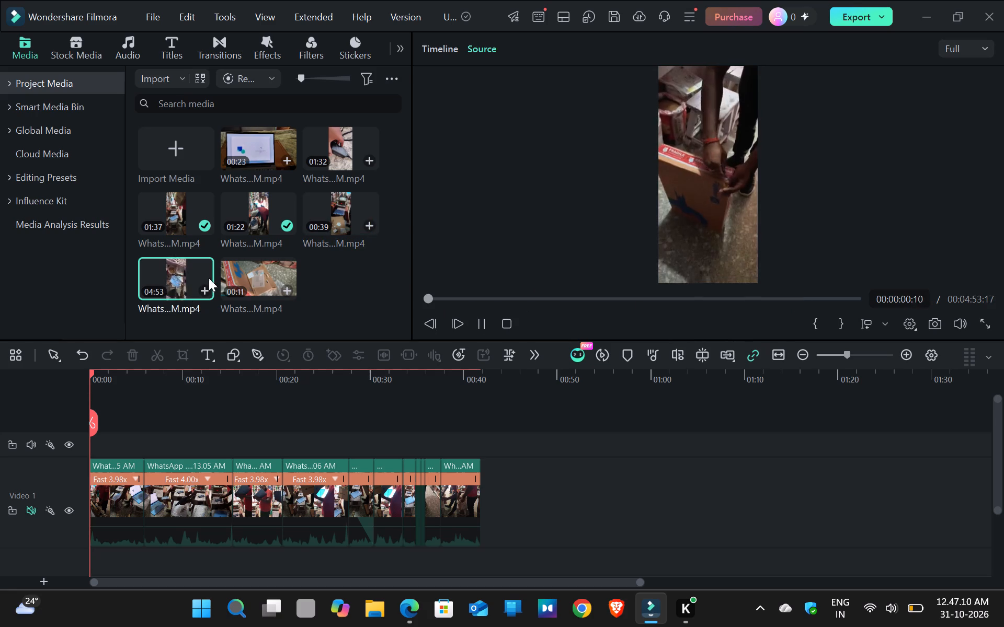
{"action": "left_click", "coordinate": [261, 276]}
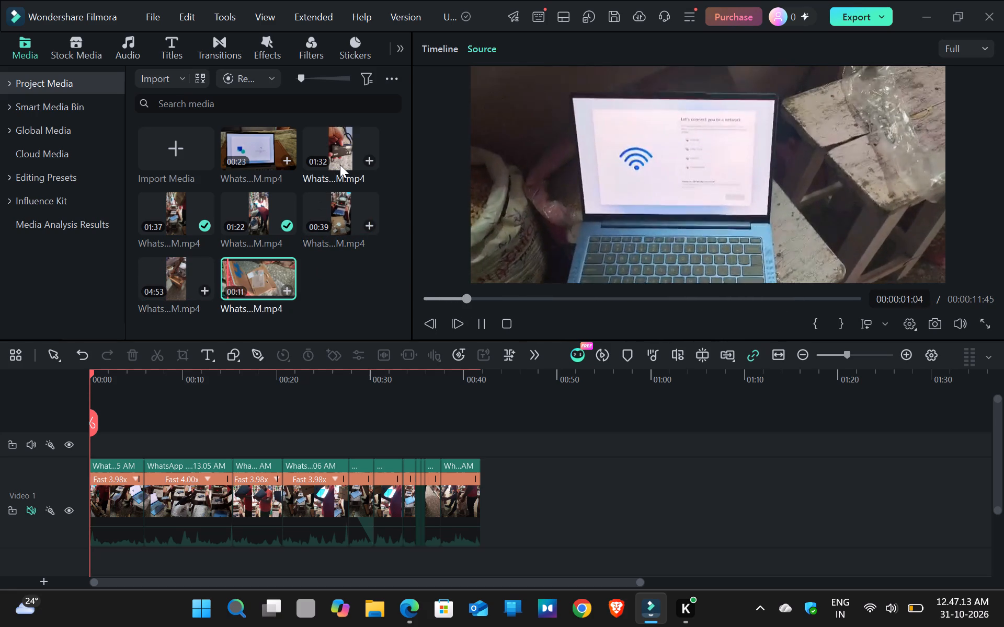
{"action": "left_click", "coordinate": [340, 165]}
{"action": "left_click", "coordinate": [255, 162]}
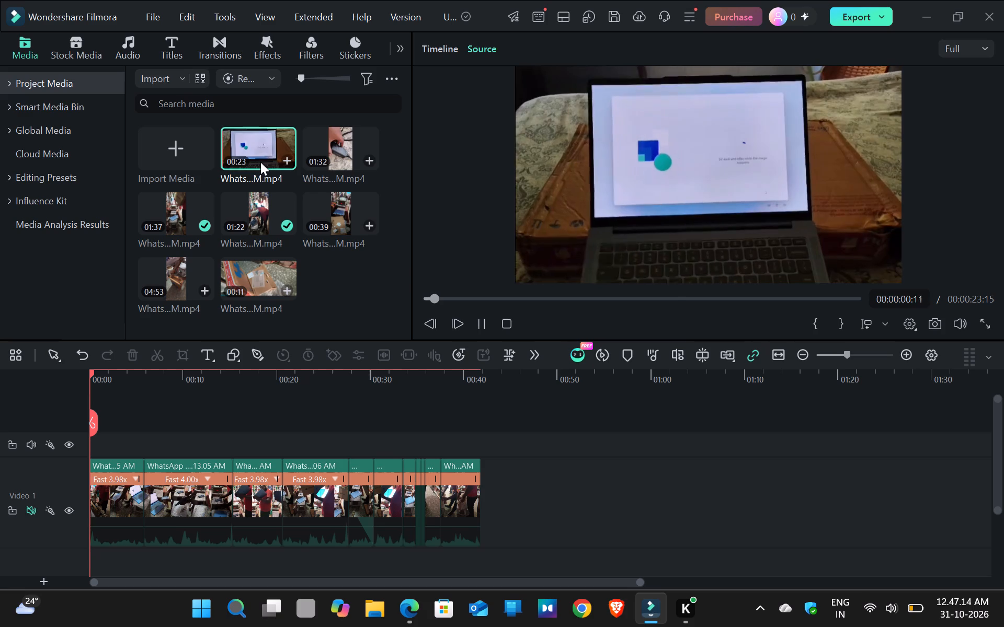
{"action": "left_click", "coordinate": [329, 152]}
{"action": "left_click", "coordinate": [258, 282]}
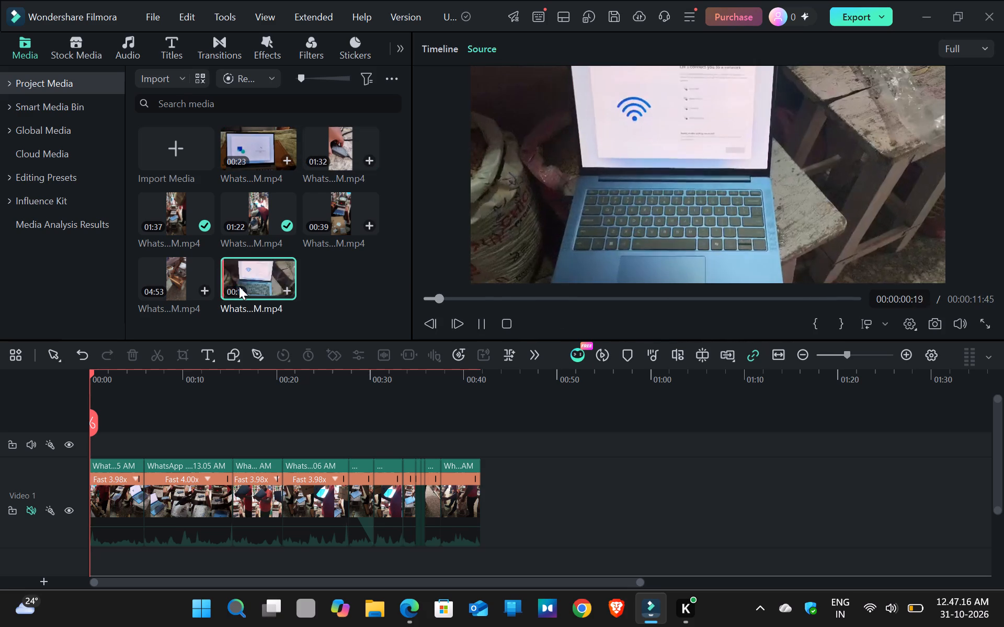
{"action": "left_click", "coordinate": [172, 289]}
Scrub through the 00:11 laptop clip up to its end and replay it from near the beginning.
{"action": "left_click", "coordinate": [237, 275]}
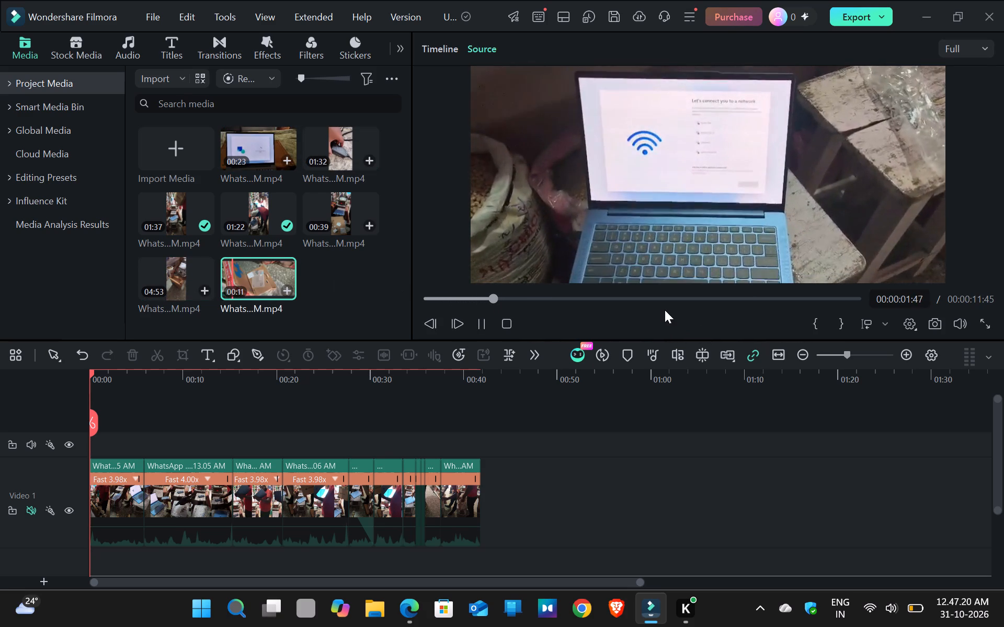
{"action": "left_click", "coordinate": [644, 301]}
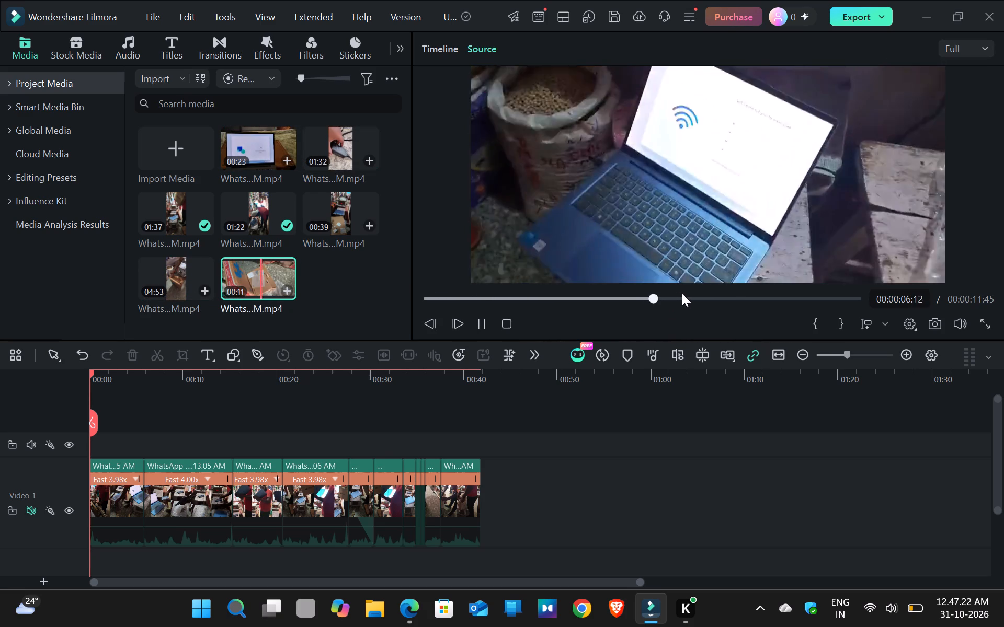
{"action": "left_click", "coordinate": [682, 293]}
{"action": "left_click", "coordinate": [800, 294]}
{"action": "left_click", "coordinate": [832, 294]}
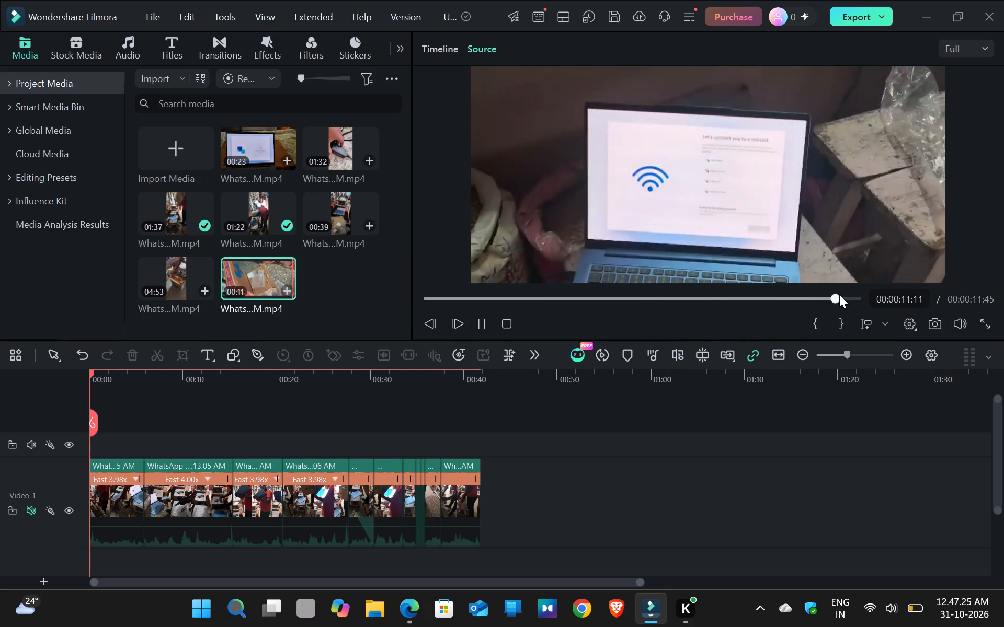
{"action": "left_click_drag", "start_coordinate": [840, 296], "coordinate": [460, 308]}
{"action": "left_click", "coordinate": [455, 308]}
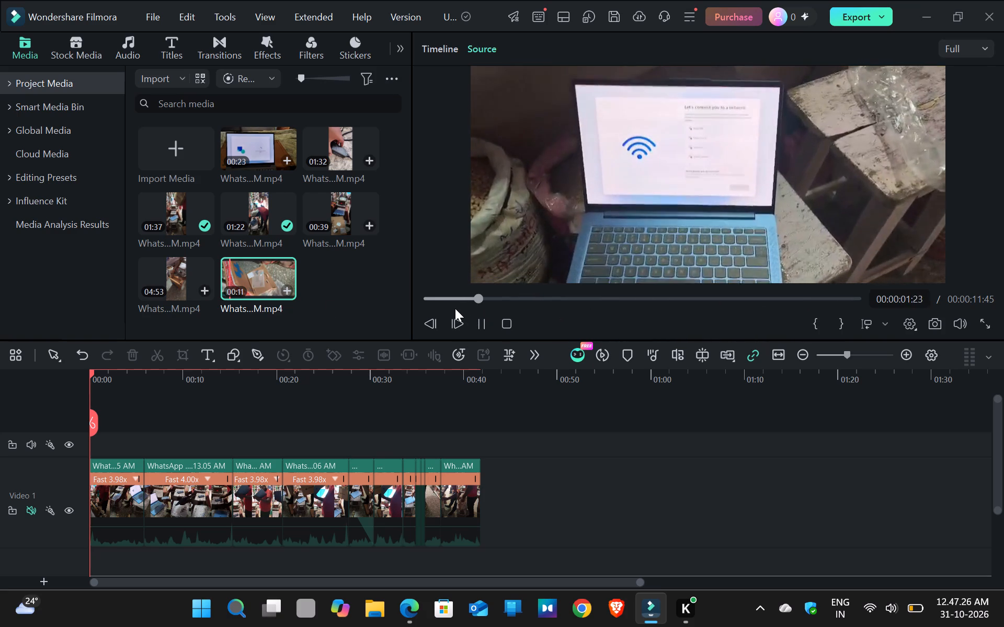
Insert the 04:53 WhatsApp clip at the start of the Video 1 track, ahead of the sped-up clips.
{"action": "left_click", "coordinate": [166, 291]}
{"action": "left_click", "coordinate": [204, 288]}
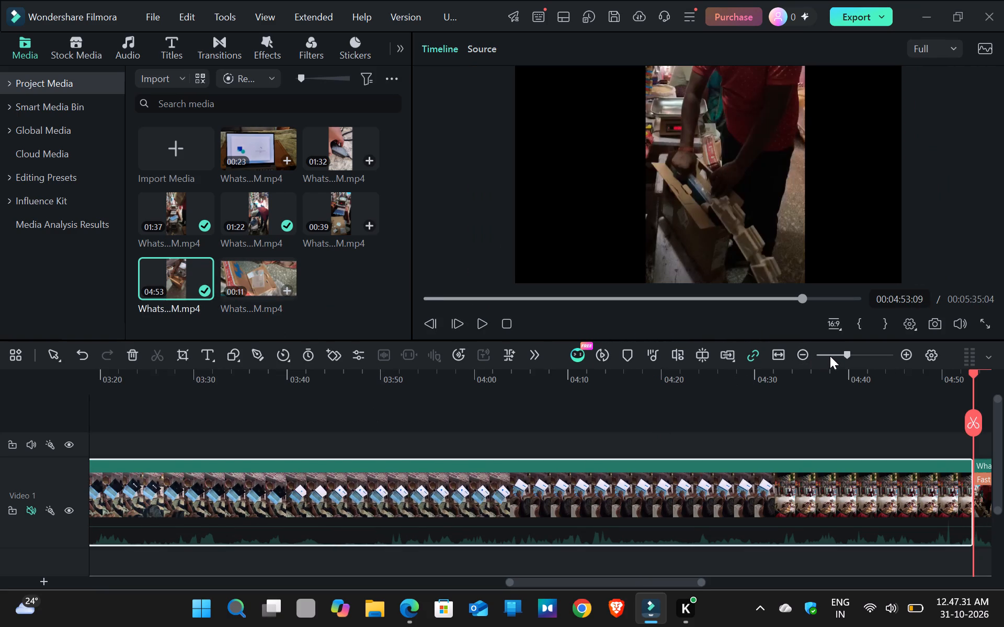
Move the 04:53 clip on Video 1 past all the sped-up clips, leaving it well clear of them.
{"action": "left_click", "coordinate": [834, 356]}
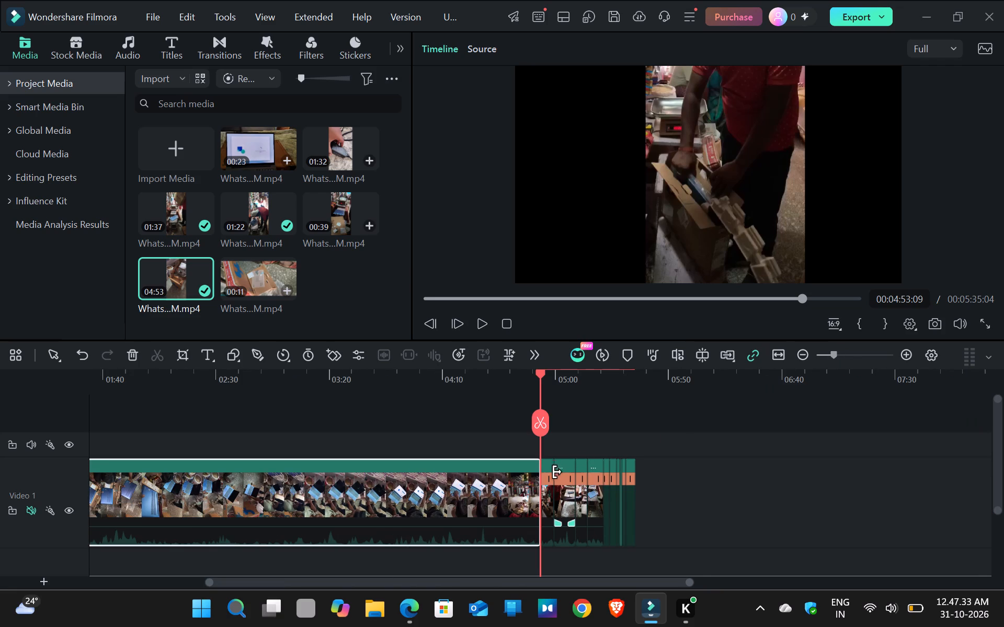
{"action": "left_click_drag", "start_coordinate": [338, 494], "coordinate": [892, 510]}
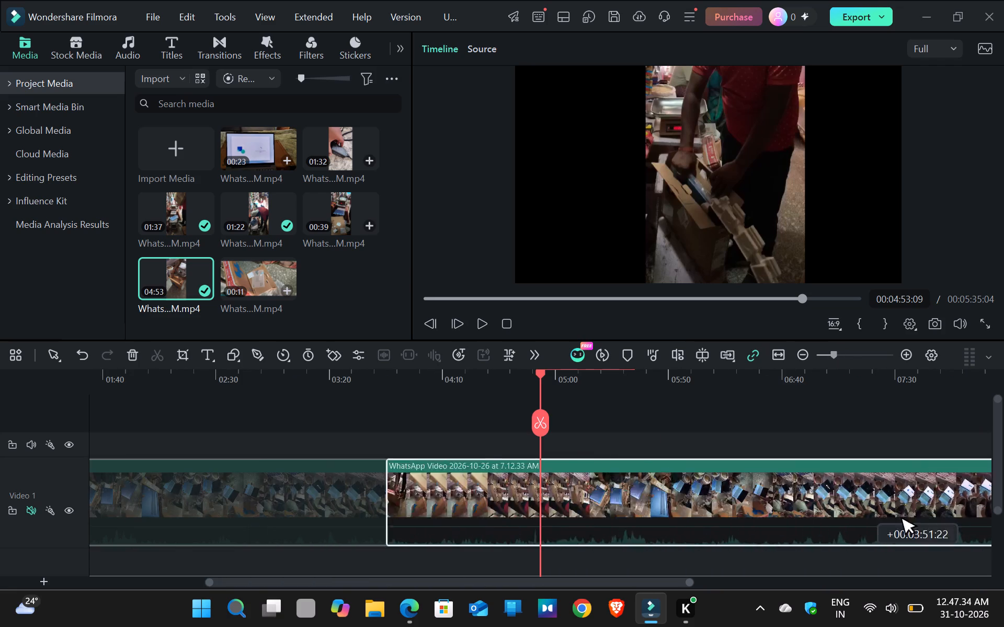
{"action": "left_click_drag", "start_coordinate": [892, 510], "coordinate": [1003, 510]}
{"action": "left_click", "coordinate": [1003, 510]}
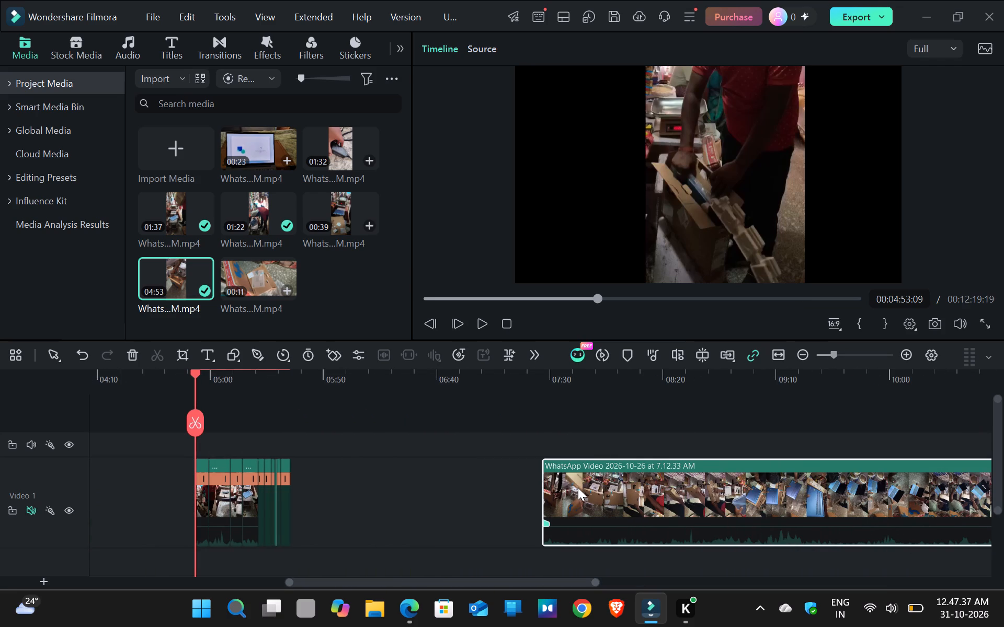
Delete the empty gap at the start of Video 1 so the sped-up clips begin at 00:00:00:00.
{"action": "left_click", "coordinate": [265, 421]}
{"action": "left_click_drag", "start_coordinate": [392, 427], "coordinate": [493, 431]}
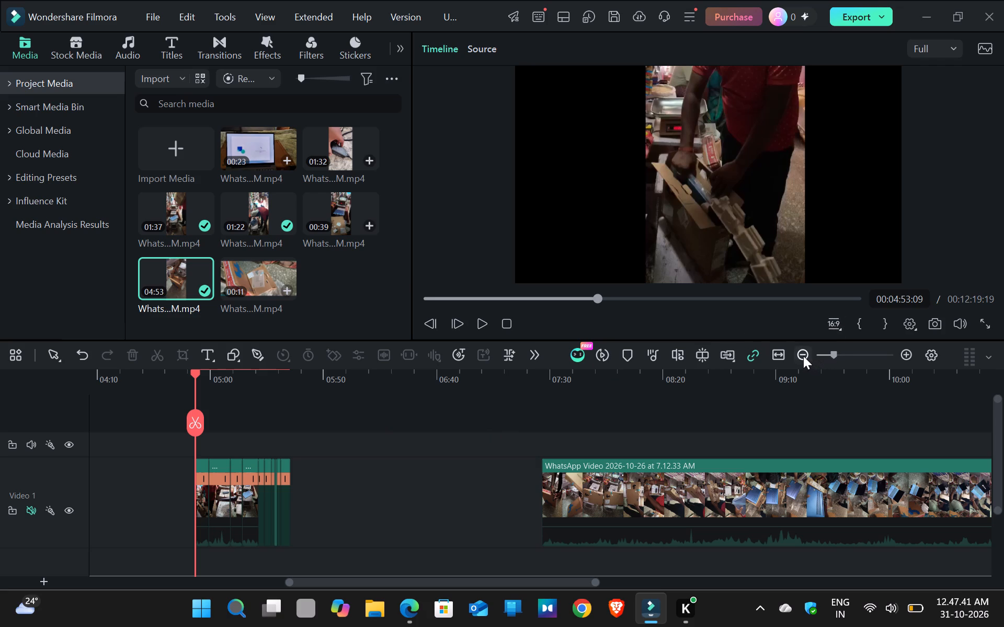
{"action": "double_click", "coordinate": [815, 355]}
{"action": "left_click_drag", "start_coordinate": [830, 355], "coordinate": [819, 359]}
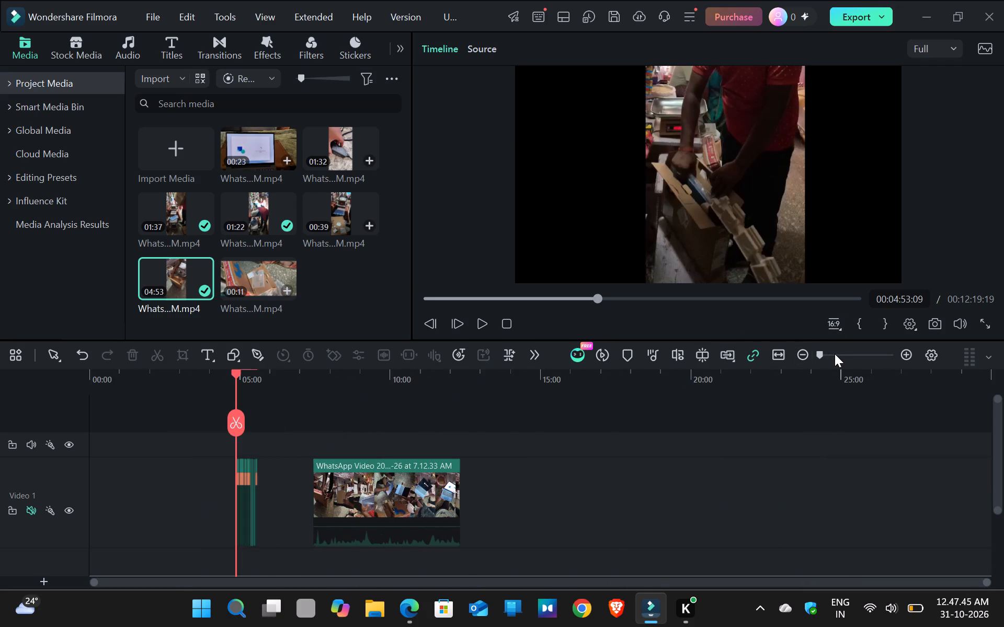
{"action": "left_click", "coordinate": [835, 354]}
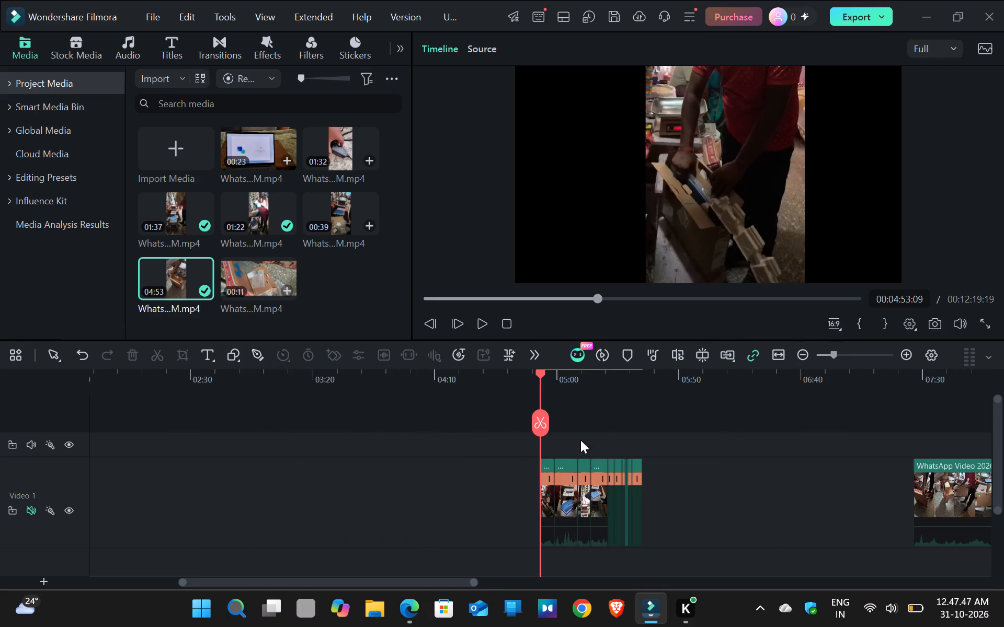
{"action": "left_click_drag", "start_coordinate": [697, 396], "coordinate": [532, 478]}
{"action": "left_click", "coordinate": [532, 478]}
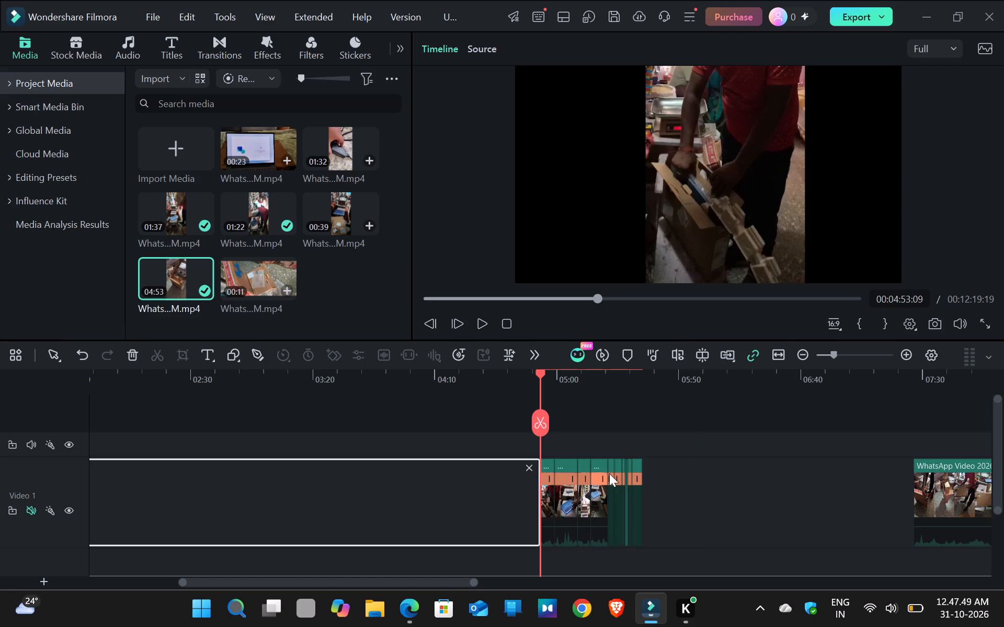
{"action": "left_click", "coordinate": [531, 470]}
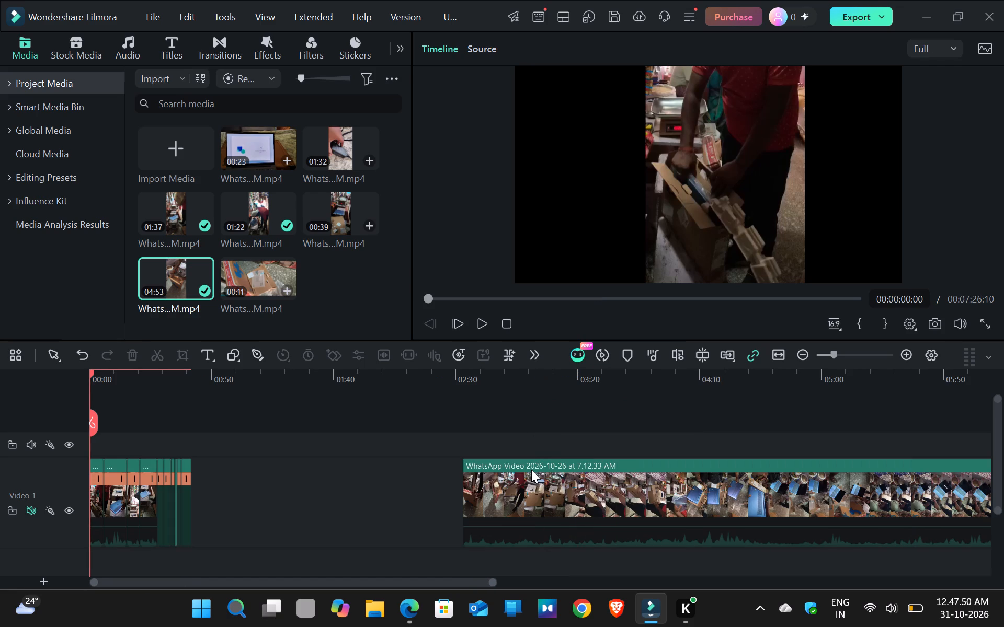
Move the 04:53 clip earlier on Video 1, inserting it among the sped-up clips at about 24 seconds.
{"action": "left_click_drag", "start_coordinate": [562, 479], "coordinate": [311, 466]}
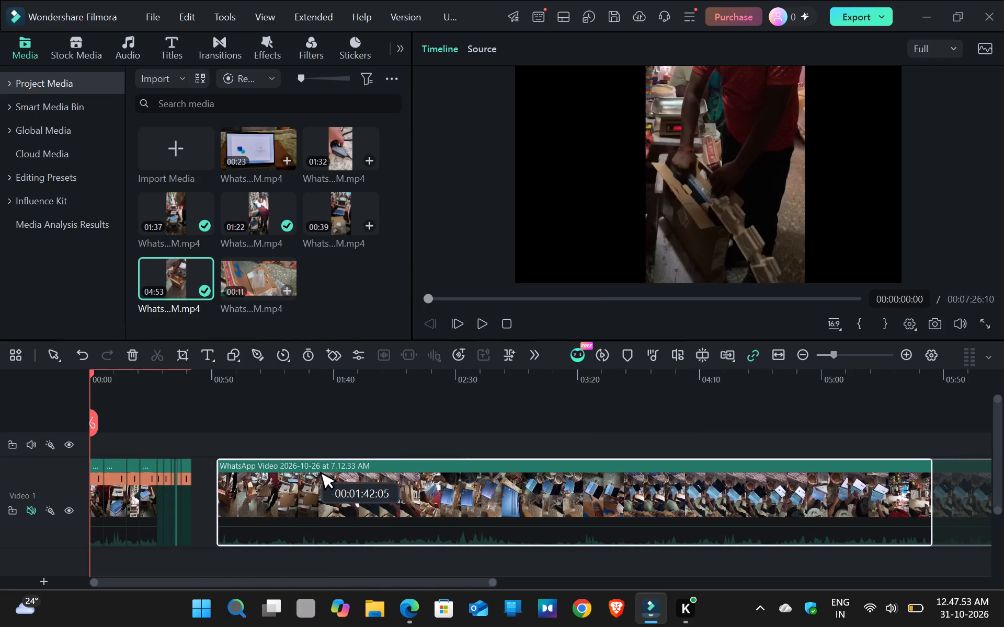
{"action": "left_click_drag", "start_coordinate": [311, 466], "coordinate": [283, 463]}
{"action": "left_click", "coordinate": [283, 463]}
{"action": "left_click_drag", "start_coordinate": [273, 471], "coordinate": [342, 470]}
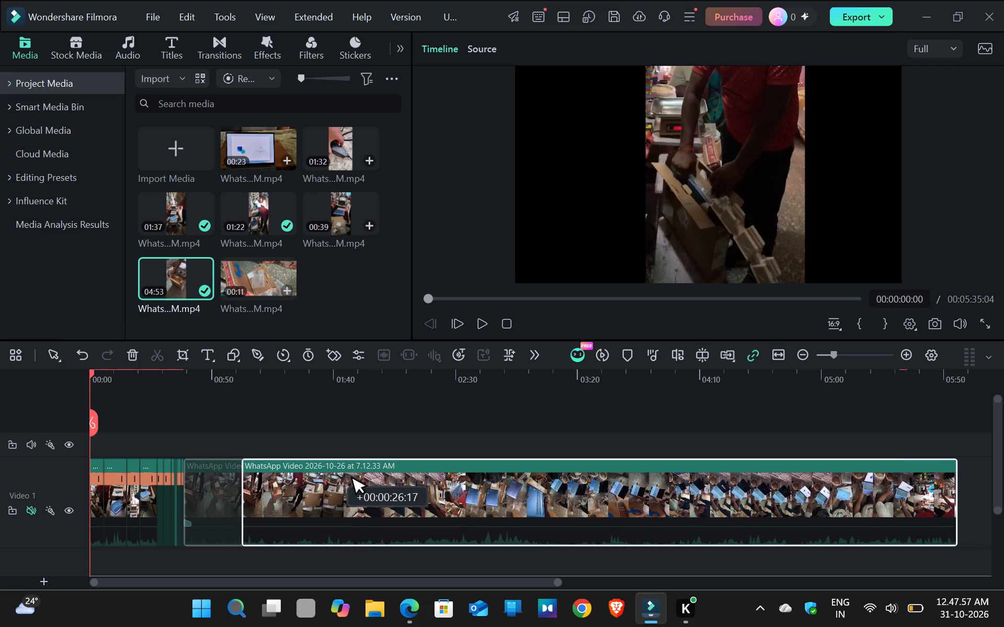
{"action": "left_click_drag", "start_coordinate": [342, 470], "coordinate": [352, 470]}
{"action": "double_click", "coordinate": [352, 470]}
{"action": "left_click_drag", "start_coordinate": [346, 471], "coordinate": [337, 471]}
{"action": "left_click_drag", "start_coordinate": [333, 471], "coordinate": [231, 462]}
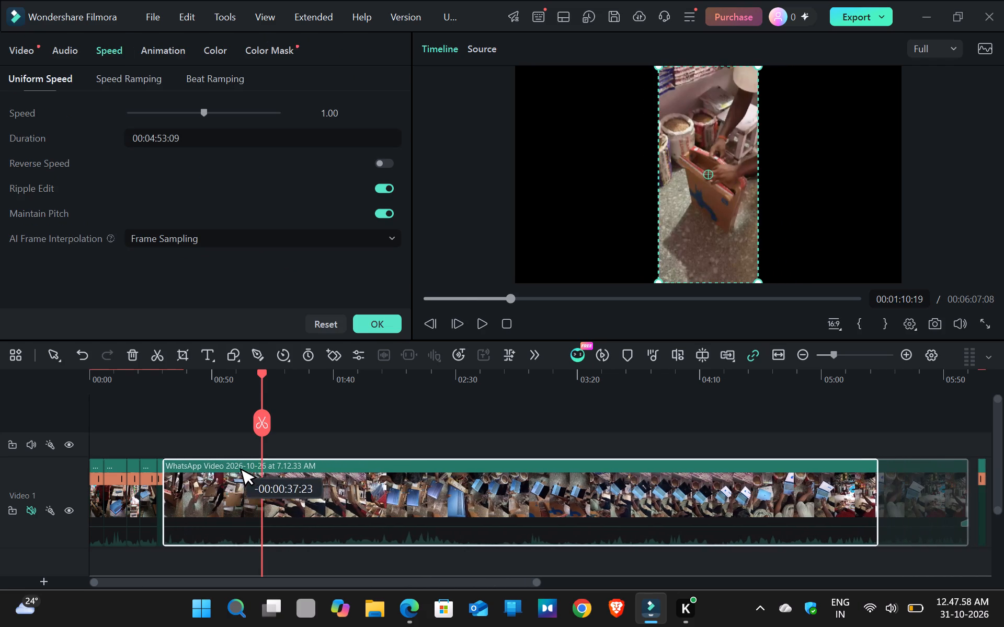
{"action": "left_click_drag", "start_coordinate": [231, 462], "coordinate": [229, 462]}
{"action": "left_click", "coordinate": [229, 462]}
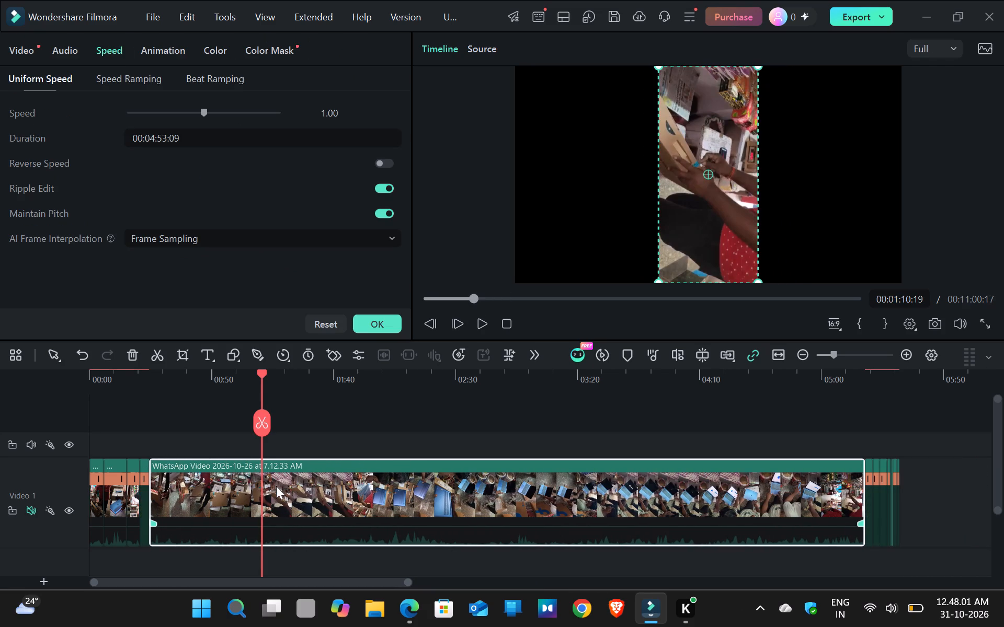
Move the 04:53 clip later on Video 1 so it starts at about 51 seconds, clear of the clips before it.
{"action": "left_click", "coordinate": [276, 486]}
{"action": "double_click", "coordinate": [330, 486]}
{"action": "left_click_drag", "start_coordinate": [259, 497], "coordinate": [316, 497]}
{"action": "left_click_drag", "start_coordinate": [316, 497], "coordinate": [321, 497]}
{"action": "left_click_drag", "start_coordinate": [337, 498], "coordinate": [362, 498]}
{"action": "left_click_drag", "start_coordinate": [362, 498], "coordinate": [345, 501]}
{"action": "left_click_drag", "start_coordinate": [214, 438], "coordinate": [317, 441]}
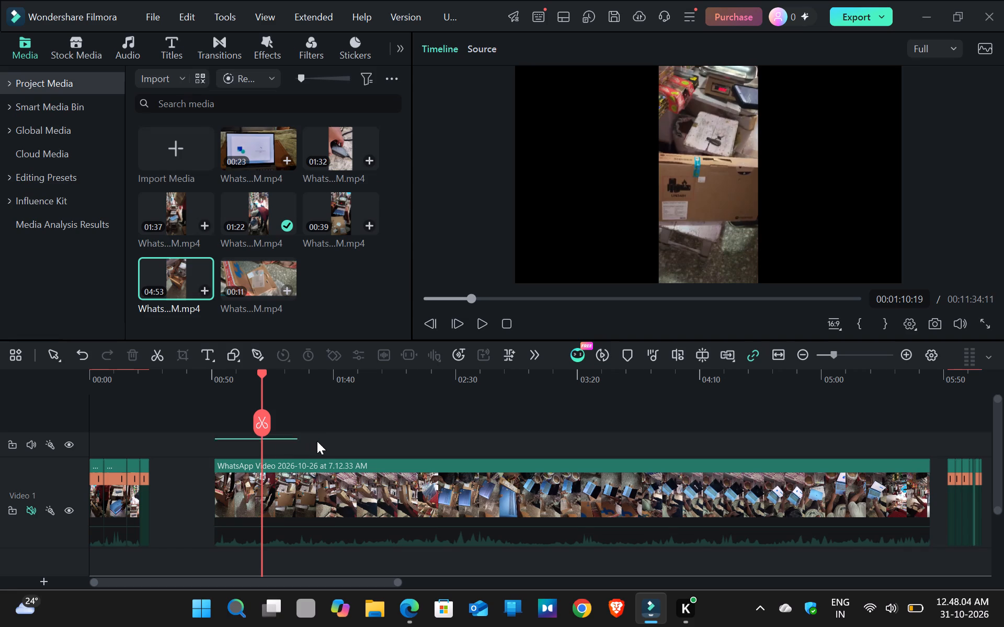
{"action": "left_click_drag", "start_coordinate": [317, 441], "coordinate": [324, 442]}
{"action": "left_click", "coordinate": [324, 442]}
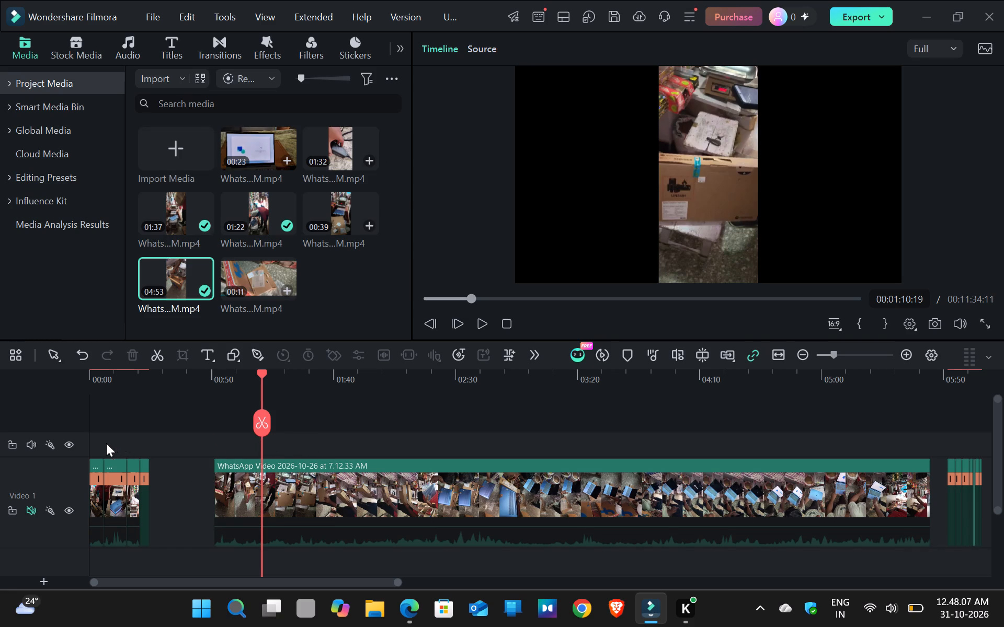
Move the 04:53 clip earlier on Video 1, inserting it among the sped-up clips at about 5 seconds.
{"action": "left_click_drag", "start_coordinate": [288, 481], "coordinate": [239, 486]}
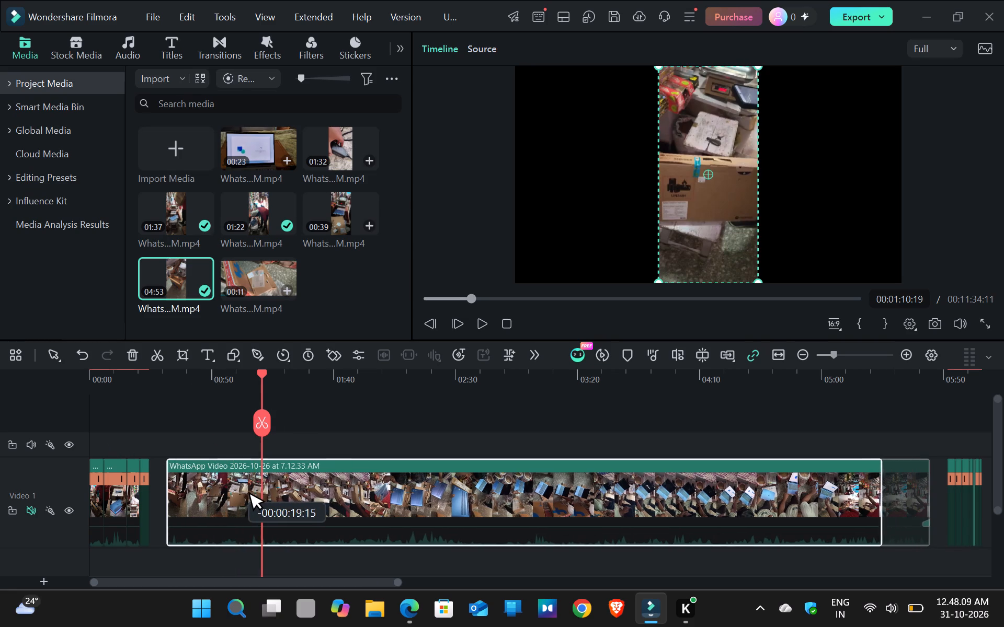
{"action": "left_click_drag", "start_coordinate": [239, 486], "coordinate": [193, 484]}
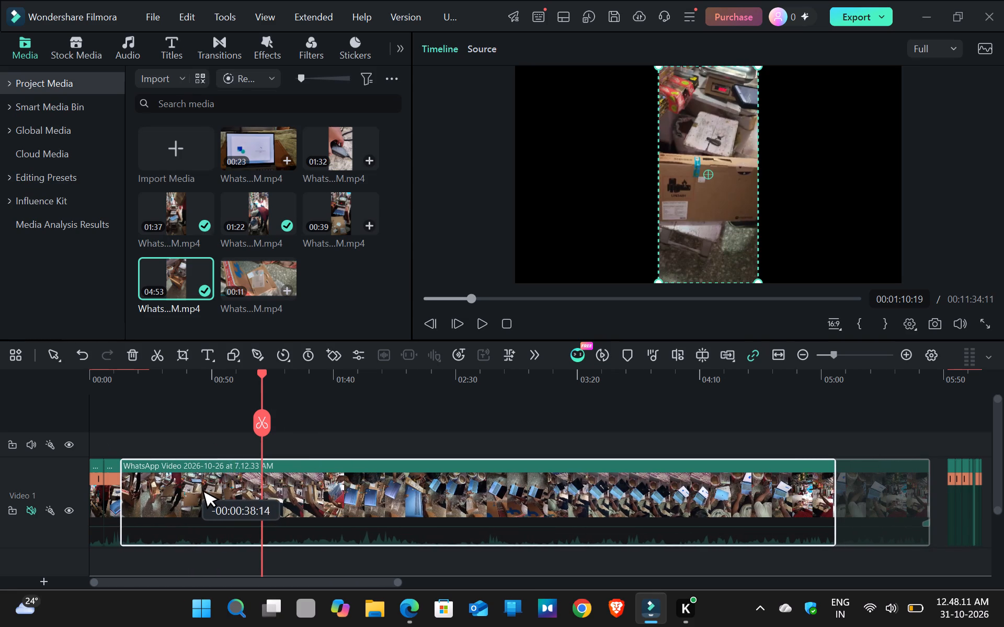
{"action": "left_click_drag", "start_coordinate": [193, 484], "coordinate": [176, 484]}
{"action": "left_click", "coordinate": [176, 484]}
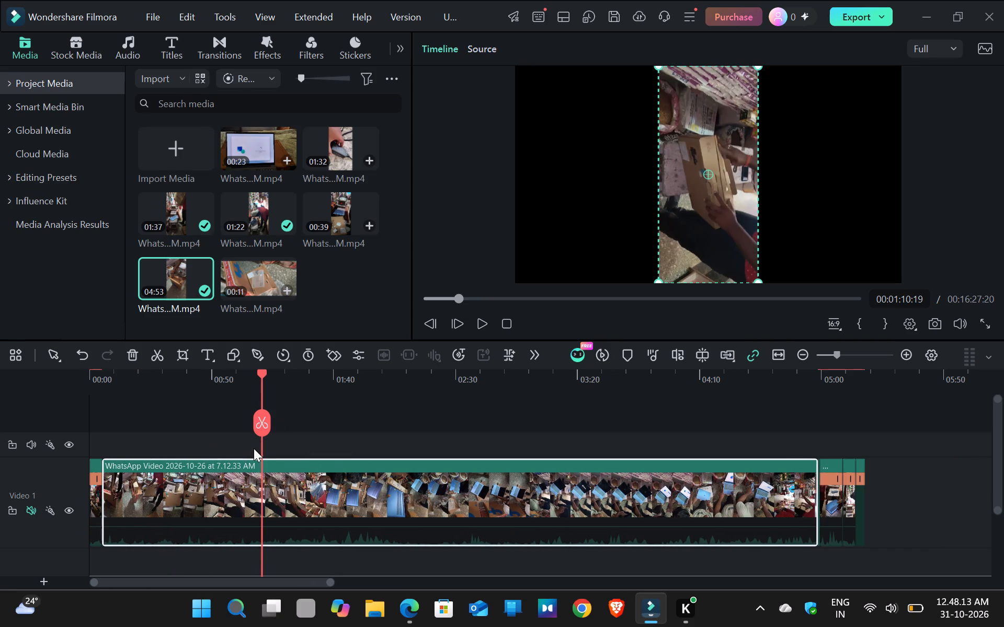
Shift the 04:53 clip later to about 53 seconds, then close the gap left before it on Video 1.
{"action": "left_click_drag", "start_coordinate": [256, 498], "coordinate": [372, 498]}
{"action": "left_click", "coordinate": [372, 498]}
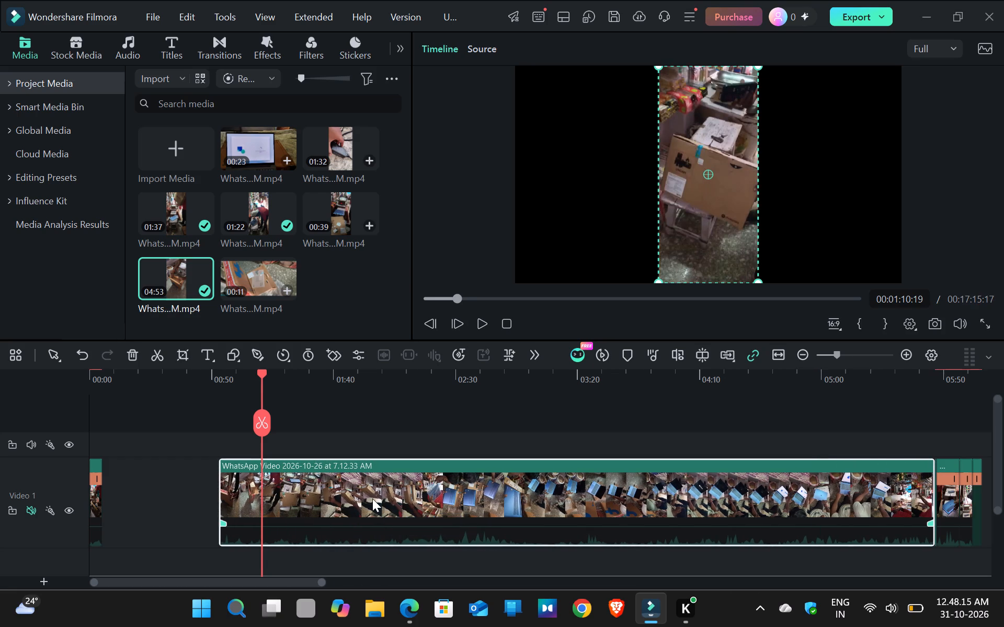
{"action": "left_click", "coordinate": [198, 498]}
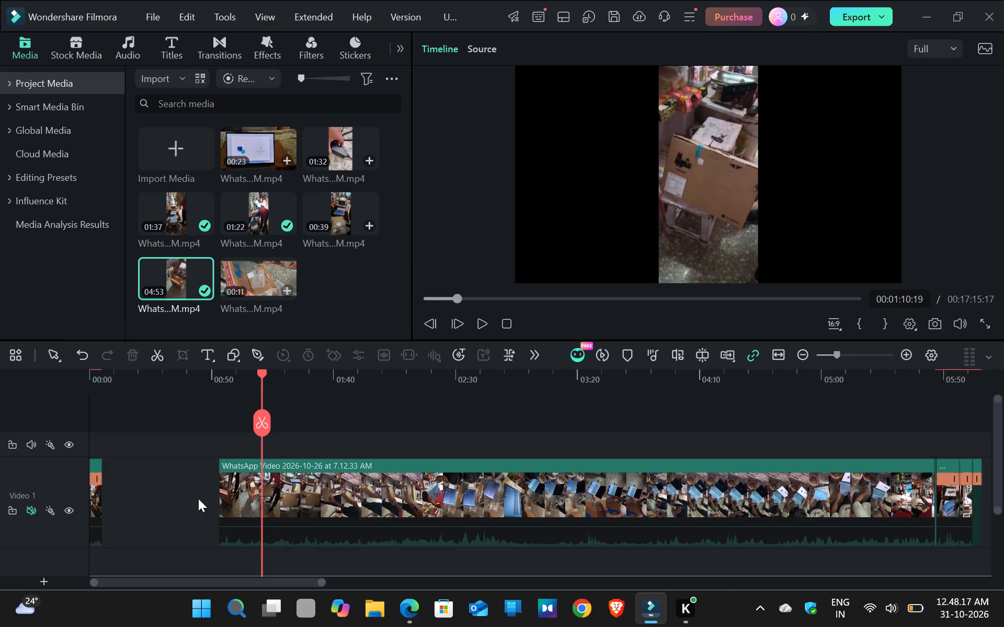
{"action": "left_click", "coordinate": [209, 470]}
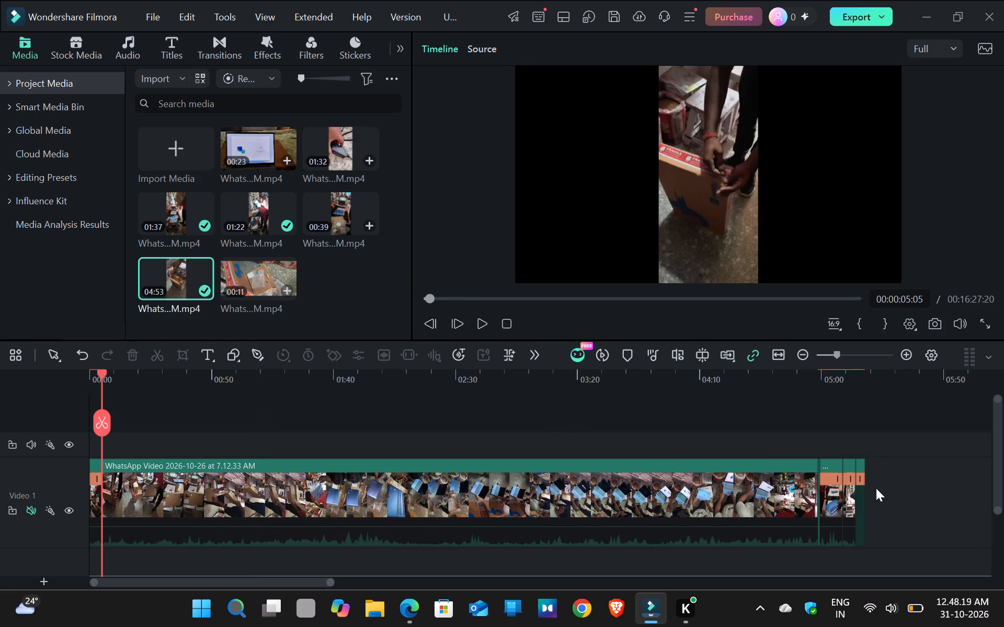
Move the 04:53 clip far later on Video 1 and delete the gap before it so it starts at 00:05:17:21.
{"action": "left_click_drag", "start_coordinate": [618, 497], "coordinate": [982, 518]}
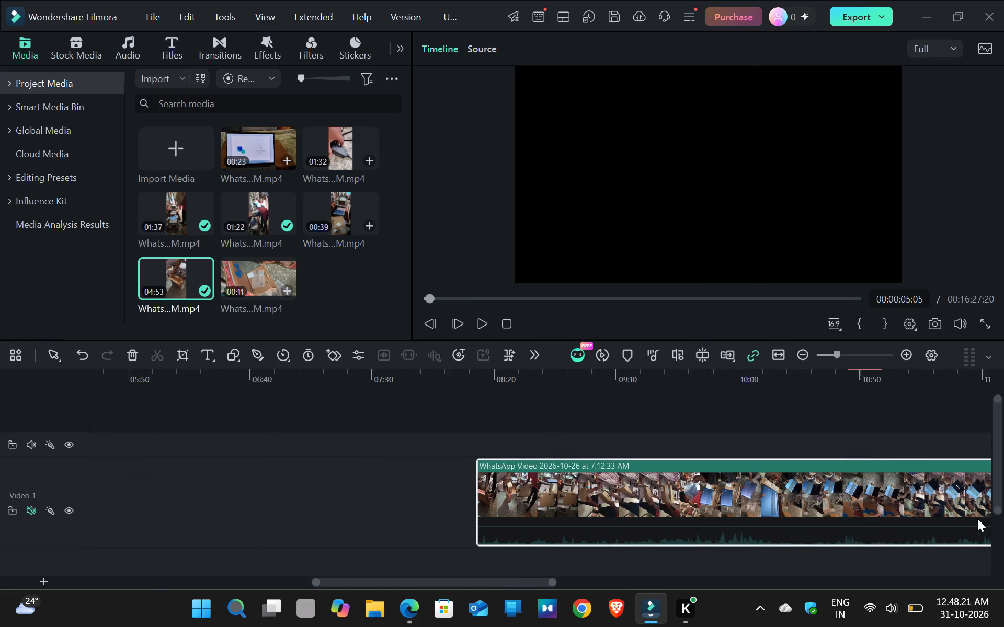
{"action": "left_click", "coordinate": [218, 472]}
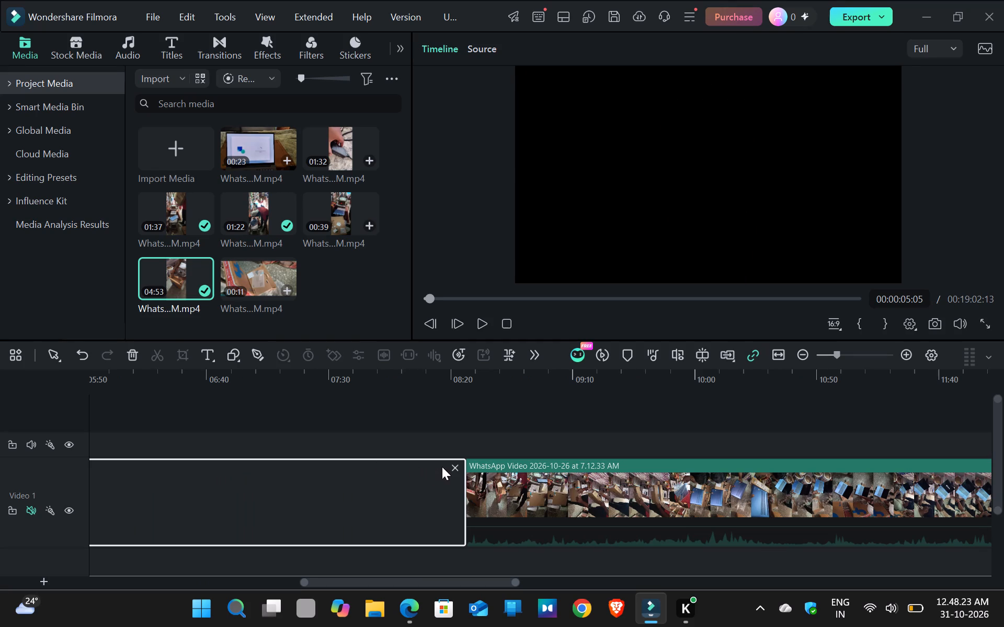
{"action": "left_click", "coordinate": [452, 467]}
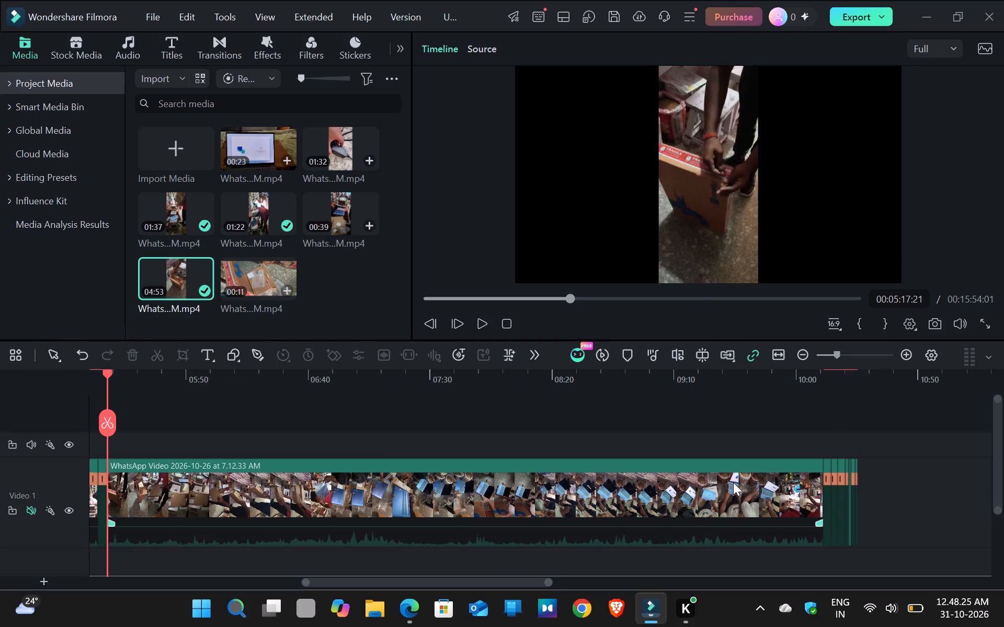
Move the 04:53 clip later on Video 1, past the following group of sped-up clips, to start at about 12:11.
{"action": "left_click_drag", "start_coordinate": [461, 496], "coordinate": [1003, 506]}
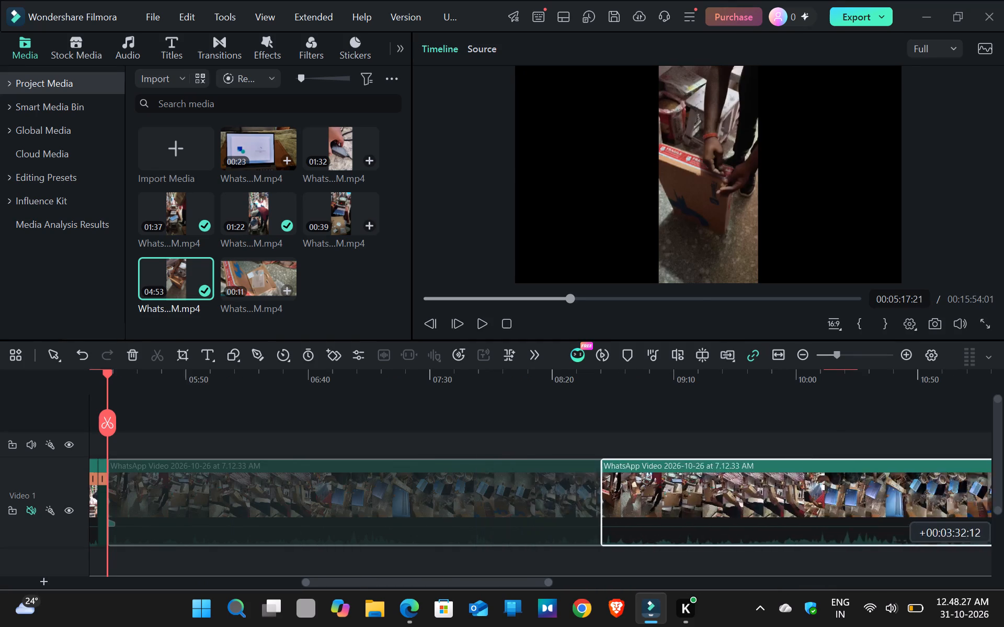
{"action": "left_click_drag", "start_coordinate": [1003, 506], "coordinate": [593, 513]}
{"action": "left_click", "coordinate": [593, 513]}
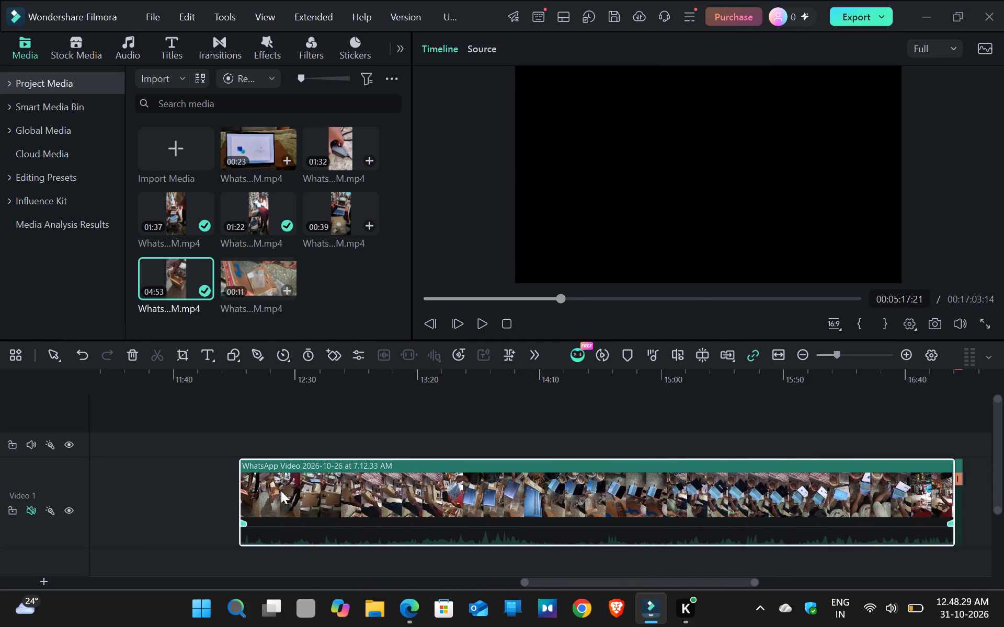
{"action": "left_click", "coordinate": [51, 467]}
{"action": "left_click_drag", "start_coordinate": [56, 467], "coordinate": [104, 465]}
{"action": "left_click_drag", "start_coordinate": [153, 463], "coordinate": [176, 461]}
{"action": "left_click_drag", "start_coordinate": [142, 462], "coordinate": [542, 492]}
{"action": "left_click", "coordinate": [542, 492]}
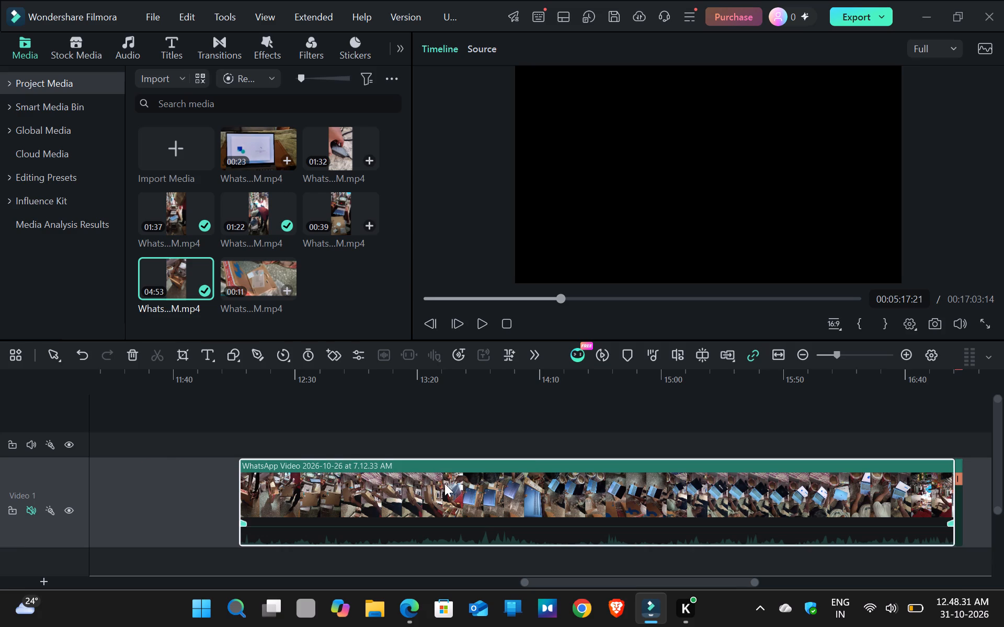
{"action": "left_click_drag", "start_coordinate": [124, 406], "coordinate": [366, 422]}
{"action": "left_click_drag", "start_coordinate": [408, 422], "coordinate": [417, 421]}
{"action": "left_click_drag", "start_coordinate": [260, 478], "coordinate": [270, 477]}
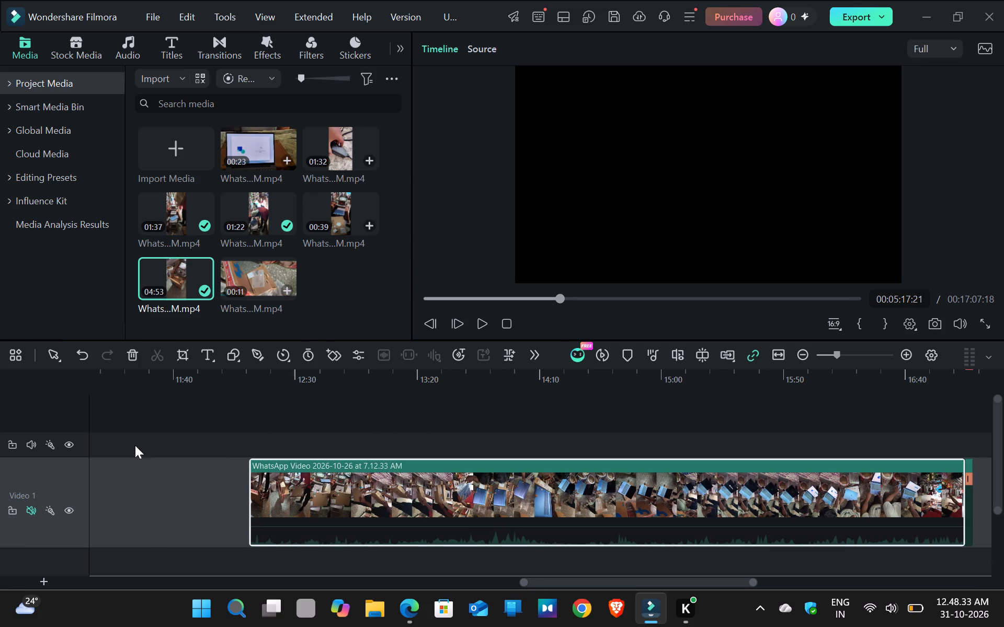
Delete the empty gaps between the sped-up clips and before the 04:53 clip so that clip starts at 00:00:38:15.
{"action": "left_click_drag", "start_coordinate": [141, 473], "coordinate": [388, 491]}
{"action": "right_click_drag", "start_coordinate": [112, 462], "coordinate": [248, 487]}
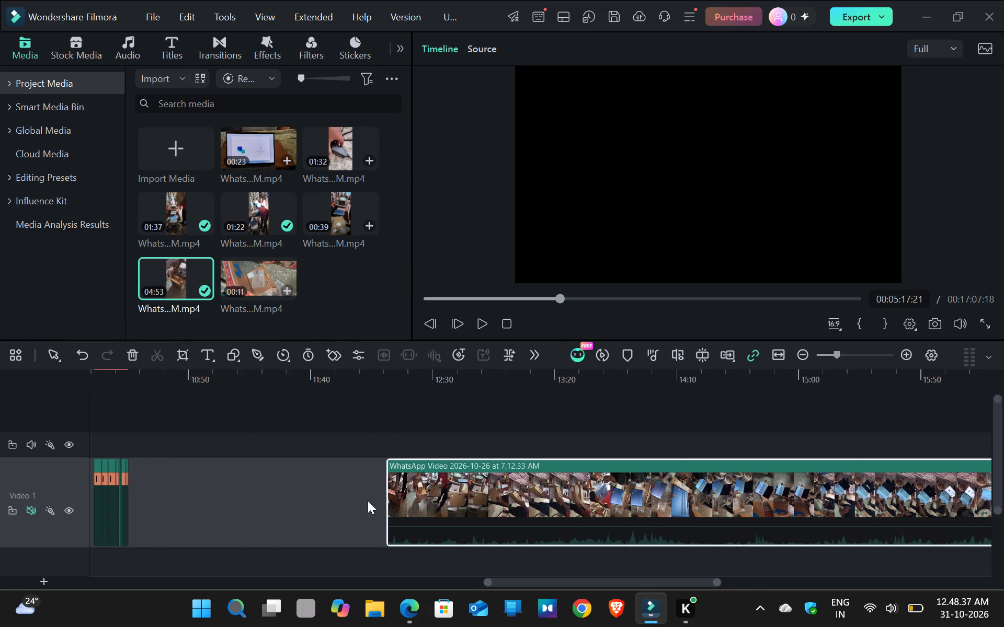
{"action": "right_click_drag", "start_coordinate": [201, 504], "coordinate": [1003, 561]}
{"action": "left_click", "coordinate": [429, 512]}
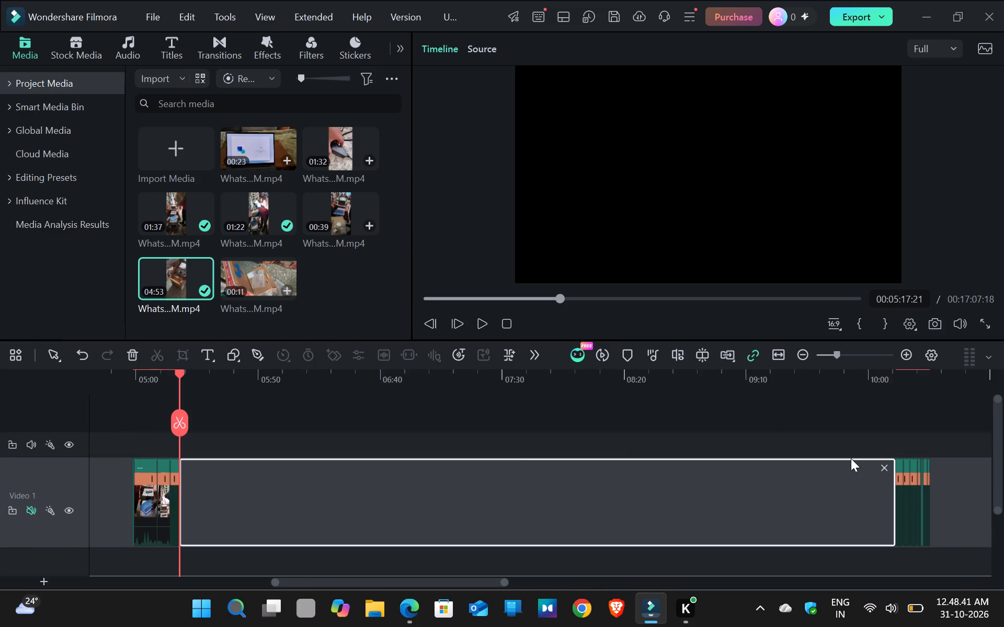
{"action": "left_click", "coordinate": [882, 464]}
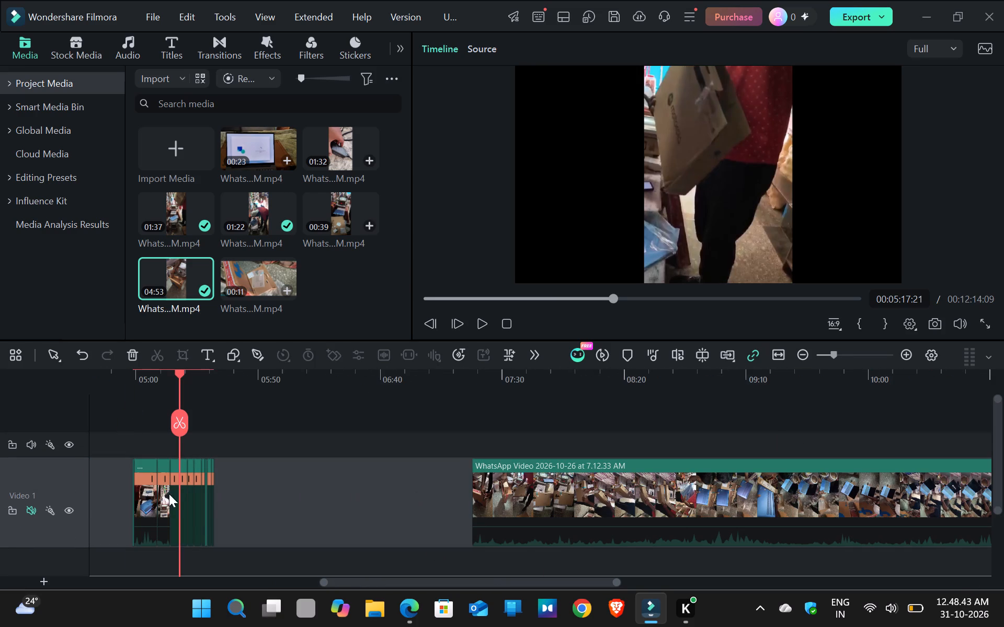
{"action": "left_click", "coordinate": [92, 496]}
{"action": "left_click", "coordinate": [121, 466]}
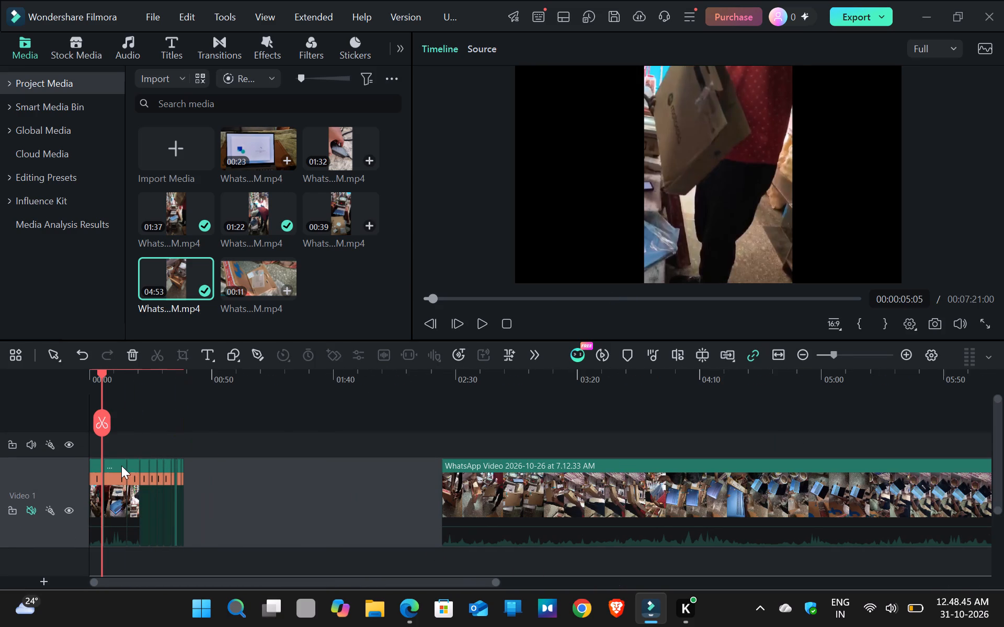
{"action": "left_click", "coordinate": [267, 483]}
{"action": "left_click", "coordinate": [432, 468]}
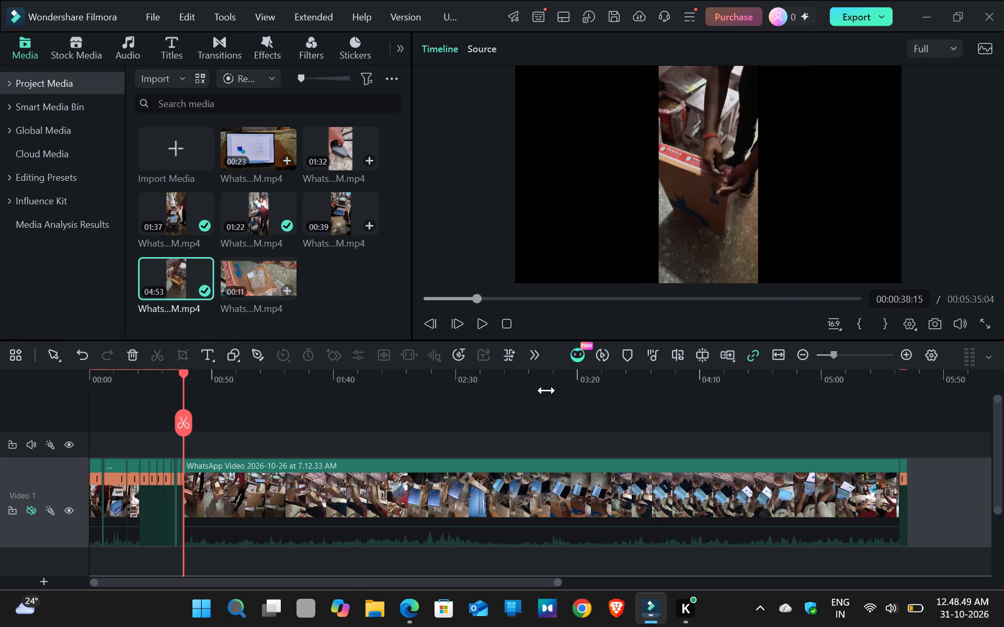
Play the 04:53 clip from its start at up to 4x preview speed, pausing at about 00:01:22.
{"action": "left_click", "coordinate": [487, 326]}
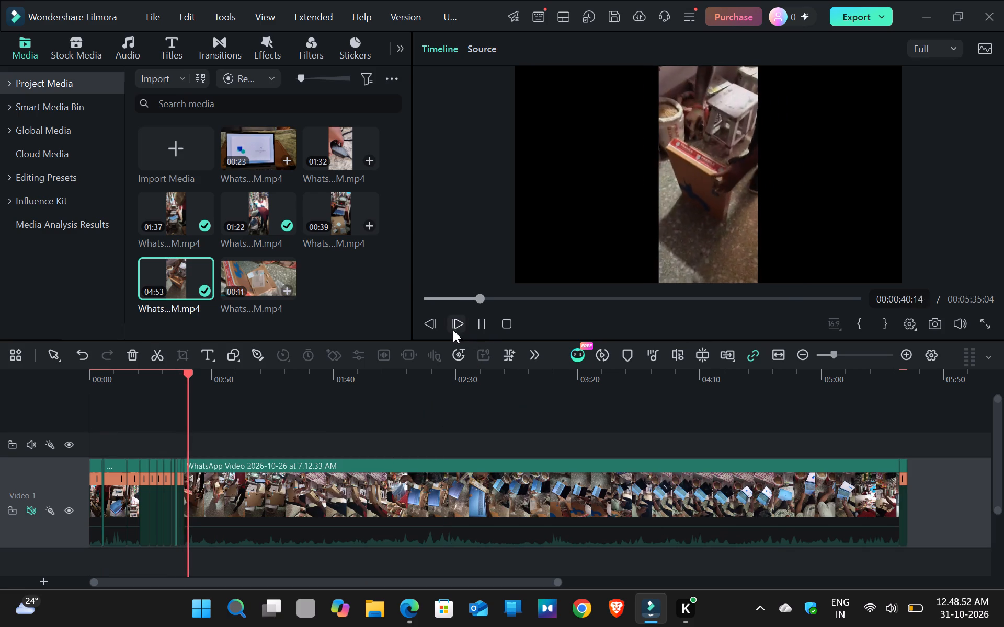
{"action": "type", "text": "ll"}
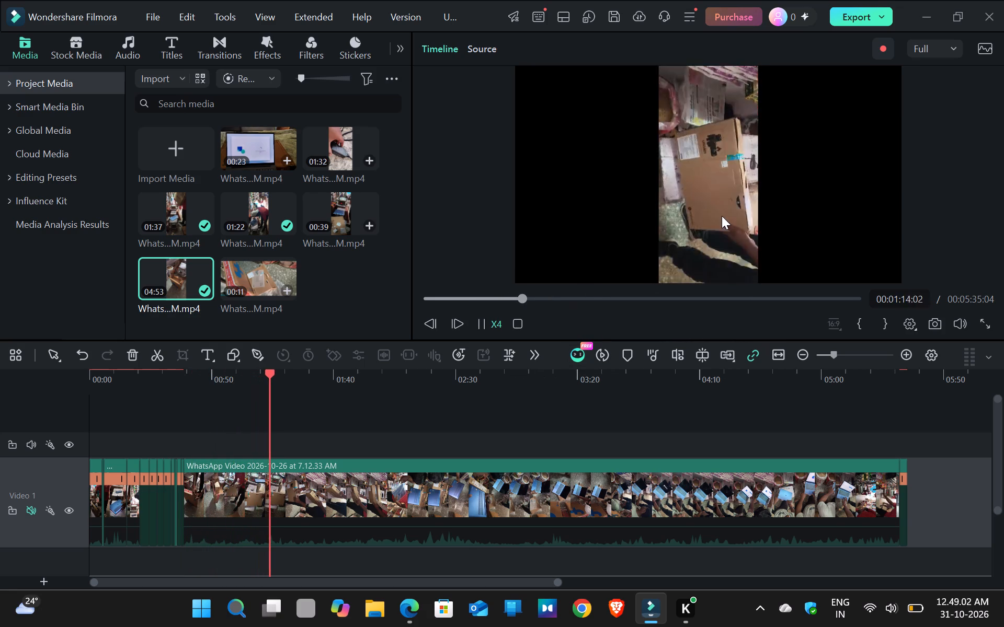
{"action": "left_click", "coordinate": [725, 199]}
{"action": "left_click", "coordinate": [479, 326]}
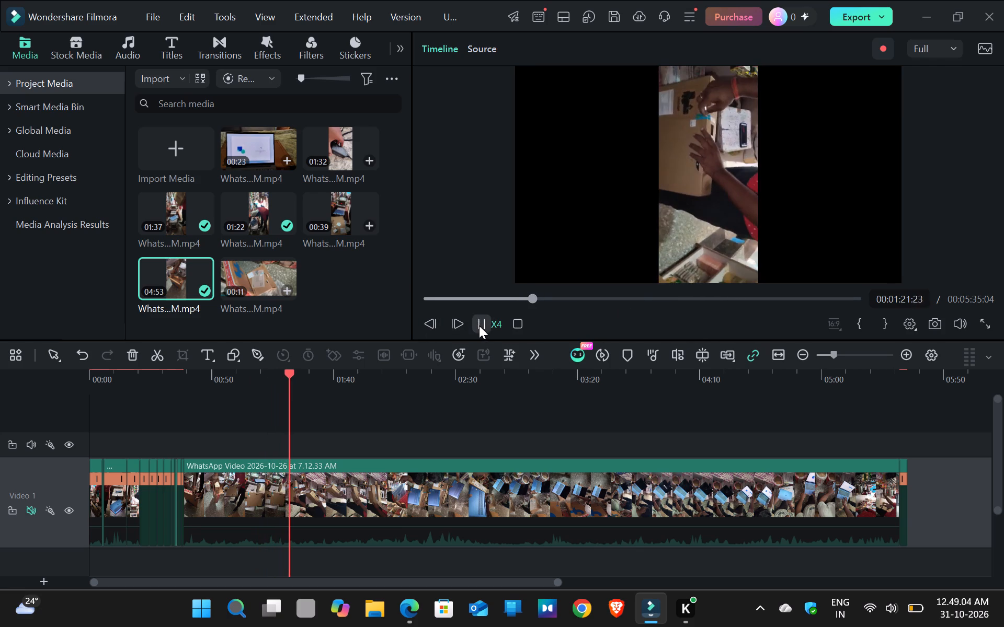
Enlarge the preview and reposition the 04:53 clip lower in the frame, centred horizontally.
{"action": "left_click", "coordinate": [666, 208]}
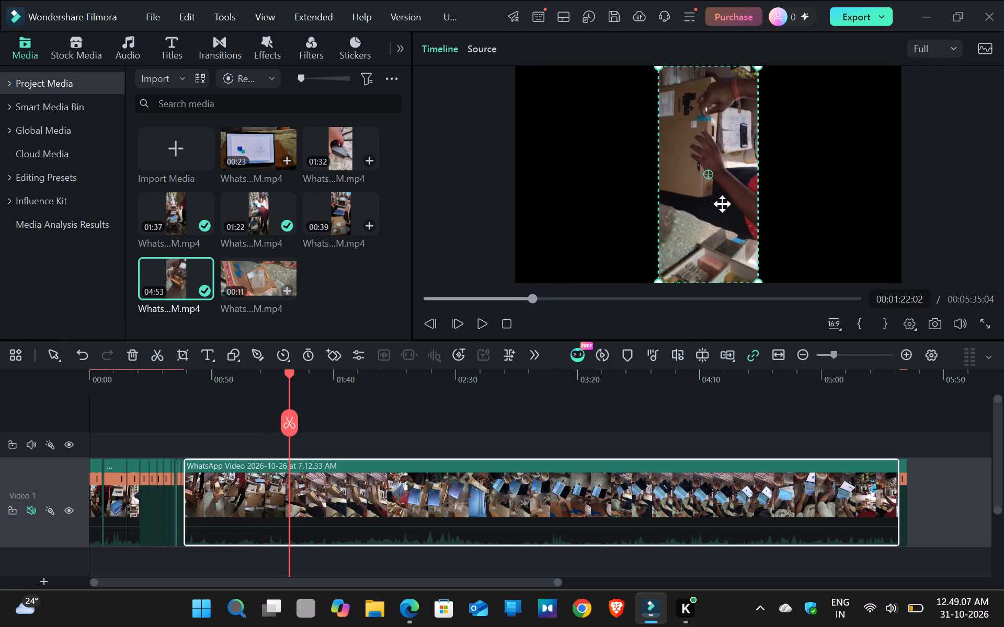
{"action": "scroll", "coordinate": [722, 204], "scroll_direction": "up", "scroll_amount": 7, "text": "ctrl"}
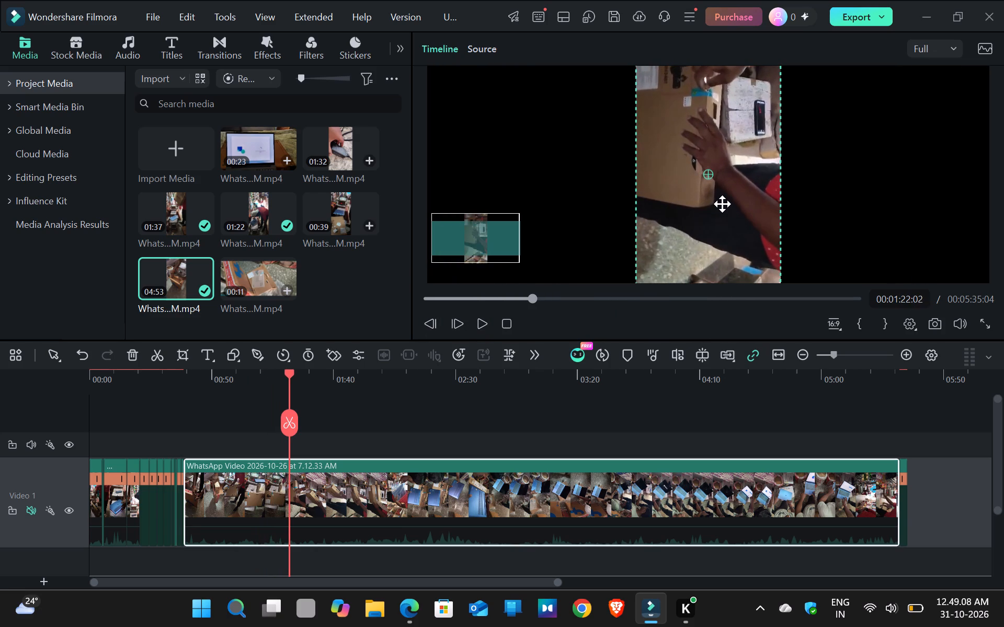
{"action": "left_click_drag", "start_coordinate": [741, 192], "coordinate": [752, 247]}
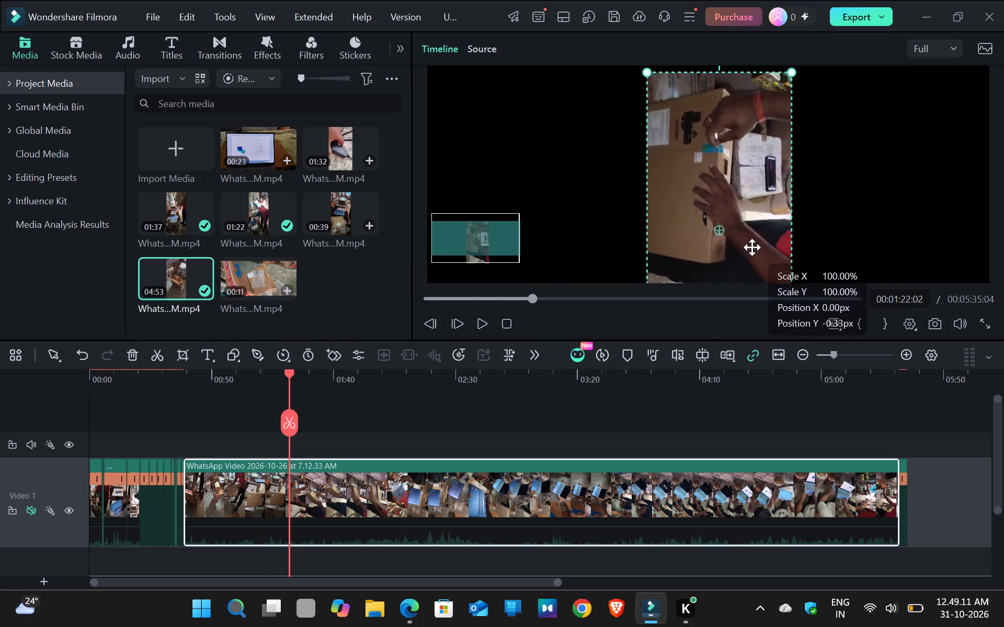
{"action": "left_click_drag", "start_coordinate": [752, 247], "coordinate": [746, 240]}
{"action": "left_click", "coordinate": [746, 240]}
Review the 04:53 clip from about 00:00:42 in fast forward and reverse, pausing at 00:01:55:15 where the laptop leaves its box.
{"action": "left_click", "coordinate": [489, 324]}
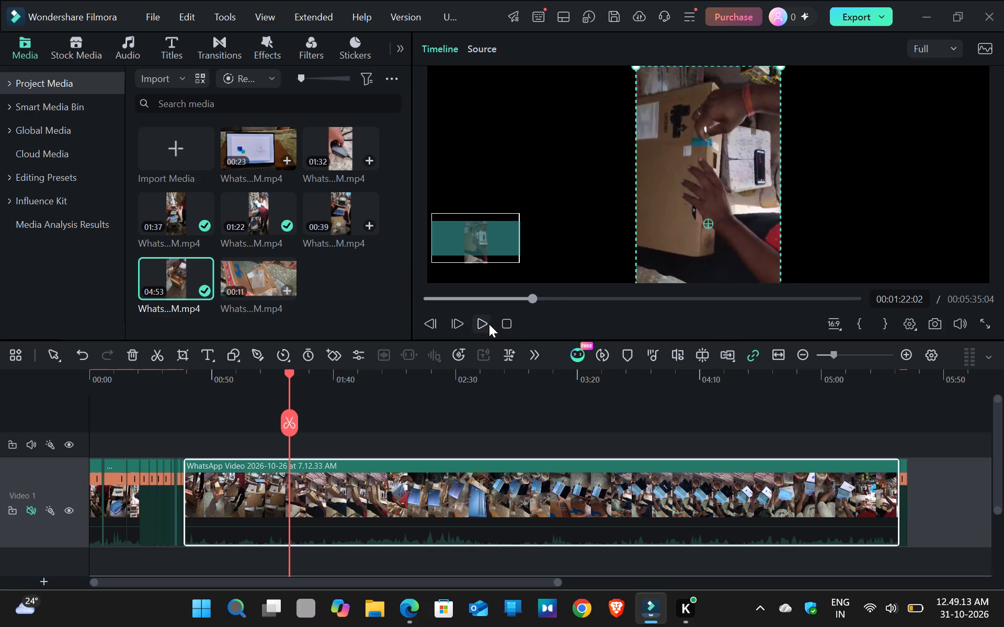
{"action": "left_click", "coordinate": [493, 296]}
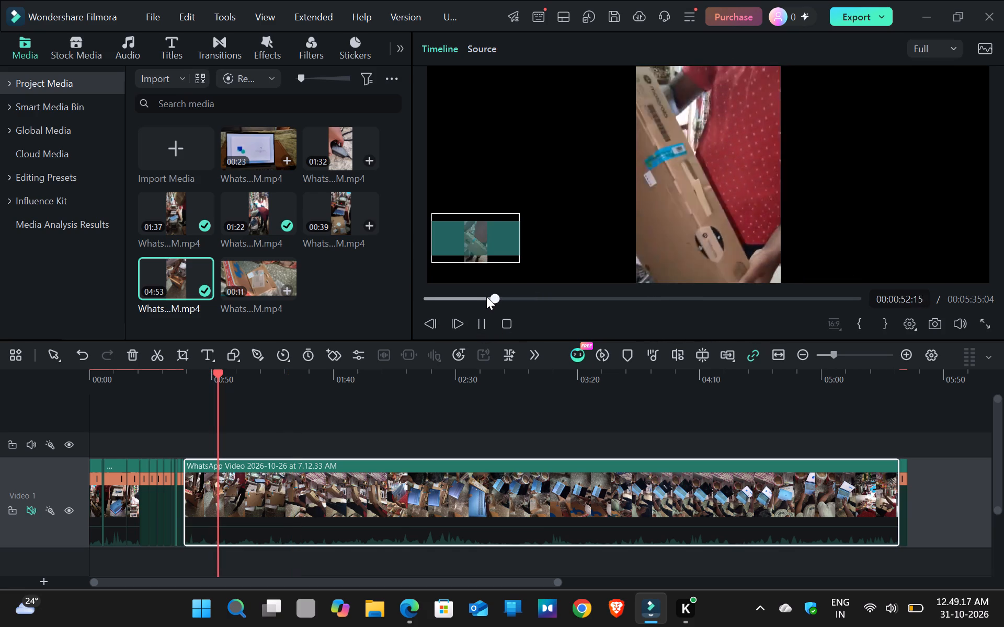
{"action": "left_click", "coordinate": [481, 296]}
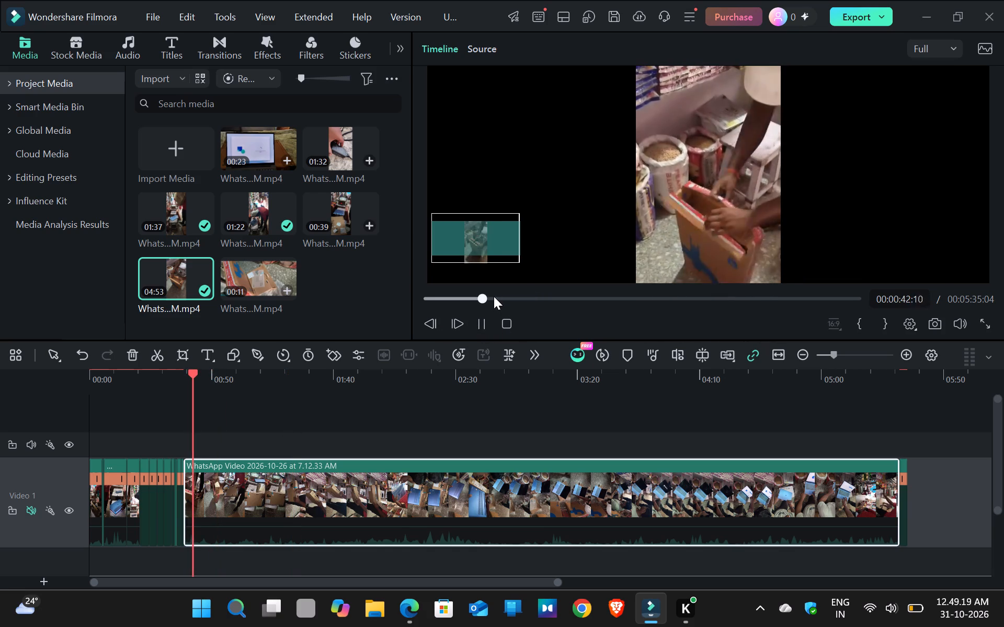
{"action": "type", "text": "llll"}
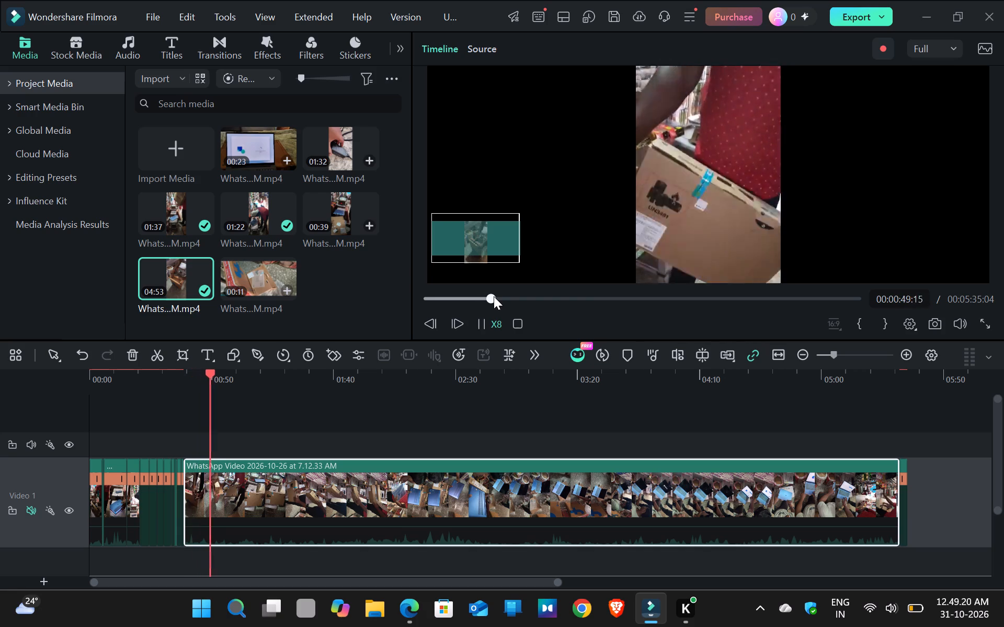
{"action": "type", "text": "ll"}
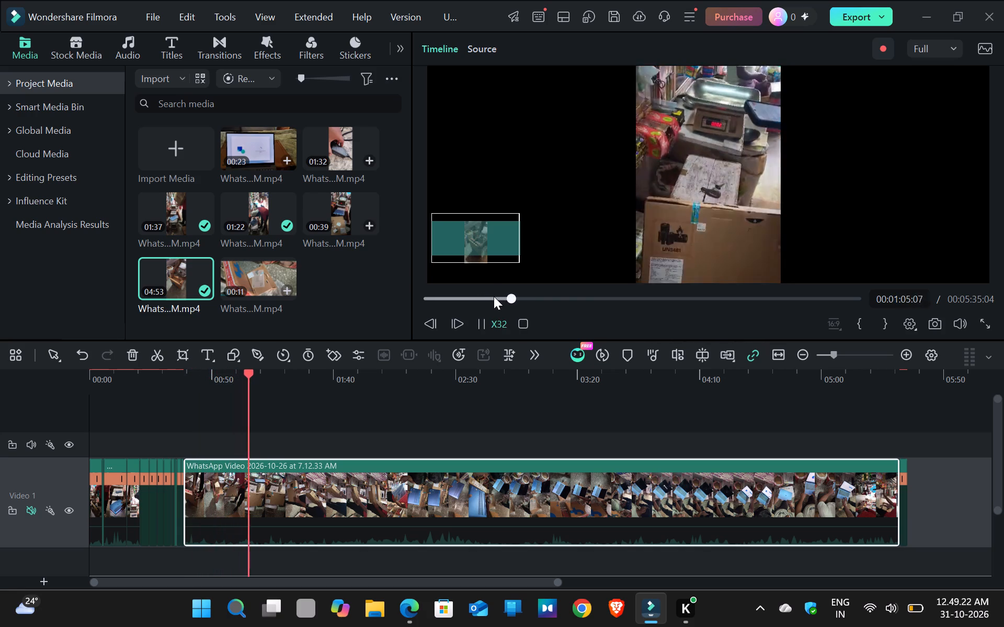
{"action": "key", "text": "k"}
{"action": "type", "text": "llll"}
{"action": "key", "text": "l"}
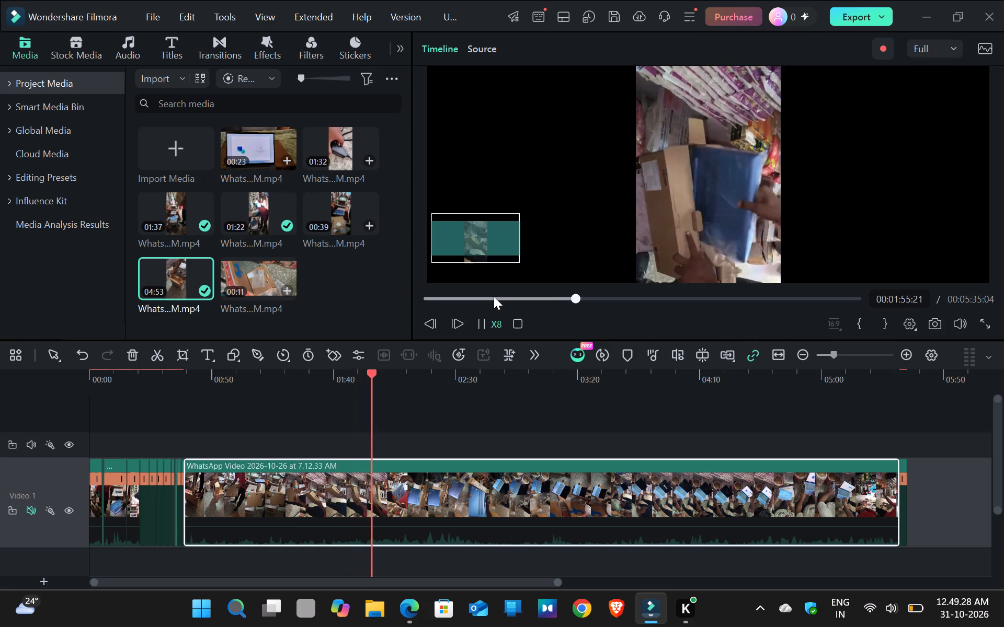
{"action": "key", "text": "l"}
{"action": "key", "text": "k"}
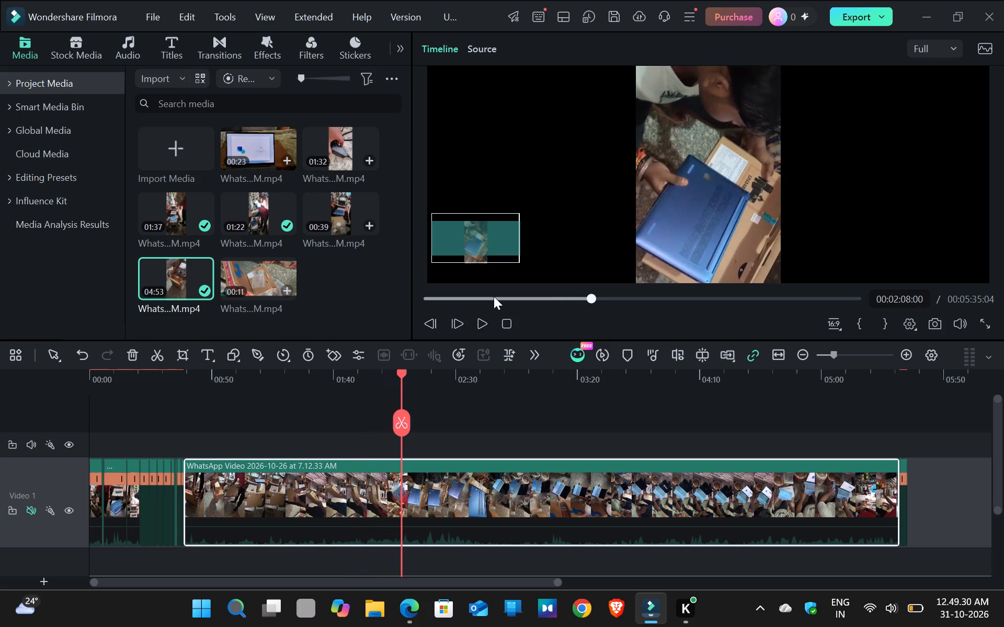
{"action": "key", "text": "j"}
{"action": "key", "text": "j"}
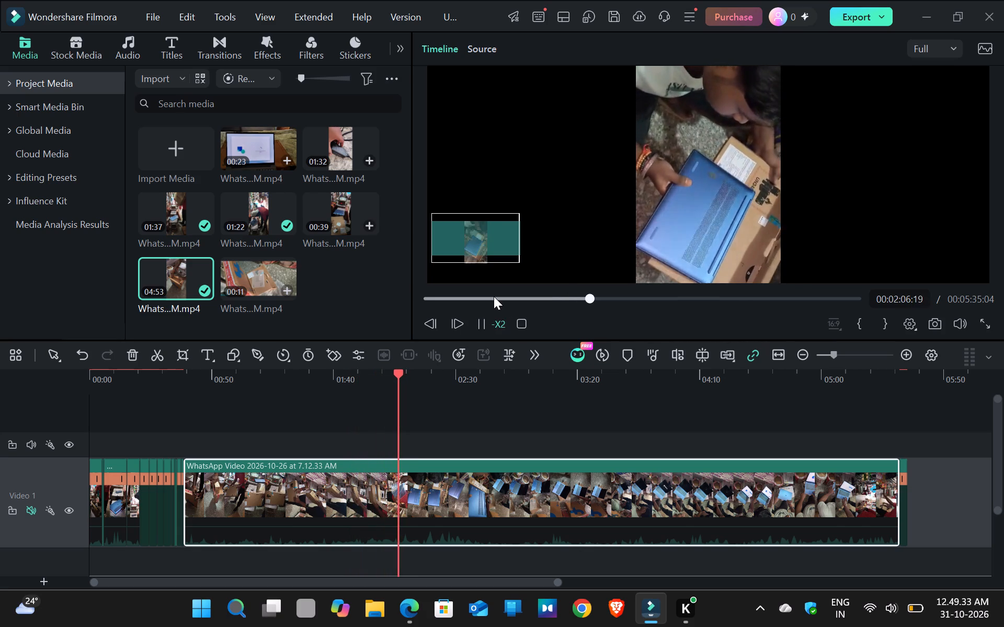
{"action": "type", "text": "jj"}
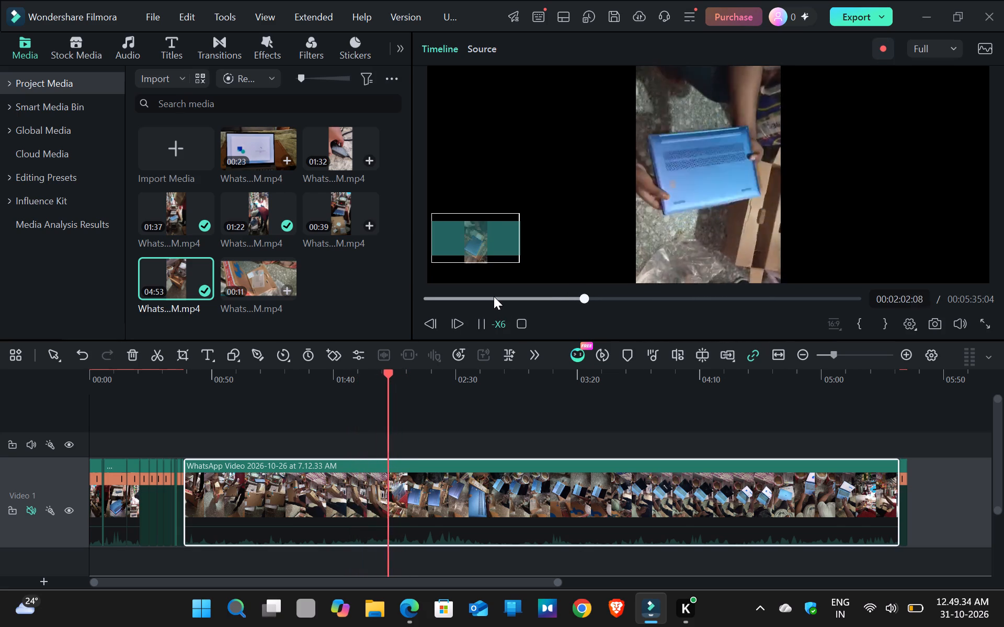
{"action": "type", "text": "lk"}
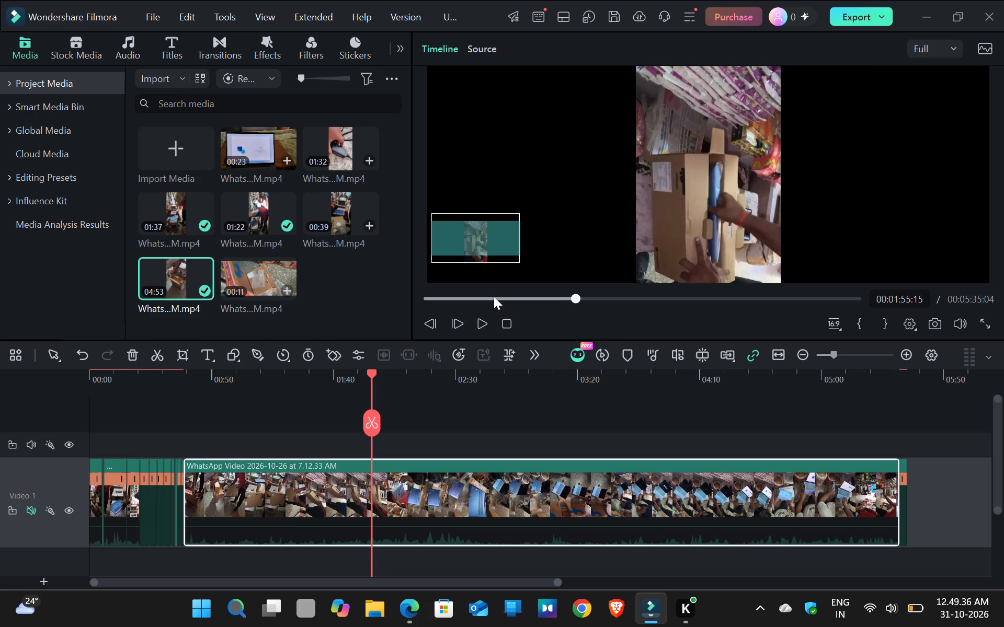
Split the 04:53 clip at 00:02:02:01, where the footage changes from the plastic sleeve to the laptop held above the floor.
{"action": "key", "text": "k"}
{"action": "key", "text": "l"}
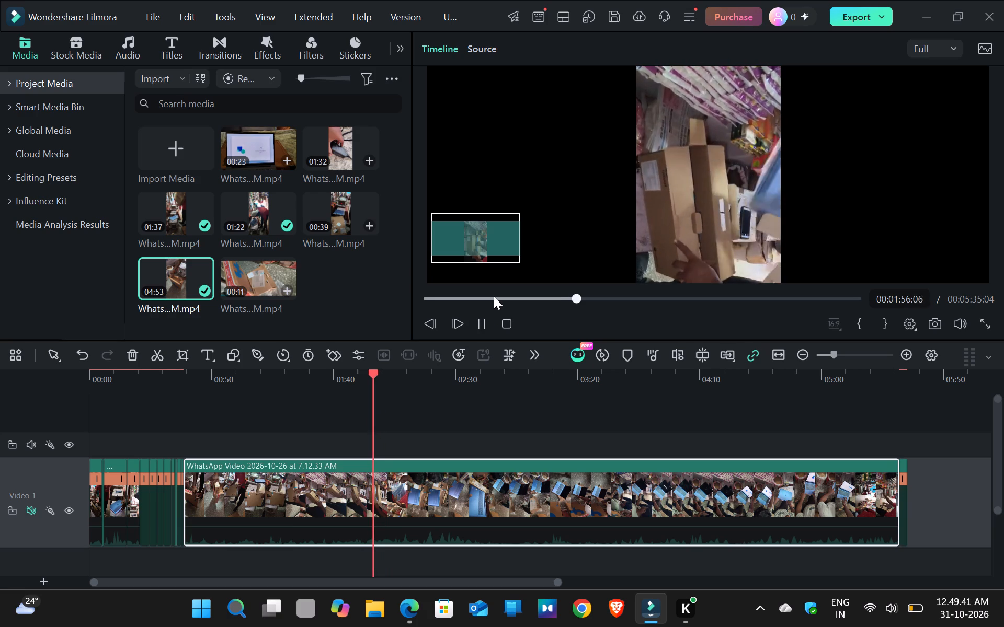
{"action": "key", "text": "l"}
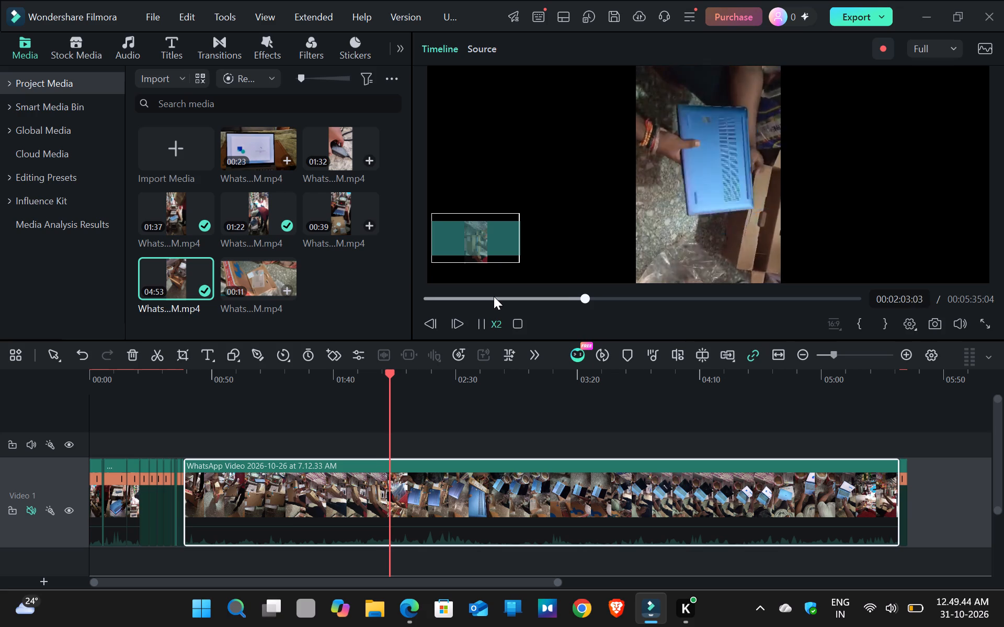
{"action": "key", "text": "j"}
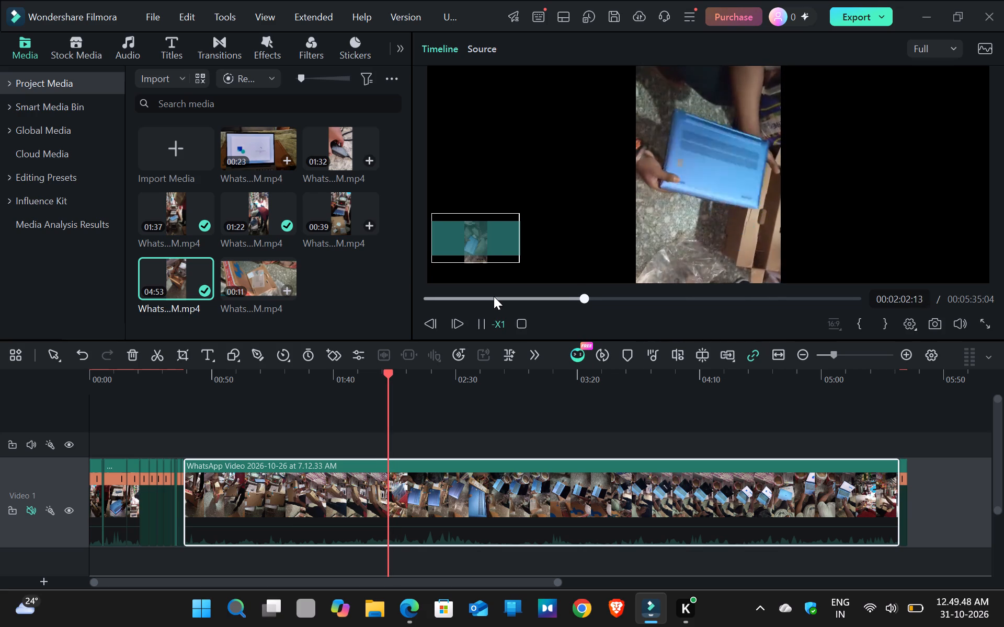
{"action": "key", "text": "k"}
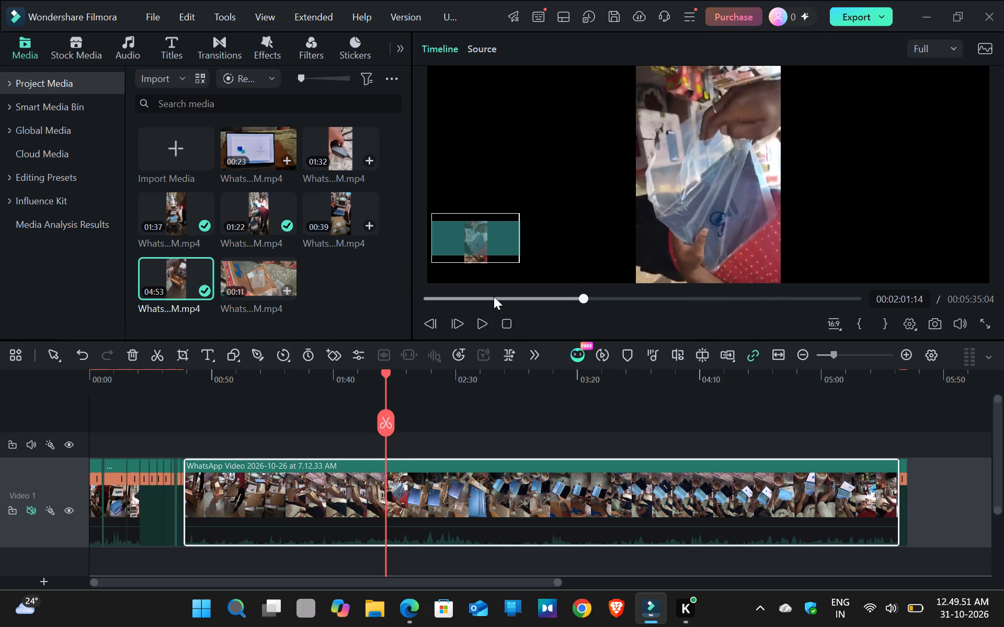
{"action": "left_click", "coordinate": [393, 370]}
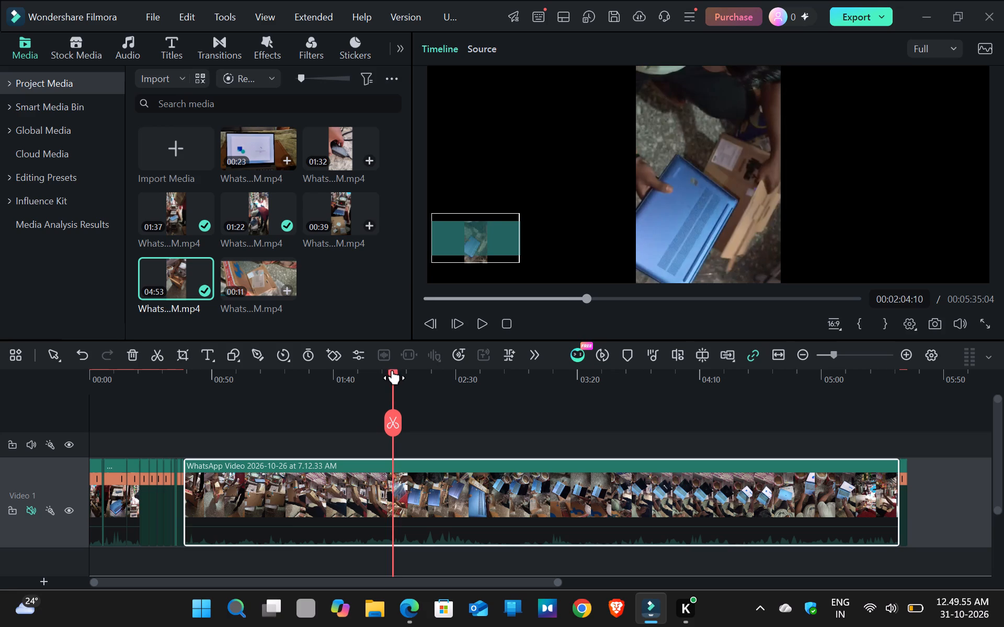
{"action": "left_click", "coordinate": [389, 371]}
{"action": "left_click", "coordinate": [389, 371]}
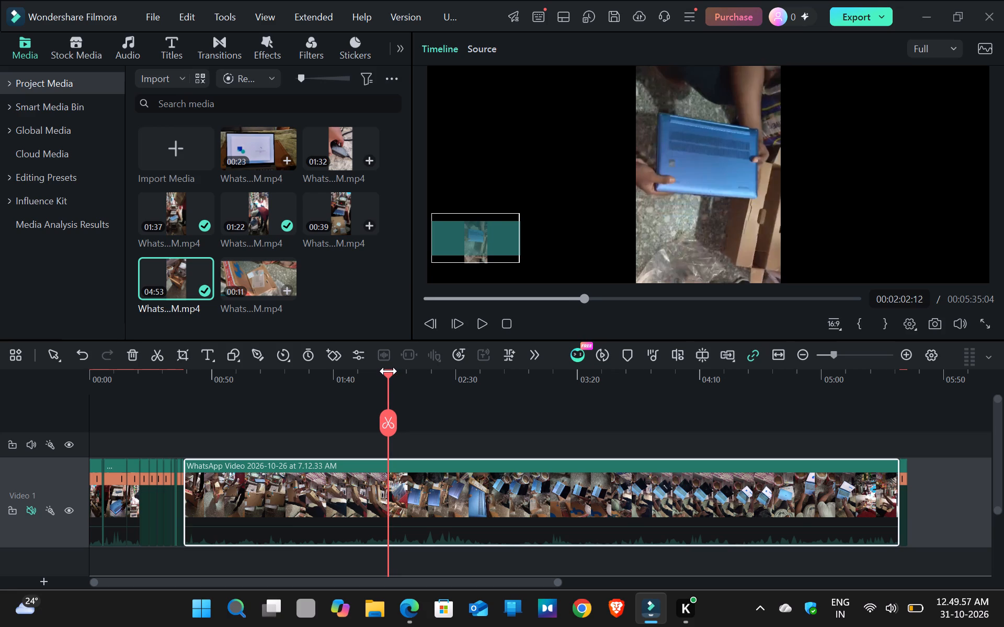
{"action": "key", "text": "Left"}
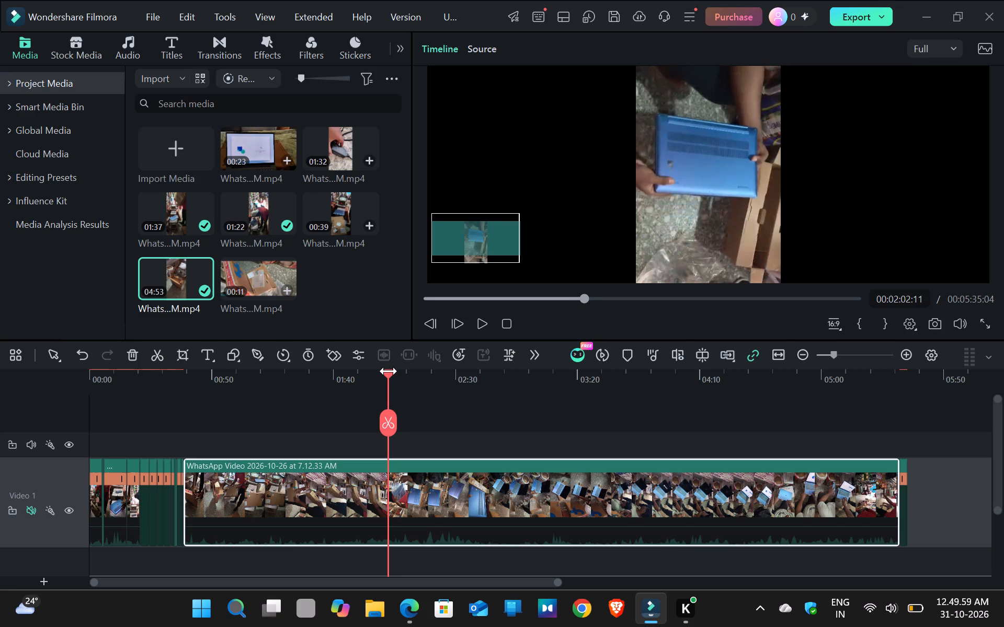
{"action": "key", "text": "Left"}
{"action": "key", "text": "Left"}
{"action": "key", "text": "Left"}
{"action": "key", "text": "Left"}
{"action": "key", "text": "Left"}
{"action": "key", "text": "Left"}
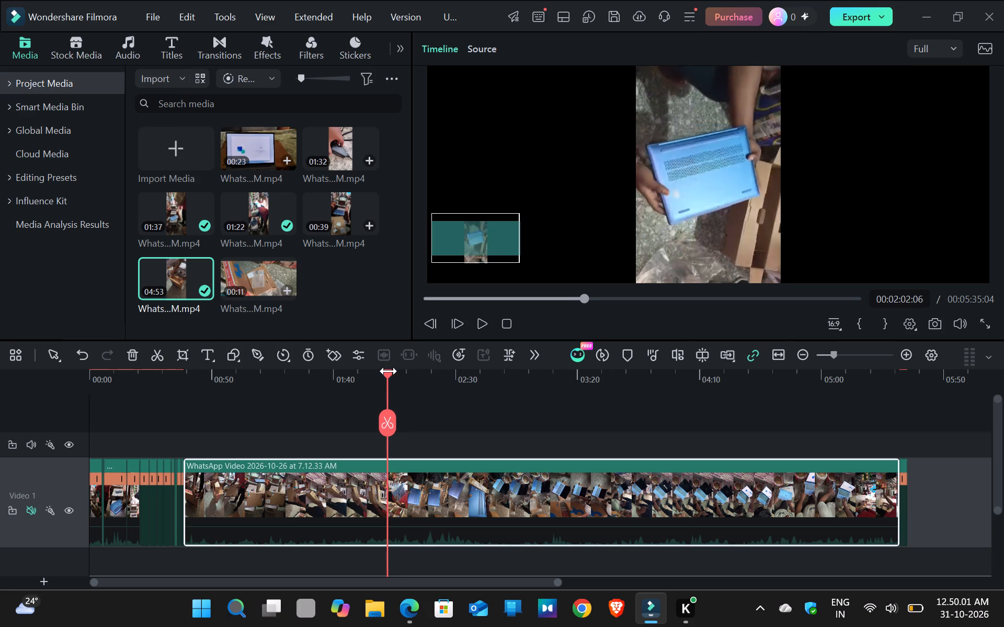
{"action": "key", "text": "Left"}
{"action": "key", "text": "Left"}
{"action": "key", "text": "Left"}
{"action": "key", "text": "Left"}
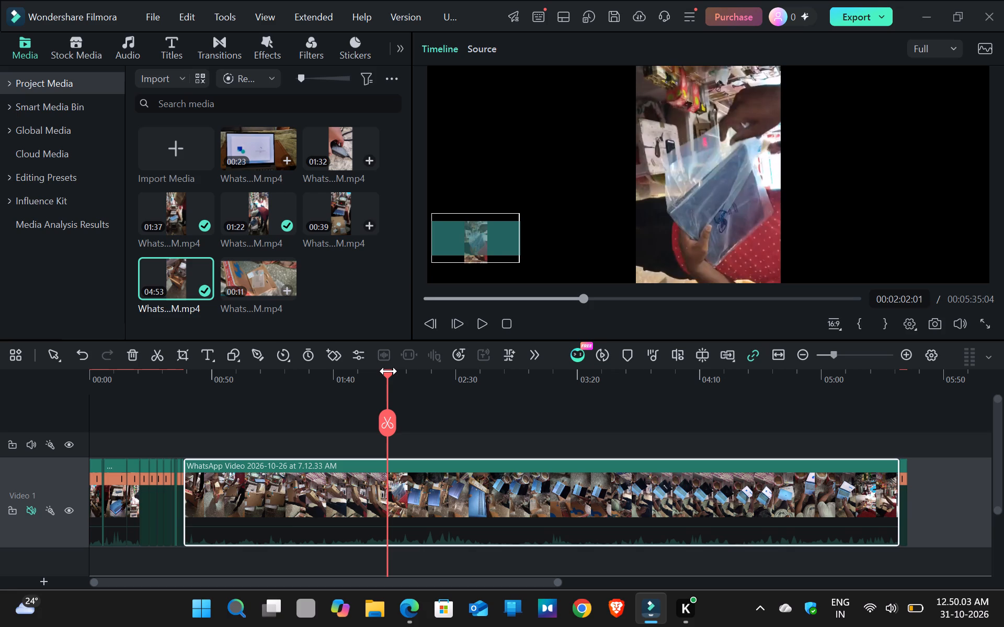
{"action": "key", "text": "Right"}
{"action": "key", "text": "Left"}
{"action": "left_click", "coordinate": [389, 429]}
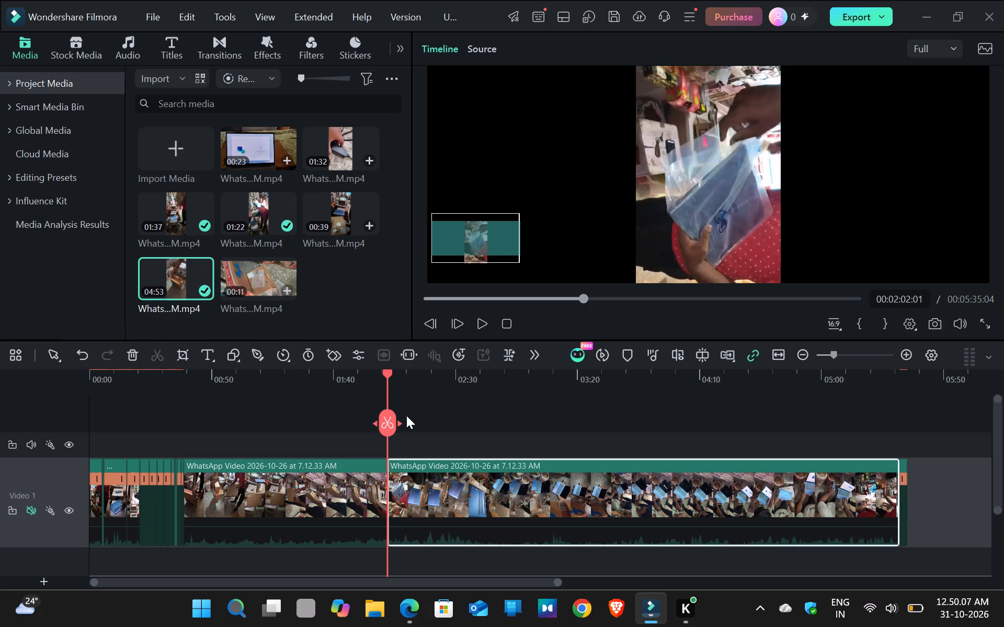
Reposition the part after the 00:02:02:01 cut higher in the frame, keeping it centred horizontally.
{"action": "left_click", "coordinate": [415, 408]}
{"action": "left_click", "coordinate": [379, 484]}
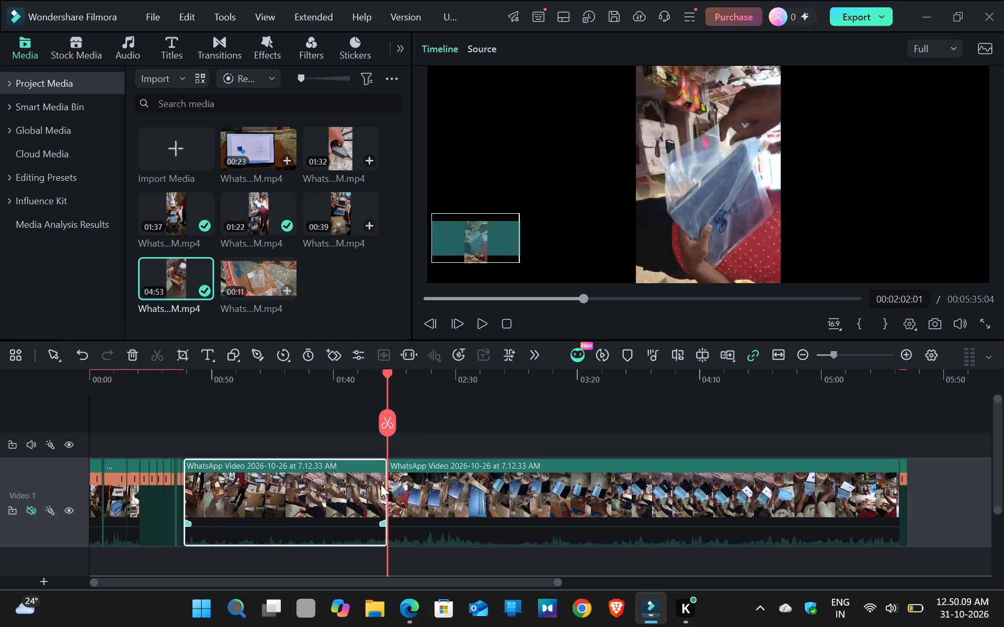
{"action": "left_click", "coordinate": [404, 484]}
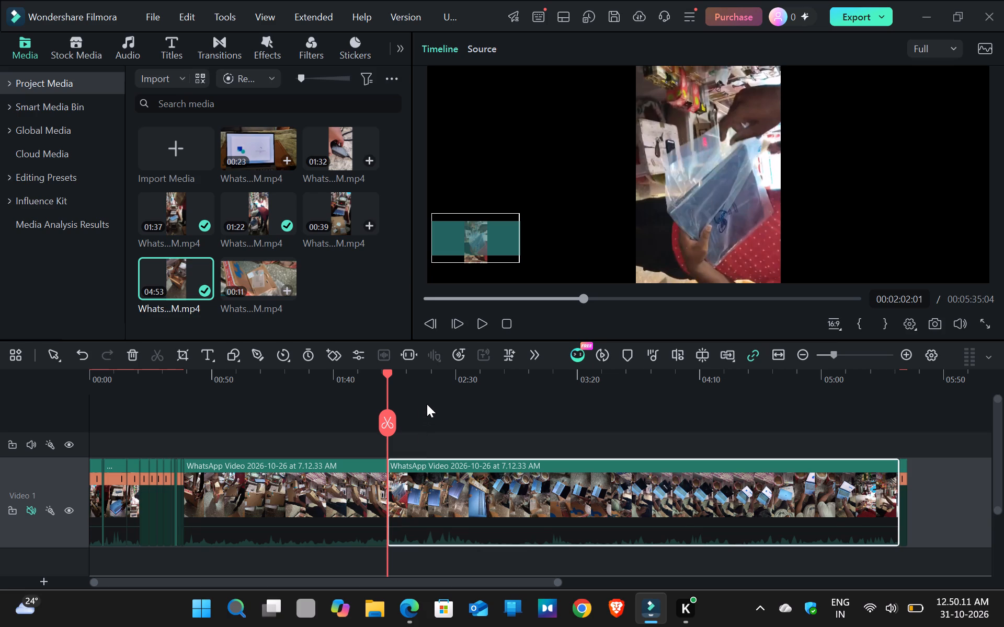
{"action": "left_click", "coordinate": [482, 316]}
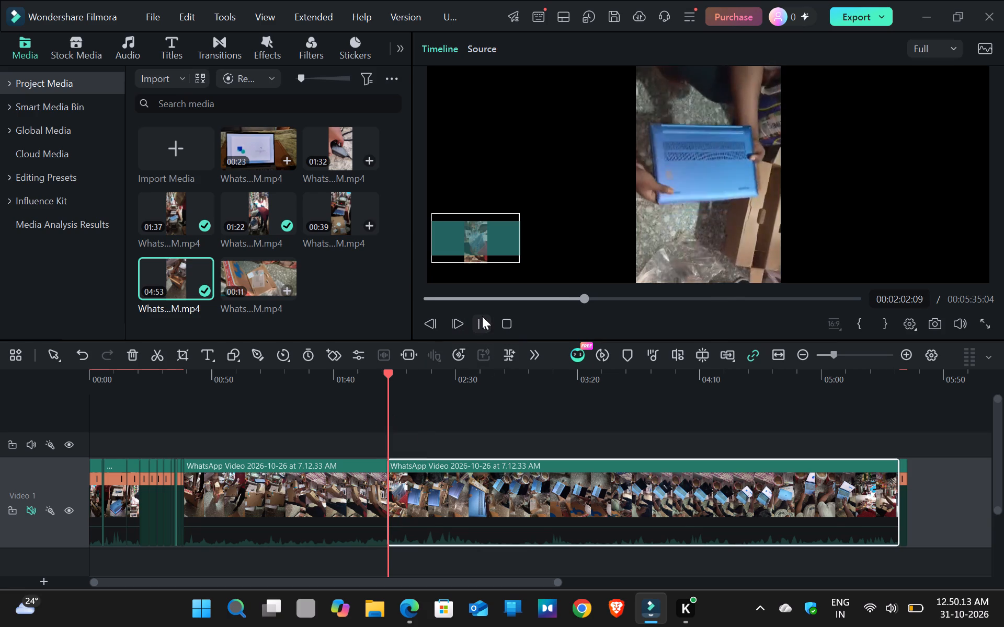
{"action": "left_click", "coordinate": [482, 316]}
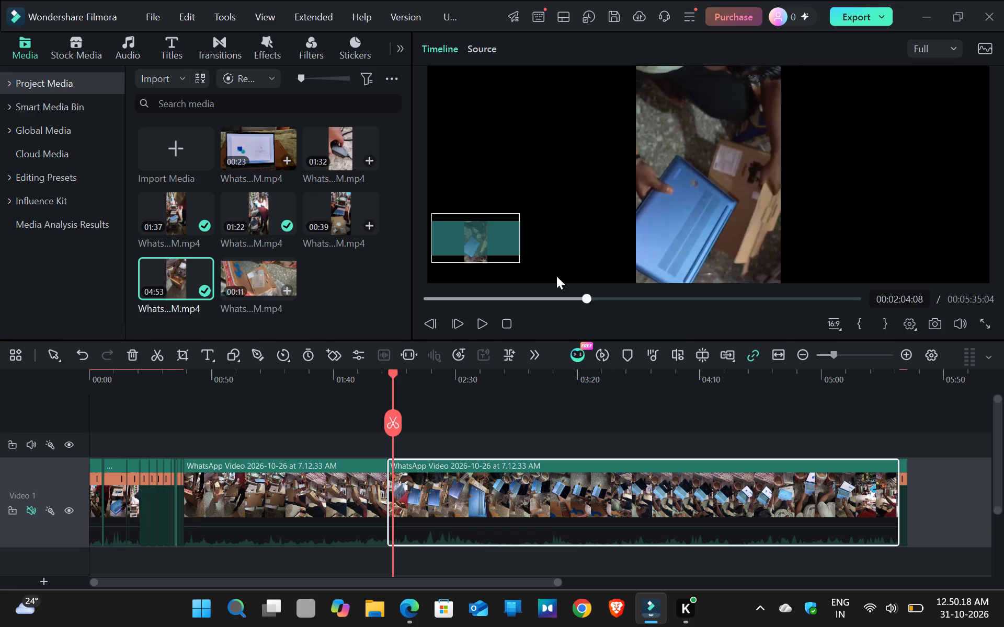
{"action": "left_click", "coordinate": [680, 208]}
{"action": "left_click_drag", "start_coordinate": [680, 208], "coordinate": [682, 185]}
{"action": "left_click", "coordinate": [682, 181]}
{"action": "left_click", "coordinate": [682, 176]}
{"action": "left_click_drag", "start_coordinate": [682, 172], "coordinate": [683, 158]}
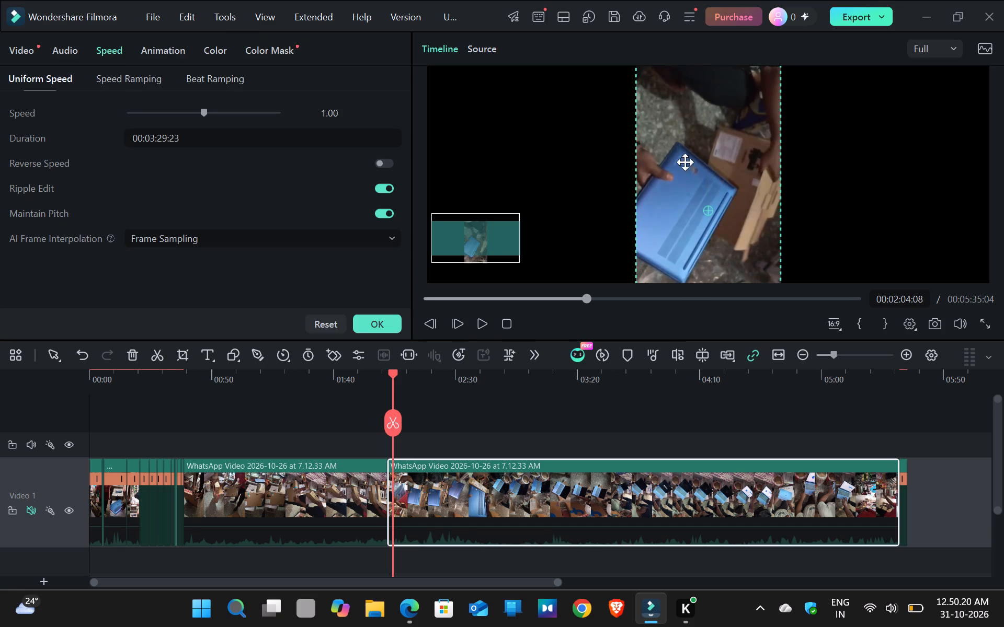
{"action": "left_click_drag", "start_coordinate": [712, 200], "coordinate": [714, 154]}
{"action": "left_click_drag", "start_coordinate": [714, 154], "coordinate": [714, 137]}
{"action": "left_click_drag", "start_coordinate": [714, 137], "coordinate": [717, 160]}
{"action": "left_click", "coordinate": [717, 160]}
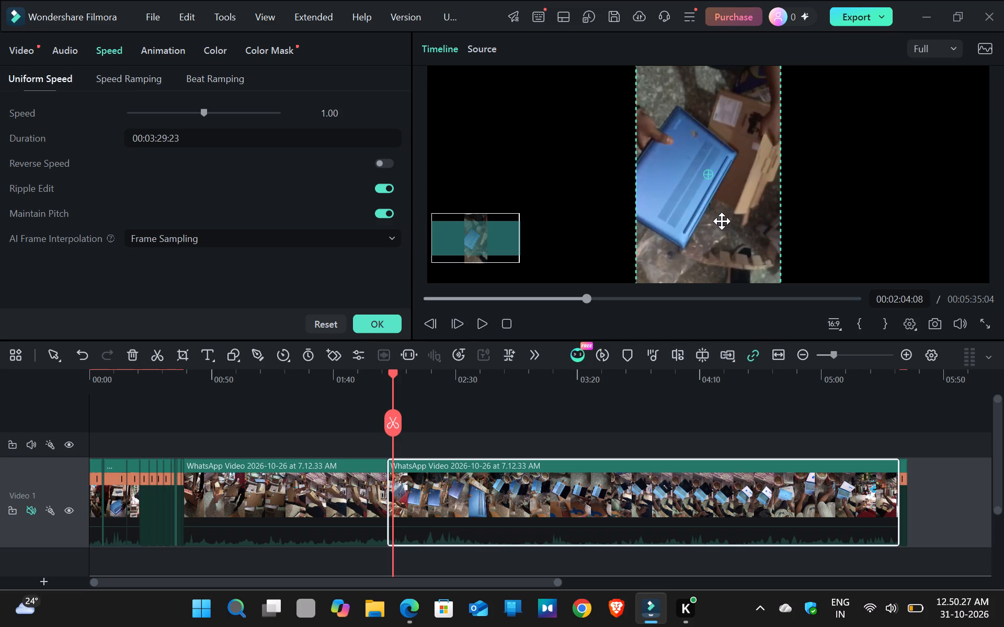
Review the part after the 00:02:02:01 cut from 00:02:04:08 in fast forward, pausing at 00:02:45:06 where the laptop is held open.
{"action": "scroll", "coordinate": [725, 237], "scroll_direction": "up", "scroll_amount": 4, "text": "ctrl"}
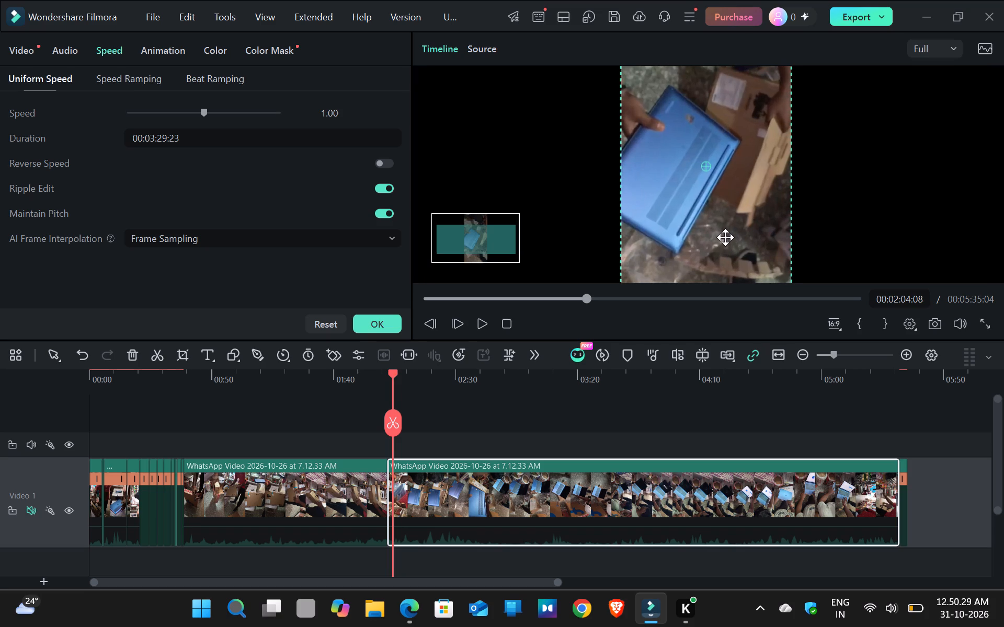
{"action": "scroll", "coordinate": [725, 237], "scroll_direction": "down", "scroll_amount": 2, "text": "ctrl"}
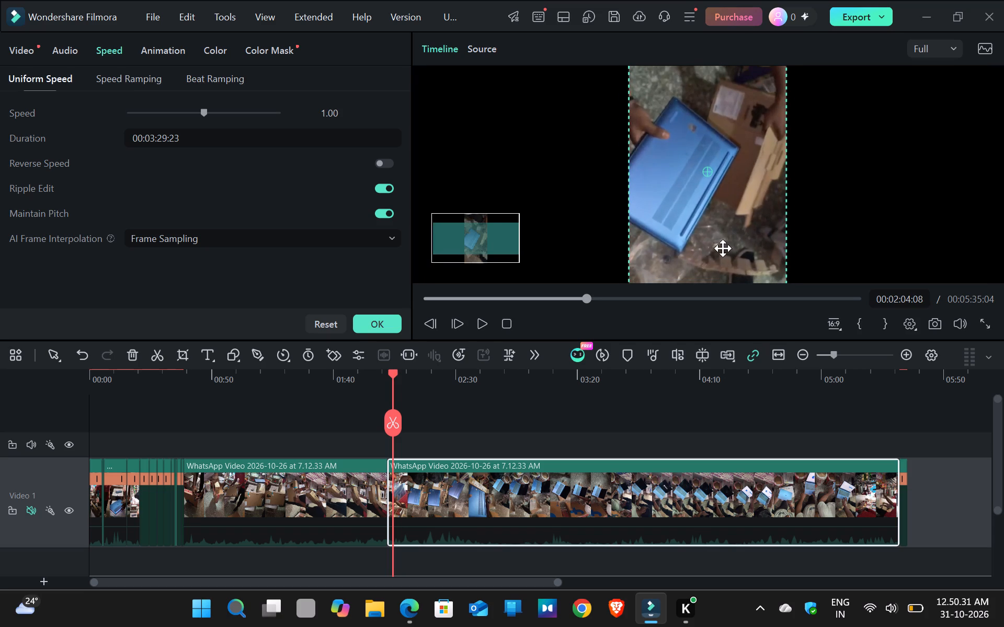
{"action": "left_click", "coordinate": [486, 332]}
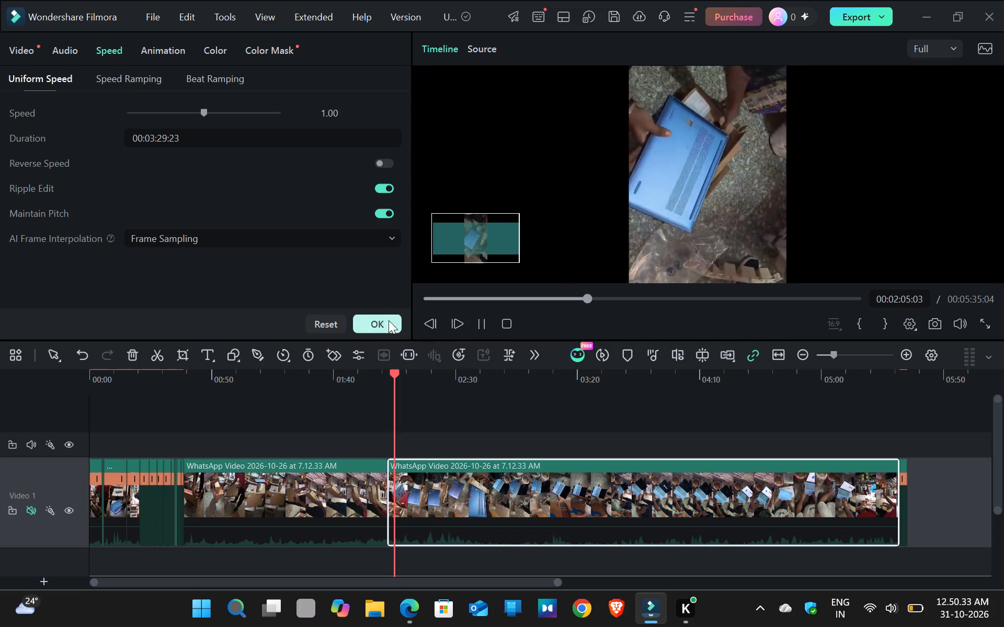
{"action": "left_click", "coordinate": [386, 319]}
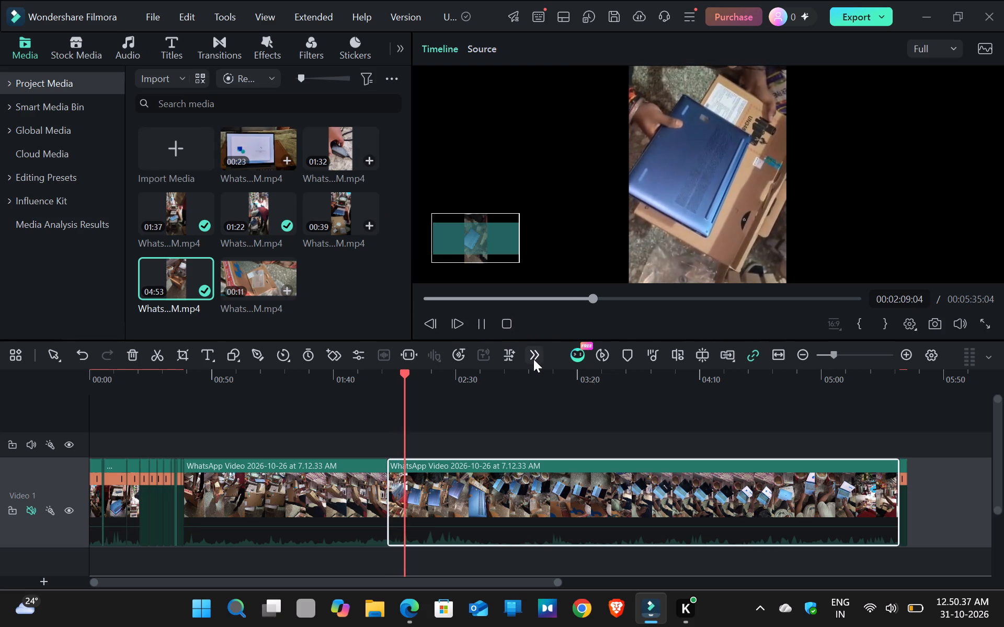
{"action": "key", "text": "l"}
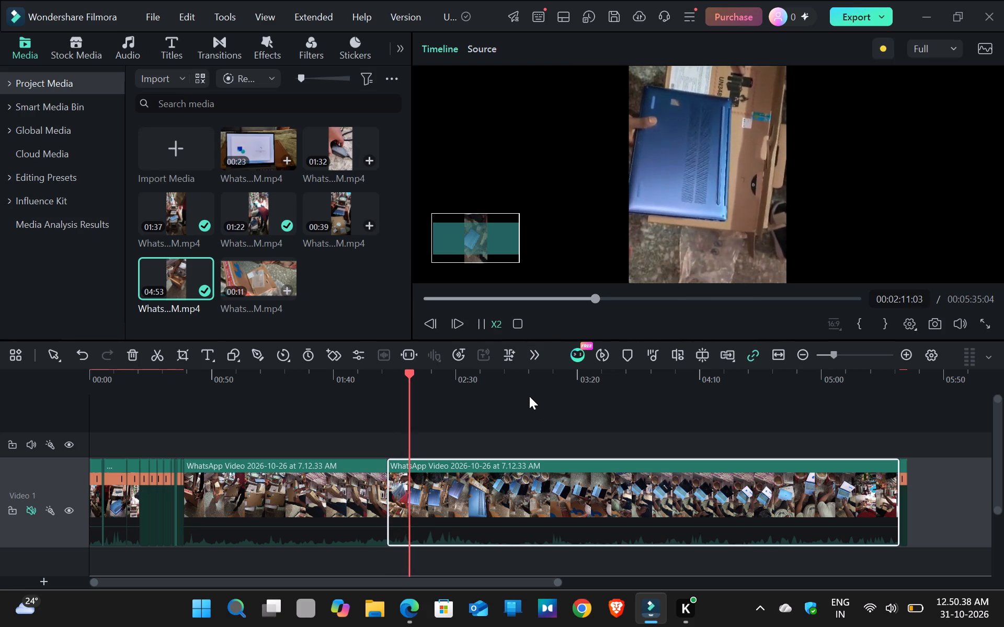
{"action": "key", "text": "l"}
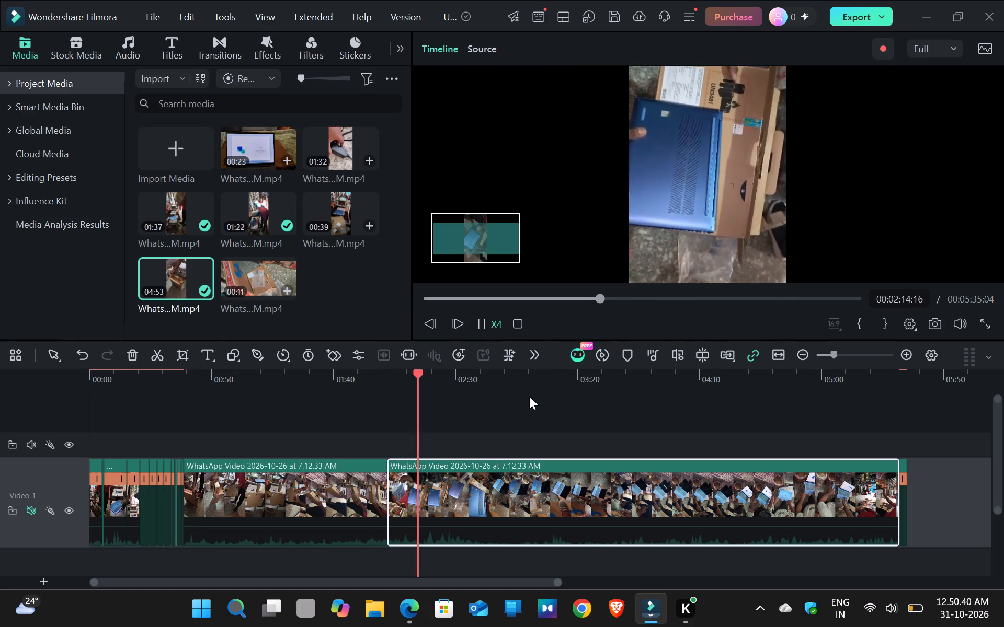
{"action": "double_click", "coordinate": [479, 322]}
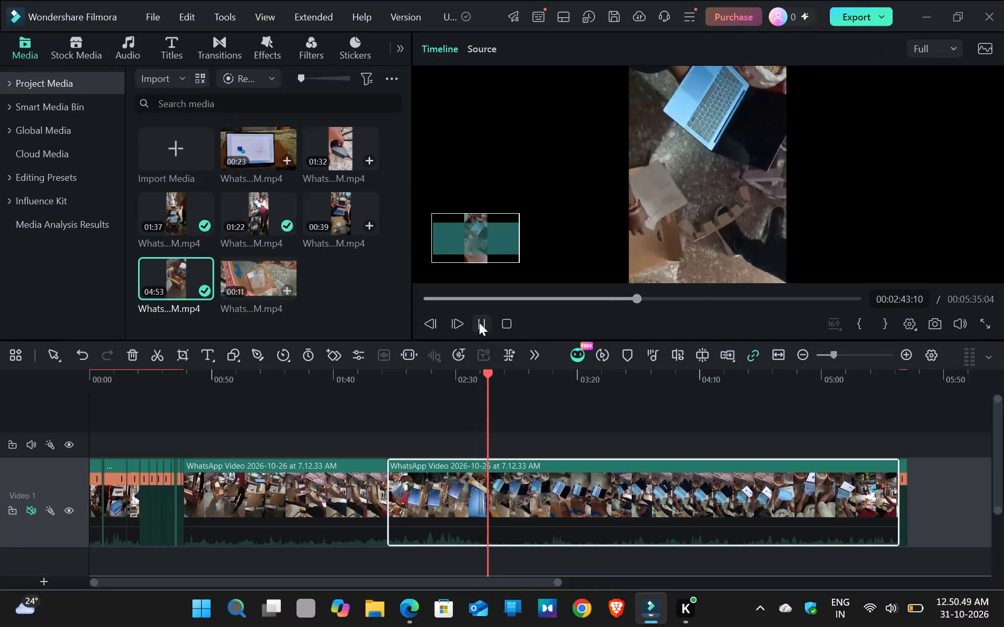
{"action": "triple_click", "coordinate": [436, 326]}
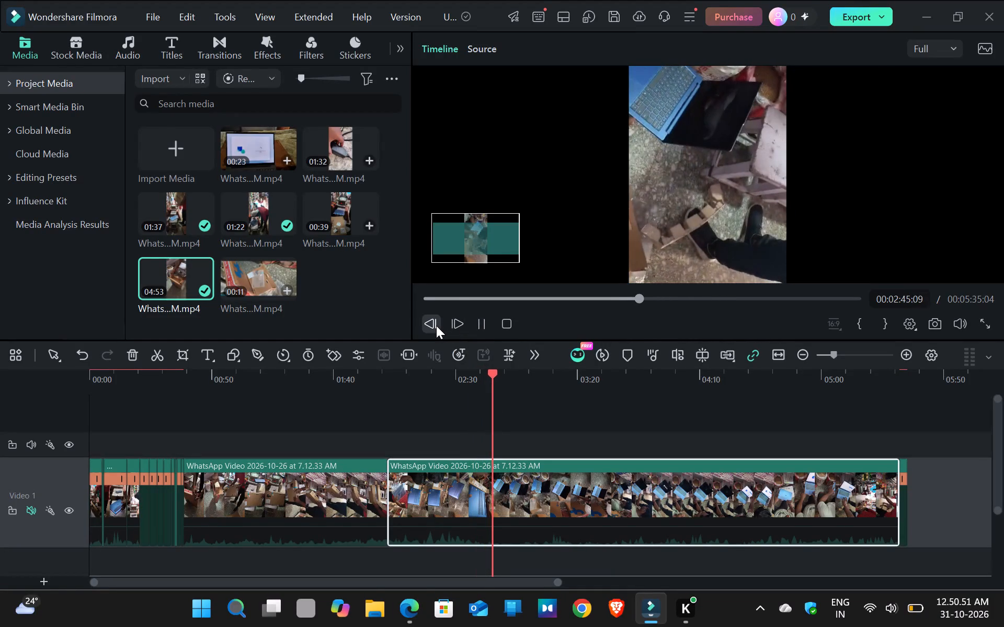
{"action": "triple_click", "coordinate": [436, 326]}
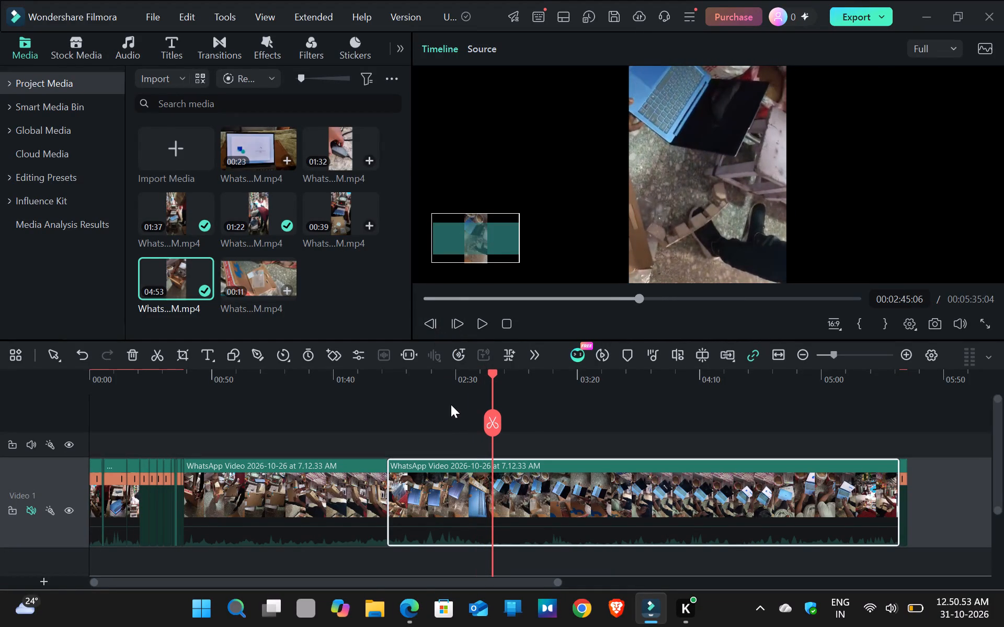
Review the repositioned part from 00:02:35:06 and split it at 00:02:52:01, where the opened laptop is held up.
{"action": "left_click", "coordinate": [469, 380]}
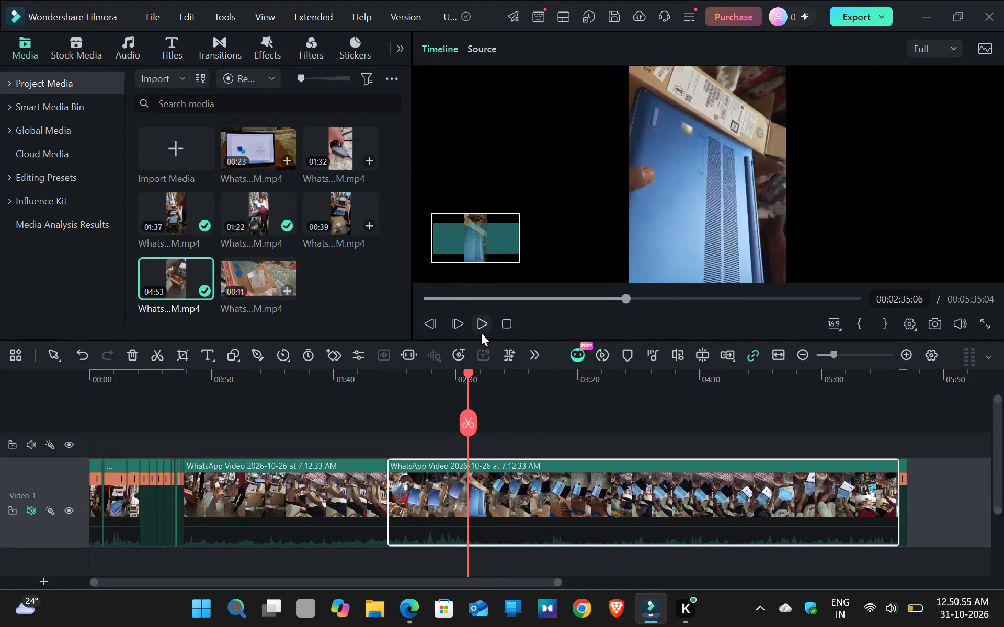
{"action": "left_click", "coordinate": [481, 333]}
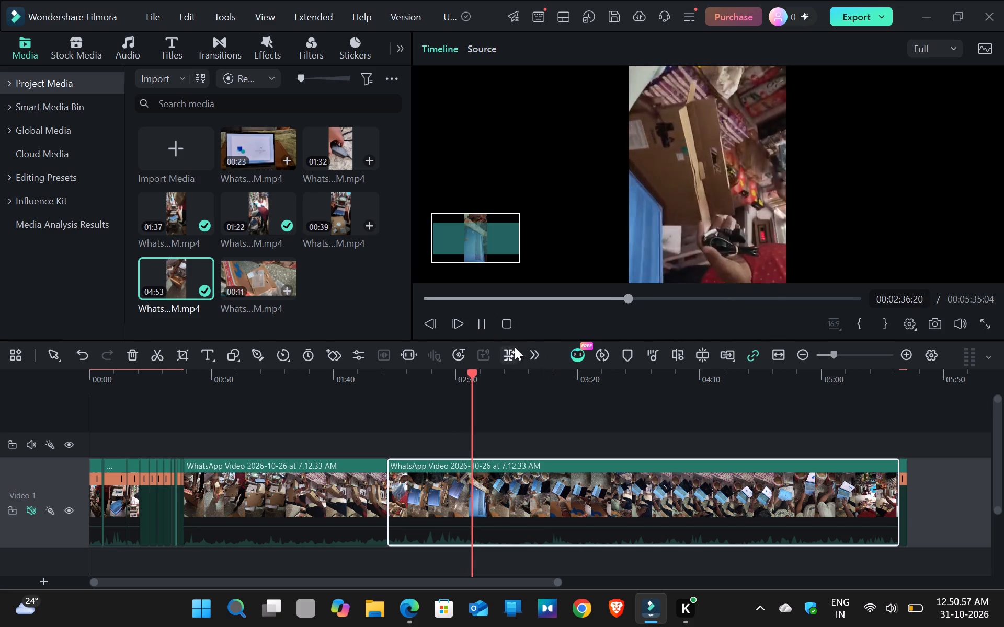
{"action": "left_click", "coordinate": [480, 321]}
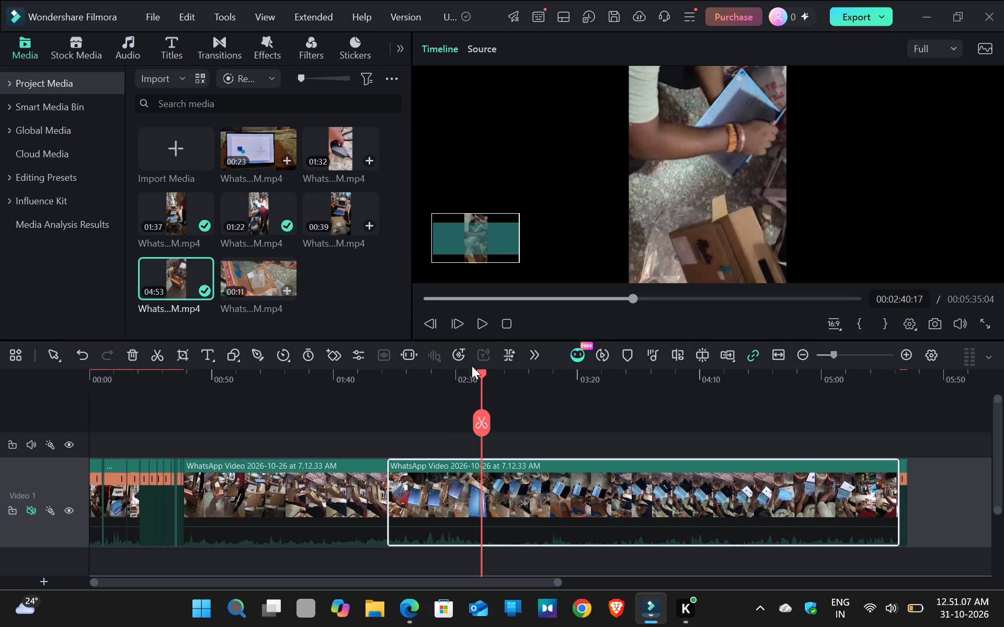
{"action": "left_click", "coordinate": [483, 327]}
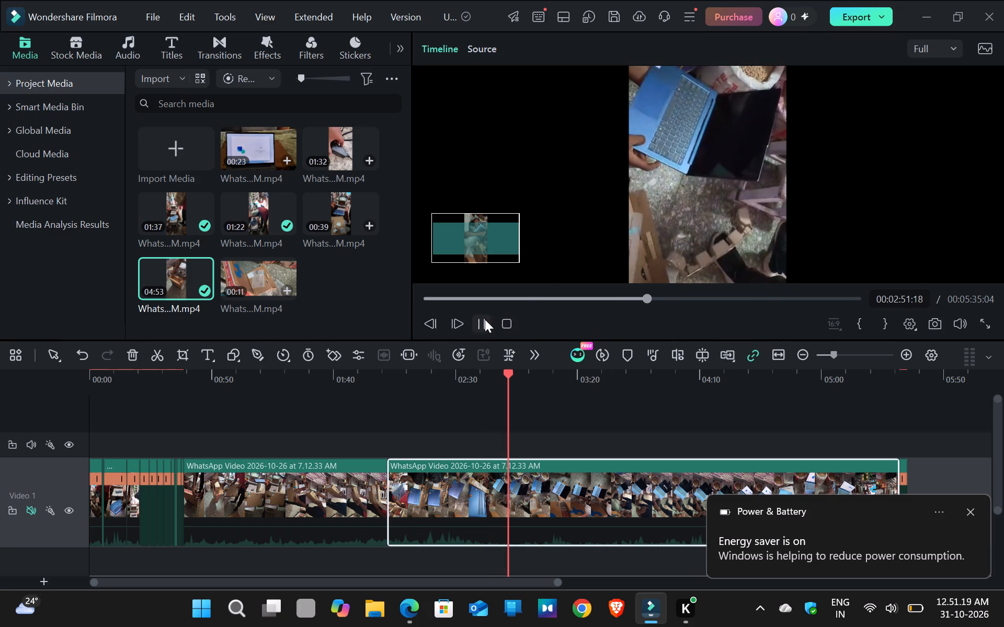
{"action": "left_click", "coordinate": [484, 320]}
{"action": "left_click", "coordinate": [501, 416]}
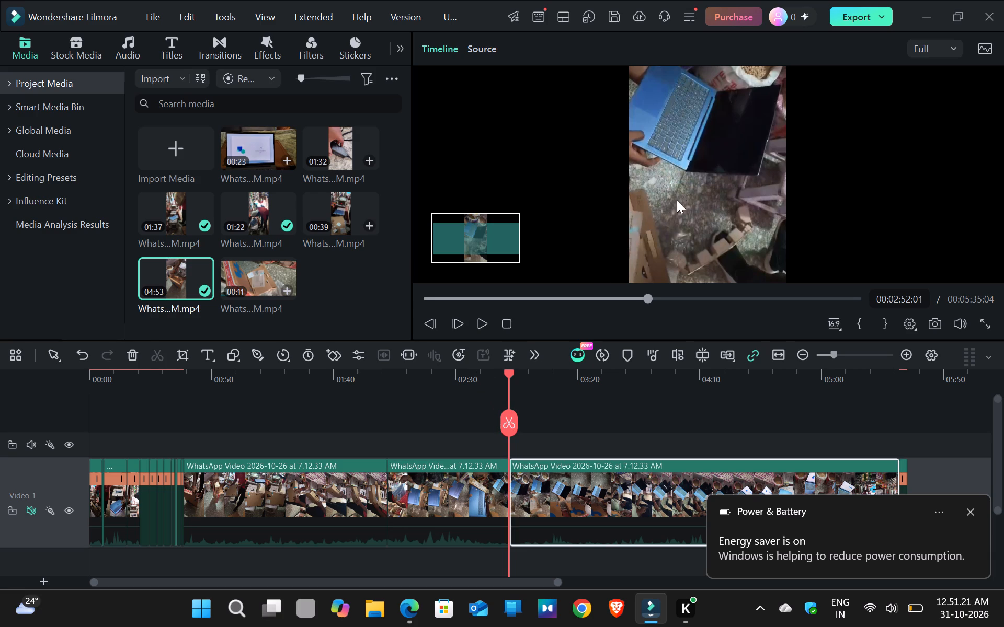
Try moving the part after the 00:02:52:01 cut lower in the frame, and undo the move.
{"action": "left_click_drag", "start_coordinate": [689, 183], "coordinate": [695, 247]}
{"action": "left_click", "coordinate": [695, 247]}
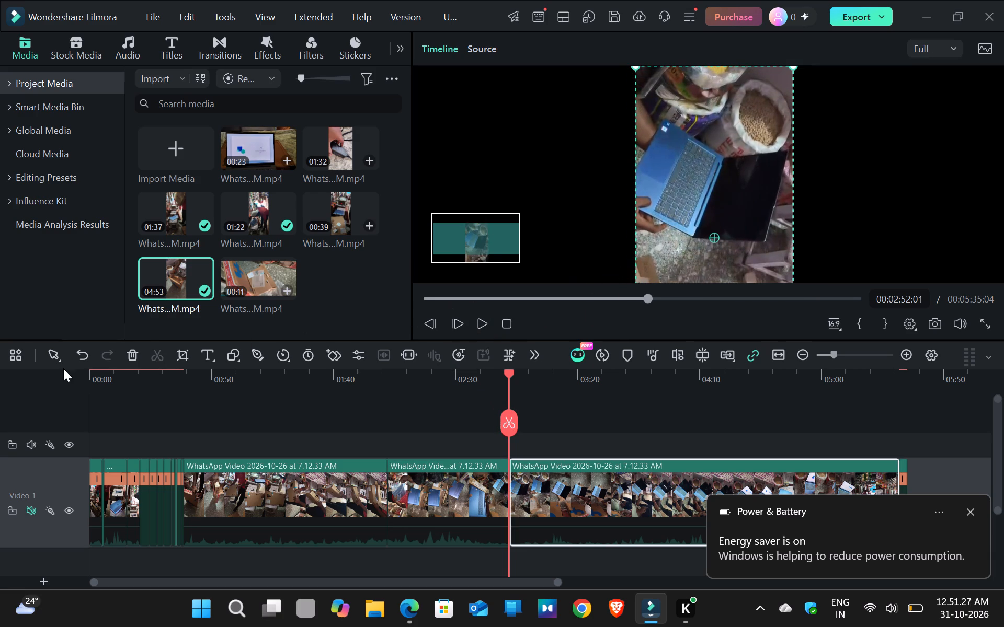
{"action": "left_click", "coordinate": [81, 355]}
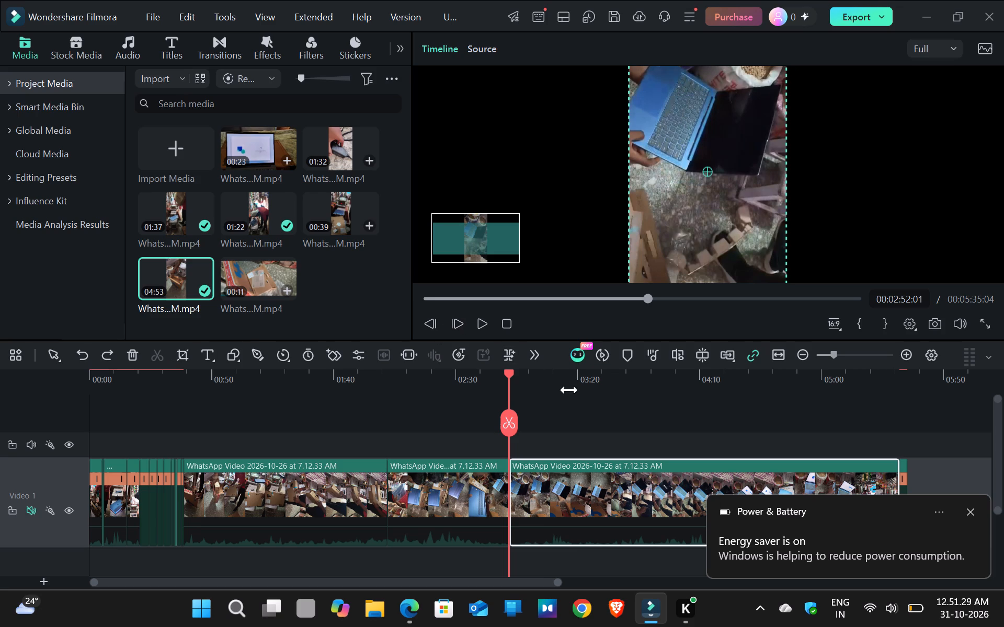
Reposition the part after the 00:02:52:01 cut lower at 00:02:53:05 so the open laptop is fully framed, centred horizontally.
{"action": "left_click", "coordinate": [485, 324]}
{"action": "left_click", "coordinate": [485, 324]}
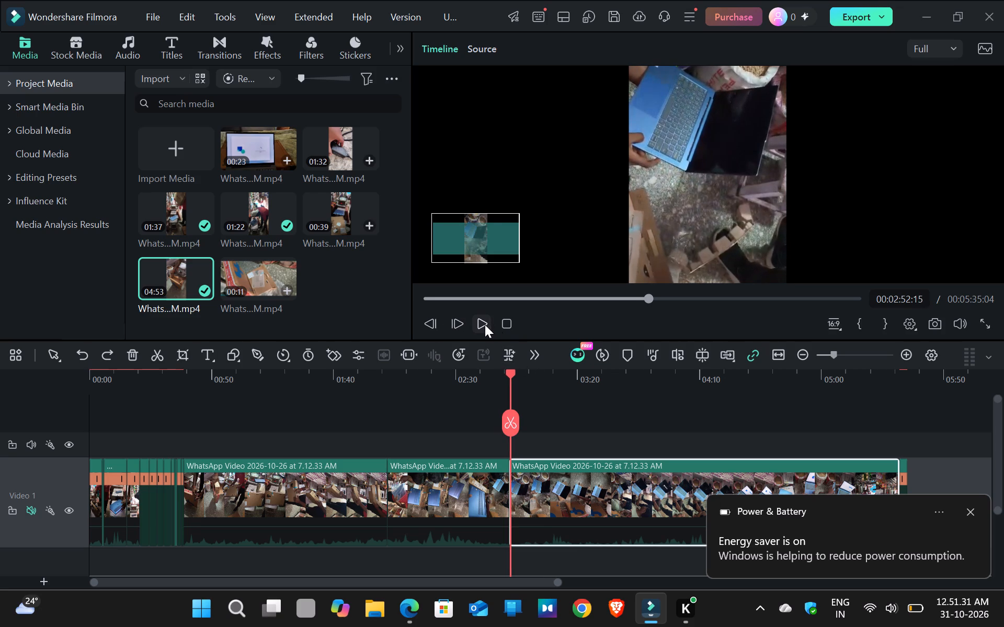
{"action": "double_click", "coordinate": [485, 324]}
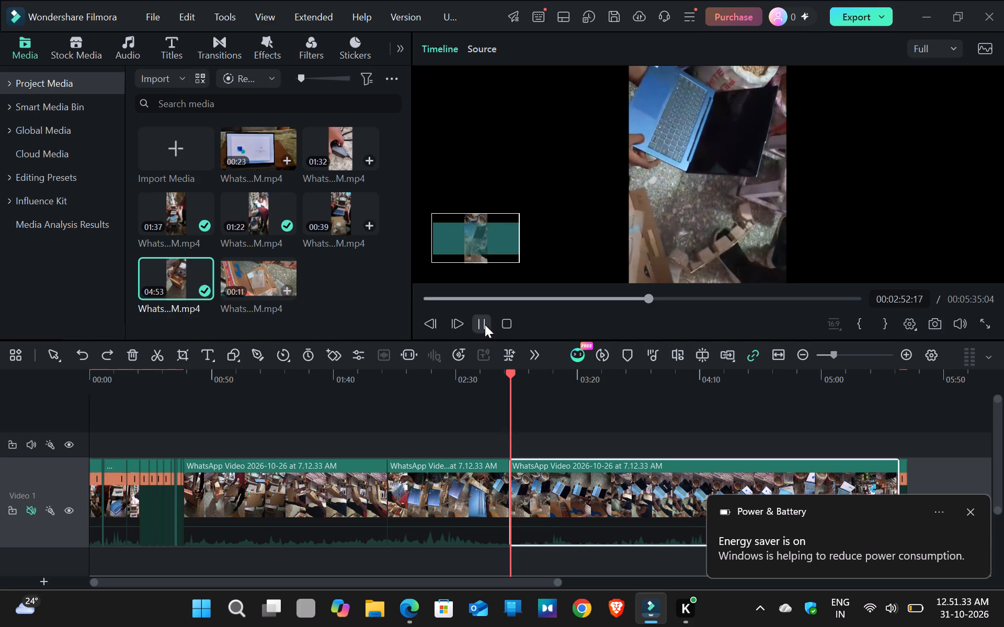
{"action": "left_click", "coordinate": [484, 324]}
{"action": "left_click", "coordinate": [484, 324]}
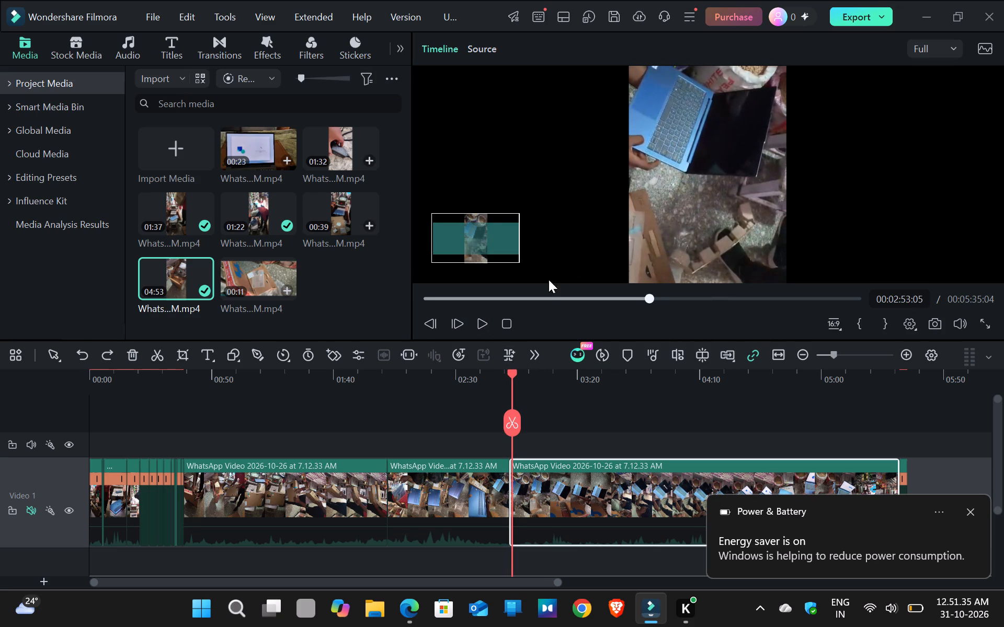
{"action": "left_click_drag", "start_coordinate": [672, 176], "coordinate": [676, 240]}
{"action": "left_click", "coordinate": [676, 241]}
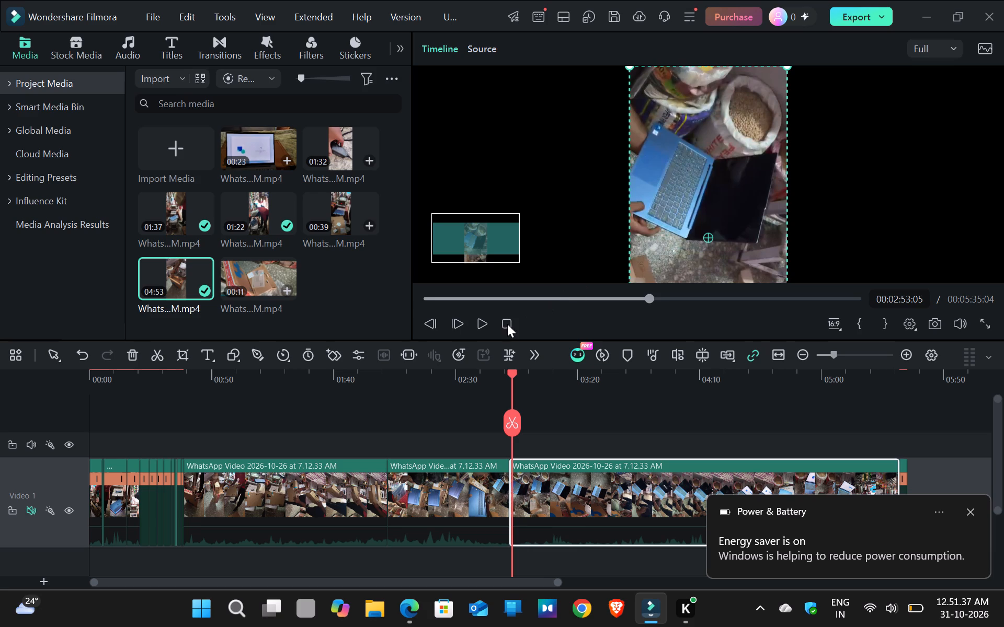
Play on at up to 4x preview speed and split the clip at 00:03:11:17, where the laptop sits low in the frame.
{"action": "left_click", "coordinate": [486, 326]}
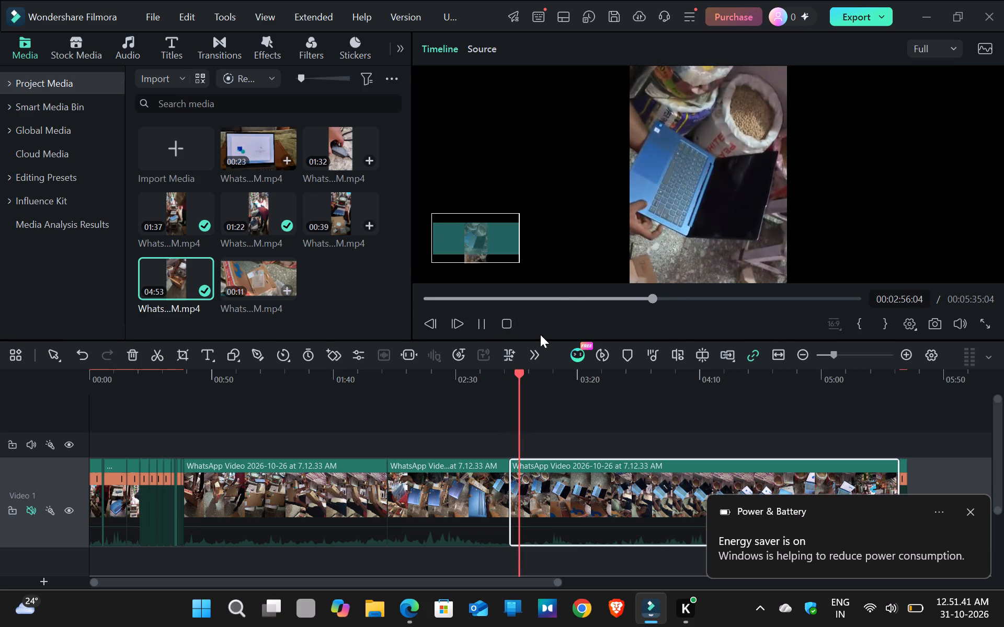
{"action": "type", "text": "ll"}
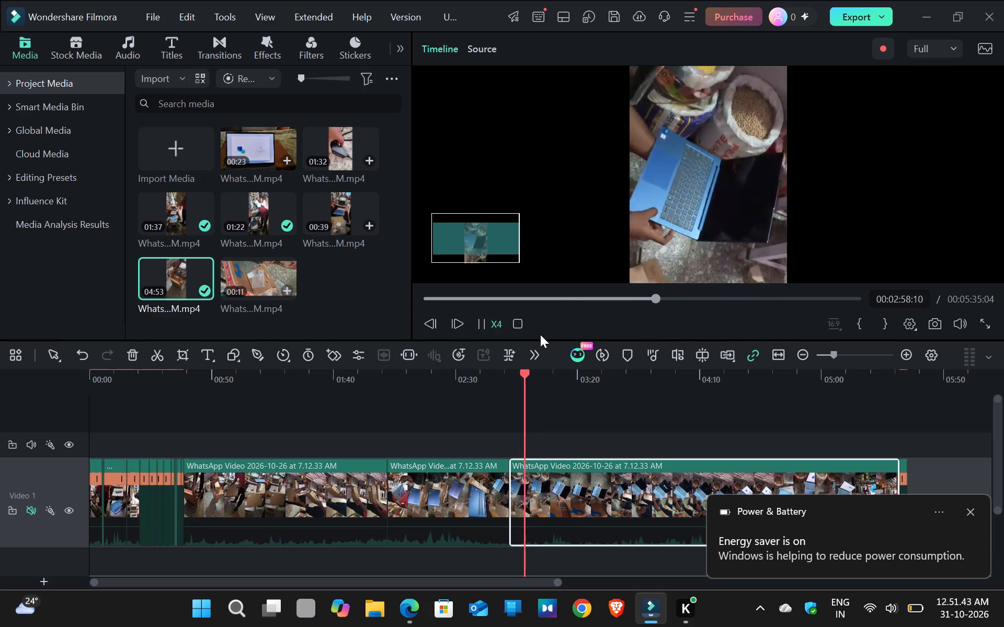
{"action": "left_click", "coordinate": [480, 328]}
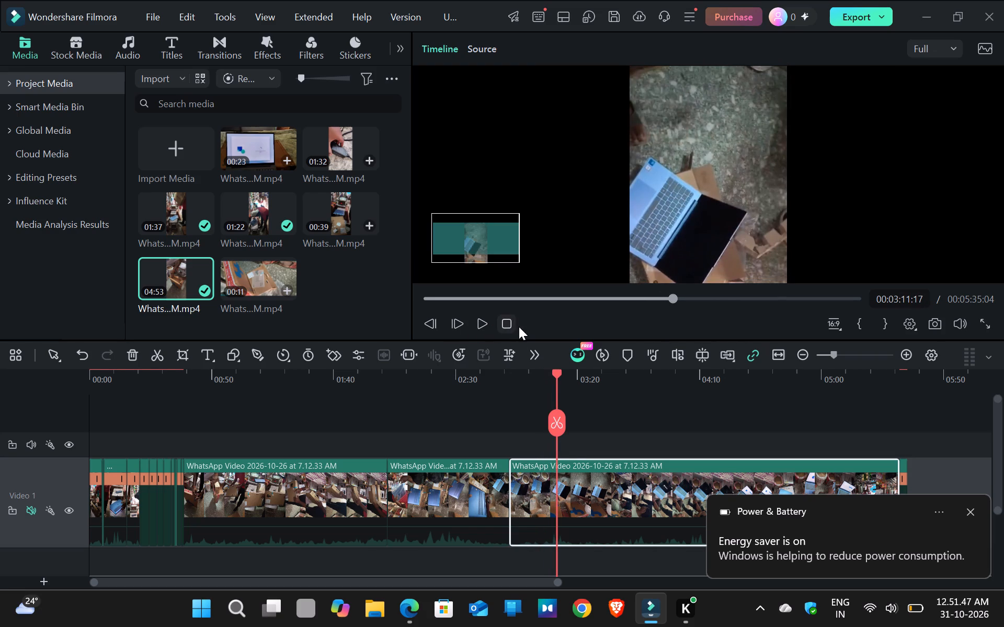
{"action": "left_click", "coordinate": [554, 420]}
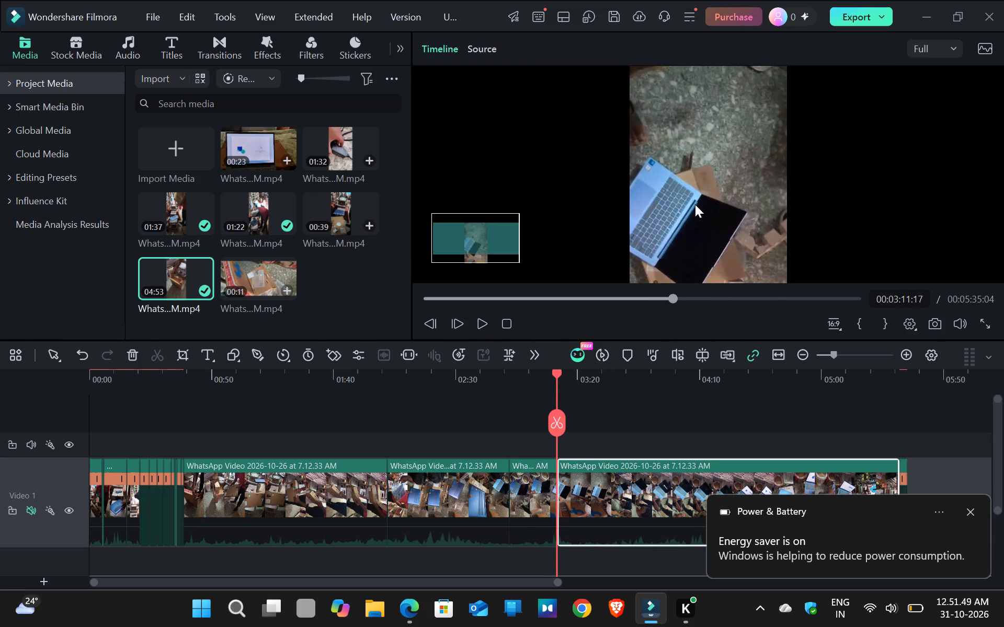
Reposition the part after the 00:03:11:17 cut higher at 00:03:13:02 so the open laptop sits near the middle of the frame.
{"action": "left_click", "coordinate": [485, 330]}
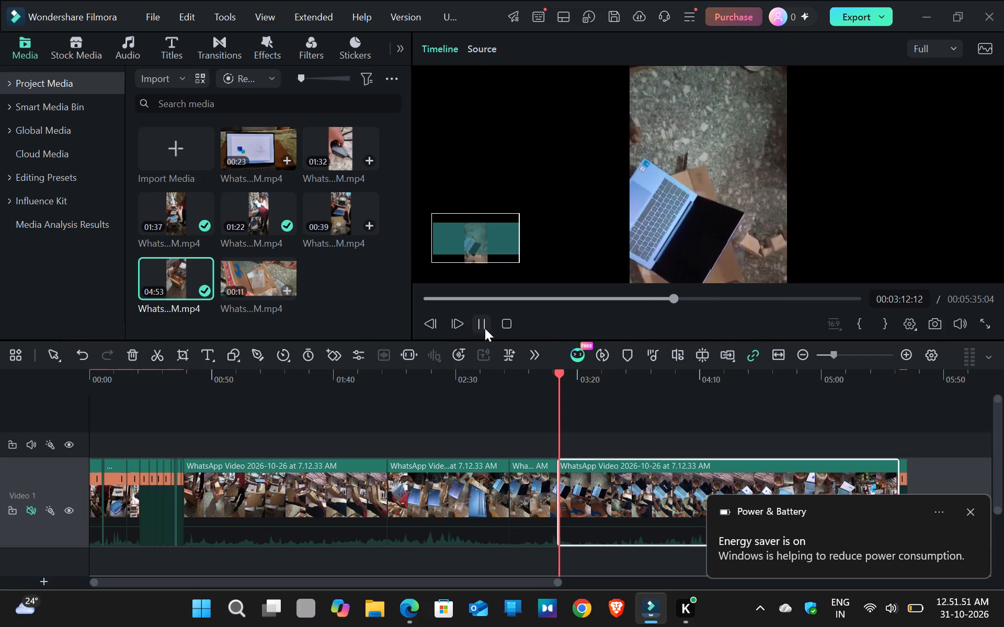
{"action": "left_click", "coordinate": [485, 328]}
{"action": "left_click", "coordinate": [690, 225]}
{"action": "left_click_drag", "start_coordinate": [698, 171], "coordinate": [699, 160]}
{"action": "left_click_drag", "start_coordinate": [700, 160], "coordinate": [704, 137]}
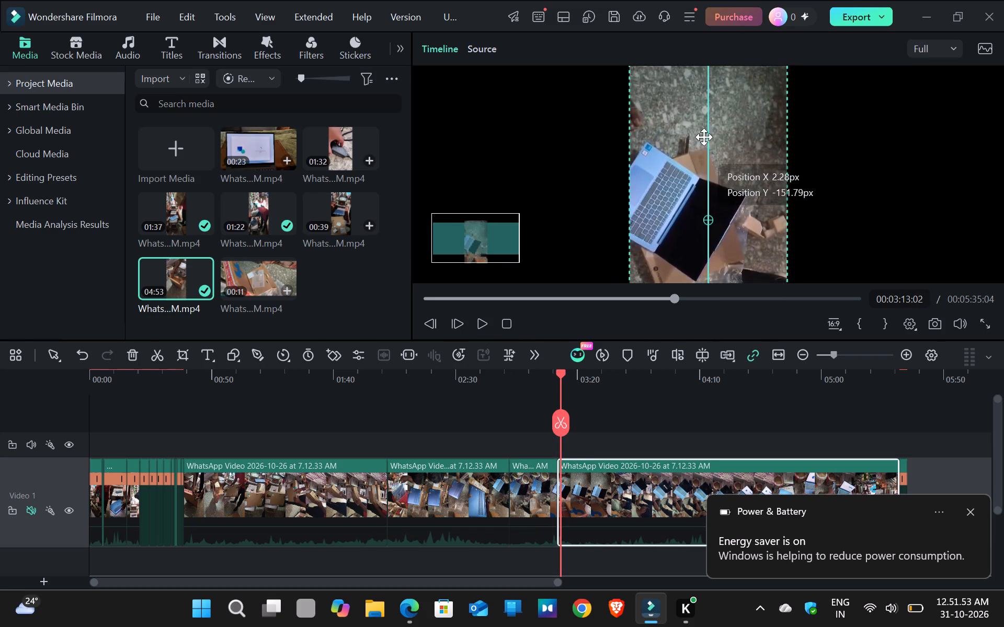
{"action": "left_click_drag", "start_coordinate": [704, 137], "coordinate": [693, 102]}
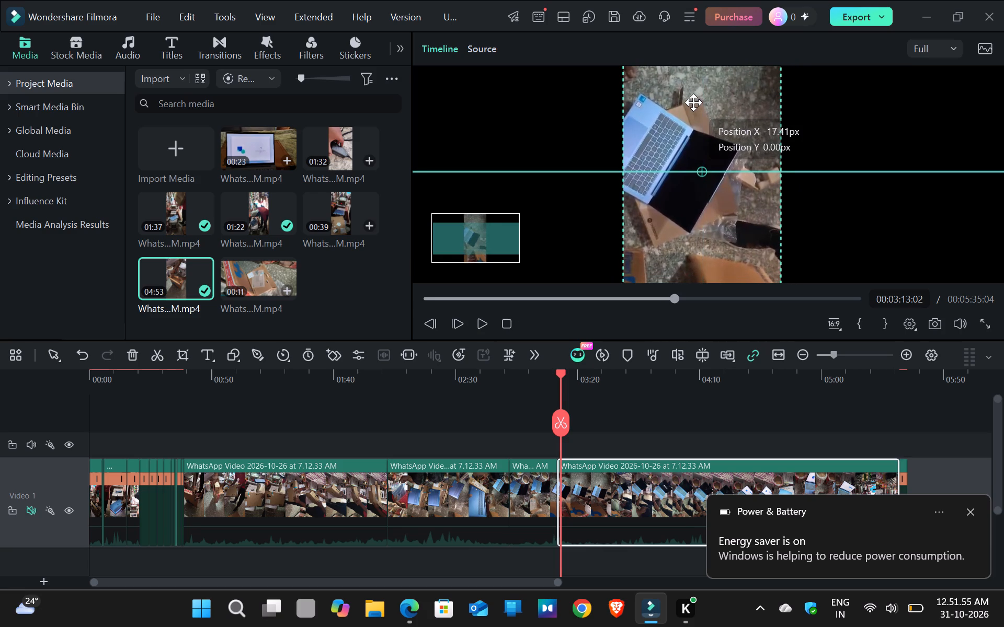
{"action": "left_click_drag", "start_coordinate": [693, 102], "coordinate": [699, 100]}
Review the repositioned part and split it at 00:03:29:16, where the open laptop is held up above the man's head.
{"action": "left_click", "coordinate": [482, 326]}
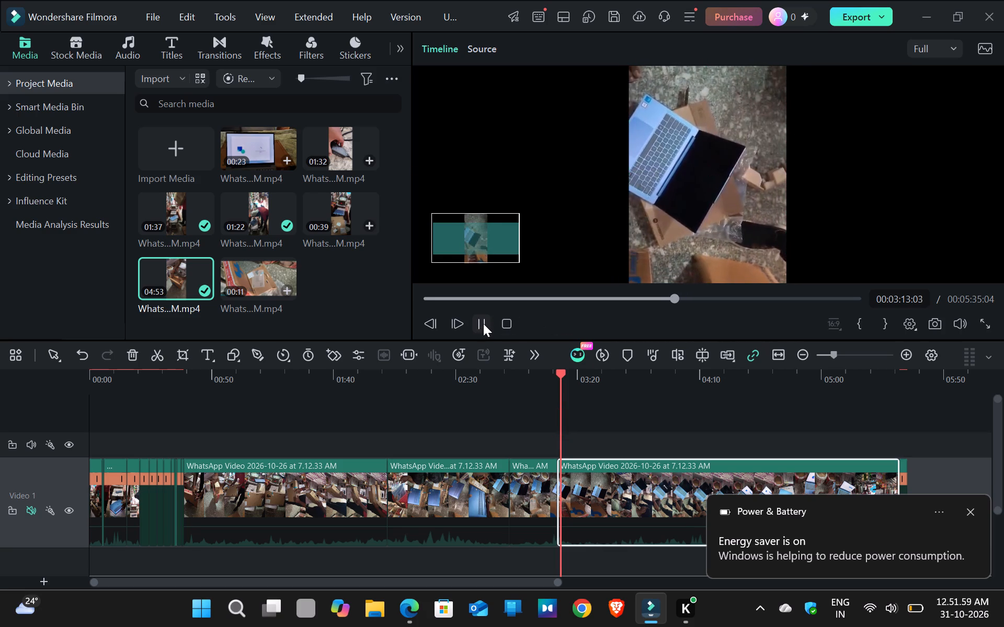
{"action": "left_click", "coordinate": [585, 379]}
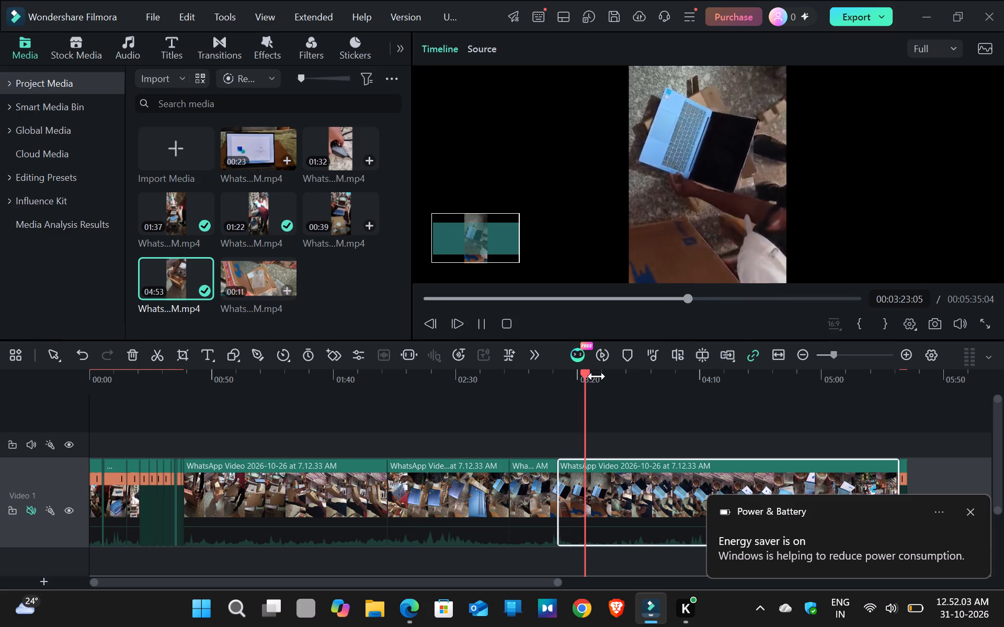
{"action": "left_click", "coordinate": [605, 370]}
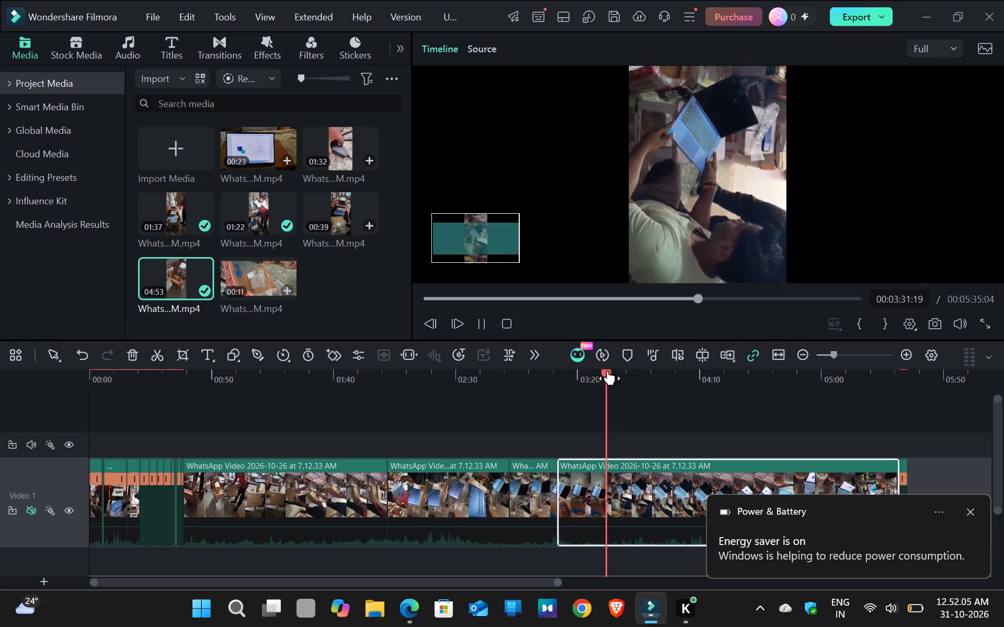
{"action": "left_click", "coordinate": [594, 370]}
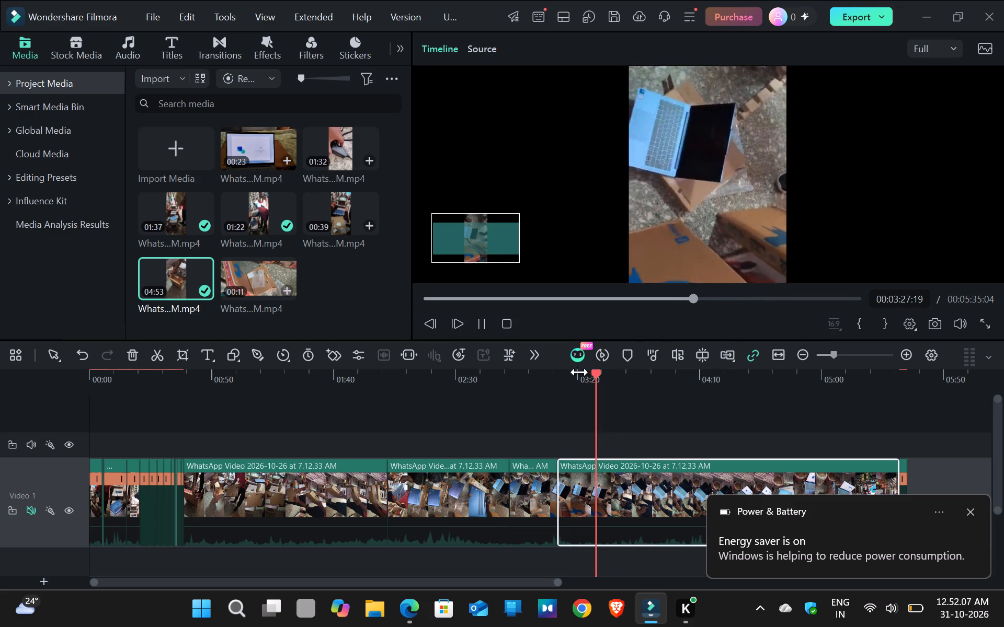
{"action": "left_click", "coordinate": [477, 325]}
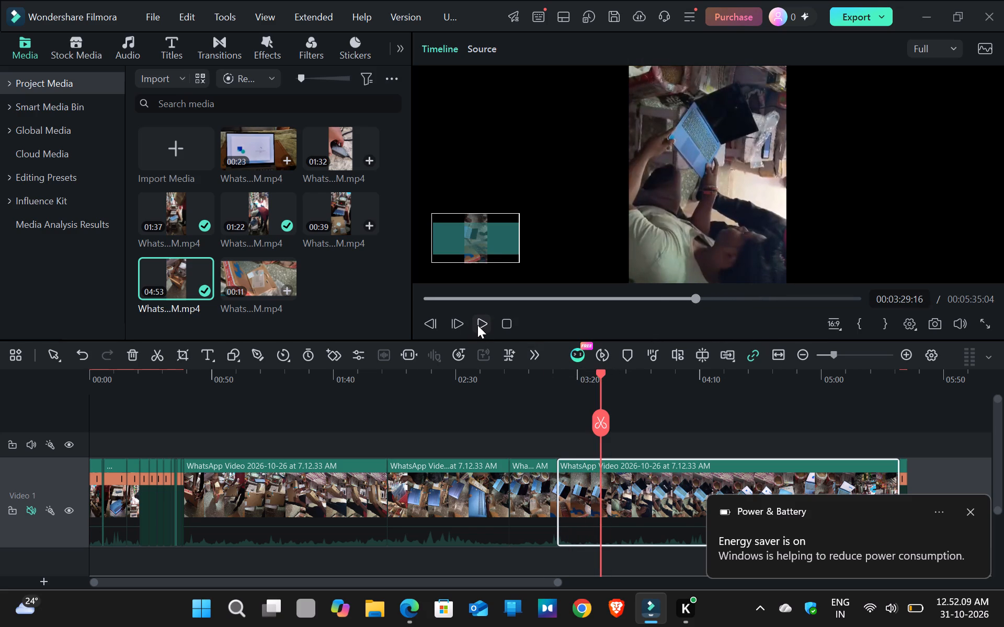
{"action": "left_click", "coordinate": [599, 420]}
{"action": "left_click", "coordinate": [623, 401]}
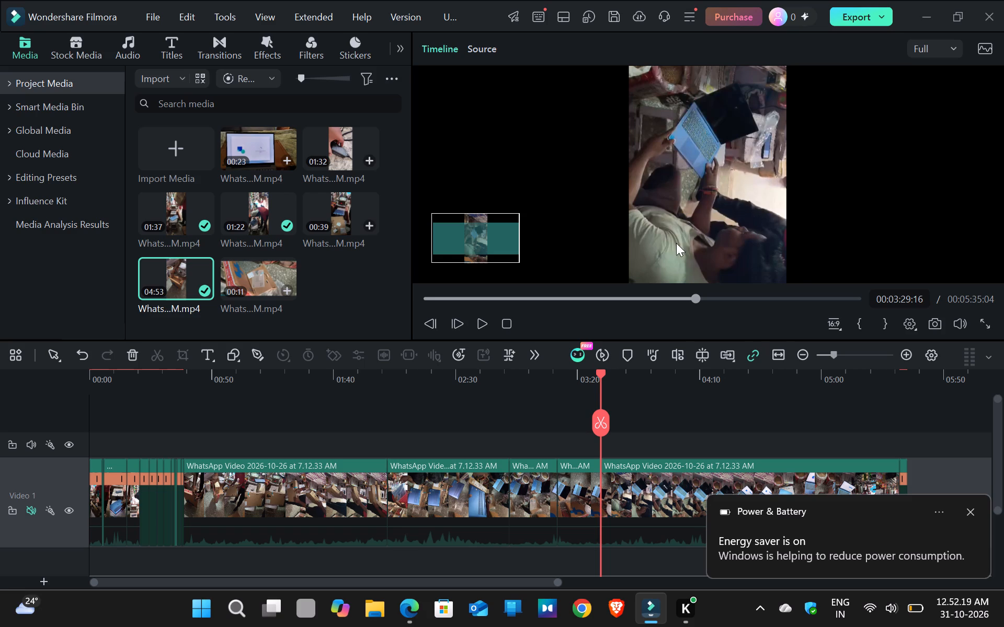
At 00:03:31:05, move the part after the 00:03:29:16 cut lower and enlarge it so the held-up laptop fills more of the frame.
{"action": "left_click", "coordinate": [668, 475]}
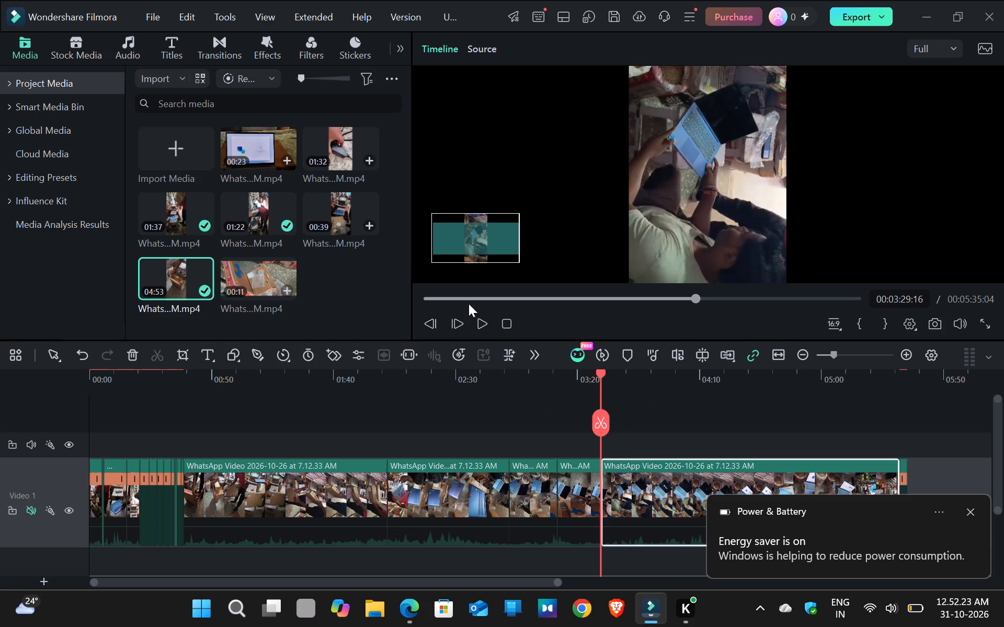
{"action": "key", "text": "space"}
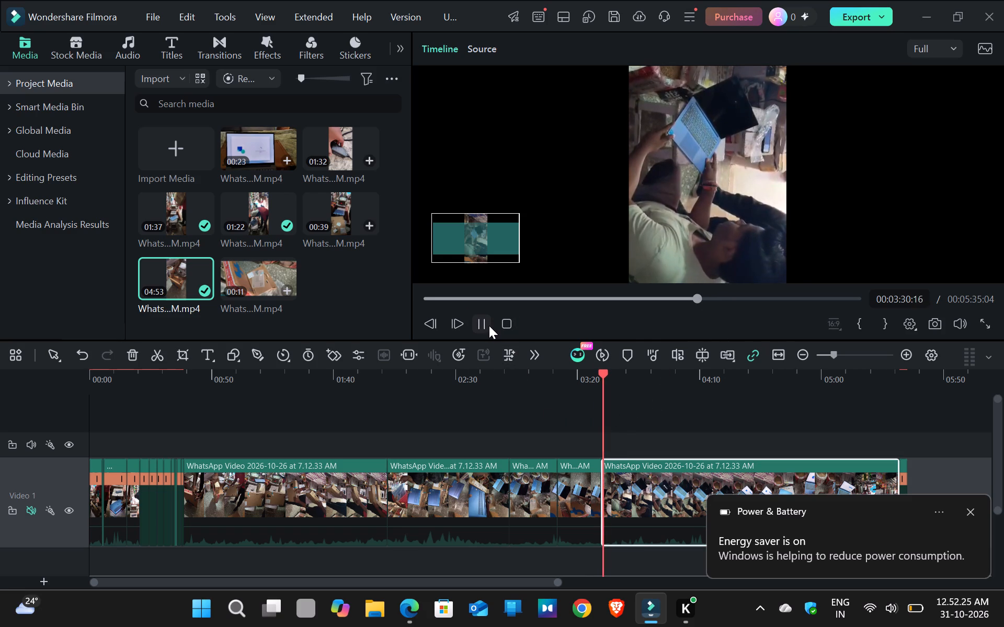
{"action": "key", "text": "space"}
{"action": "left_click", "coordinate": [681, 209]}
{"action": "left_click_drag", "start_coordinate": [717, 141], "coordinate": [722, 199]}
{"action": "left_click", "coordinate": [722, 202]}
{"action": "left_click", "coordinate": [721, 209]}
{"action": "scroll", "coordinate": [721, 207], "scroll_direction": "up", "scroll_amount": 2, "text": "ctrl"}
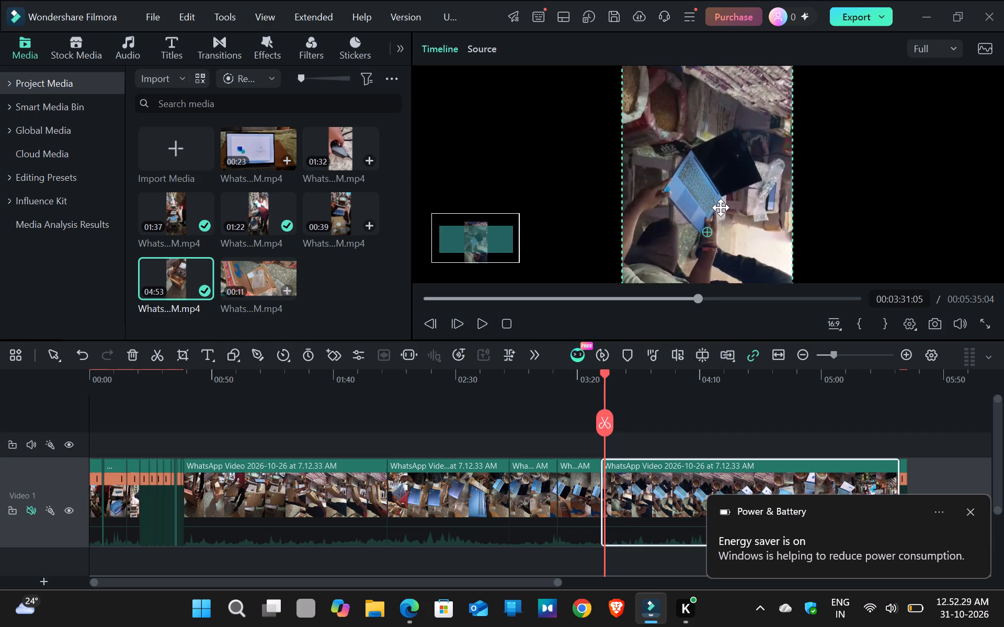
{"action": "scroll", "coordinate": [721, 207], "scroll_direction": "up", "scroll_amount": 11, "text": "ctrl"}
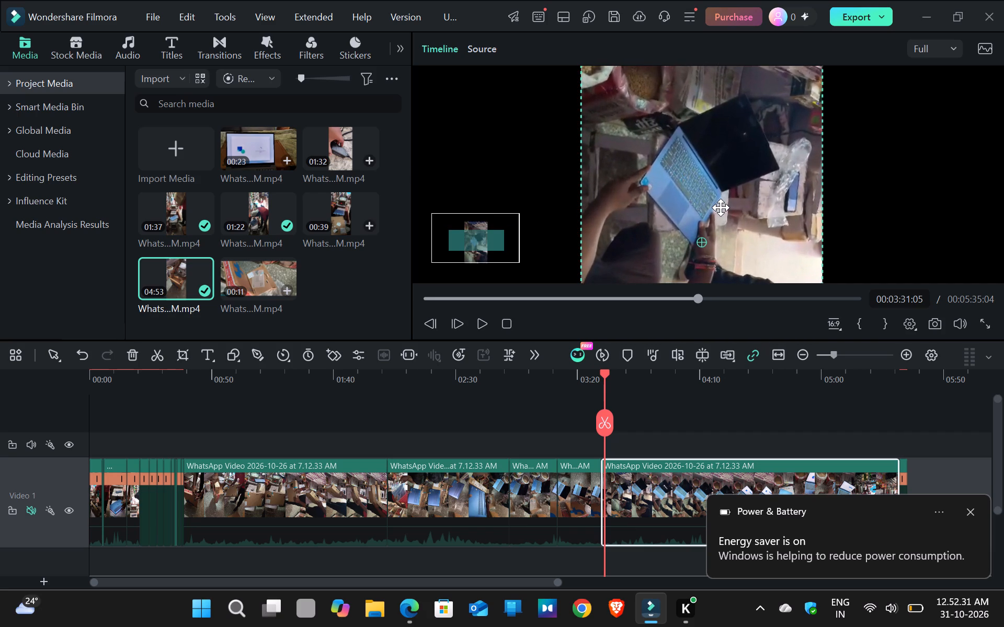
{"action": "scroll", "coordinate": [721, 207], "scroll_direction": "down", "scroll_amount": 3, "text": "ctrl"}
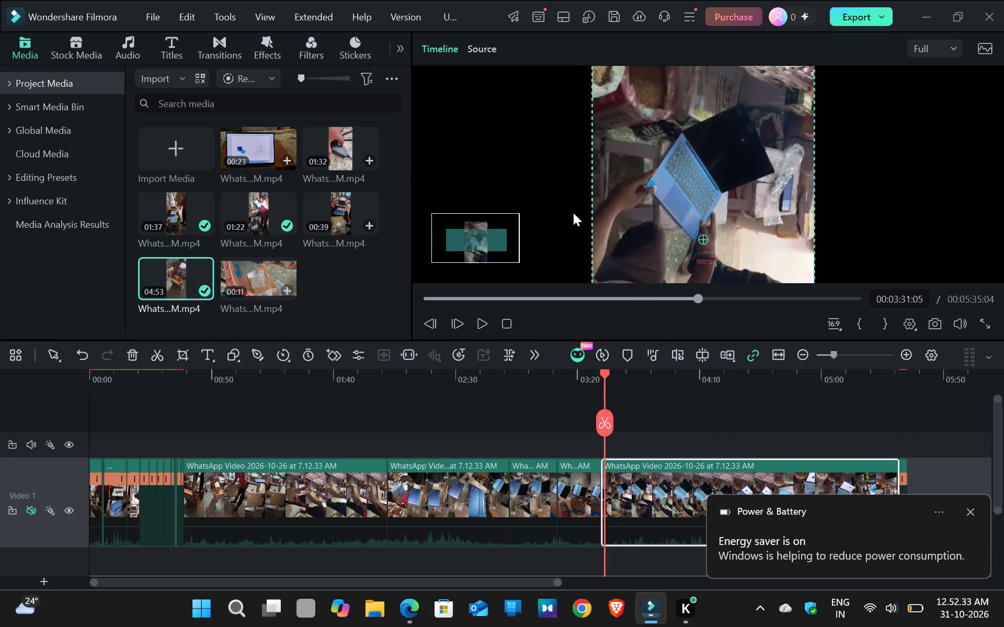
Review the enlarged part forwards and backwards at up to 16x preview speed and split it at 00:04:25:23, where the laptop sits low.
{"action": "key", "text": "space"}
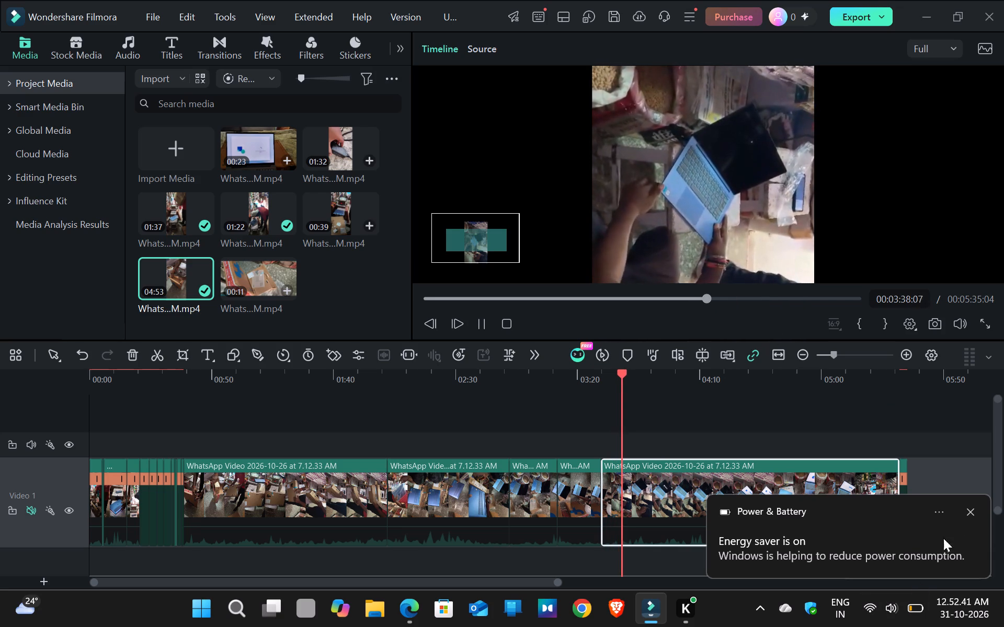
{"action": "left_click", "coordinate": [967, 512]}
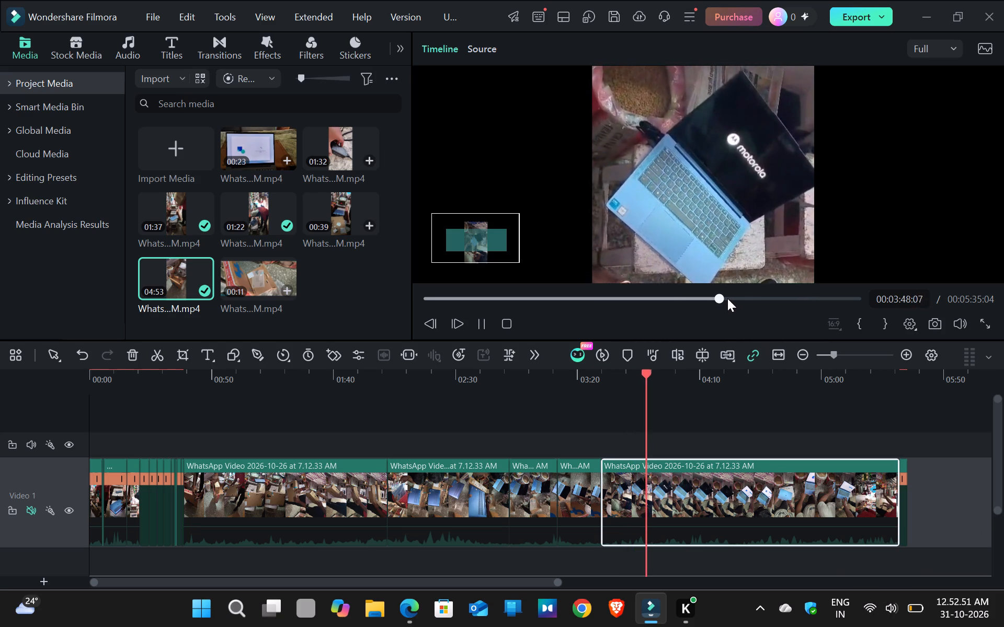
{"action": "type", "text": "ll"}
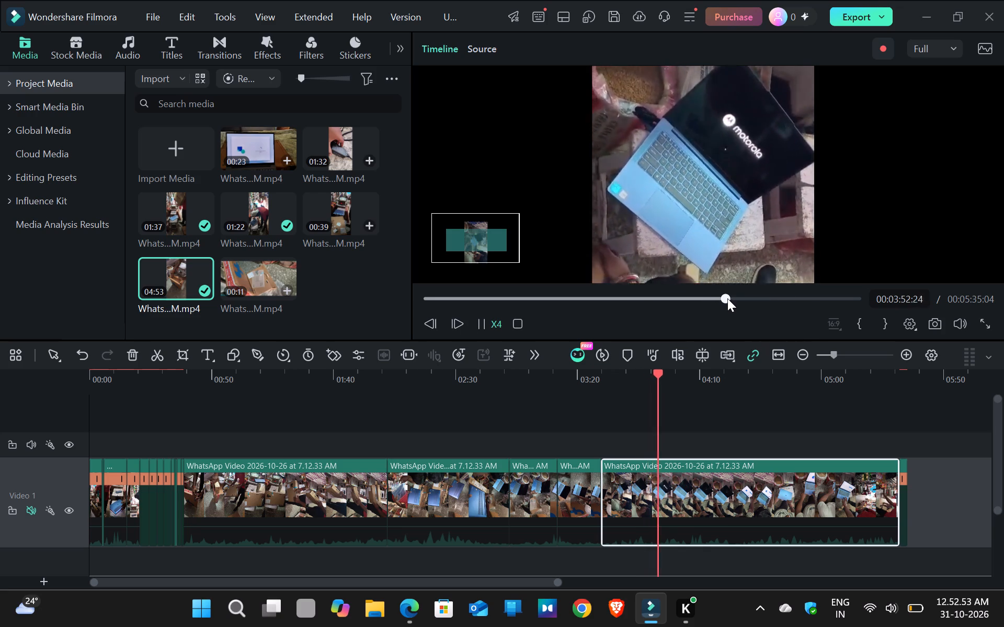
{"action": "type", "text": "ll"}
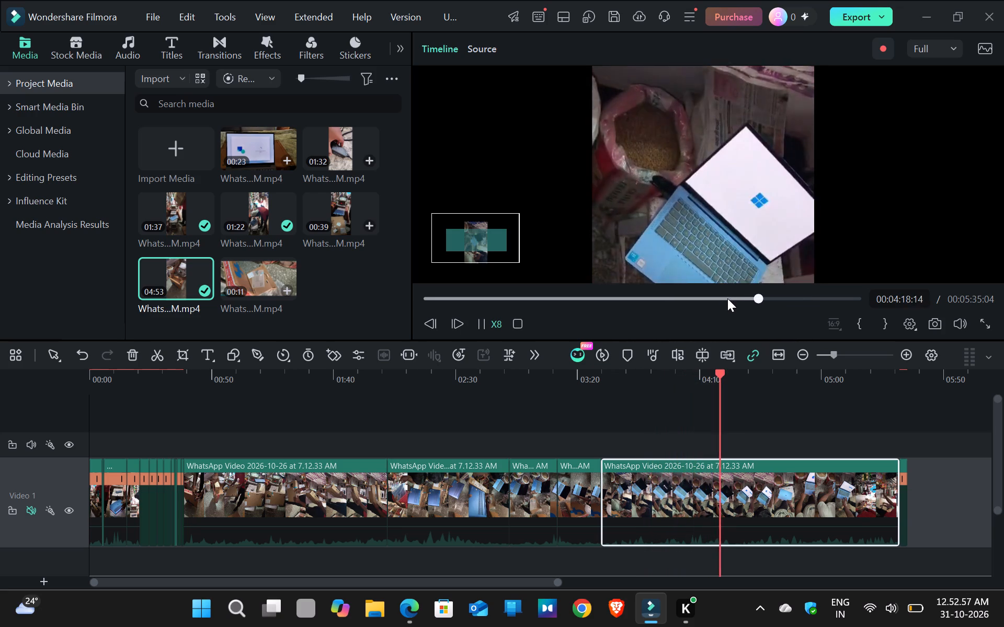
{"action": "type", "text": "ll"}
{"action": "key", "text": "j"}
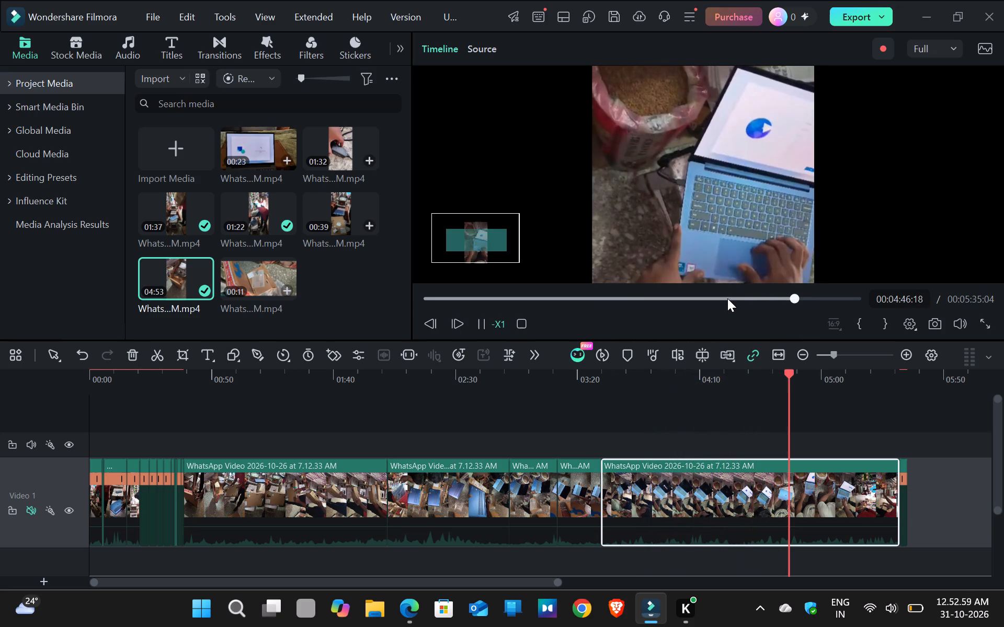
{"action": "type", "text": "llll"}
{"action": "type", "text": "jj"}
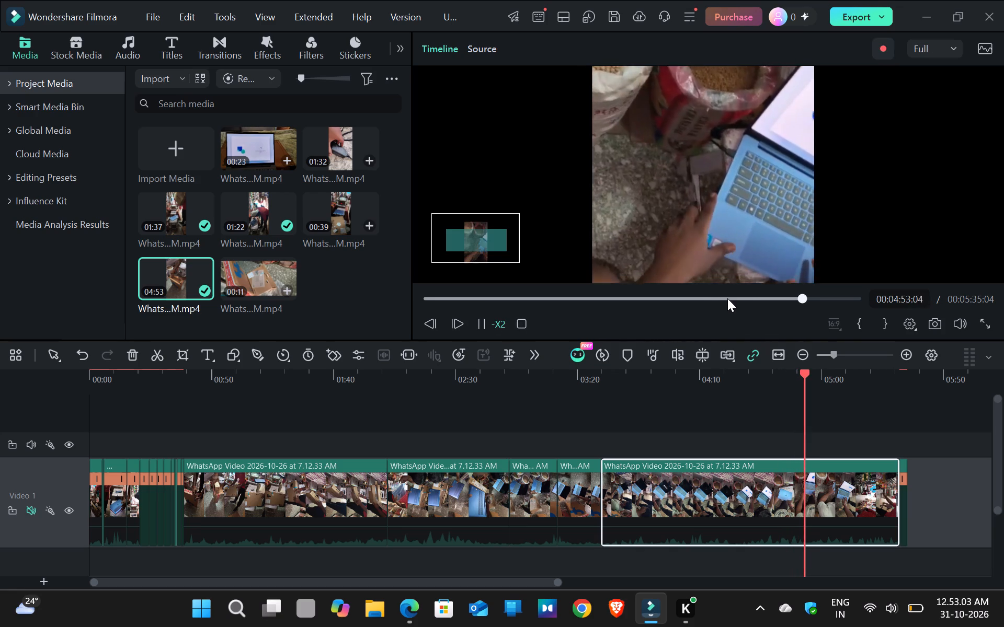
{"action": "type", "text": "jjj"}
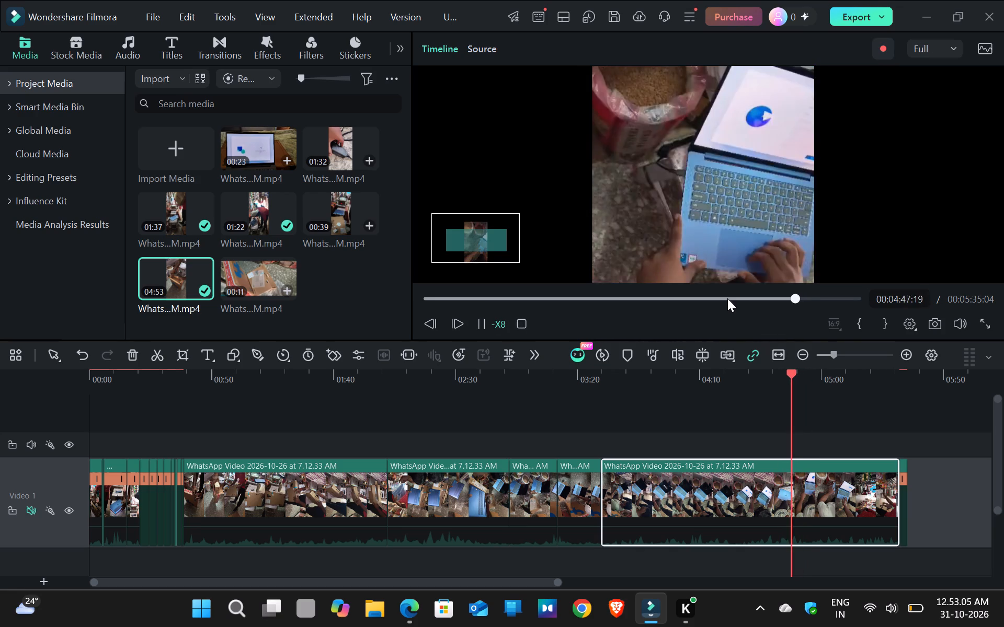
{"action": "key", "text": "j"}
{"action": "key", "text": "j"}
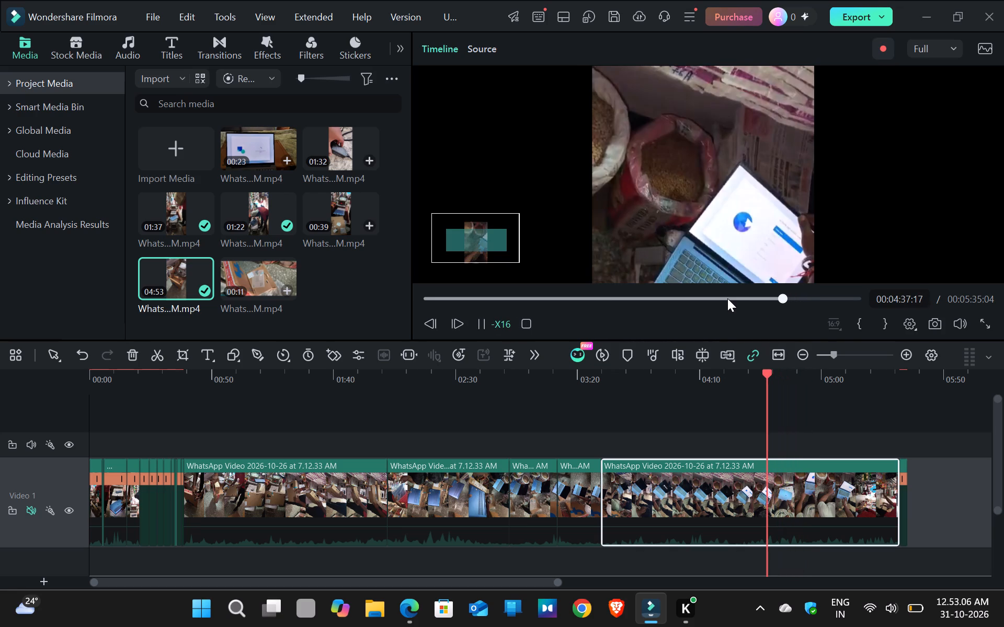
{"action": "type", "text": "lkl"}
{"action": "type", "text": "ll"}
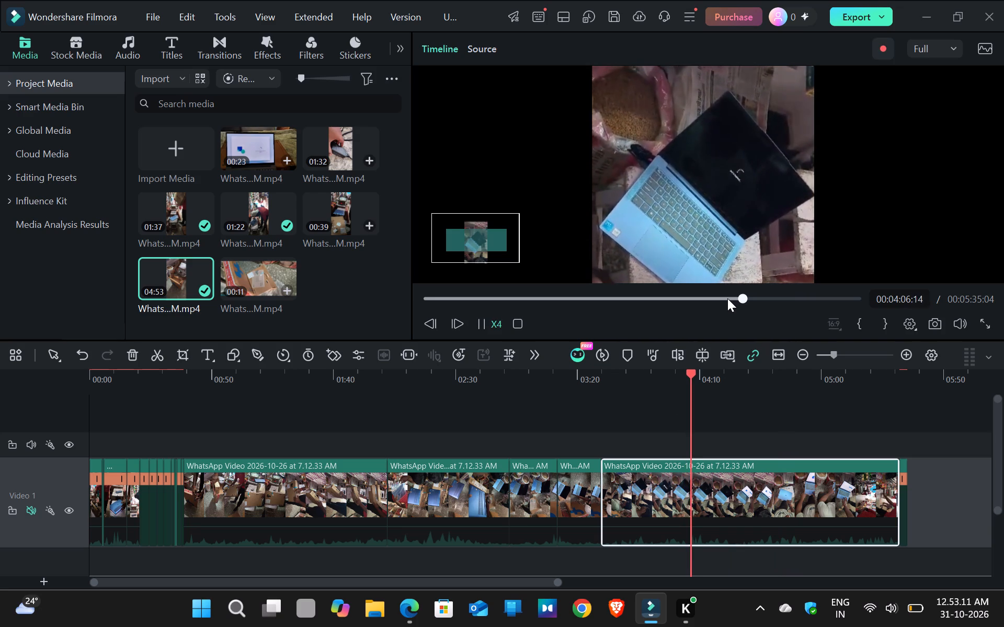
{"action": "type", "text": "lll"}
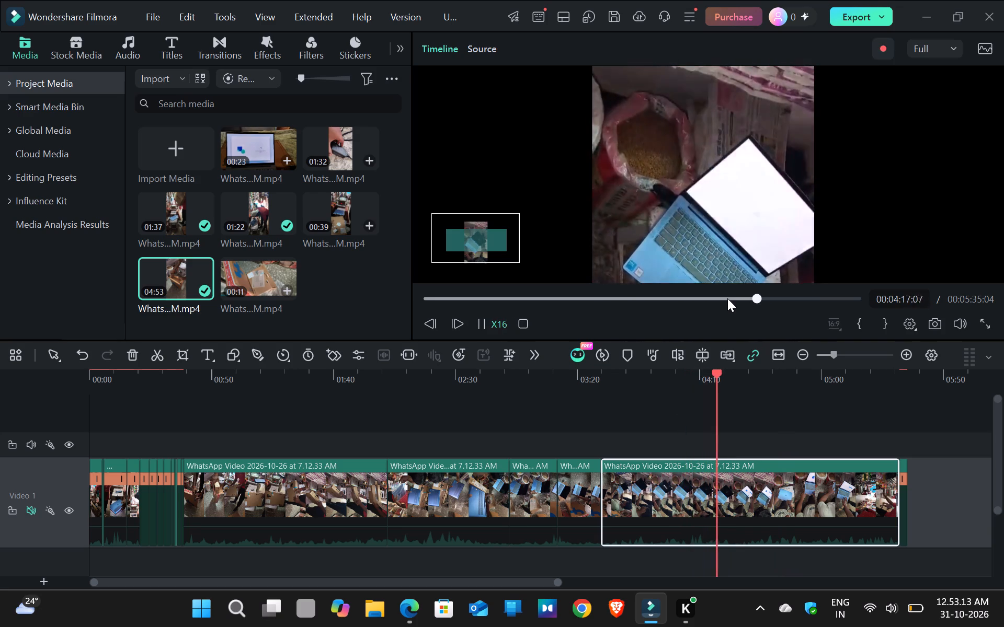
{"action": "type", "text": "klllllk"}
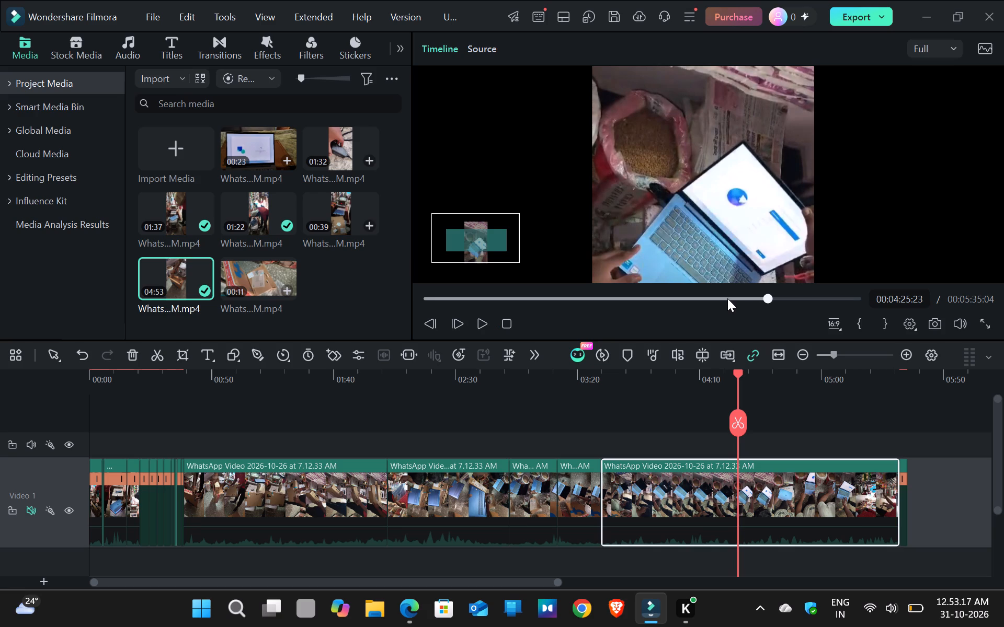
{"action": "left_click", "coordinate": [735, 423]}
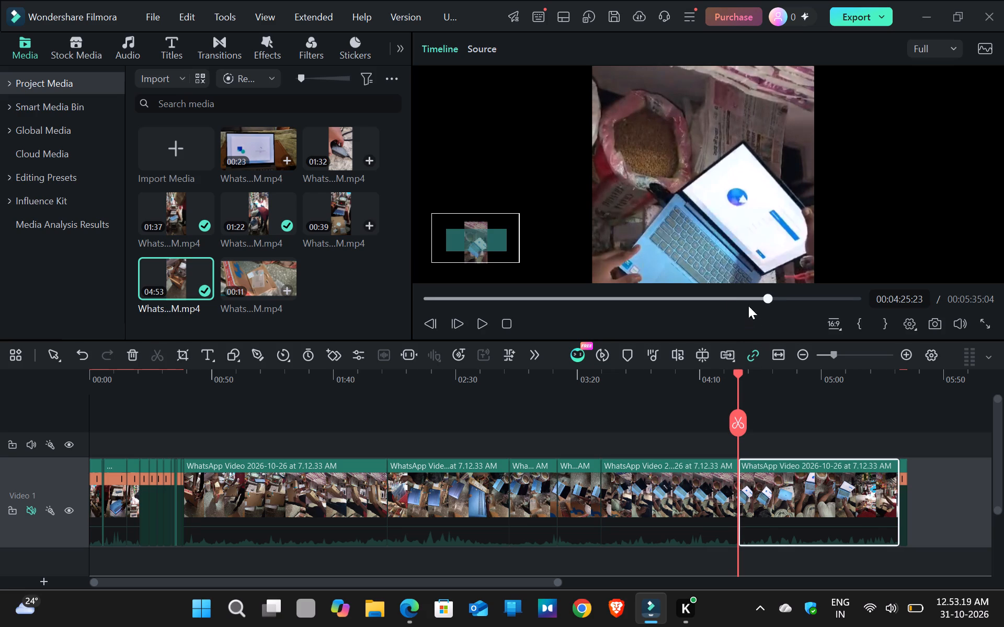
Reposition the part after the 00:04:25:23 cut higher at 00:04:27:19 so the whole laptop is in frame.
{"action": "left_click", "coordinate": [749, 375]}
{"action": "left_click", "coordinate": [743, 373]}
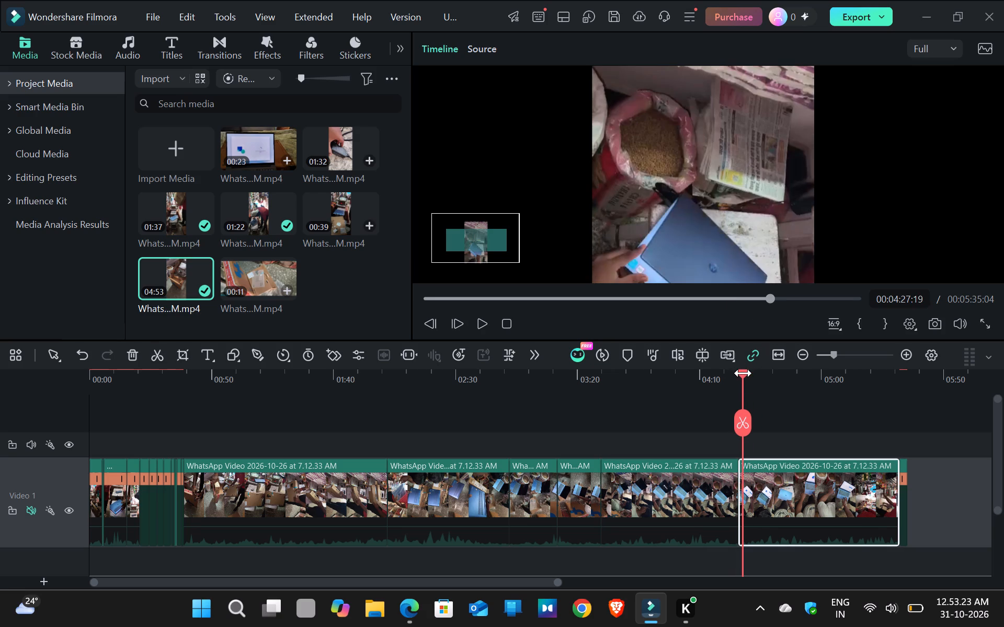
{"action": "left_click", "coordinate": [746, 231]}
{"action": "left_click_drag", "start_coordinate": [746, 228], "coordinate": [756, 70]}
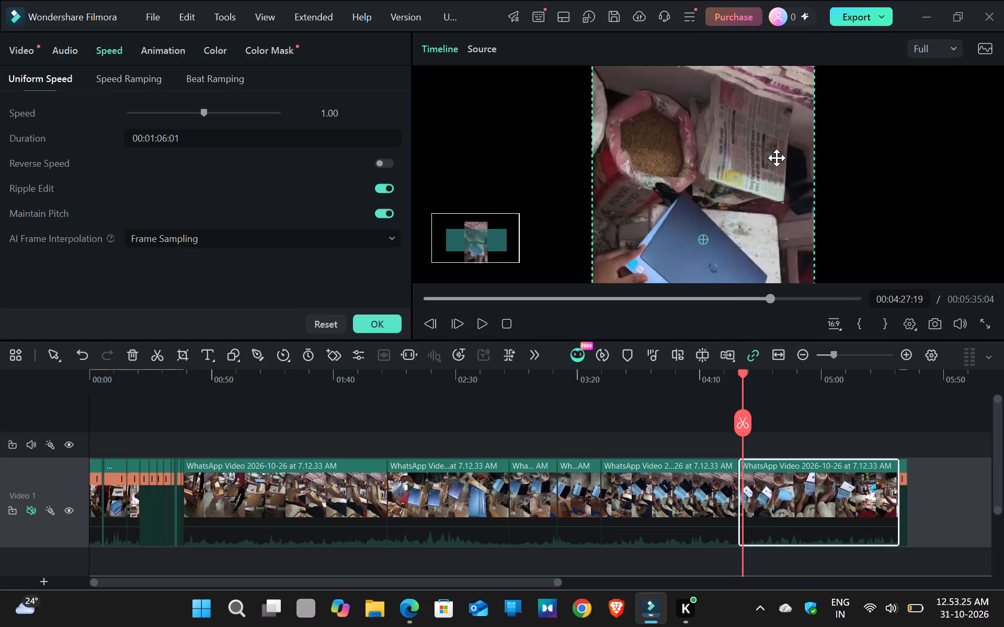
{"action": "left_click_drag", "start_coordinate": [740, 211], "coordinate": [740, 188]}
{"action": "left_click_drag", "start_coordinate": [736, 168], "coordinate": [729, 114]}
{"action": "left_click_drag", "start_coordinate": [729, 114], "coordinate": [736, 98]}
Close the speed settings, play on at up to 4x preview speed, and split the clip at 00:04:44:16, where the laptop screen is cropped.
{"action": "left_click", "coordinate": [480, 326]}
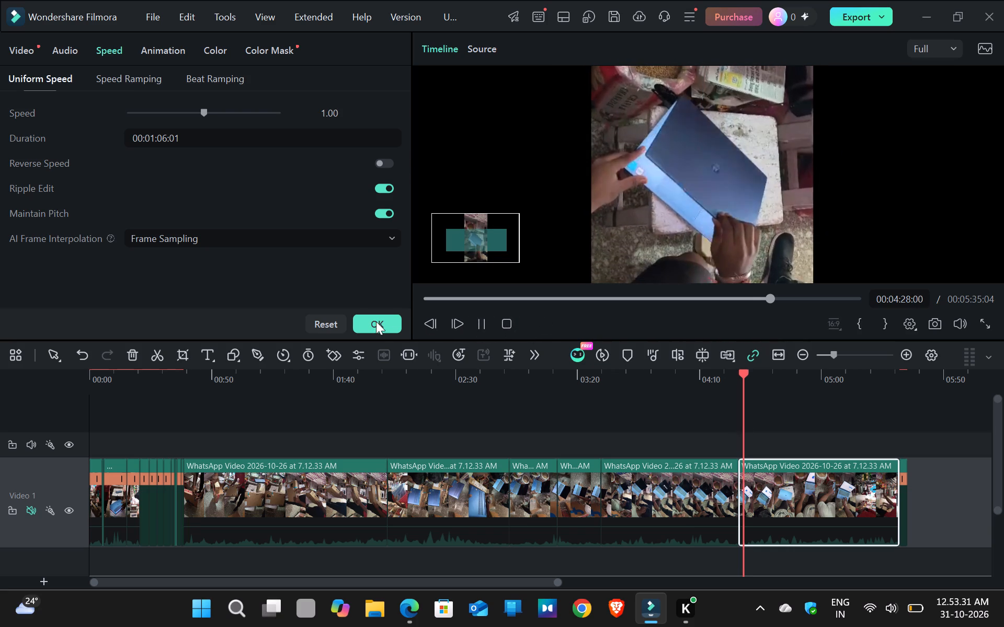
{"action": "left_click", "coordinate": [380, 326]}
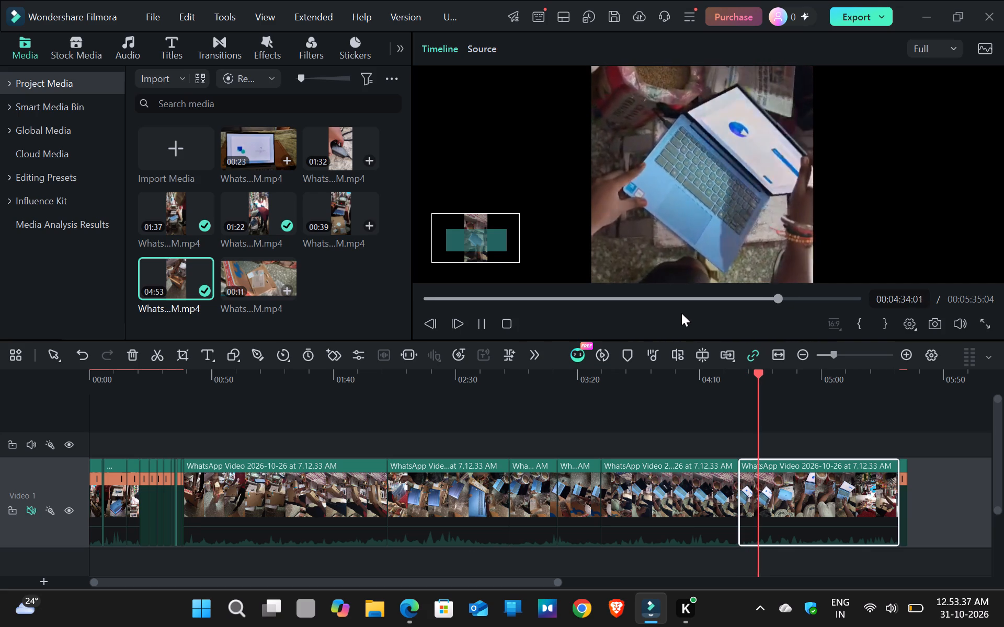
{"action": "type", "text": "ll"}
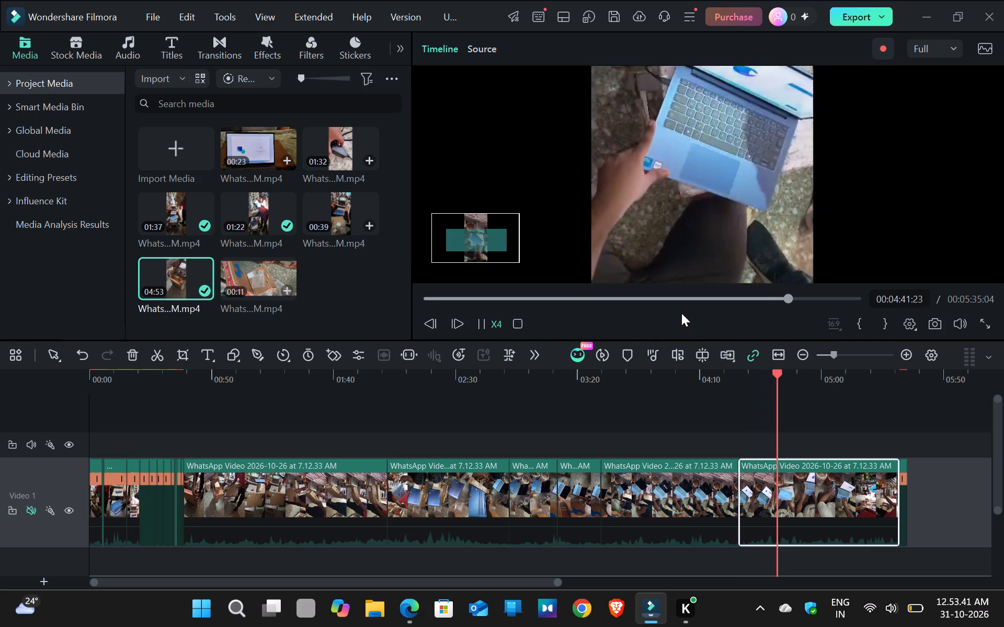
{"action": "key", "text": "k"}
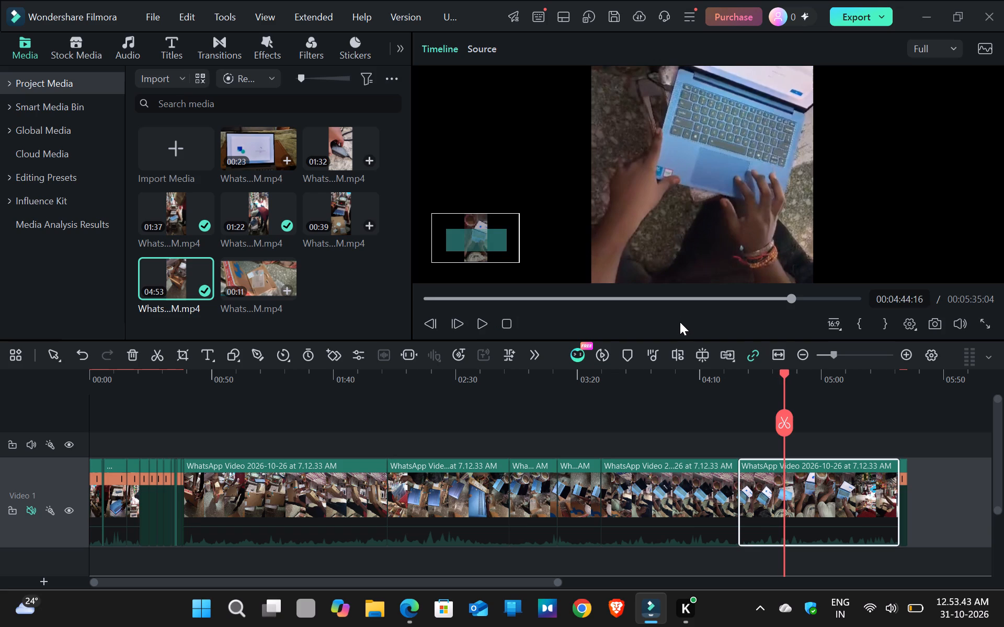
{"action": "left_click", "coordinate": [788, 416]}
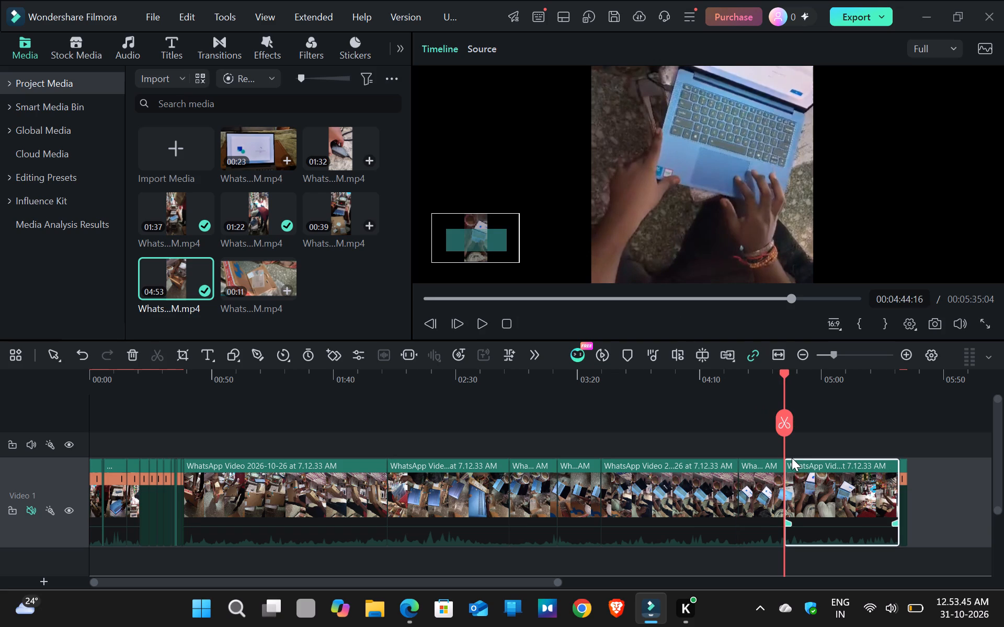
At 00:04:46:18, dismiss the notification and move the part after the 00:04:44:16 cut lower so the laptop screen comes into frame.
{"action": "left_click", "coordinate": [788, 371]}
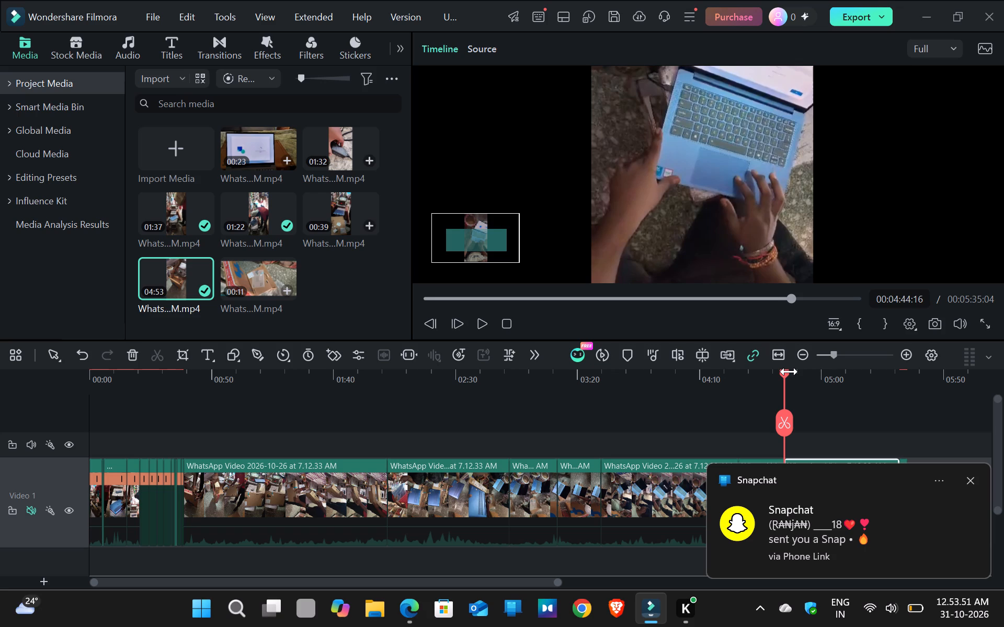
{"action": "left_click", "coordinate": [789, 371]}
{"action": "left_click", "coordinate": [974, 476]}
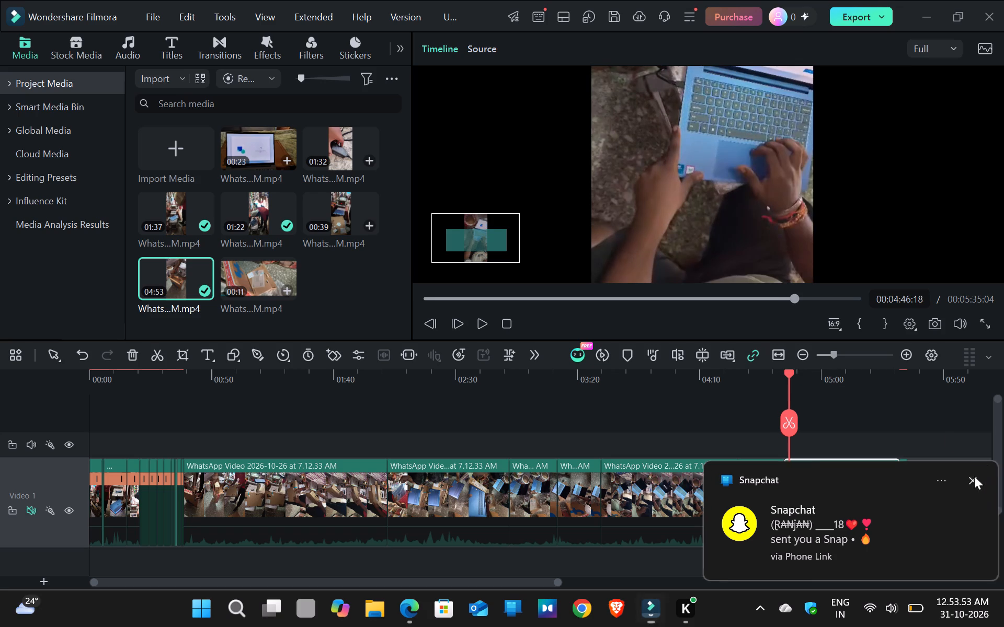
{"action": "left_click_drag", "start_coordinate": [740, 195], "coordinate": [720, 231]}
{"action": "left_click", "coordinate": [709, 243]}
{"action": "left_click_drag", "start_coordinate": [704, 248], "coordinate": [676, 288]}
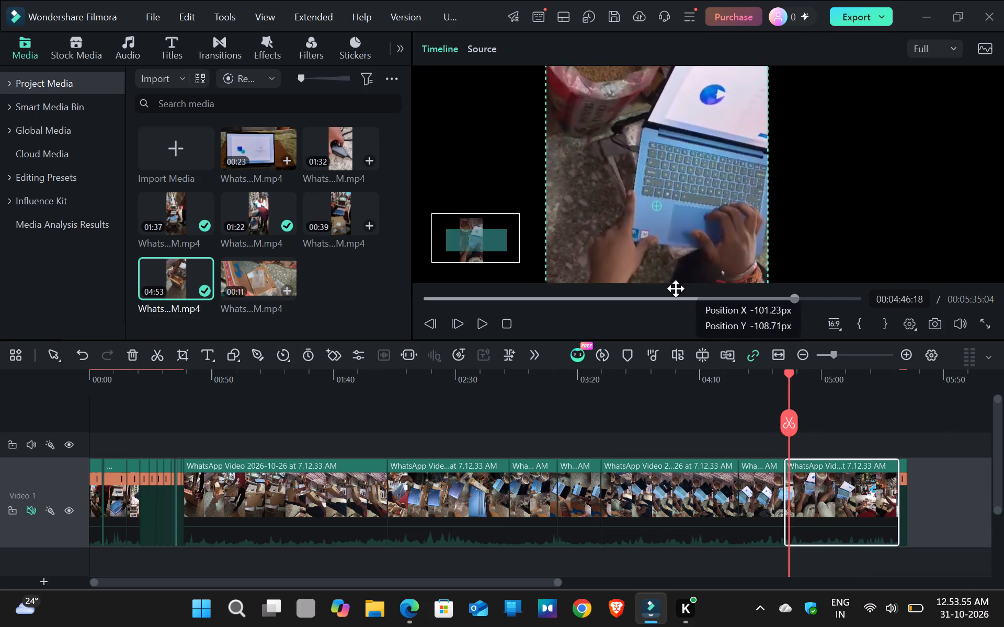
{"action": "left_click_drag", "start_coordinate": [676, 288], "coordinate": [659, 309]}
{"action": "left_click", "coordinate": [659, 309]}
{"action": "left_click_drag", "start_coordinate": [659, 309], "coordinate": [677, 308]}
{"action": "left_click_drag", "start_coordinate": [689, 307], "coordinate": [712, 305]}
{"action": "left_click", "coordinate": [712, 305]}
{"action": "left_click_drag", "start_coordinate": [677, 238], "coordinate": [678, 238]}
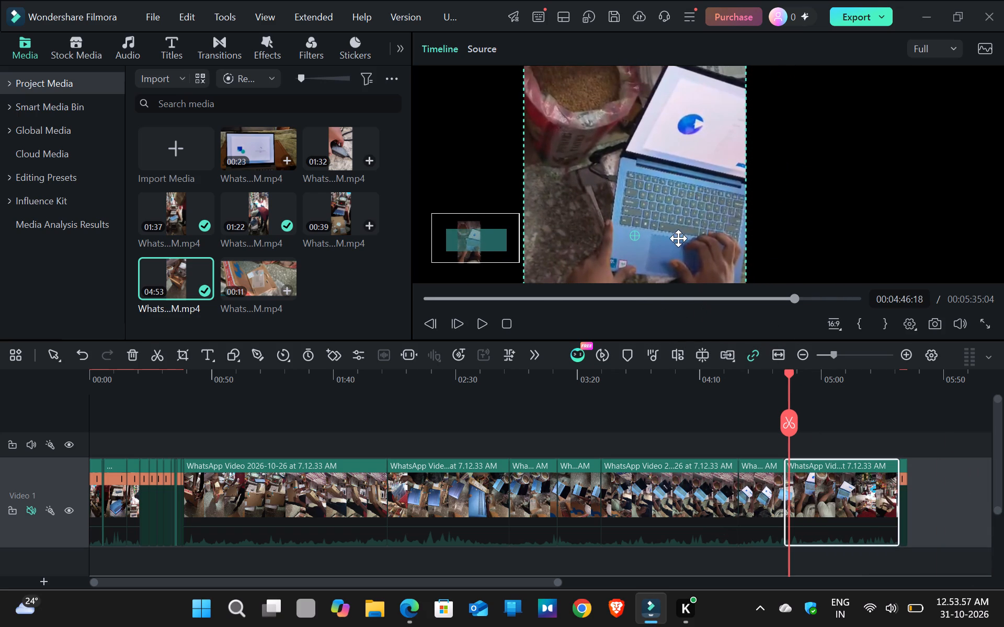
Fine-tune that part's position, bringing it back to the horizontal centre and slightly higher so screen and keyboard both fit.
{"action": "left_click_drag", "start_coordinate": [678, 238], "coordinate": [715, 243]}
{"action": "left_click", "coordinate": [717, 241]}
{"action": "left_click_drag", "start_coordinate": [718, 240], "coordinate": [724, 234]}
{"action": "left_click", "coordinate": [724, 234]}
{"action": "left_click_drag", "start_coordinate": [679, 250], "coordinate": [726, 235]}
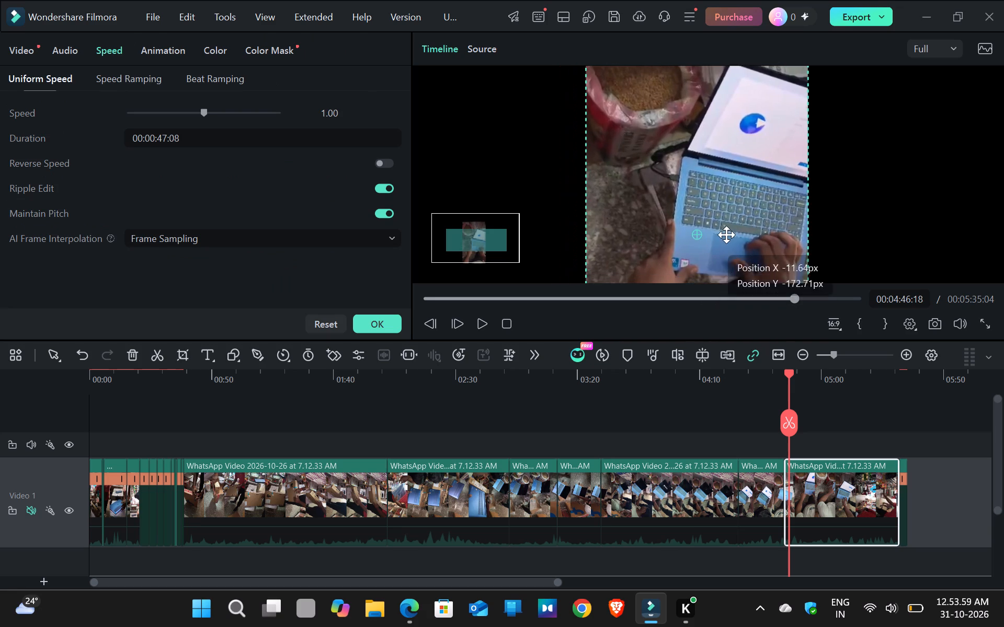
{"action": "left_click_drag", "start_coordinate": [726, 235], "coordinate": [728, 234]}
{"action": "left_click_drag", "start_coordinate": [728, 234], "coordinate": [726, 220]}
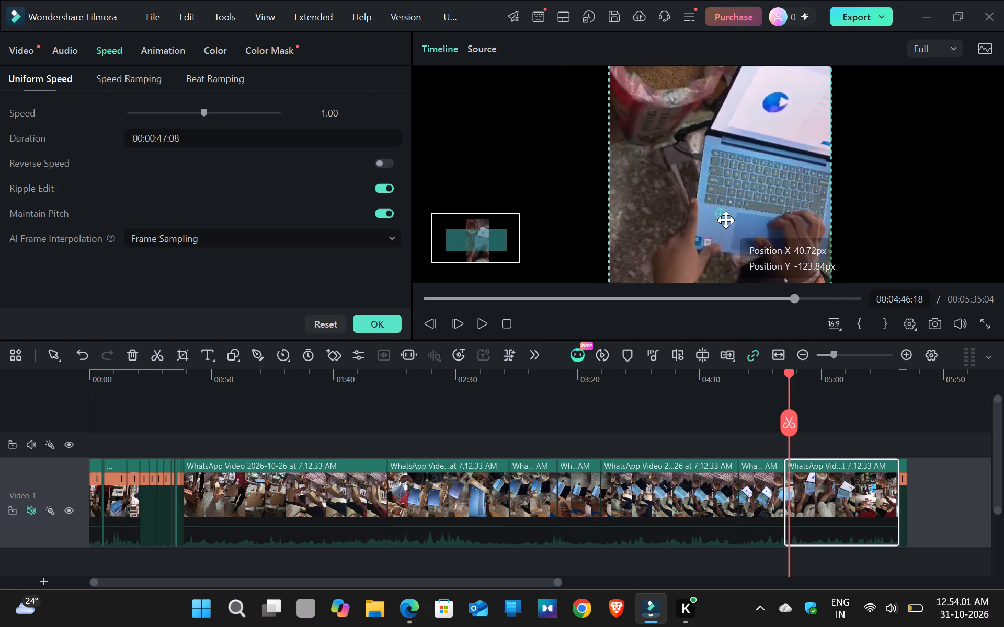
{"action": "left_click_drag", "start_coordinate": [726, 220], "coordinate": [736, 215]}
{"action": "double_click", "coordinate": [736, 215]}
{"action": "left_click", "coordinate": [733, 216]}
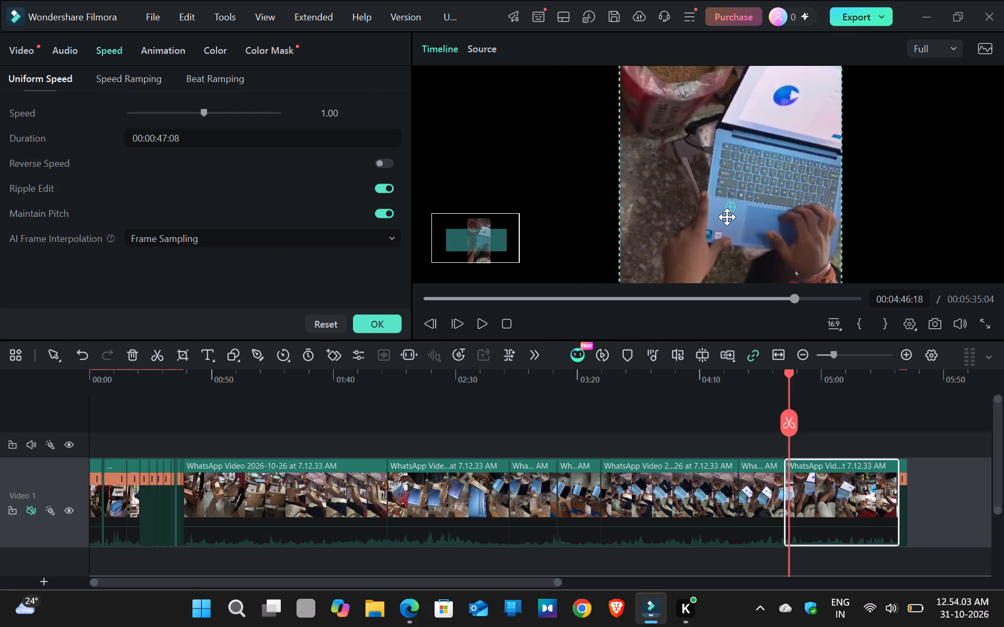
{"action": "triple_click", "coordinate": [727, 217]}
{"action": "triple_click", "coordinate": [719, 216]}
{"action": "left_click", "coordinate": [716, 216]}
{"action": "left_click", "coordinate": [714, 216]}
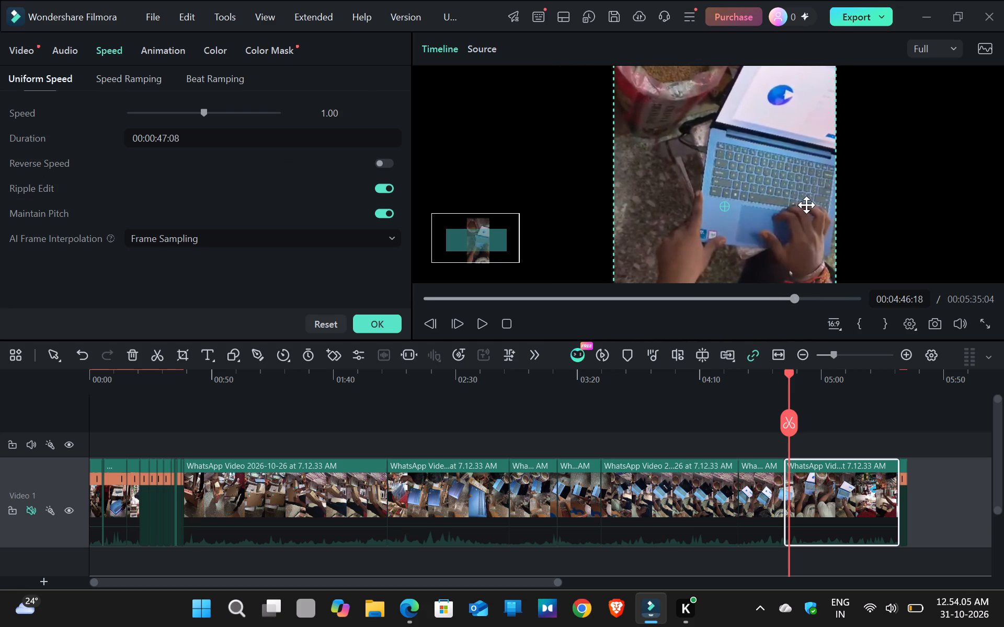
{"action": "left_click_drag", "start_coordinate": [777, 215], "coordinate": [771, 216]}
{"action": "left_click_drag", "start_coordinate": [766, 218], "coordinate": [759, 219]}
{"action": "left_click", "coordinate": [759, 219]}
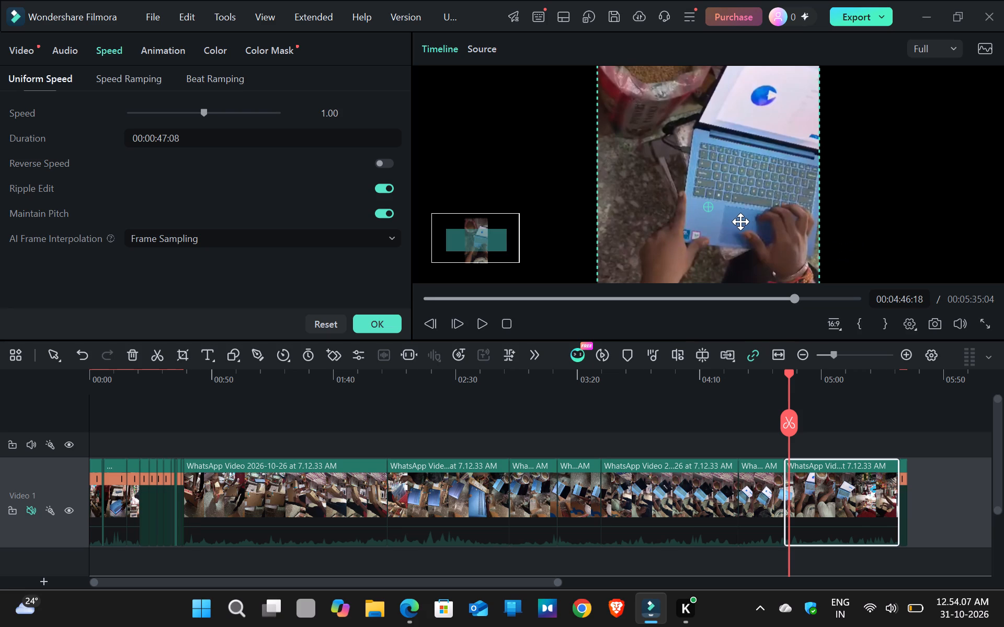
{"action": "left_click", "coordinate": [735, 222]}
{"action": "left_click_drag", "start_coordinate": [735, 222], "coordinate": [734, 206]}
{"action": "left_click_drag", "start_coordinate": [760, 201], "coordinate": [747, 208]}
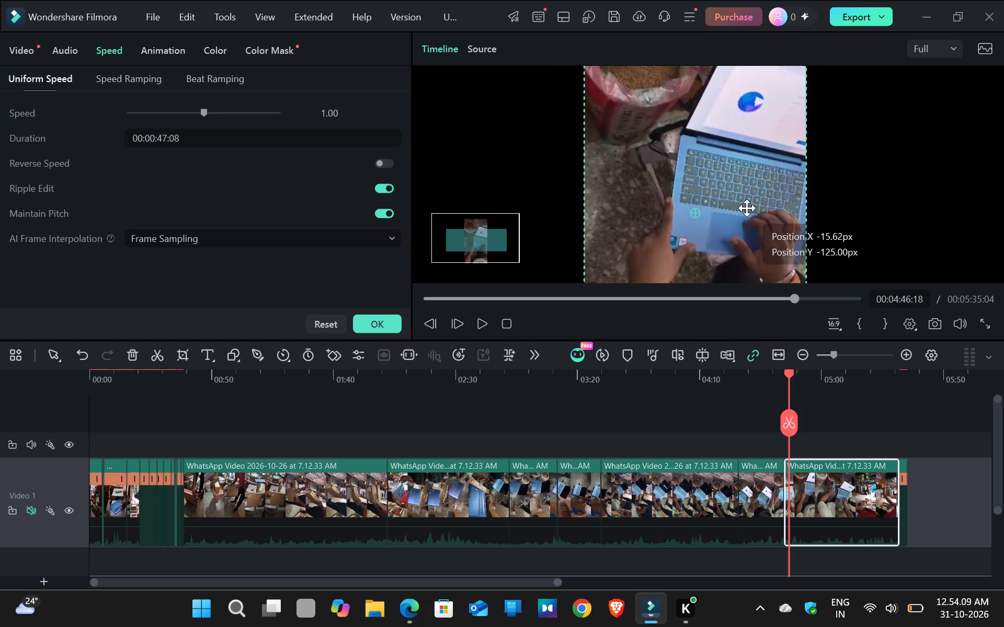
{"action": "left_click_drag", "start_coordinate": [747, 208], "coordinate": [752, 201]}
{"action": "double_click", "coordinate": [752, 201]}
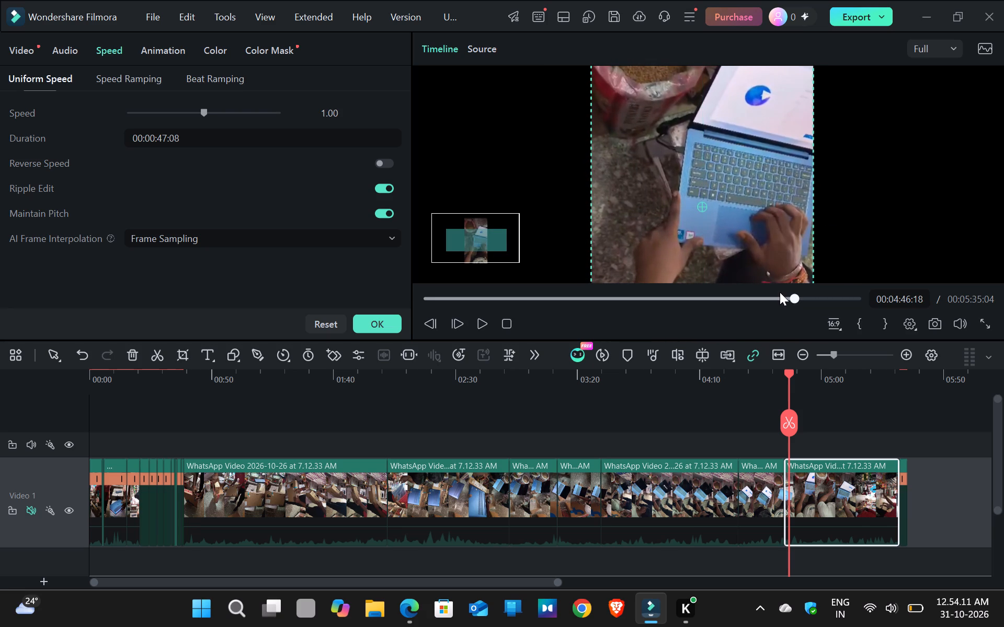
Play on, split the clip at 00:04:49:21, and delete the short piece between 00:04:44:16 and that cut.
{"action": "left_click", "coordinate": [474, 320]}
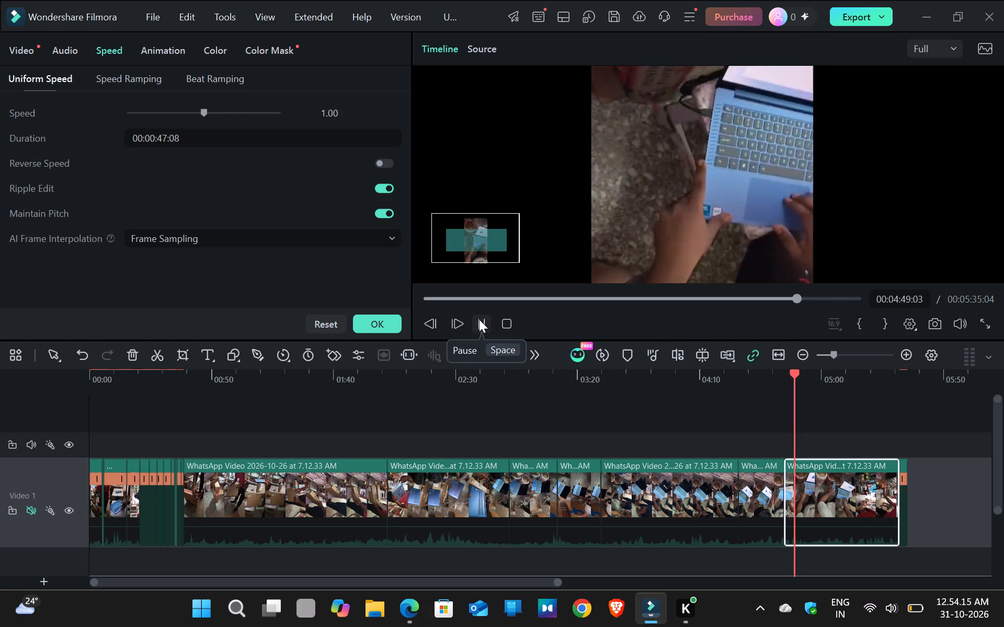
{"action": "left_click", "coordinate": [479, 319]}
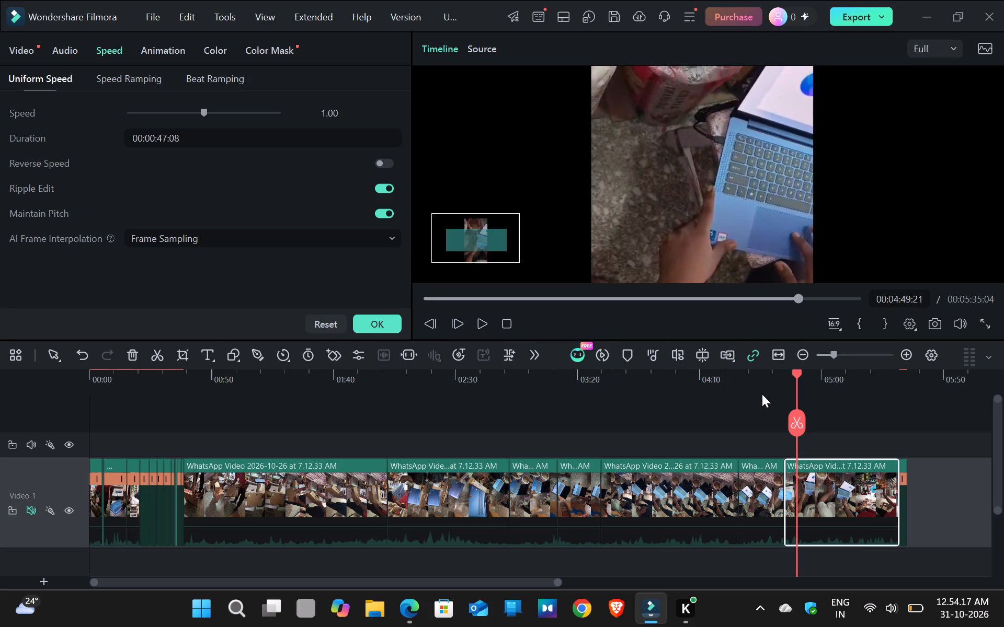
{"action": "left_click", "coordinate": [800, 412]}
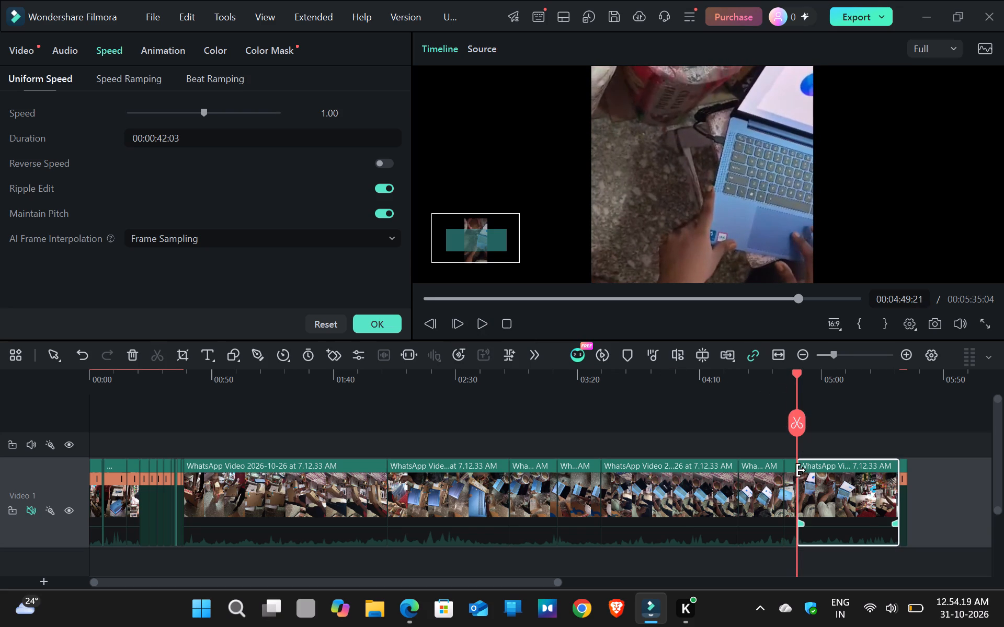
{"action": "left_click", "coordinate": [799, 479]}
{"action": "left_click", "coordinate": [794, 483]}
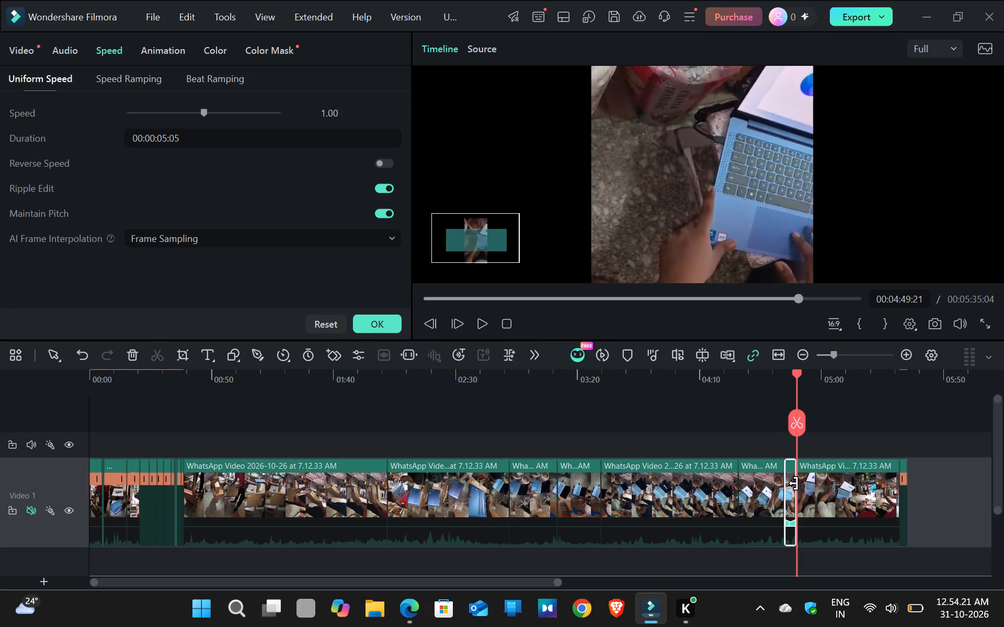
{"action": "key", "text": "Delete"}
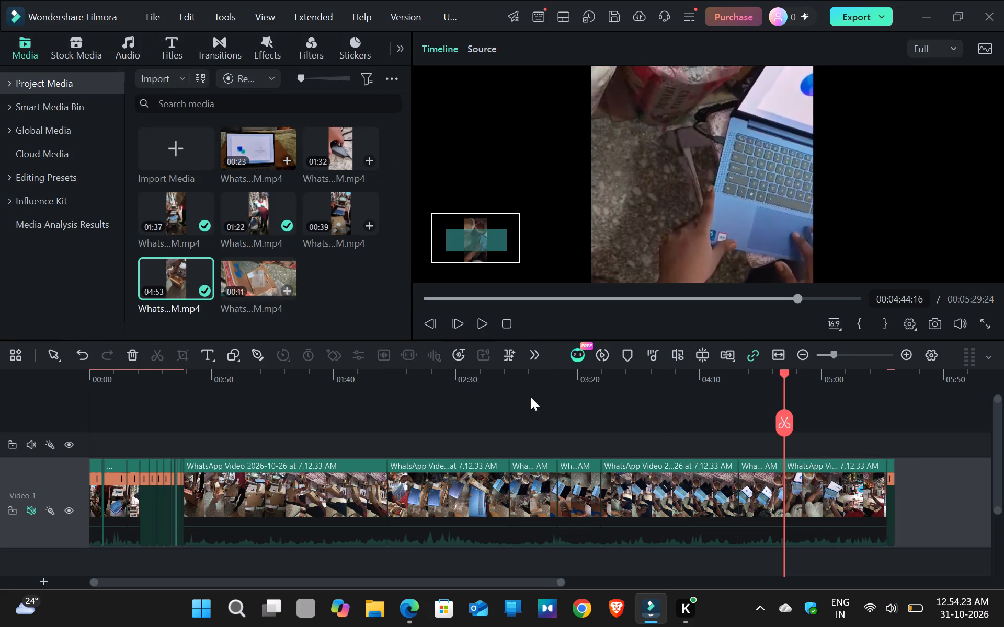
Play on from 00:04:44:16, split the clip at 00:04:56:20, and delete the piece before that cut.
{"action": "left_click", "coordinate": [482, 324]}
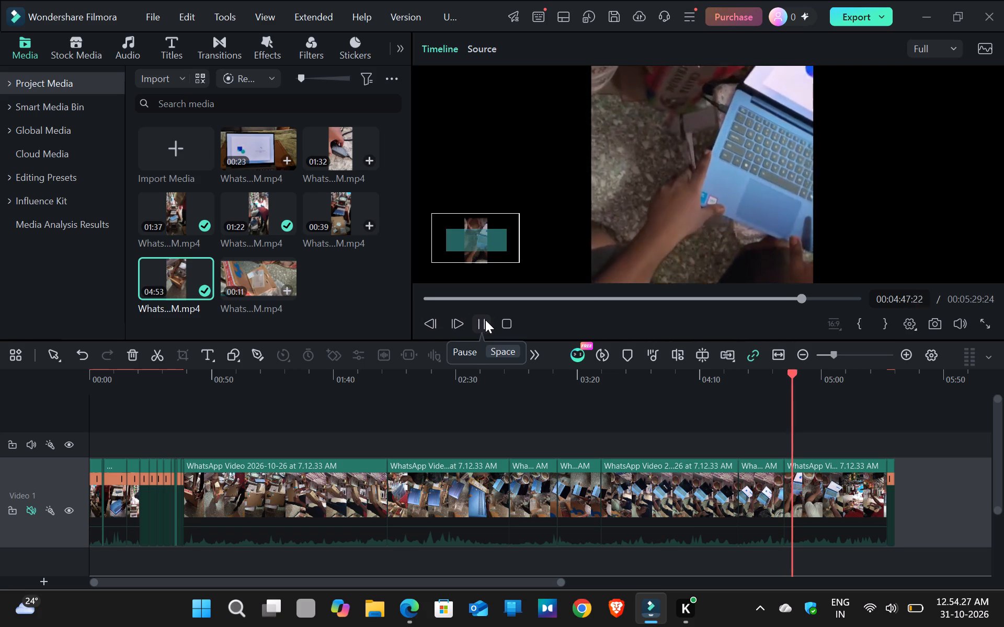
{"action": "left_click", "coordinate": [485, 320]}
{"action": "left_click", "coordinate": [485, 320]}
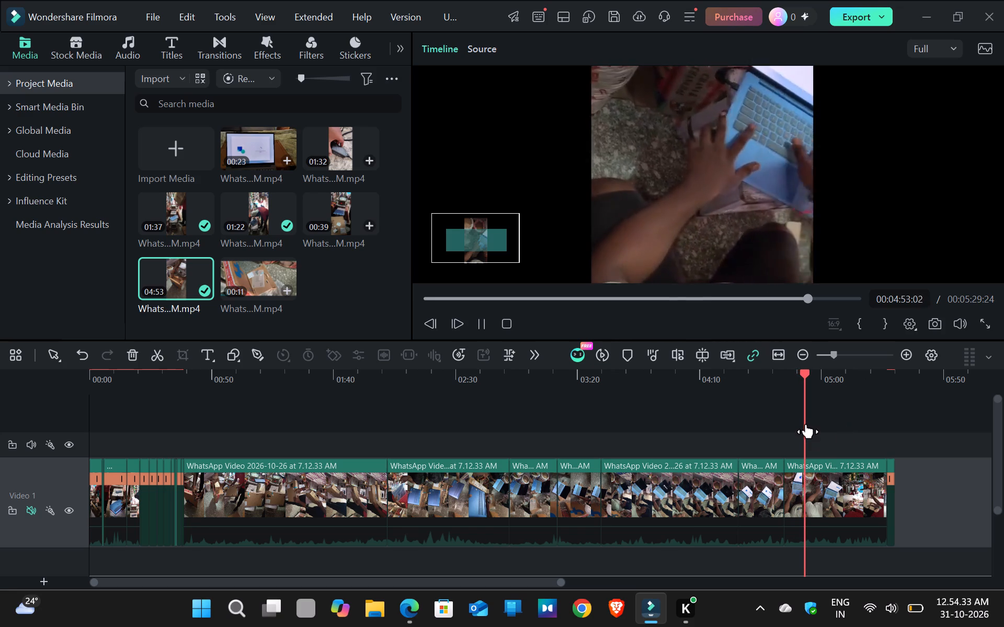
{"action": "left_click", "coordinate": [477, 326]}
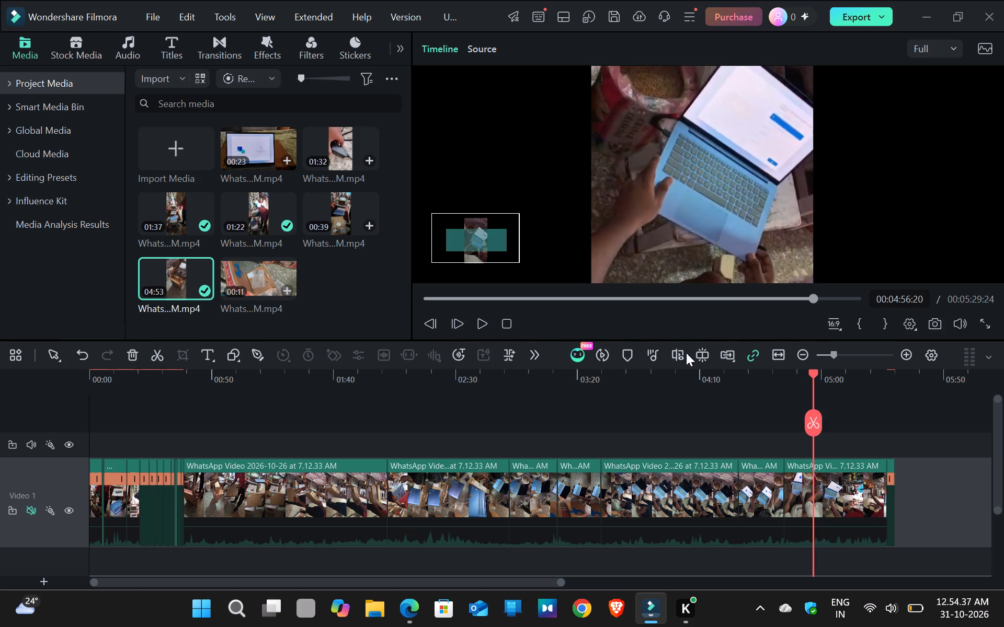
{"action": "left_click", "coordinate": [811, 428]}
{"action": "left_click", "coordinate": [800, 482]}
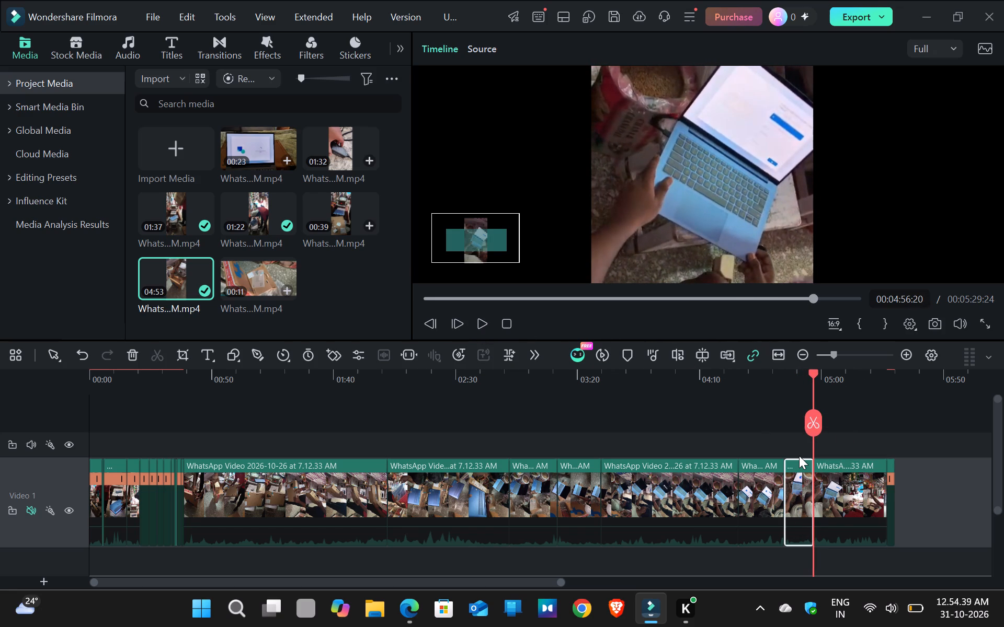
{"action": "key", "text": "Delete"}
Review the remaining footage after 00:04:44:16 to the end of the sequence for where the laptop shot ends.
{"action": "key", "text": "space"}
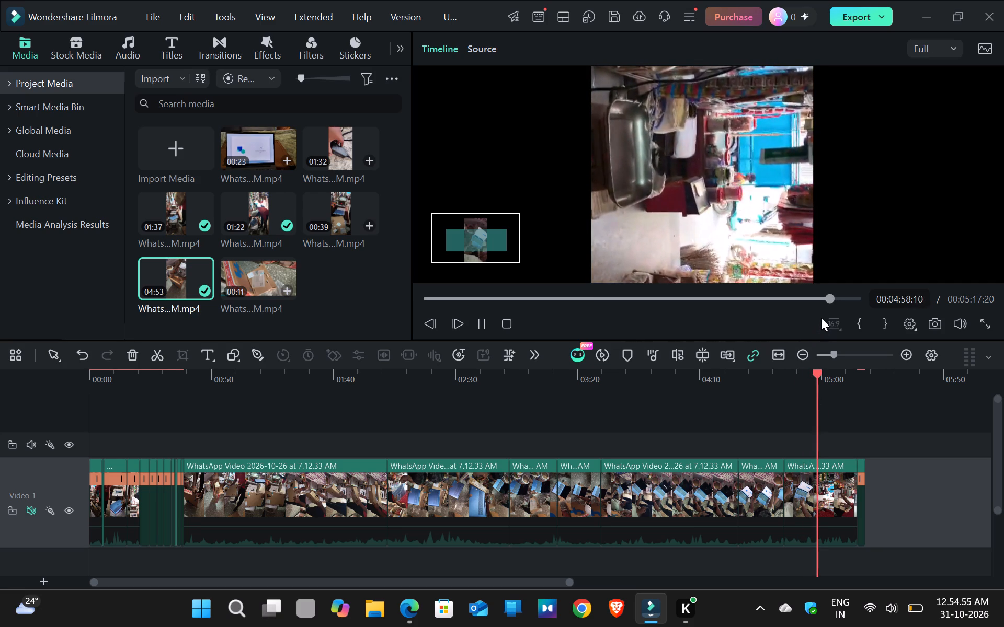
{"action": "left_click", "coordinate": [839, 297]}
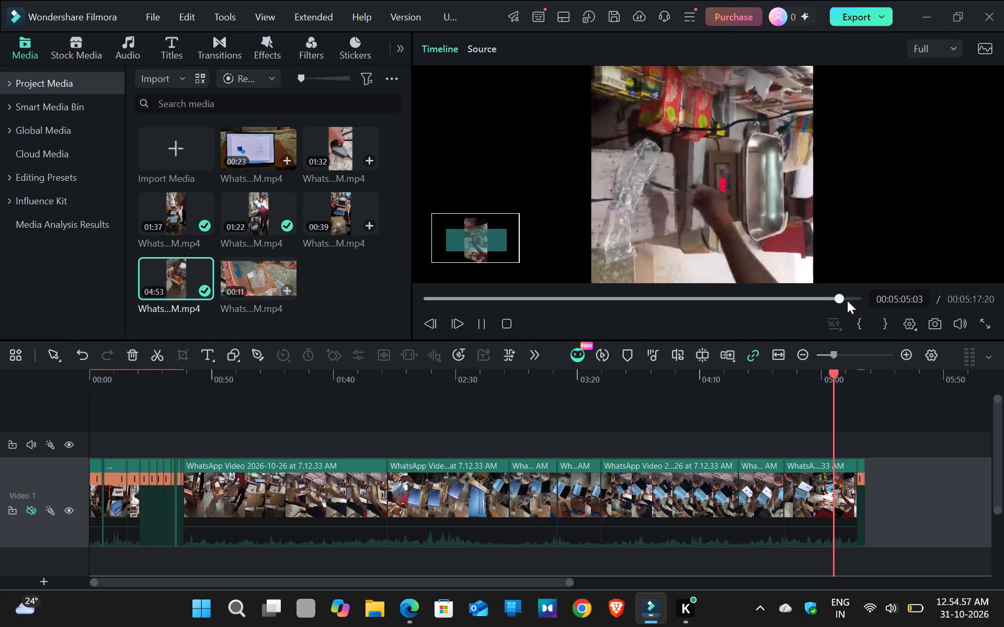
{"action": "left_click", "coordinate": [854, 300]}
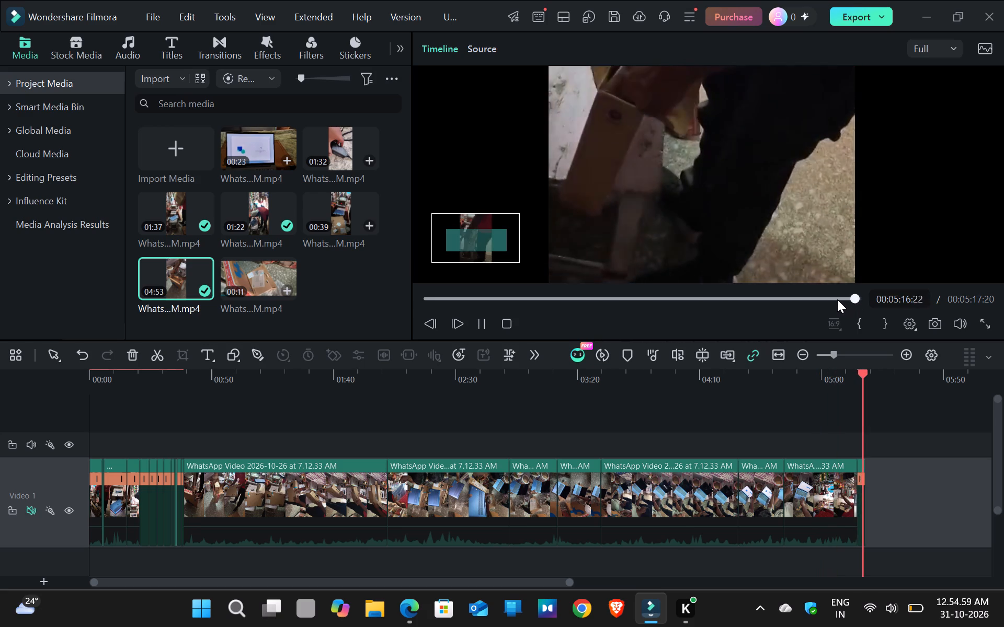
{"action": "left_click", "coordinate": [830, 299]}
{"action": "left_click", "coordinate": [823, 299]}
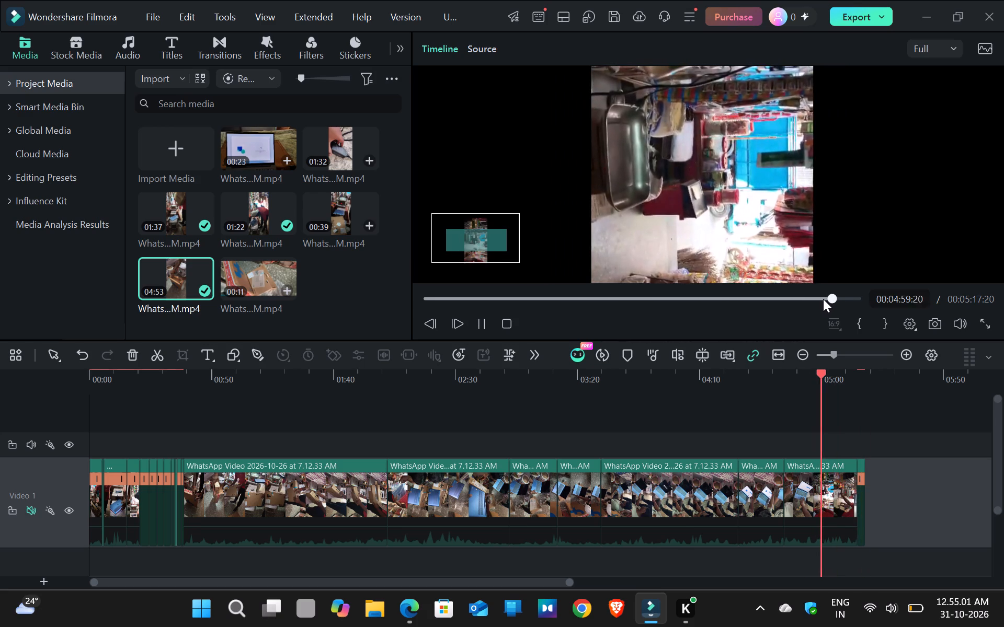
{"action": "left_click", "coordinate": [810, 492]}
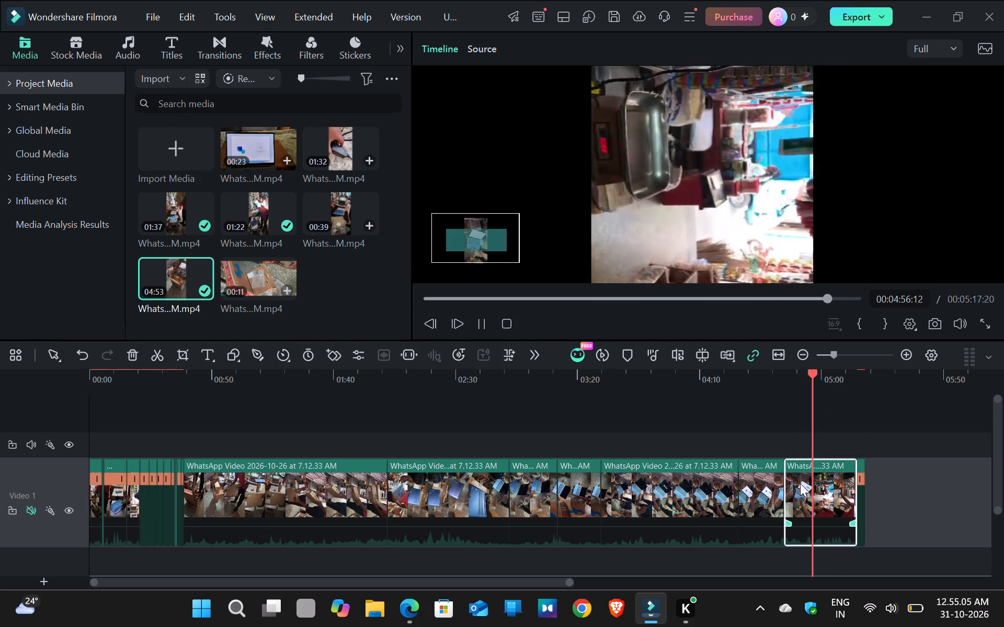
{"action": "left_click", "coordinate": [803, 477]}
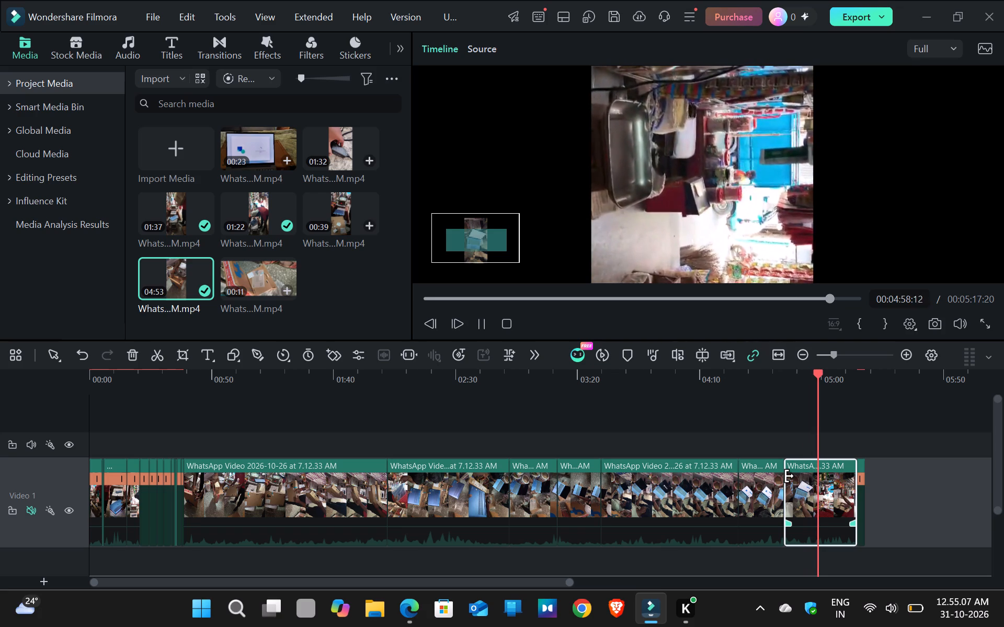
{"action": "key", "text": "space"}
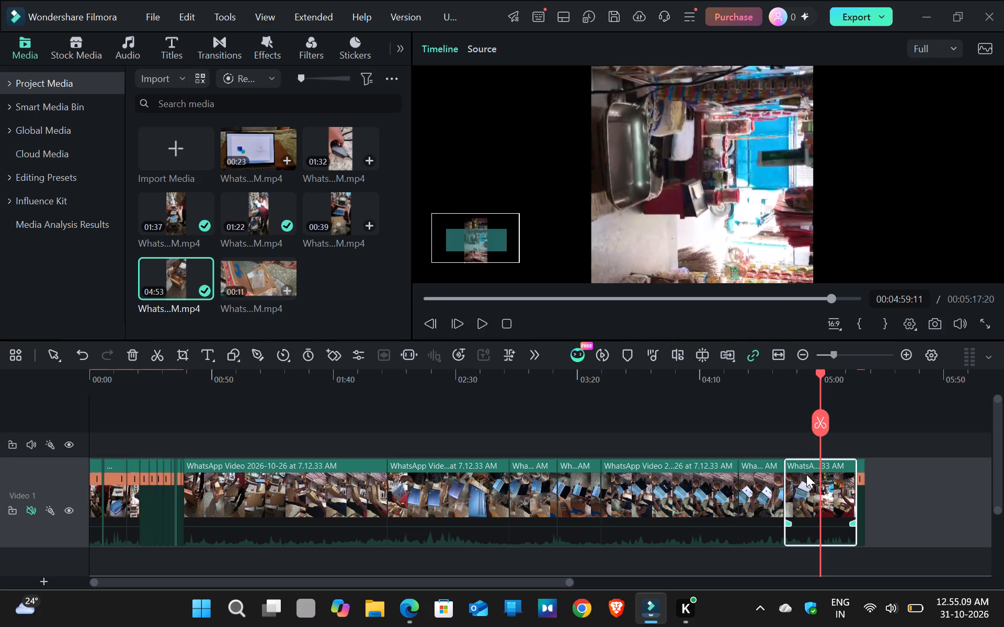
{"action": "left_click", "coordinate": [806, 474]}
Replay from 00:04:49:07, split the clip at 00:04:54:03 where the camera swings off the laptop, and delete the sideways shop footage after it.
{"action": "left_click", "coordinate": [808, 376]}
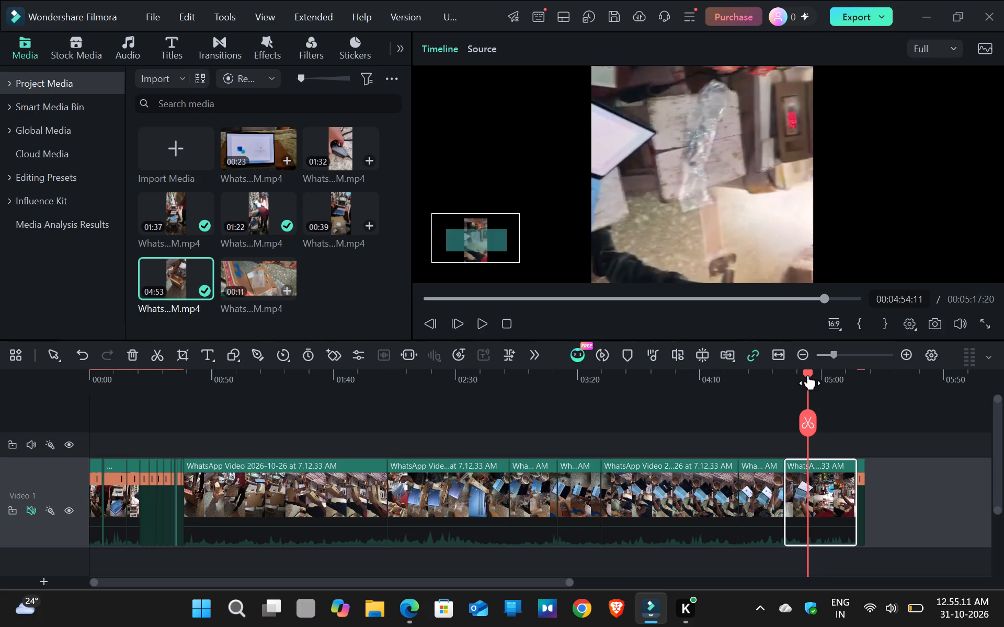
{"action": "left_click", "coordinate": [795, 373]}
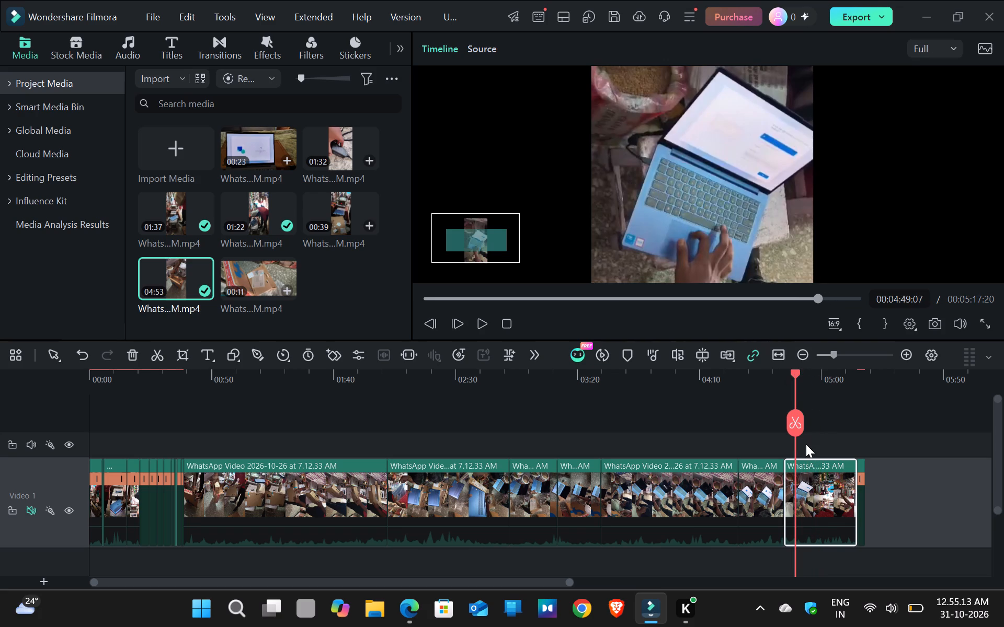
{"action": "key", "text": "space"}
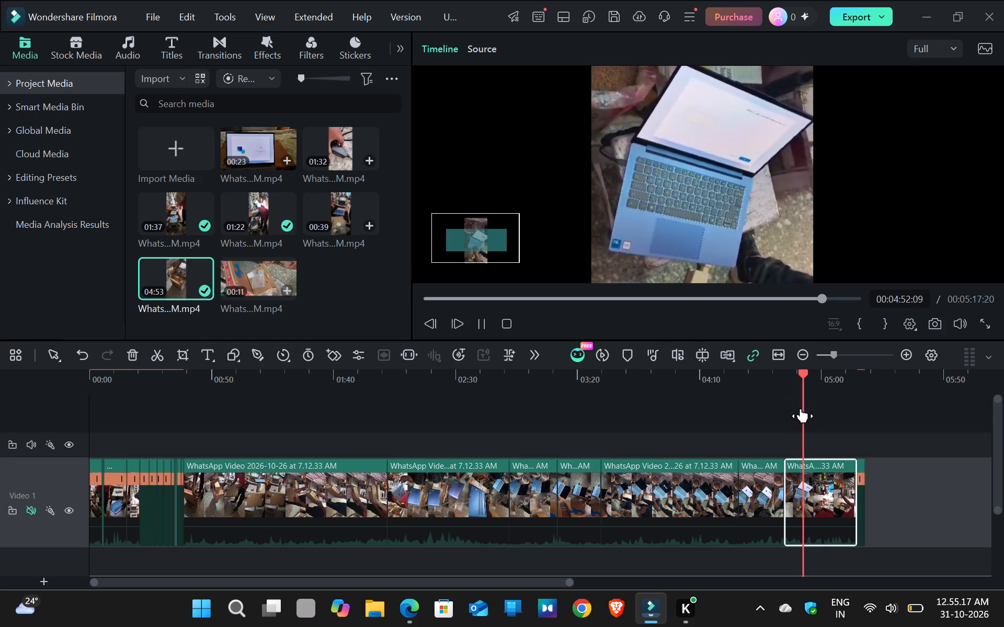
{"action": "key", "text": "space"}
{"action": "key", "text": "space"}
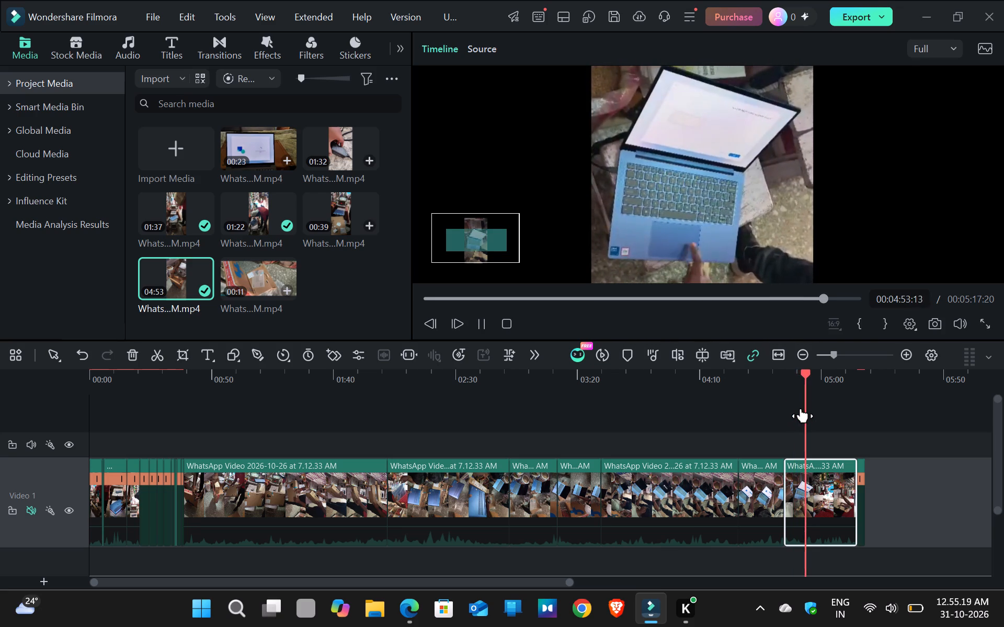
{"action": "key", "text": "space"}
{"action": "left_click", "coordinate": [801, 427]}
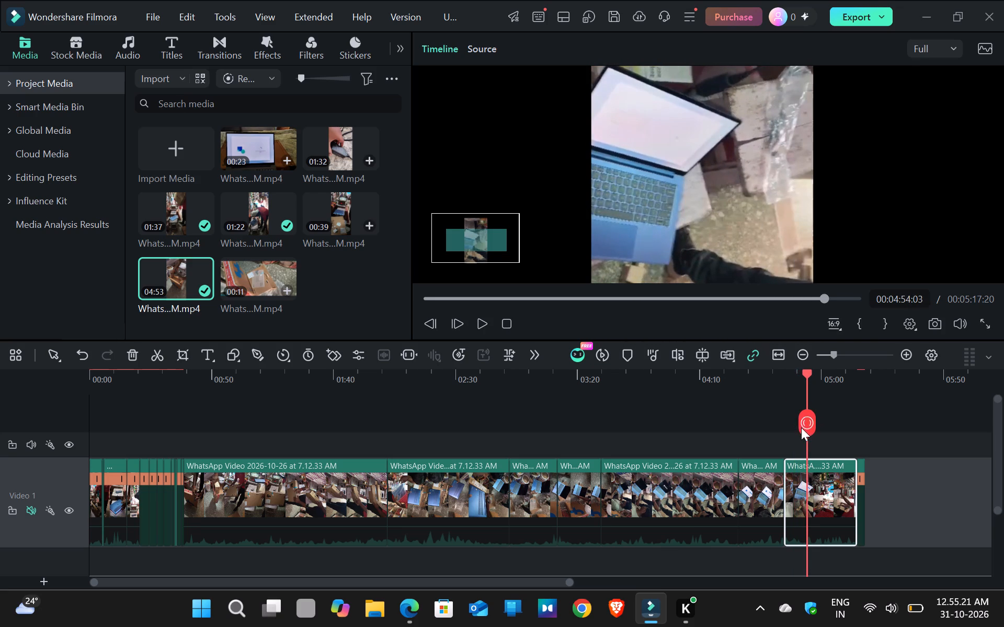
{"action": "key", "text": "Delete"}
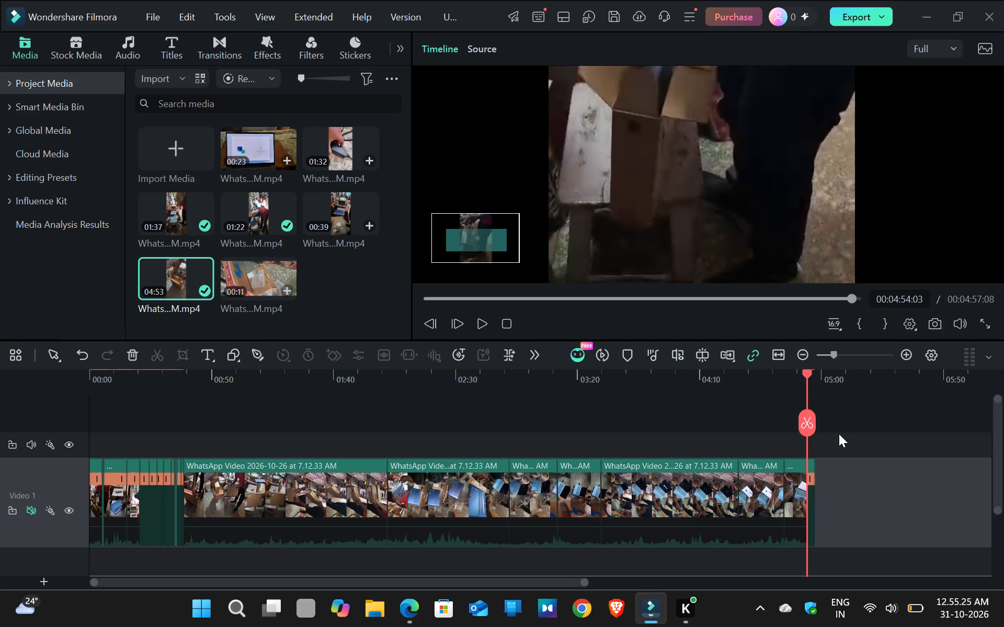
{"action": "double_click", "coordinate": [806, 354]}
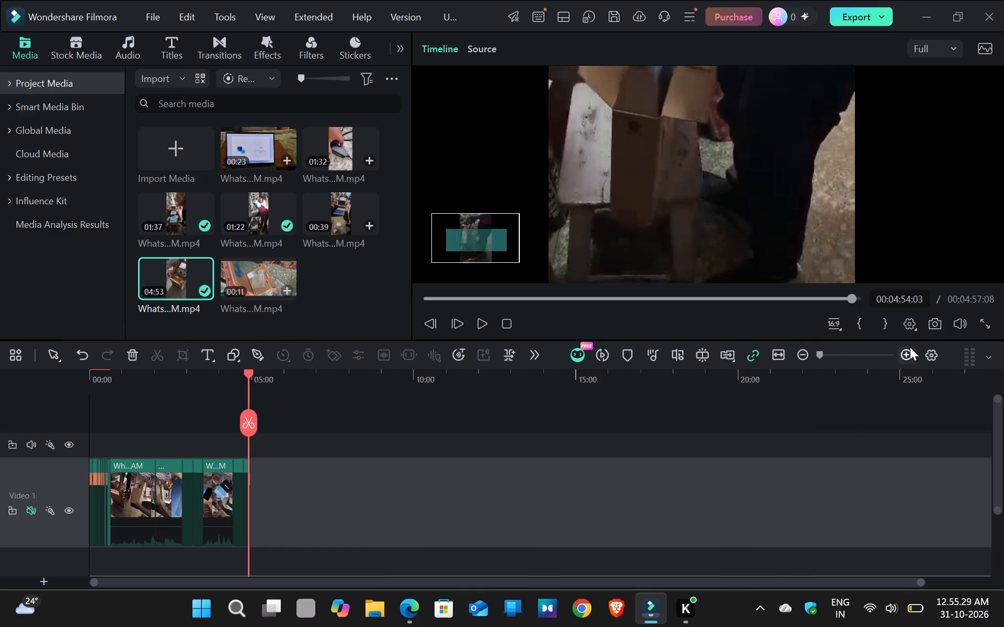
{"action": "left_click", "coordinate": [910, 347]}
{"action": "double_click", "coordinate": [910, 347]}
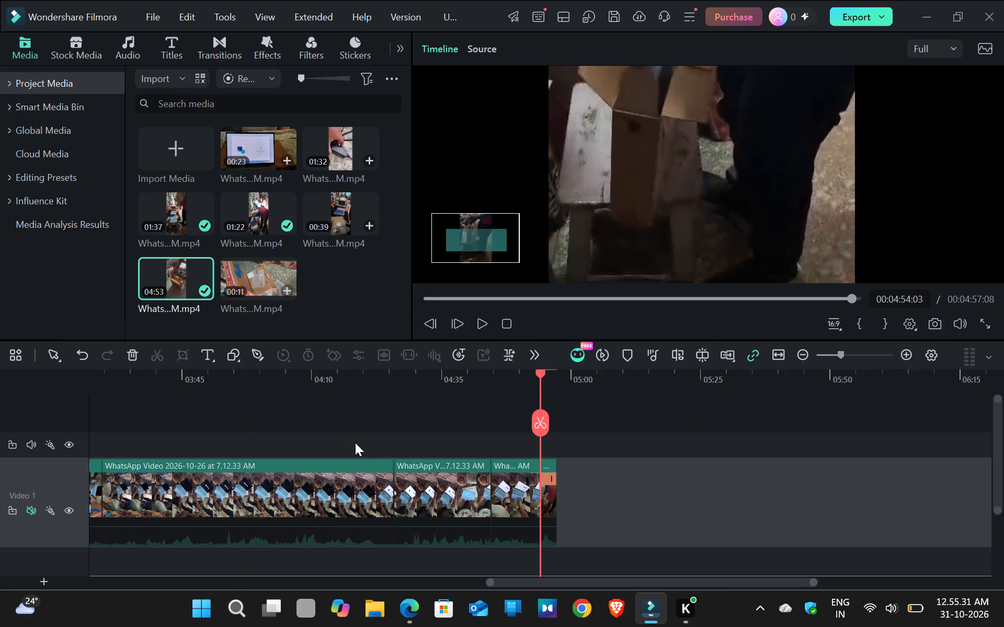
Play the last sped-up piece from 00:04:54:03 to the end of the sequence to check it.
{"action": "left_click_drag", "start_coordinate": [311, 387], "coordinate": [712, 400]}
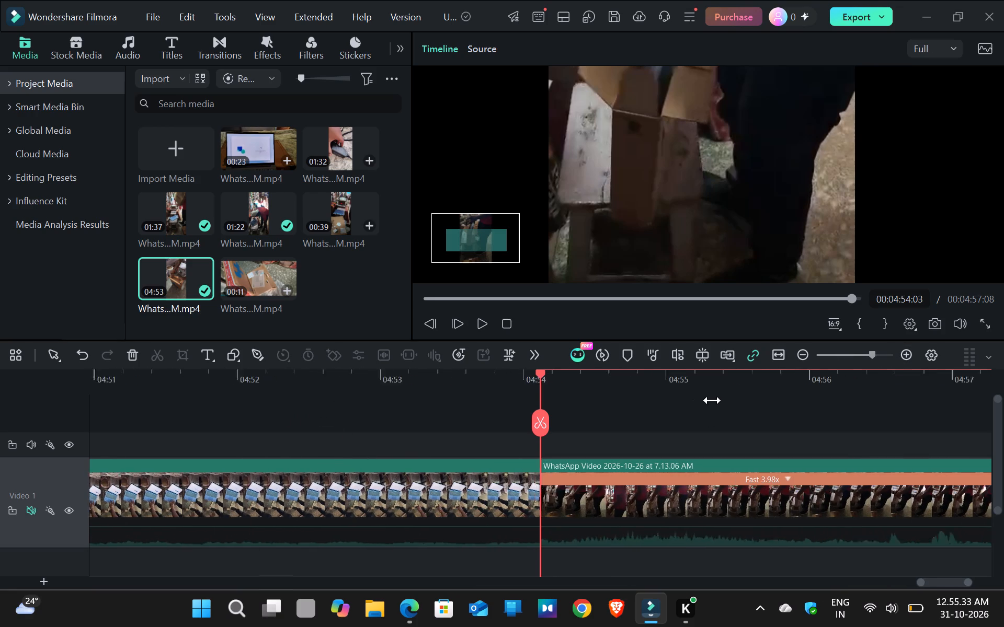
{"action": "left_click_drag", "start_coordinate": [712, 400], "coordinate": [624, 420]}
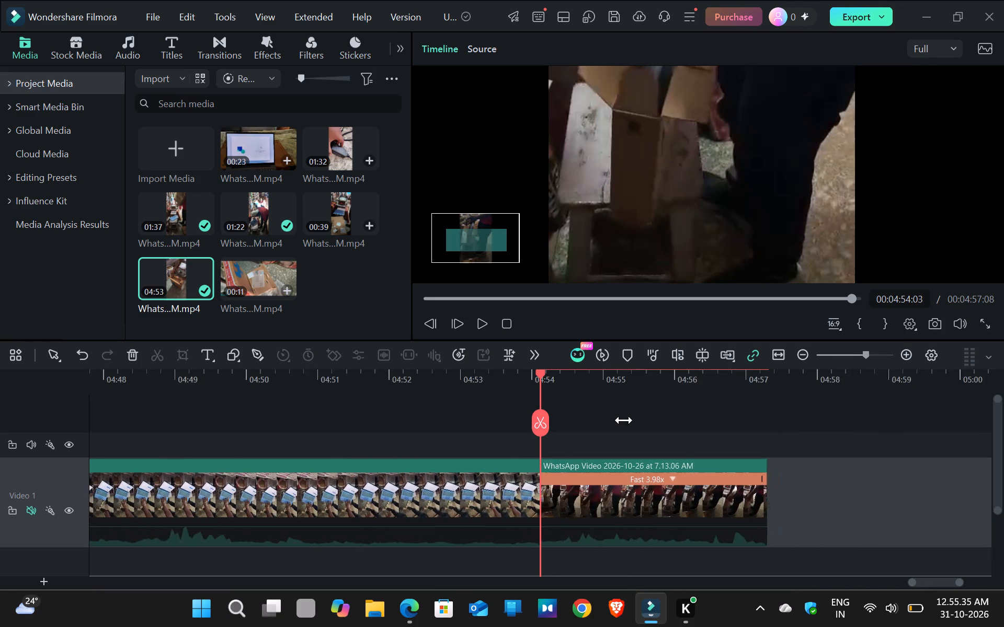
{"action": "left_click_drag", "start_coordinate": [624, 420], "coordinate": [587, 421]}
{"action": "left_click", "coordinate": [576, 421]}
{"action": "left_click_drag", "start_coordinate": [575, 421], "coordinate": [573, 421]}
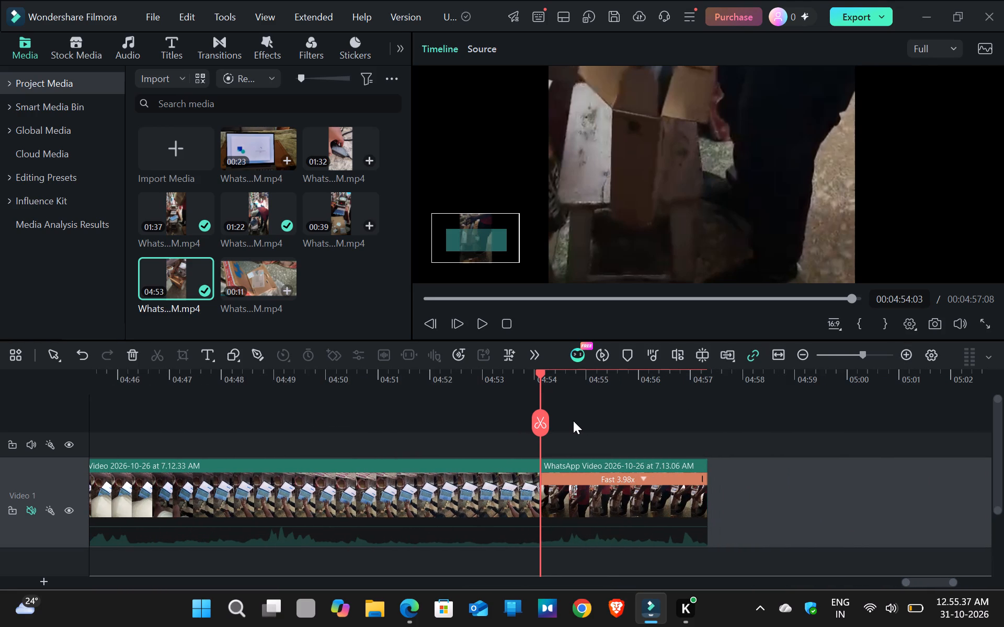
{"action": "left_click_drag", "start_coordinate": [573, 421], "coordinate": [559, 421]}
{"action": "left_click_drag", "start_coordinate": [552, 421], "coordinate": [543, 421]}
{"action": "left_click", "coordinate": [543, 421]}
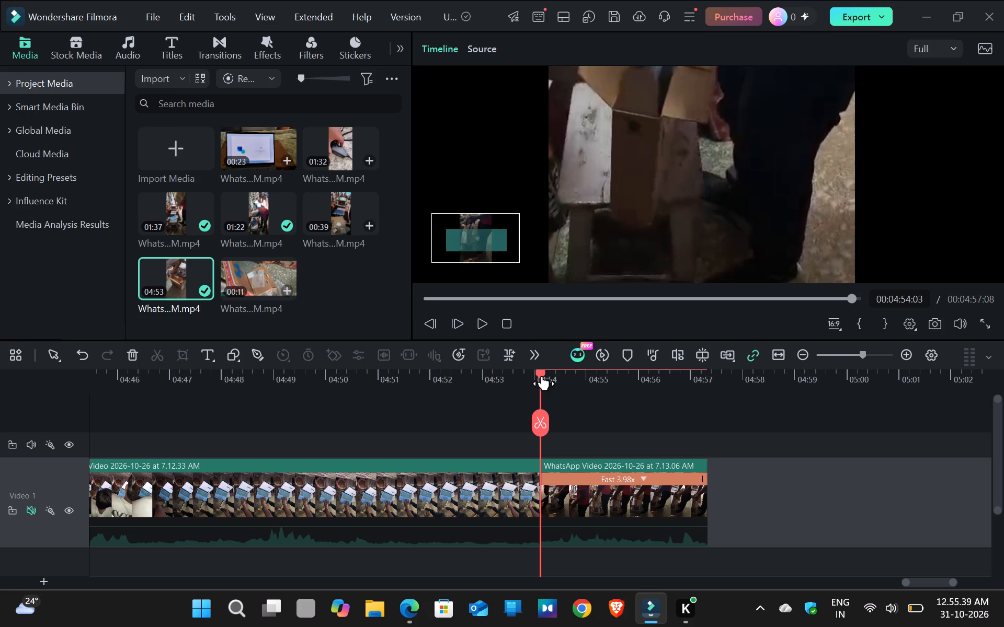
{"action": "left_click", "coordinate": [623, 482]}
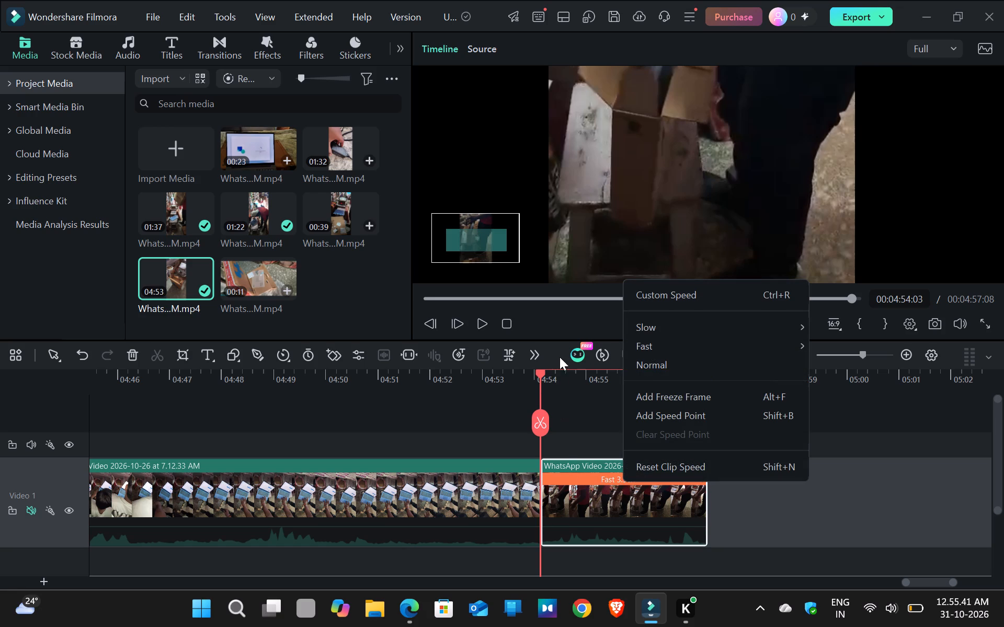
{"action": "left_click", "coordinate": [483, 326]}
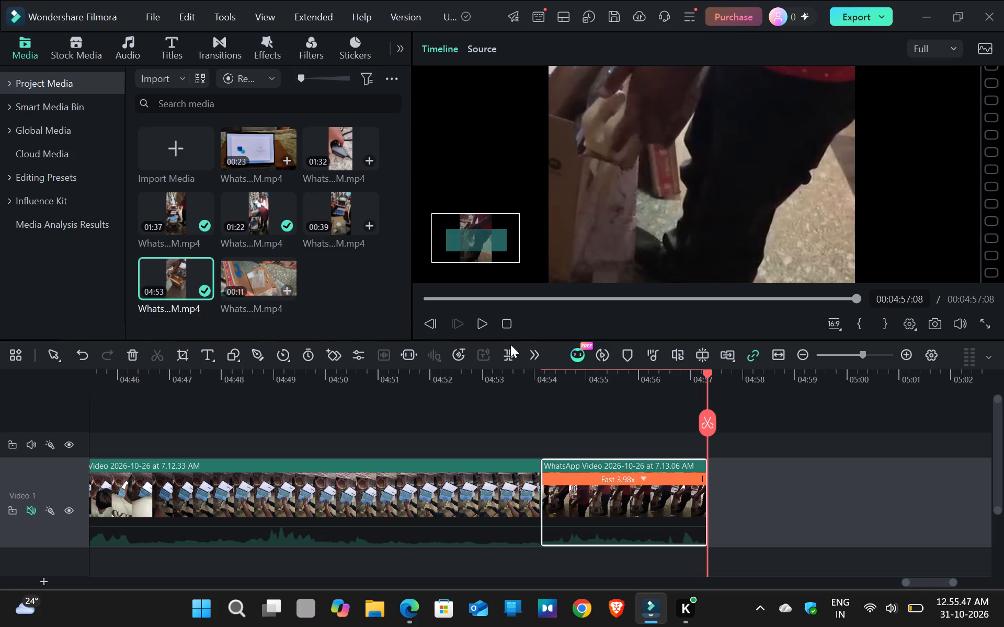
Play the sequence from its beginning through the sped-up unboxing clips, and restart the playback from 00:00:00:00.
{"action": "left_click", "coordinate": [484, 316]}
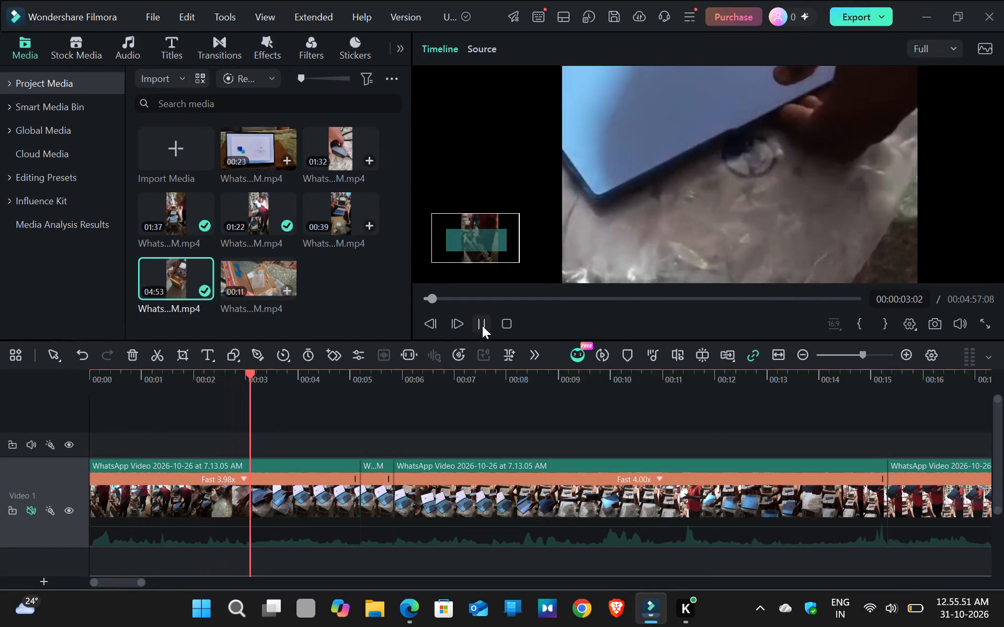
{"action": "left_click", "coordinate": [482, 326]}
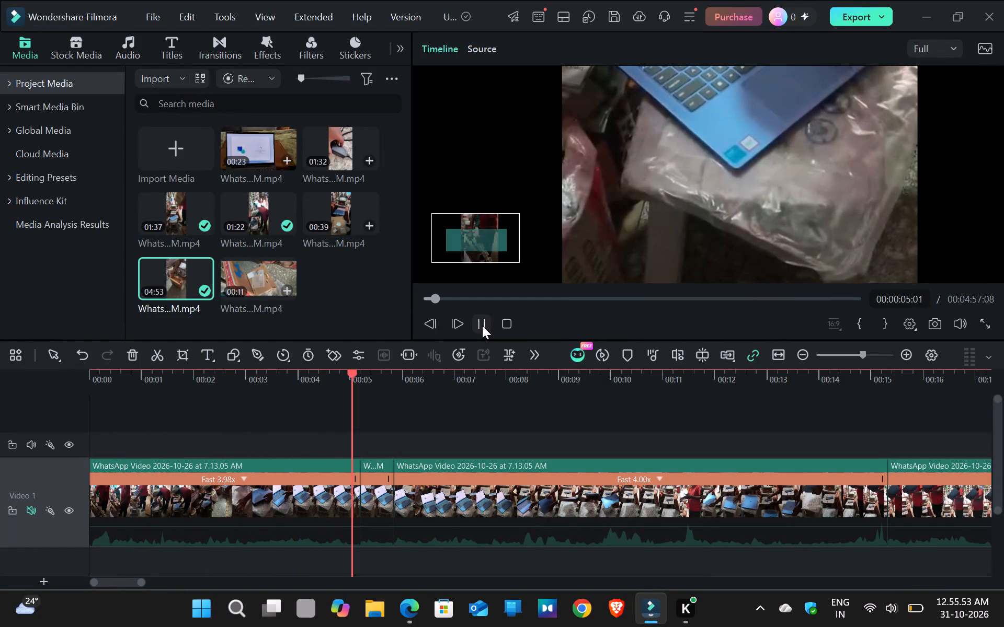
{"action": "left_click", "coordinate": [482, 326]}
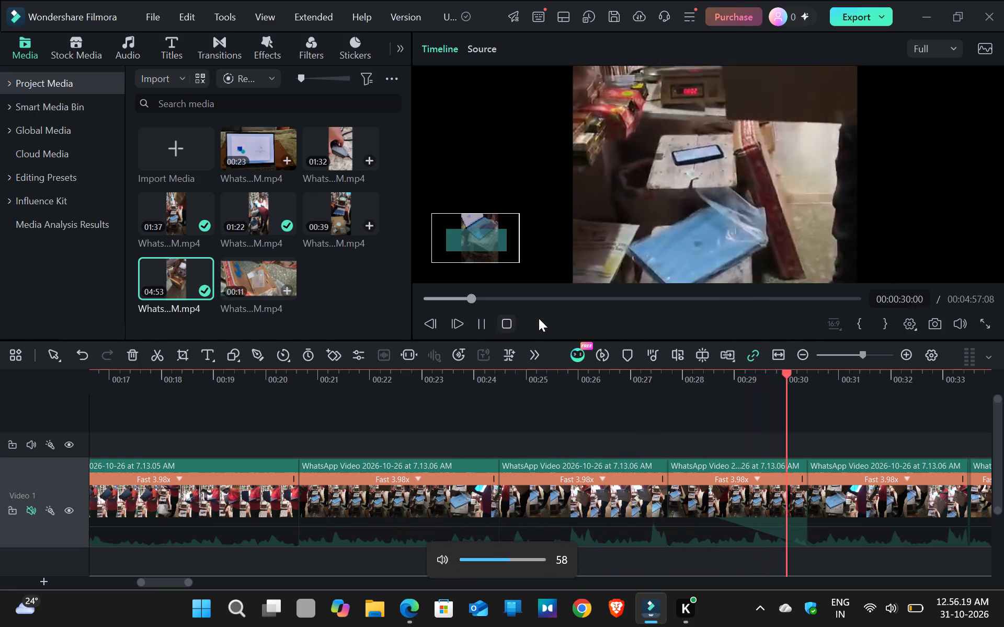
{"action": "left_click", "coordinate": [499, 327]}
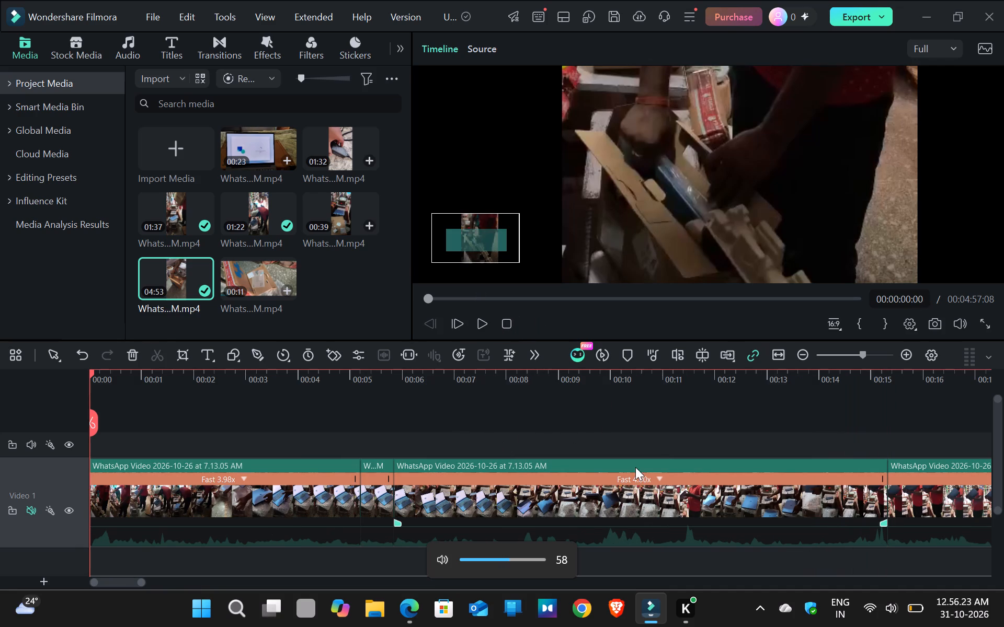
{"action": "left_click", "coordinate": [481, 323]}
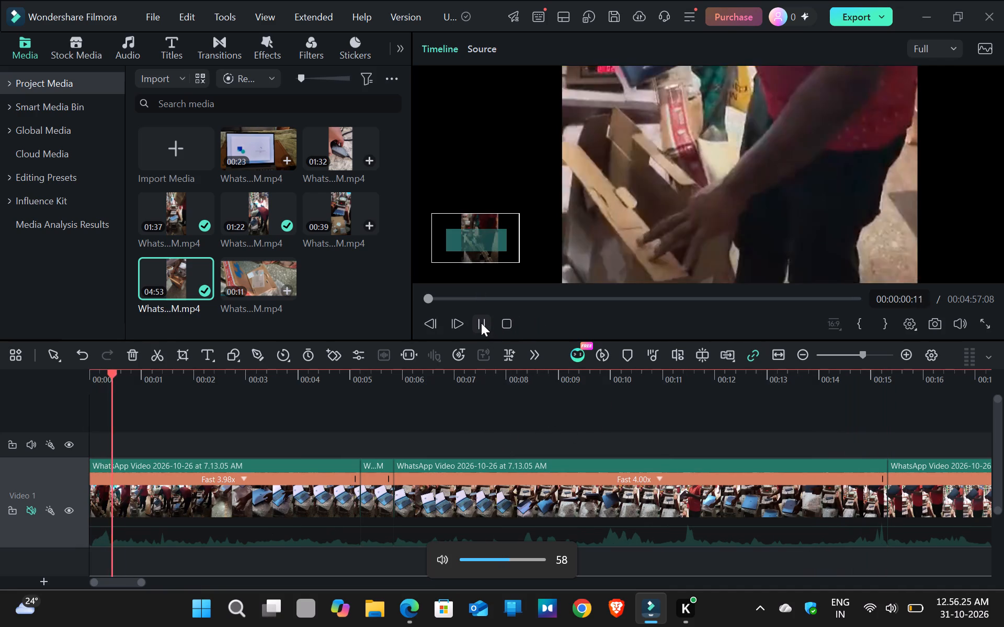
{"action": "left_click", "coordinate": [481, 323]}
{"action": "left_click", "coordinate": [692, 428]}
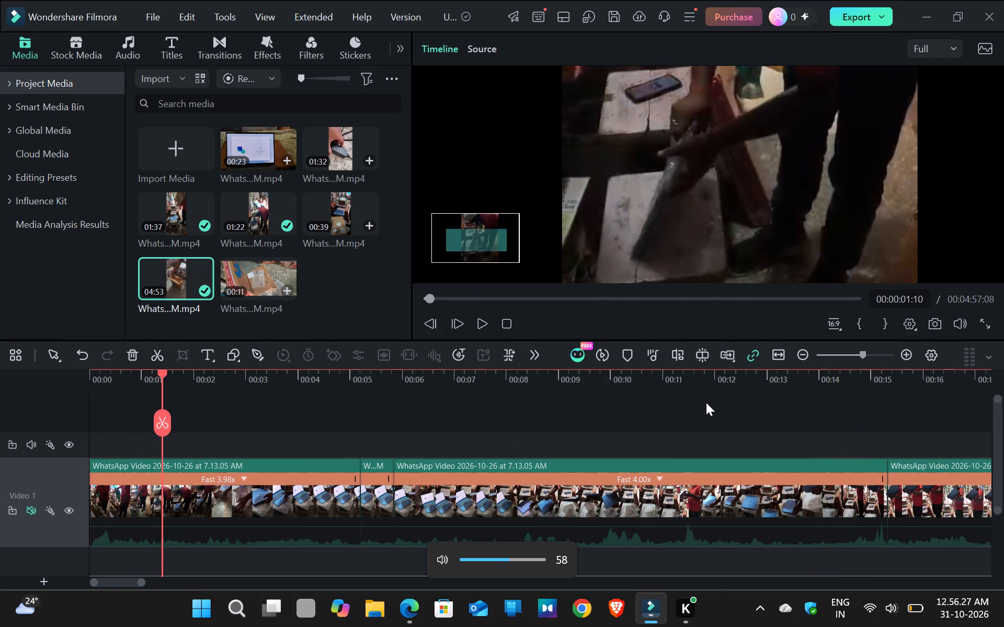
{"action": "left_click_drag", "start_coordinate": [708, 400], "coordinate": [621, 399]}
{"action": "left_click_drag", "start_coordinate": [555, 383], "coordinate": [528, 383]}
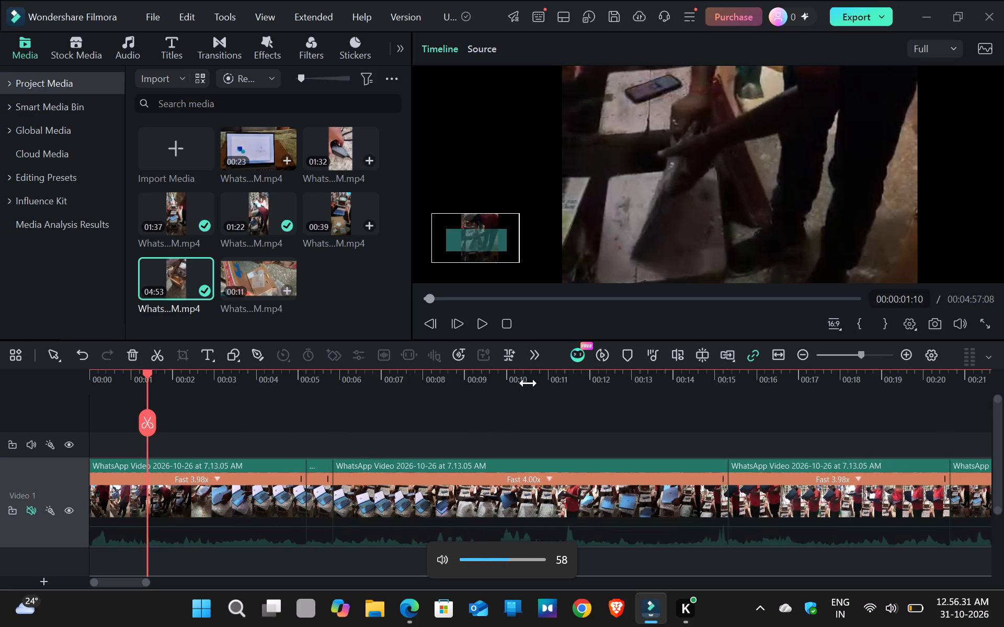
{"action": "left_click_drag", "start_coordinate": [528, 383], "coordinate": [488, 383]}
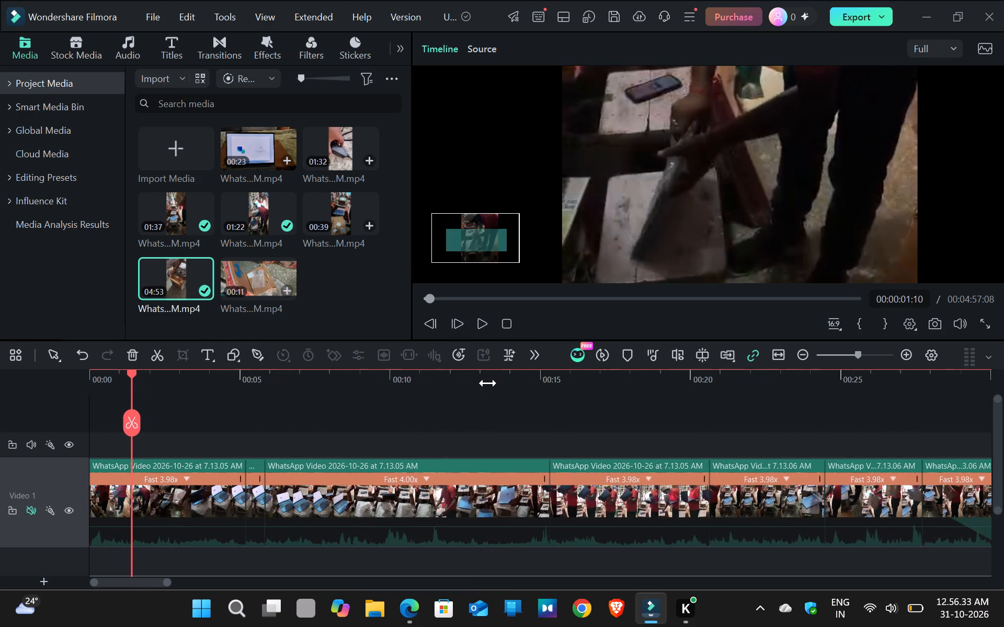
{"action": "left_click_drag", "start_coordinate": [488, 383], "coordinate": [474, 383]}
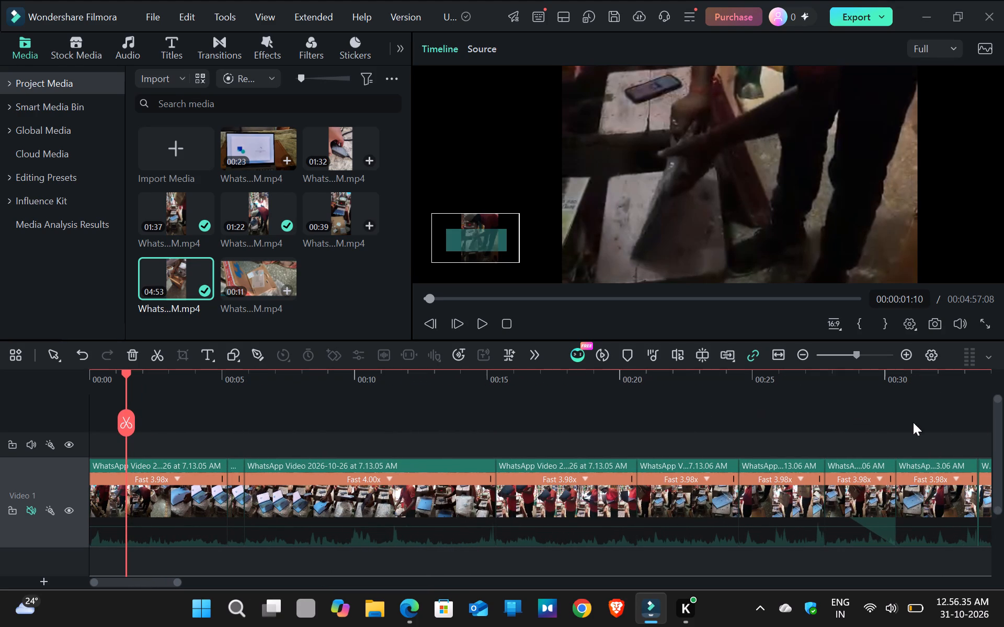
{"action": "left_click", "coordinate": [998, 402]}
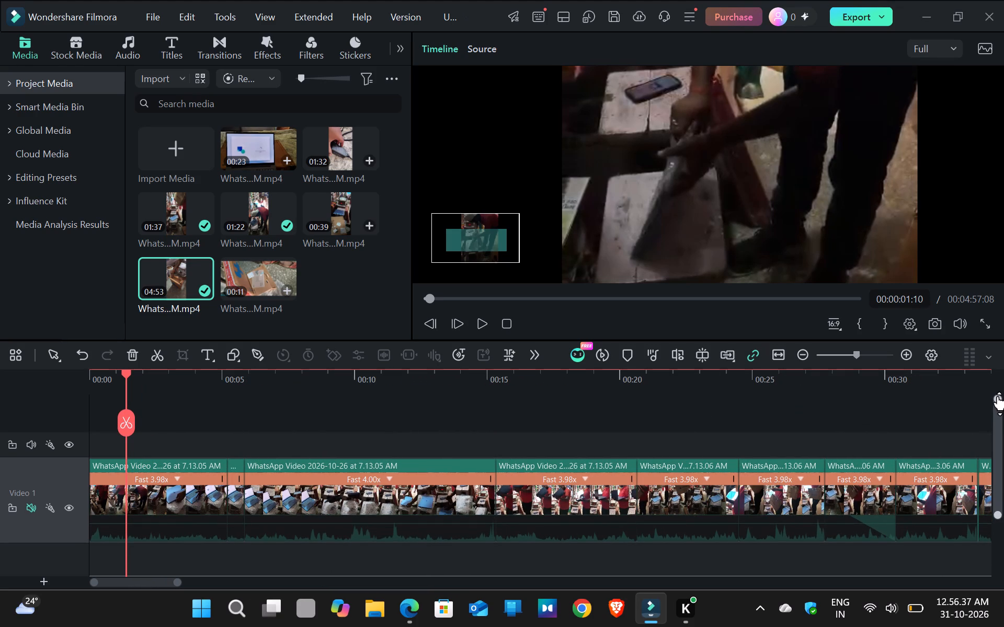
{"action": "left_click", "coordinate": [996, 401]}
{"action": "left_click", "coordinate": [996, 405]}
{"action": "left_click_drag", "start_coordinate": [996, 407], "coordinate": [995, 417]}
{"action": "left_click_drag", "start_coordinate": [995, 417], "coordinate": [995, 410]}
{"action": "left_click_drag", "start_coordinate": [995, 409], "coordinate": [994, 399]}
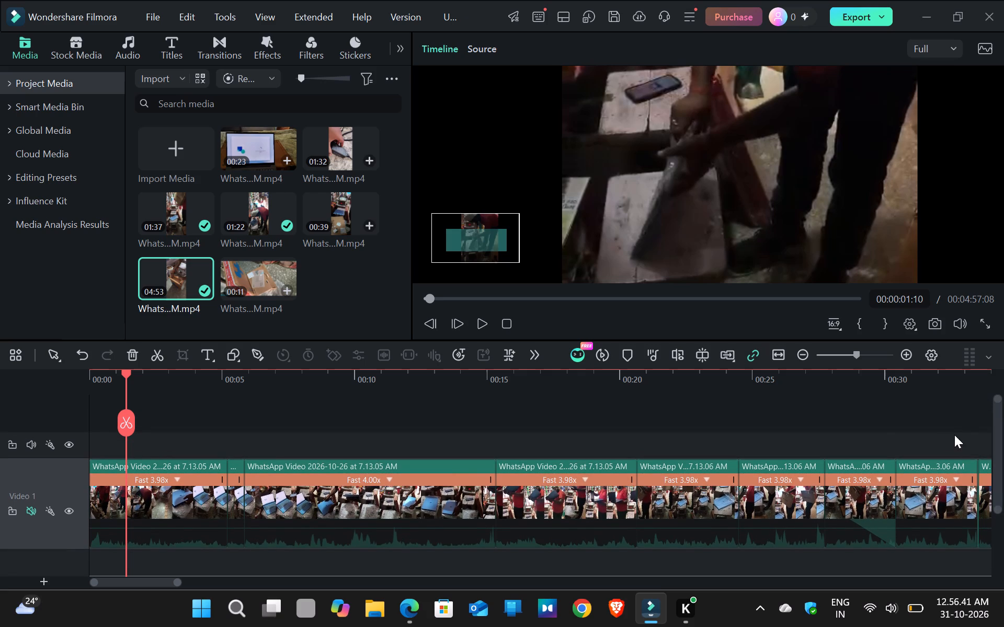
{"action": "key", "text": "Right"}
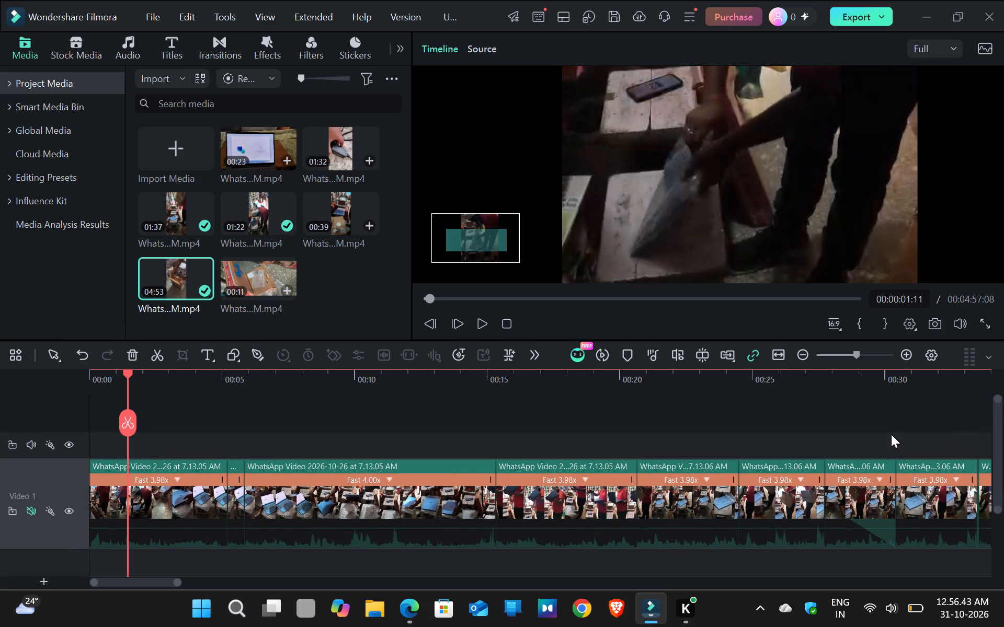
Scrub back from 00:01:12:24 to 00:00:31:15 to examine the footage around the end of the opening sped-up pieces.
{"action": "left_click", "coordinate": [533, 294]}
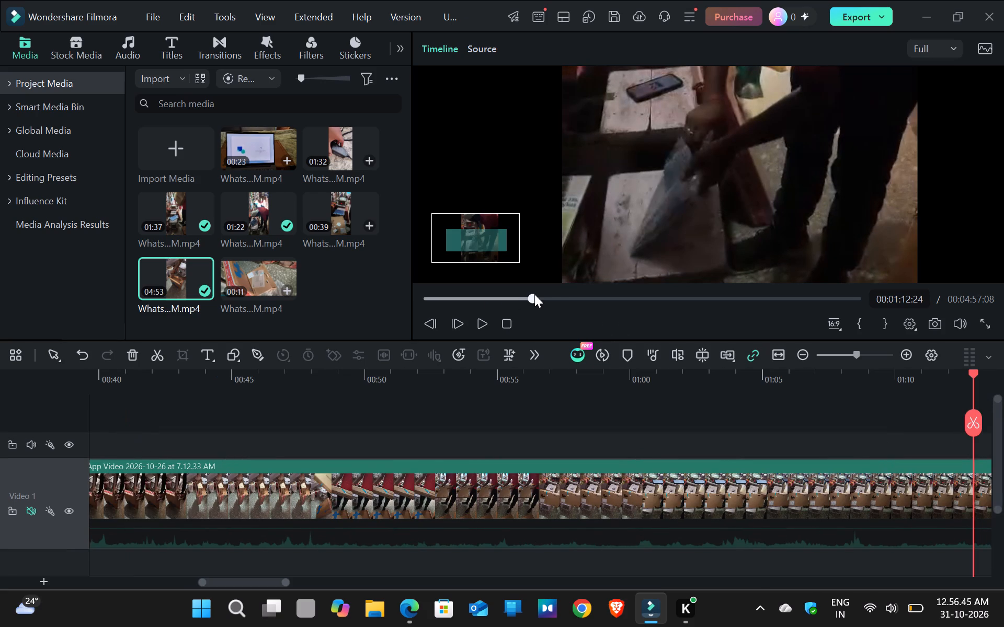
{"action": "left_click", "coordinate": [508, 295]}
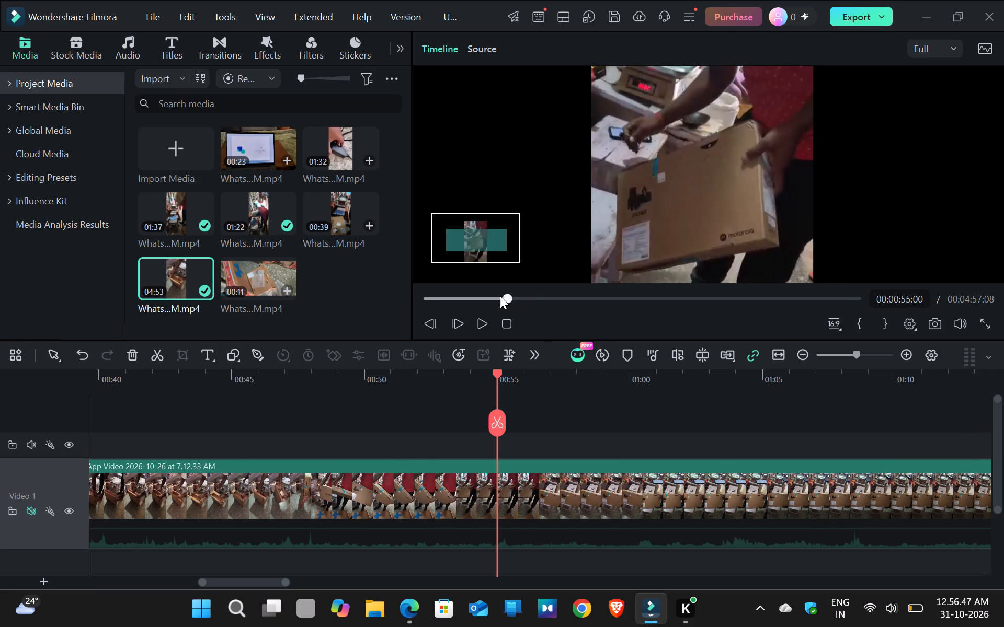
{"action": "left_click", "coordinate": [487, 297]}
{"action": "left_click", "coordinate": [478, 298]}
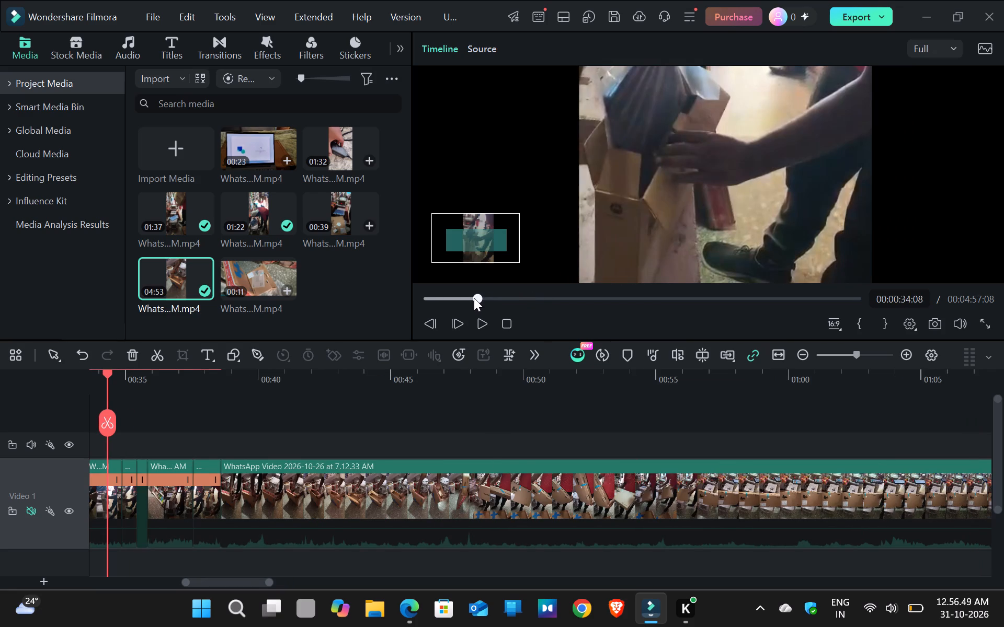
{"action": "double_click", "coordinate": [474, 298]}
Move the sped-up 7.13.06 end piece to 00:04:44:17, ahead of the last laptop piece, and shorten that laptop piece.
{"action": "left_click", "coordinate": [406, 489]}
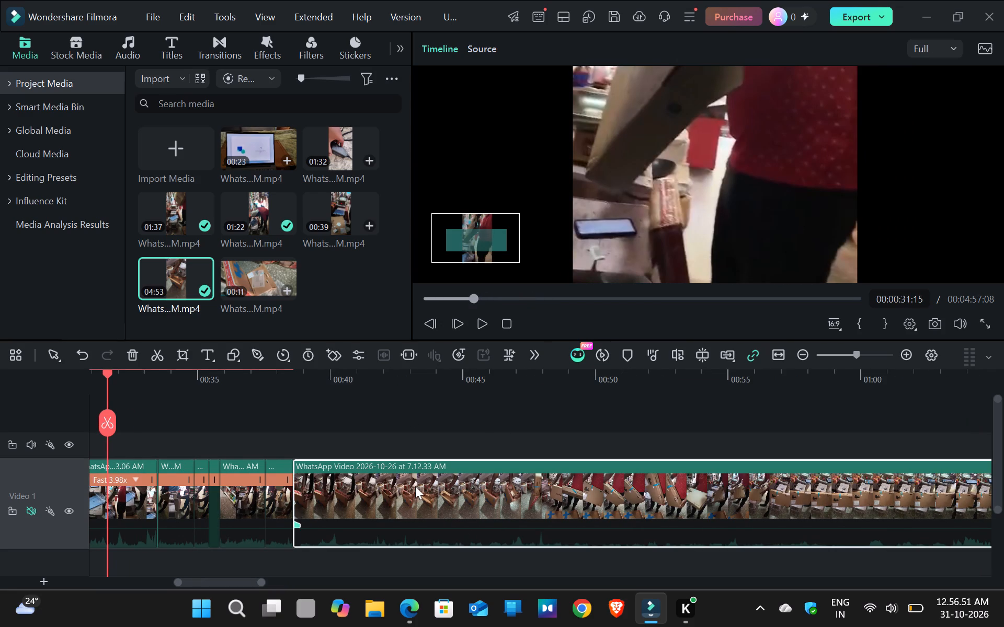
{"action": "left_click", "coordinate": [808, 355]}
{"action": "left_click", "coordinate": [801, 355]}
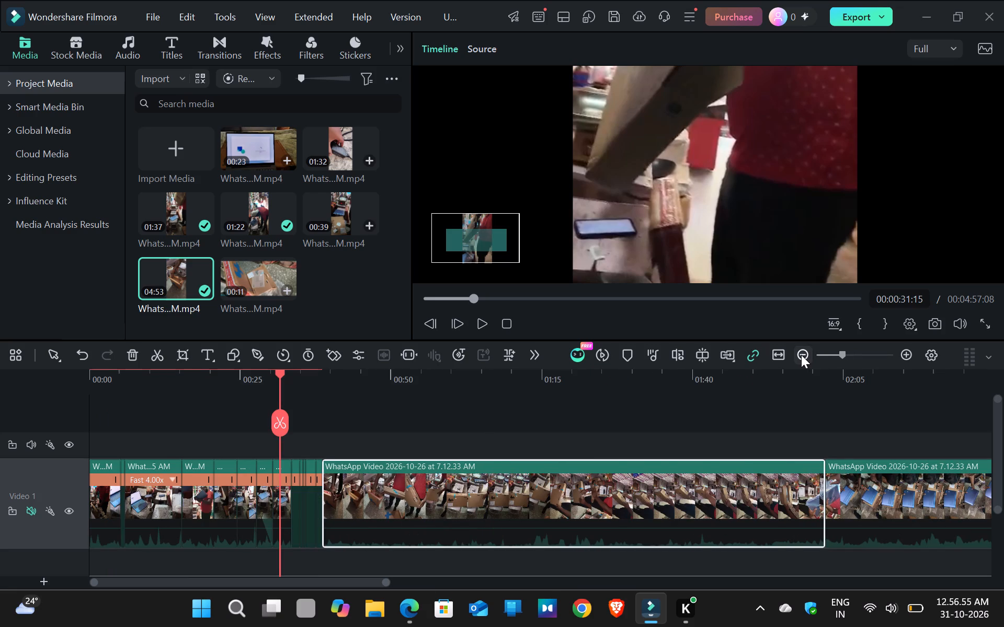
{"action": "left_click", "coordinate": [801, 355]}
{"action": "left_click", "coordinate": [801, 355]}
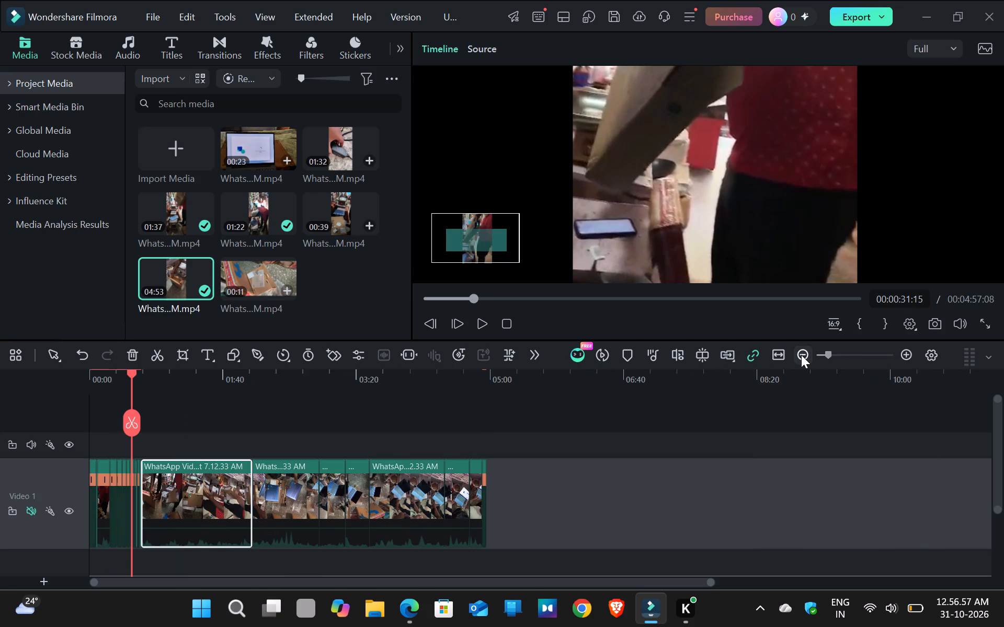
{"action": "left_click", "coordinate": [907, 356]}
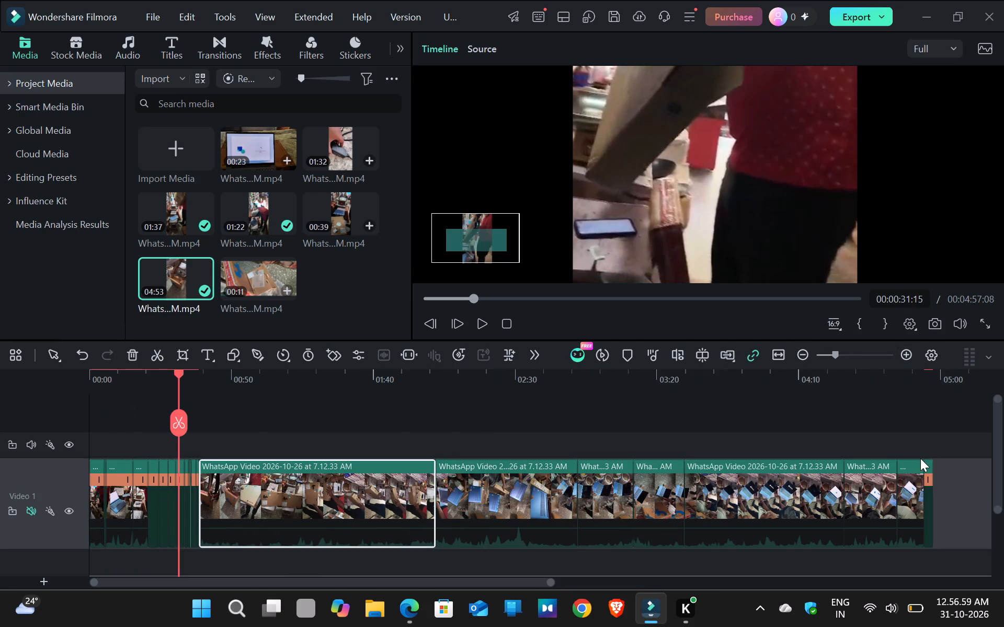
{"action": "left_click", "coordinate": [927, 484]}
{"action": "left_click_drag", "start_coordinate": [929, 497], "coordinate": [921, 498]}
{"action": "left_click_drag", "start_coordinate": [912, 498], "coordinate": [740, 495]}
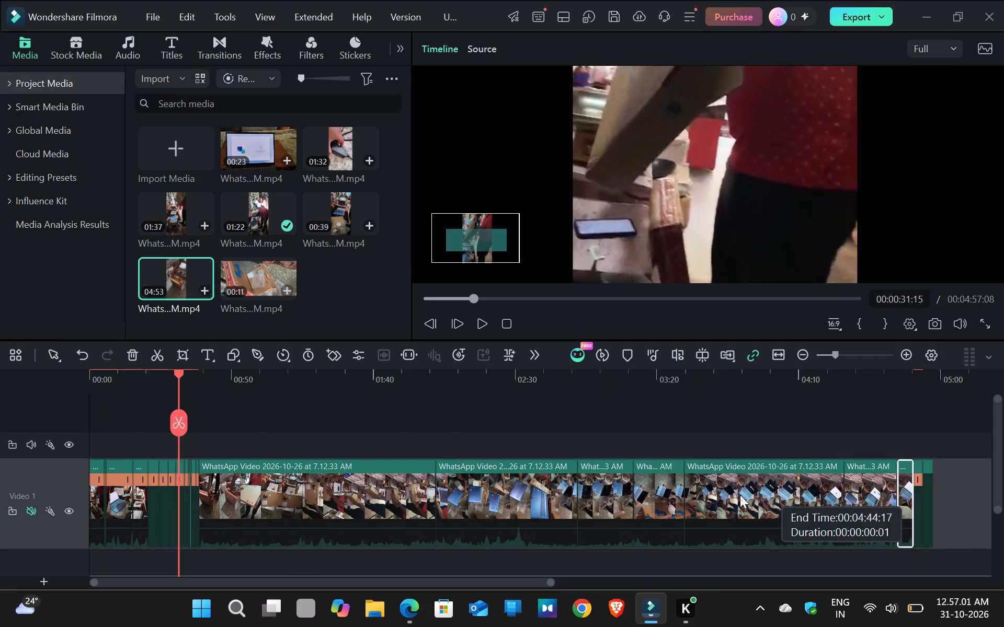
{"action": "left_click_drag", "start_coordinate": [740, 495], "coordinate": [314, 457]}
{"action": "left_click_drag", "start_coordinate": [316, 456], "coordinate": [328, 450]}
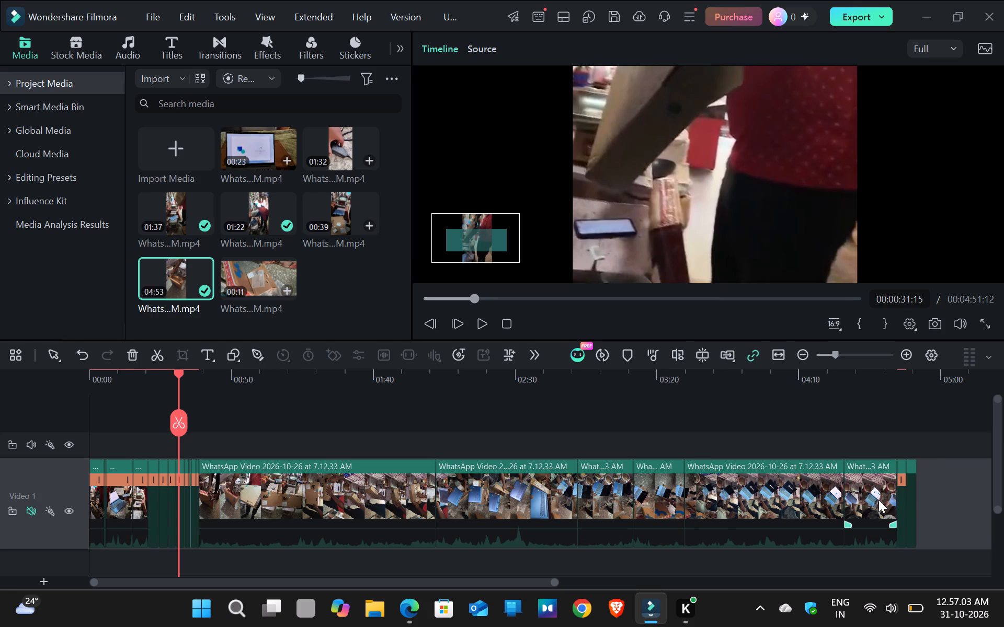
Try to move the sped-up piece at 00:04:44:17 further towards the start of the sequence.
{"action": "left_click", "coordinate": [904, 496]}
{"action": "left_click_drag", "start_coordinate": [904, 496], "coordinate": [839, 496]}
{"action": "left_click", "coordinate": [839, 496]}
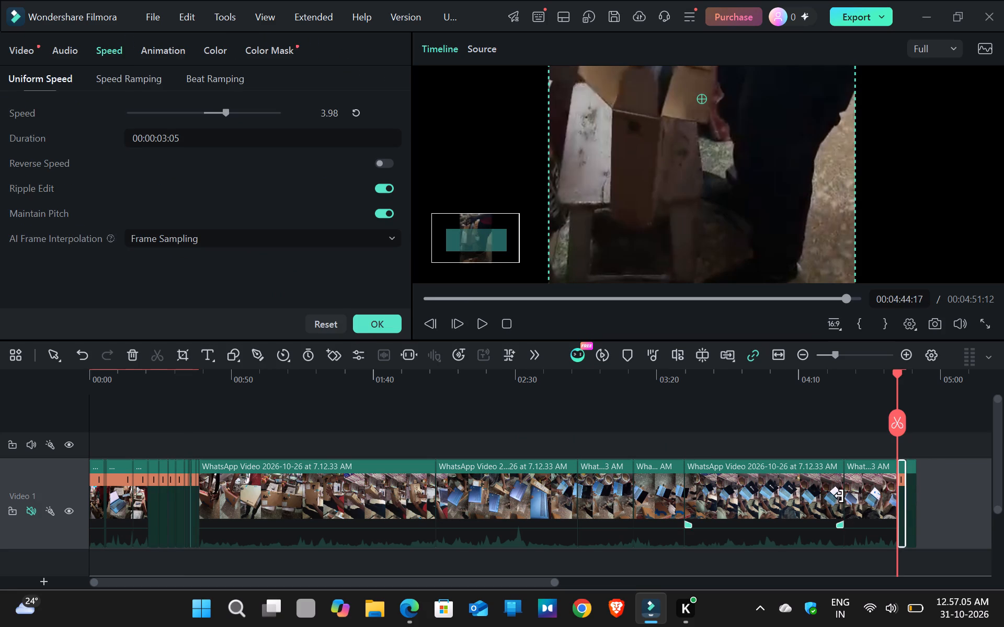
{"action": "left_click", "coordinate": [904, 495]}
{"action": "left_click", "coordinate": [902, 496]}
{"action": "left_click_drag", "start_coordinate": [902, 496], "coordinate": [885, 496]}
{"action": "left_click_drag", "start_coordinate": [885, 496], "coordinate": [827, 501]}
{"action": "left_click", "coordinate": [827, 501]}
Shift the cut before the 7.12.33 piece that precedes the sped-up piece about 3 seconds later.
{"action": "left_click_drag", "start_coordinate": [845, 496], "coordinate": [850, 496]}
{"action": "left_click_drag", "start_coordinate": [850, 496], "coordinate": [853, 496]}
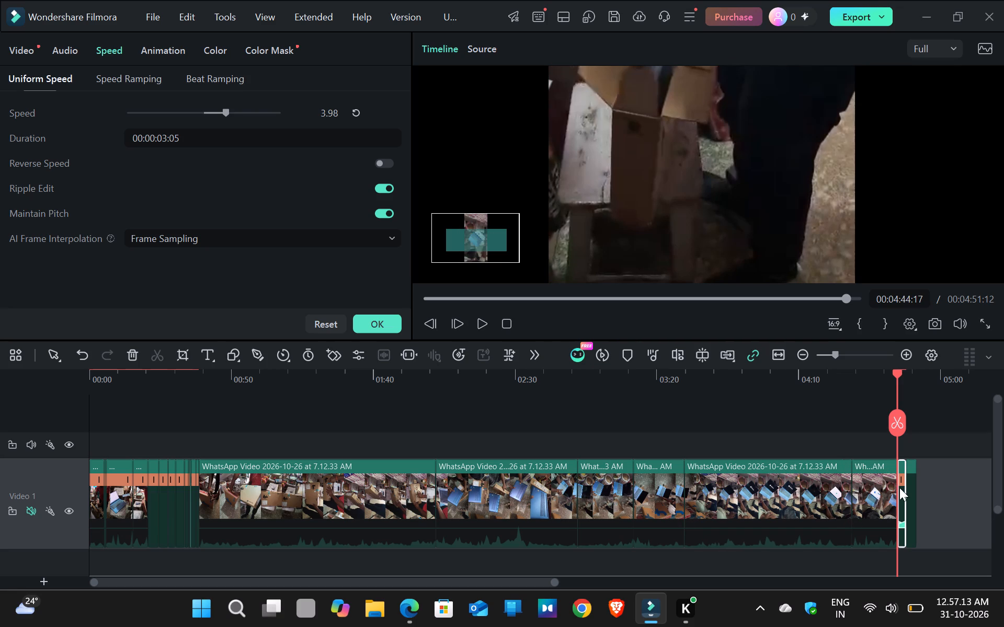
Close the speed settings and play from 00:04:44:17 to the end of the sequence to check the new clip order.
{"action": "left_click", "coordinate": [899, 487]}
{"action": "left_click", "coordinate": [362, 321]}
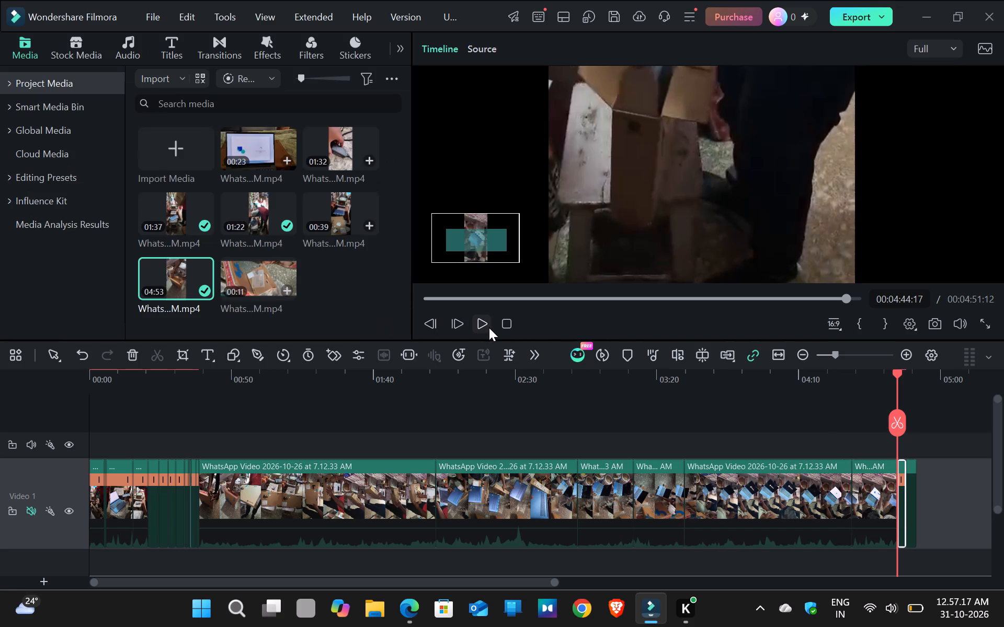
{"action": "left_click", "coordinate": [483, 327]}
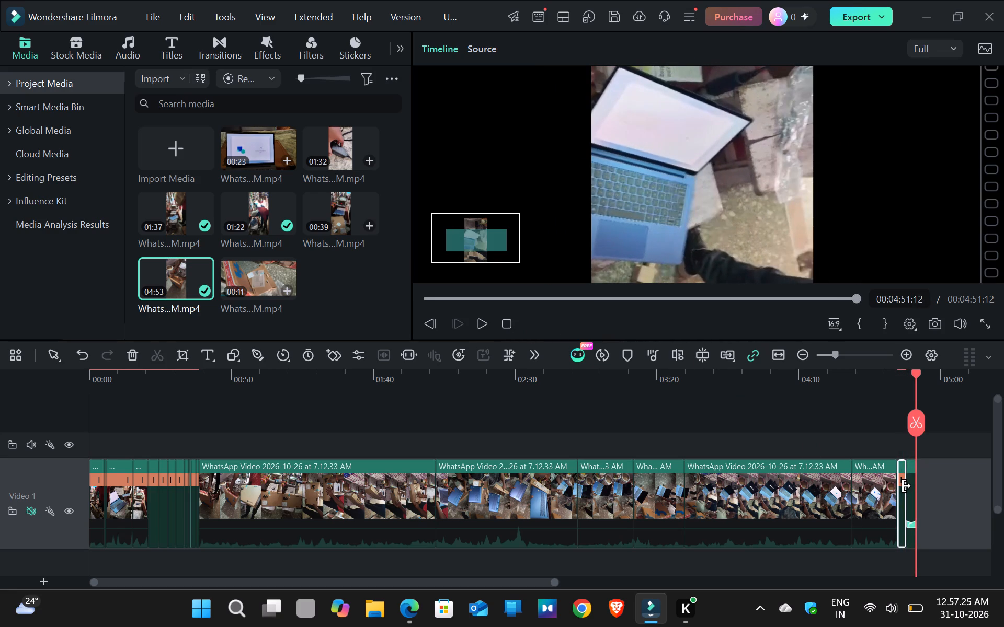
Delete the short sped-up piece at 00:04:44:17 and let the following laptop piece close the gap.
{"action": "key", "text": "Delete"}
{"action": "key", "text": "Delete"}
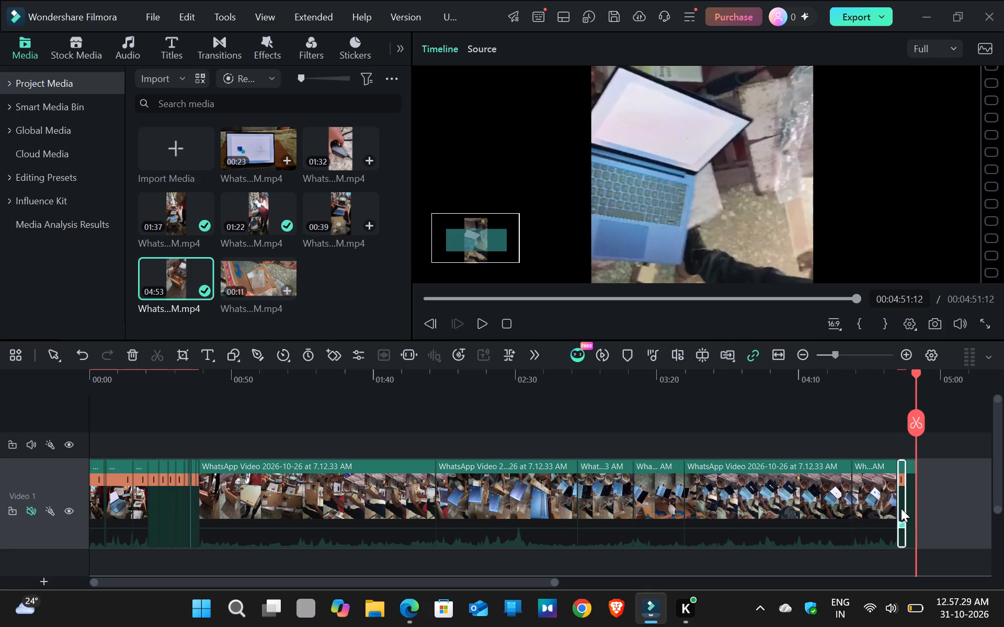
{"action": "left_click", "coordinate": [901, 508]}
{"action": "left_click", "coordinate": [901, 508]}
{"action": "key", "text": "Delete"}
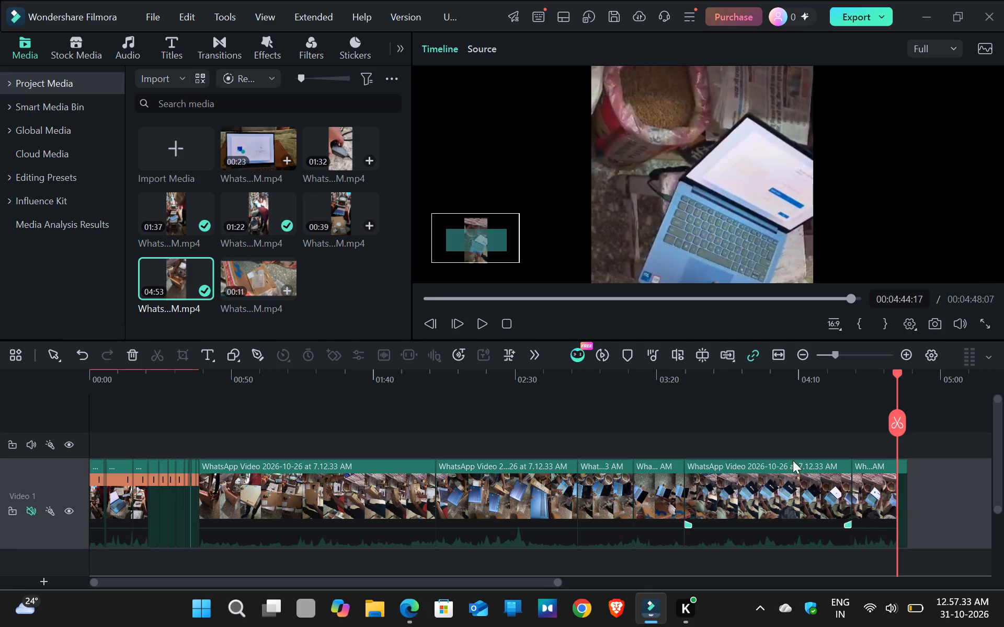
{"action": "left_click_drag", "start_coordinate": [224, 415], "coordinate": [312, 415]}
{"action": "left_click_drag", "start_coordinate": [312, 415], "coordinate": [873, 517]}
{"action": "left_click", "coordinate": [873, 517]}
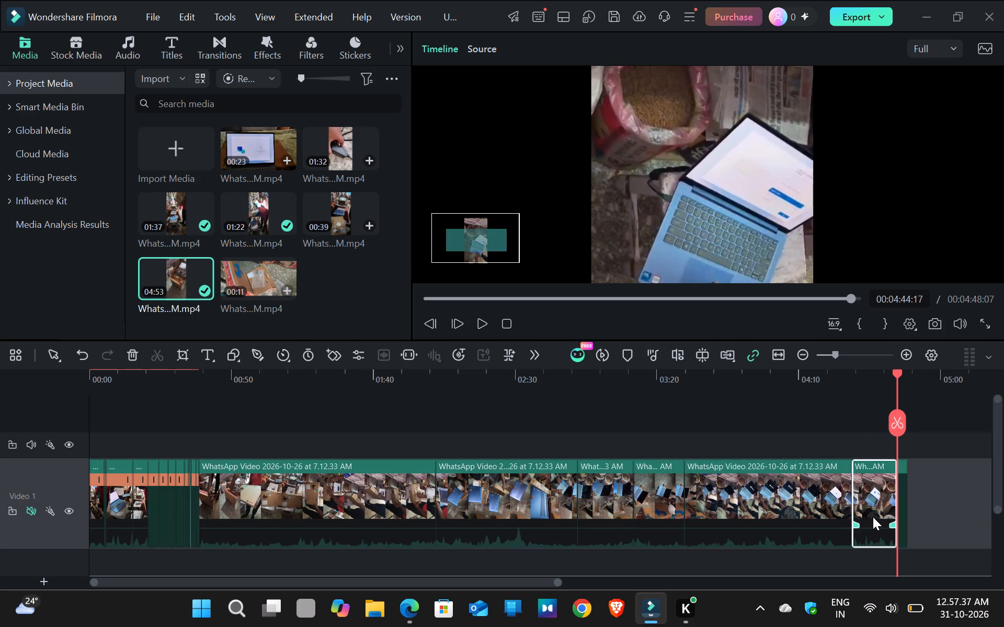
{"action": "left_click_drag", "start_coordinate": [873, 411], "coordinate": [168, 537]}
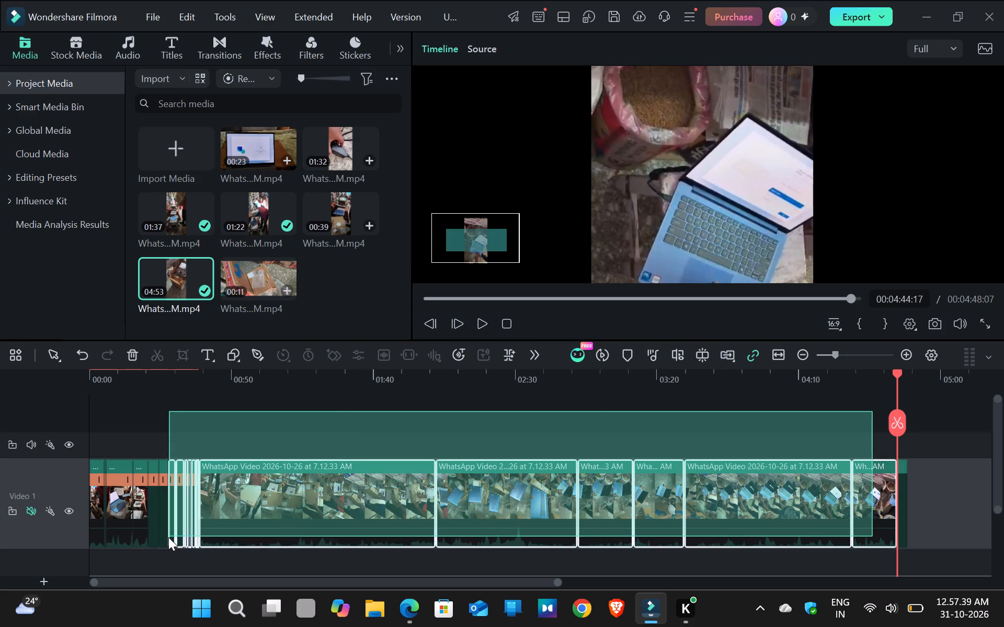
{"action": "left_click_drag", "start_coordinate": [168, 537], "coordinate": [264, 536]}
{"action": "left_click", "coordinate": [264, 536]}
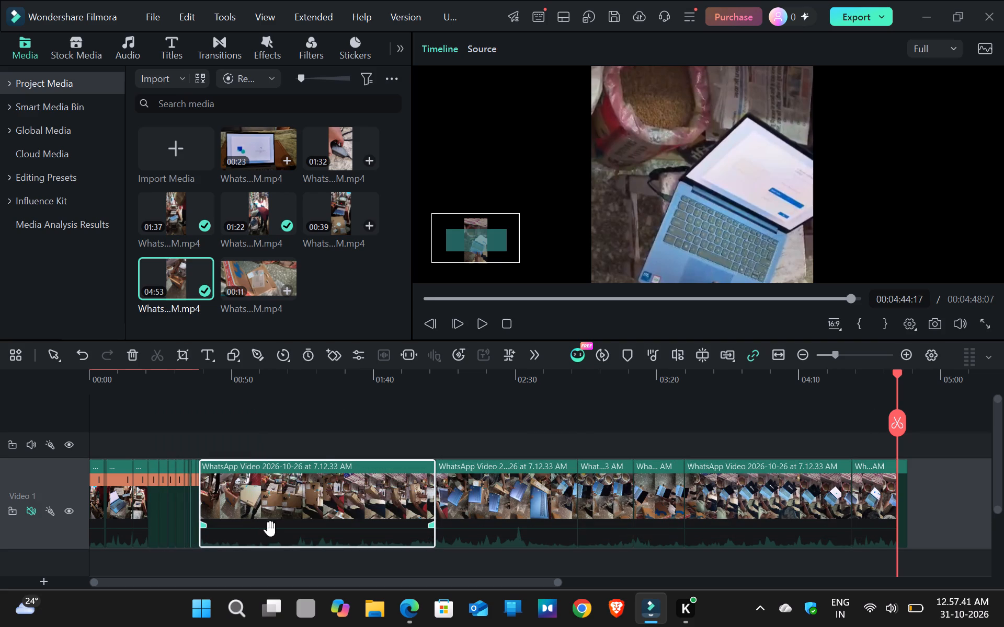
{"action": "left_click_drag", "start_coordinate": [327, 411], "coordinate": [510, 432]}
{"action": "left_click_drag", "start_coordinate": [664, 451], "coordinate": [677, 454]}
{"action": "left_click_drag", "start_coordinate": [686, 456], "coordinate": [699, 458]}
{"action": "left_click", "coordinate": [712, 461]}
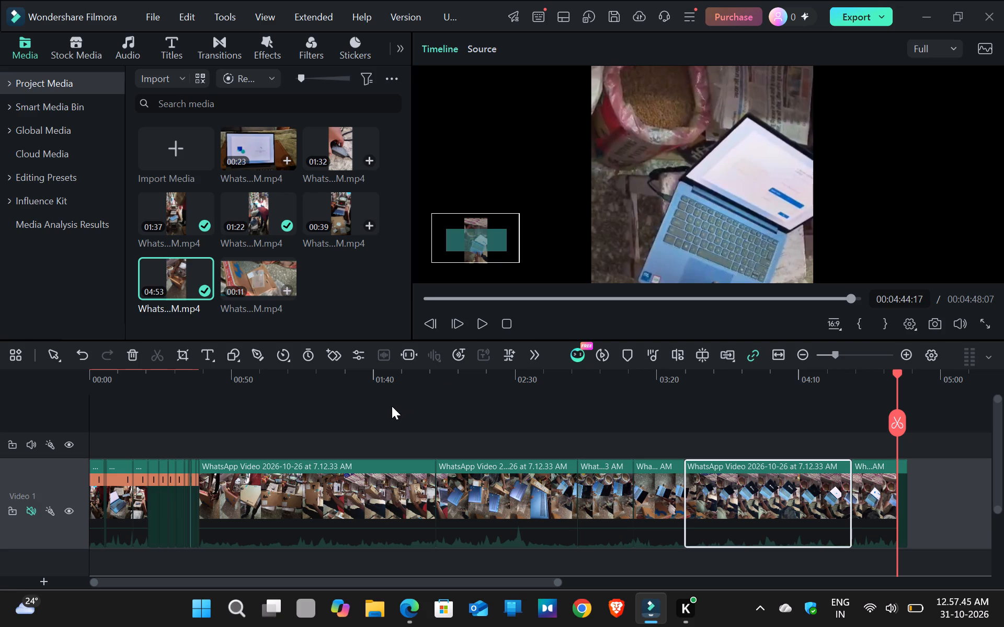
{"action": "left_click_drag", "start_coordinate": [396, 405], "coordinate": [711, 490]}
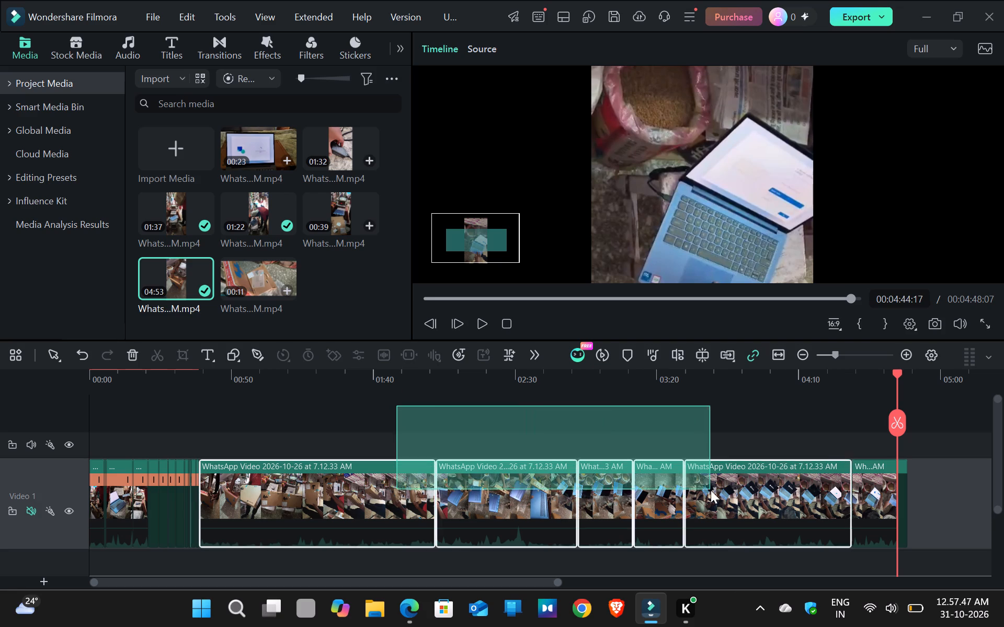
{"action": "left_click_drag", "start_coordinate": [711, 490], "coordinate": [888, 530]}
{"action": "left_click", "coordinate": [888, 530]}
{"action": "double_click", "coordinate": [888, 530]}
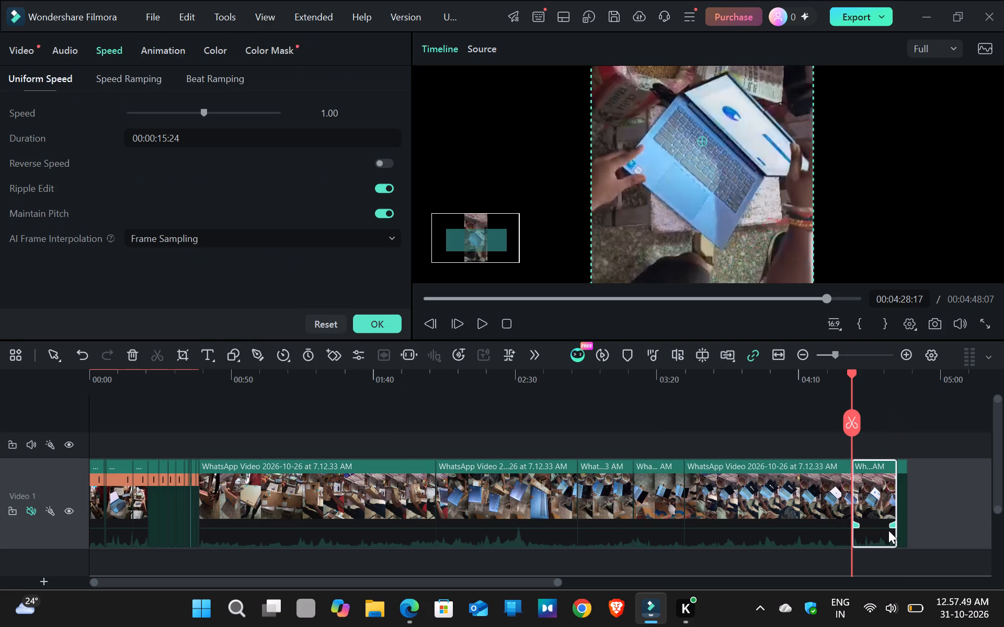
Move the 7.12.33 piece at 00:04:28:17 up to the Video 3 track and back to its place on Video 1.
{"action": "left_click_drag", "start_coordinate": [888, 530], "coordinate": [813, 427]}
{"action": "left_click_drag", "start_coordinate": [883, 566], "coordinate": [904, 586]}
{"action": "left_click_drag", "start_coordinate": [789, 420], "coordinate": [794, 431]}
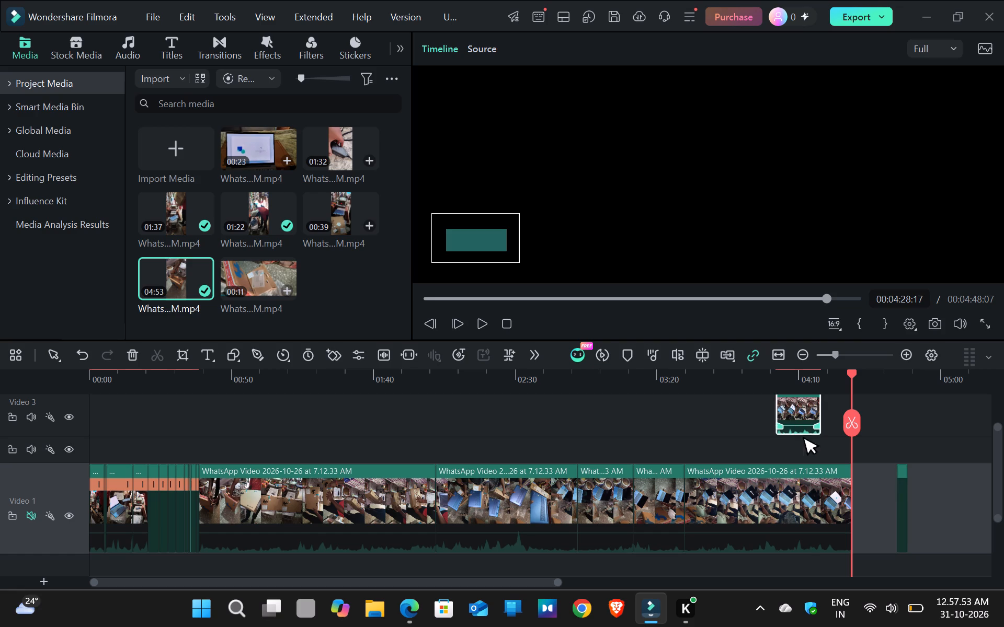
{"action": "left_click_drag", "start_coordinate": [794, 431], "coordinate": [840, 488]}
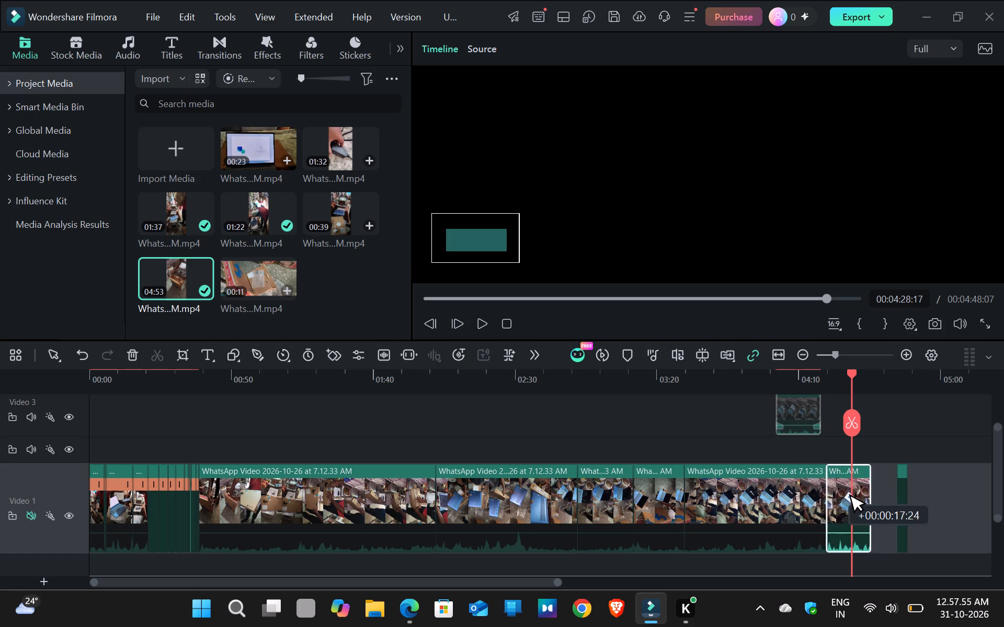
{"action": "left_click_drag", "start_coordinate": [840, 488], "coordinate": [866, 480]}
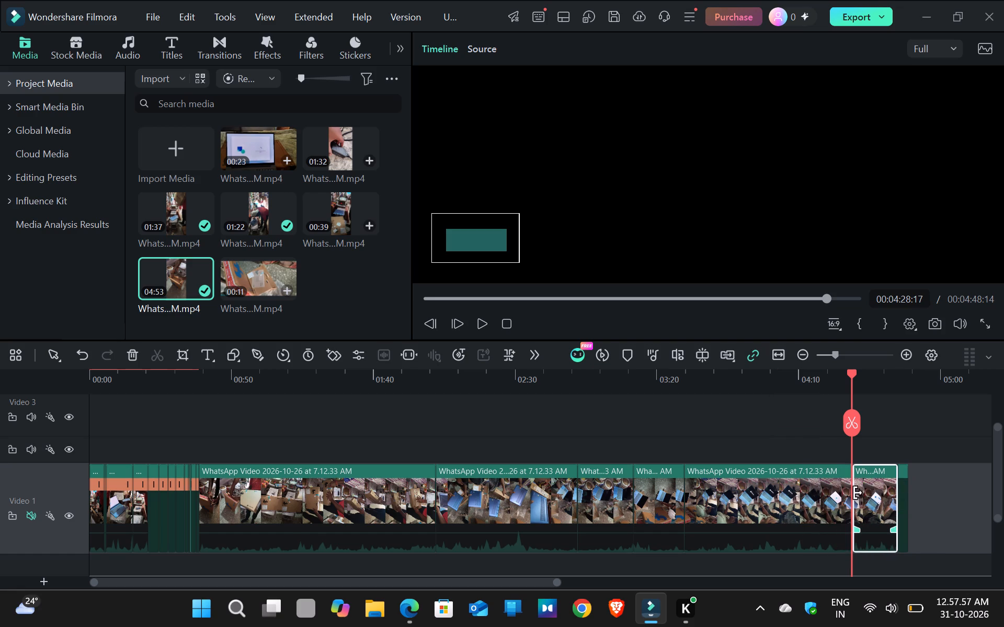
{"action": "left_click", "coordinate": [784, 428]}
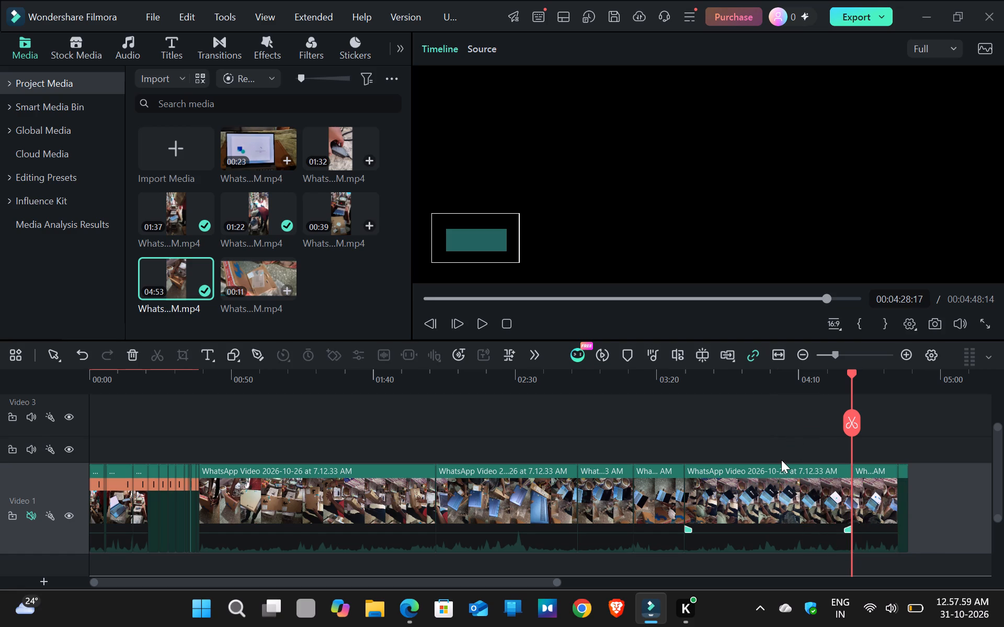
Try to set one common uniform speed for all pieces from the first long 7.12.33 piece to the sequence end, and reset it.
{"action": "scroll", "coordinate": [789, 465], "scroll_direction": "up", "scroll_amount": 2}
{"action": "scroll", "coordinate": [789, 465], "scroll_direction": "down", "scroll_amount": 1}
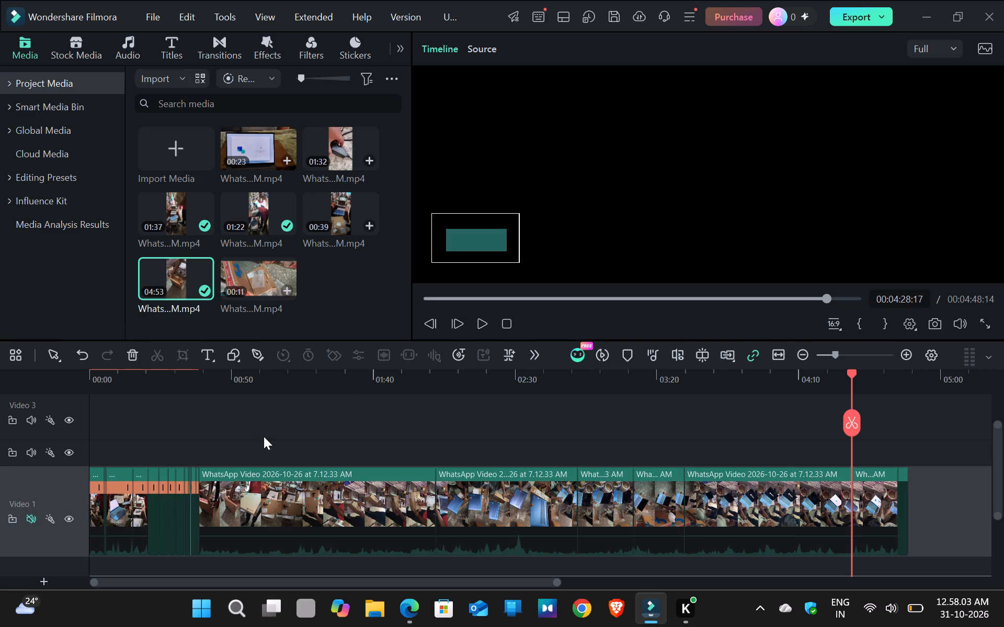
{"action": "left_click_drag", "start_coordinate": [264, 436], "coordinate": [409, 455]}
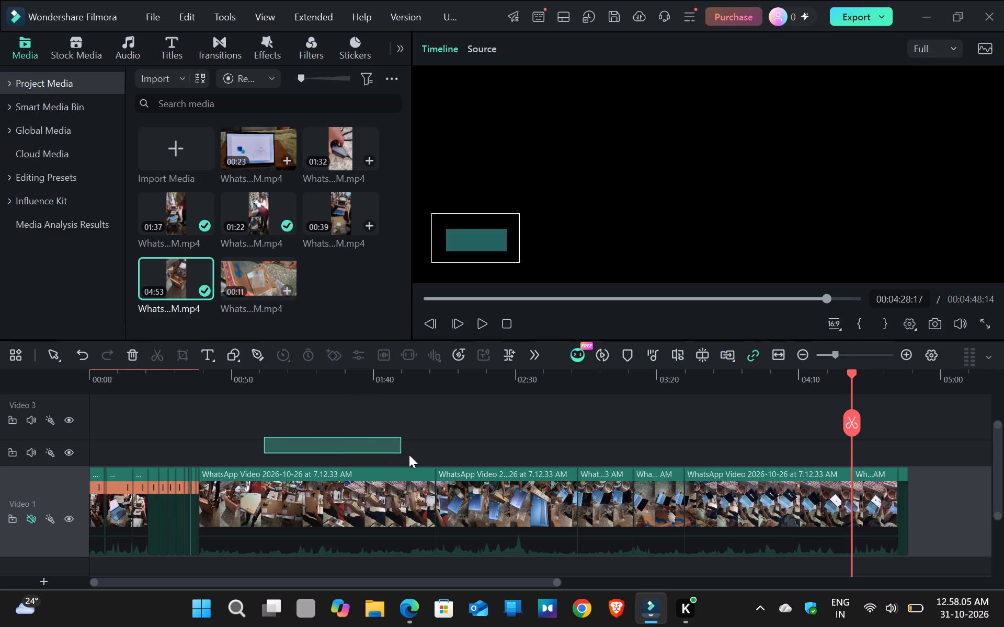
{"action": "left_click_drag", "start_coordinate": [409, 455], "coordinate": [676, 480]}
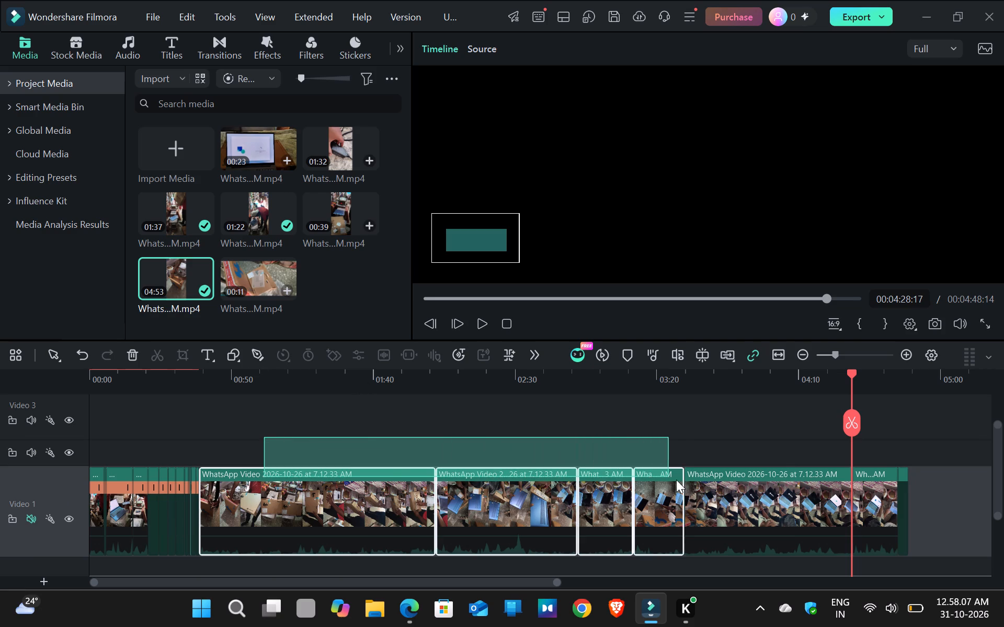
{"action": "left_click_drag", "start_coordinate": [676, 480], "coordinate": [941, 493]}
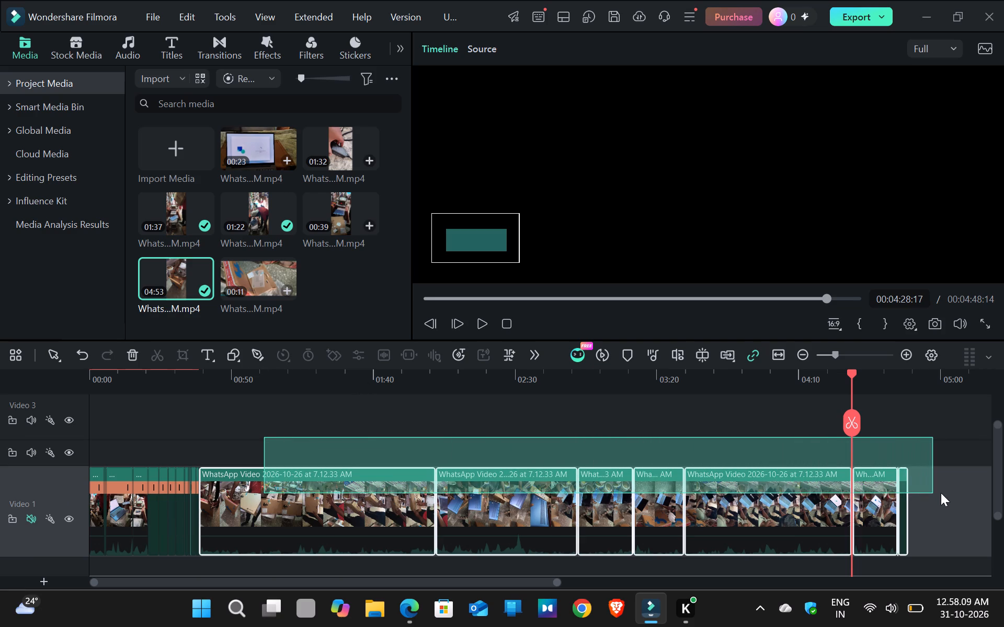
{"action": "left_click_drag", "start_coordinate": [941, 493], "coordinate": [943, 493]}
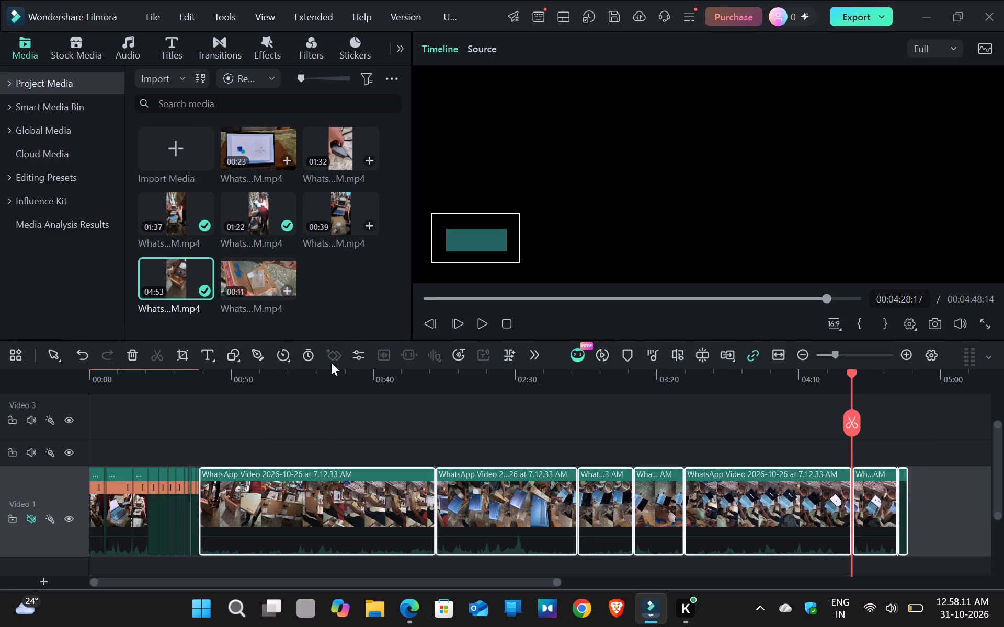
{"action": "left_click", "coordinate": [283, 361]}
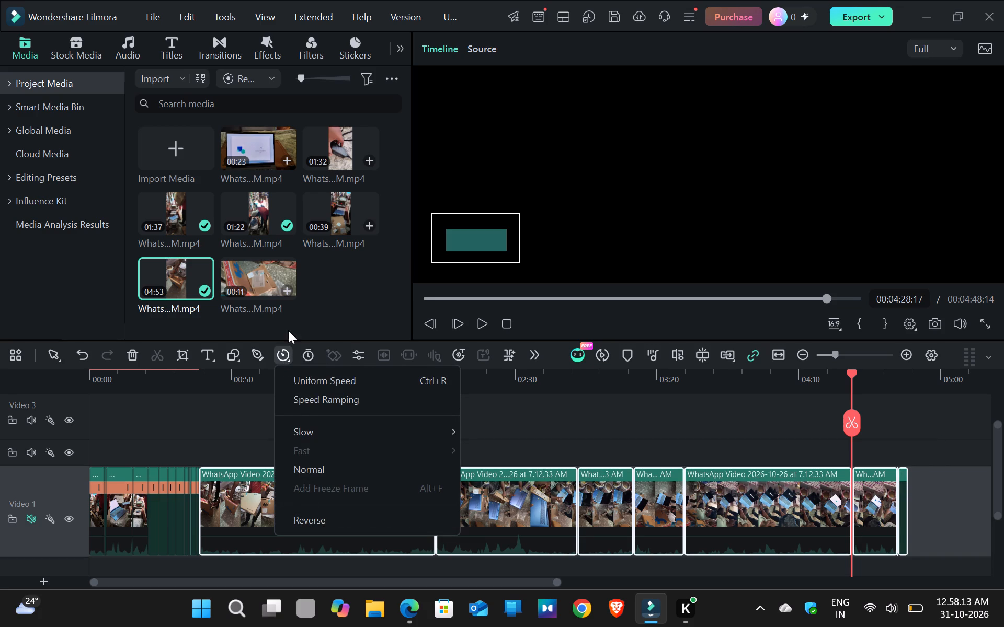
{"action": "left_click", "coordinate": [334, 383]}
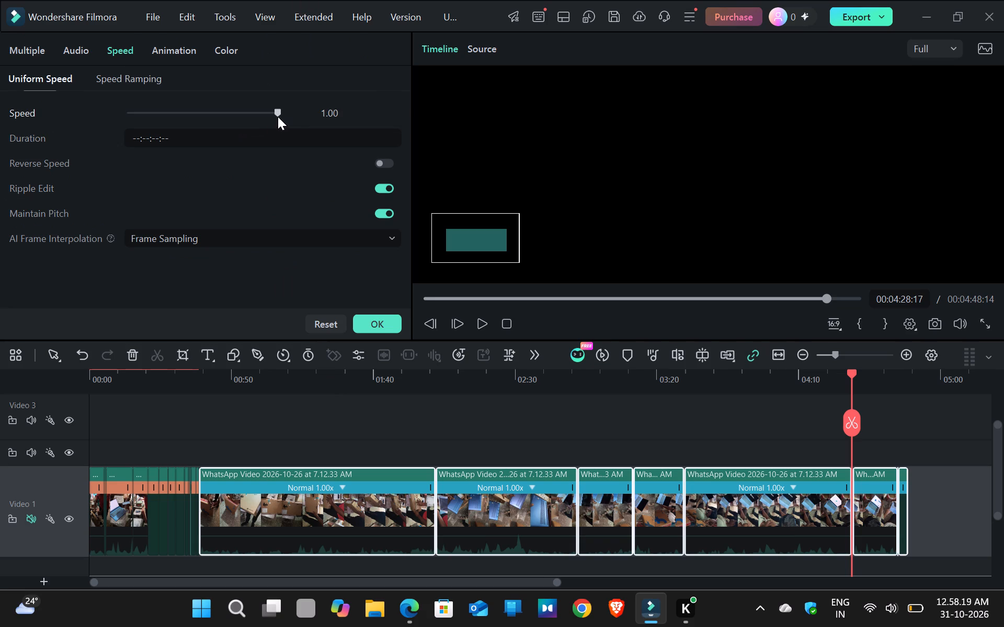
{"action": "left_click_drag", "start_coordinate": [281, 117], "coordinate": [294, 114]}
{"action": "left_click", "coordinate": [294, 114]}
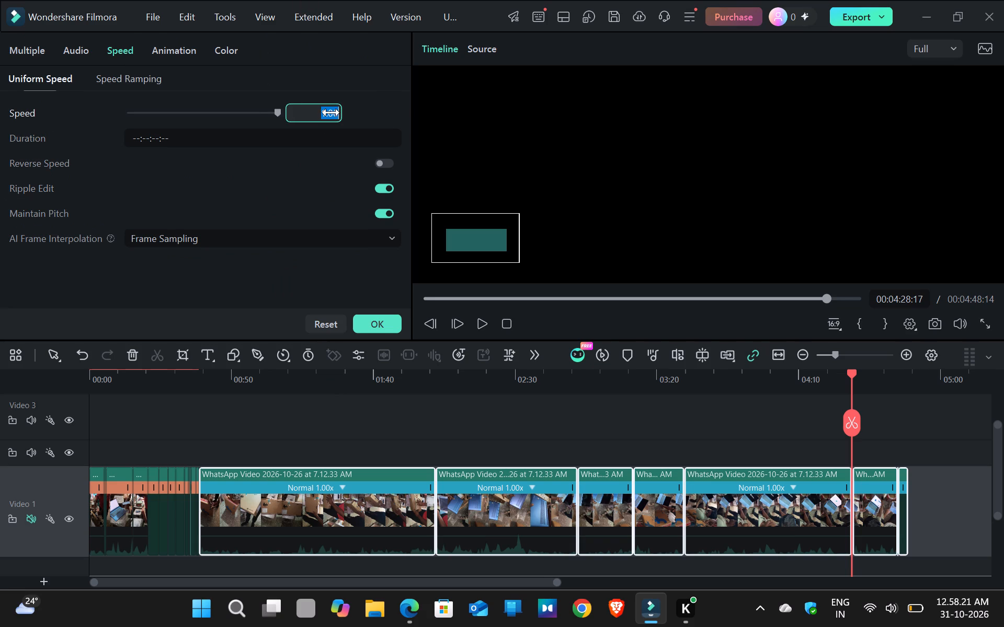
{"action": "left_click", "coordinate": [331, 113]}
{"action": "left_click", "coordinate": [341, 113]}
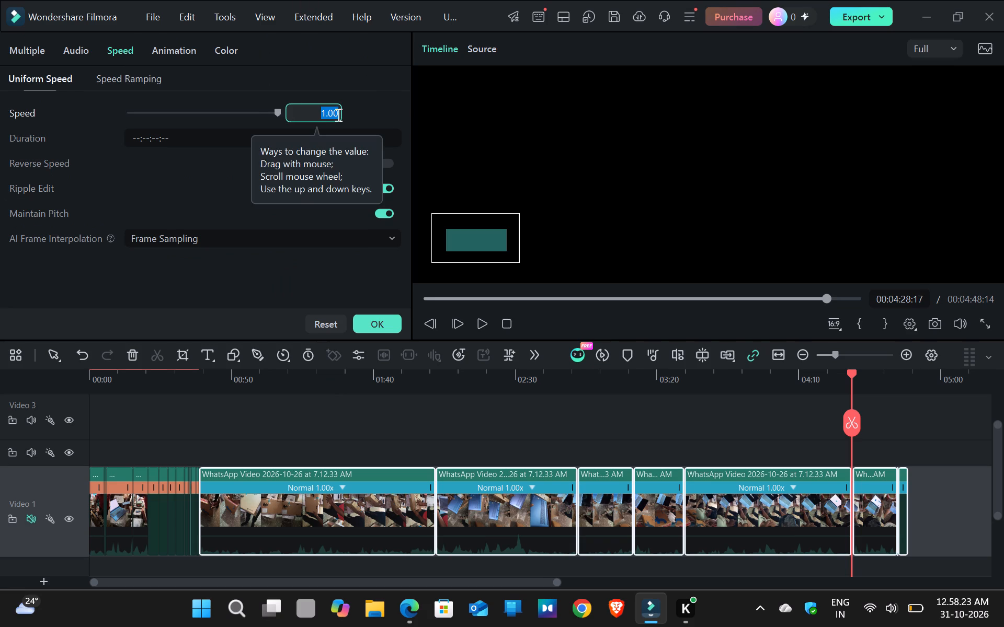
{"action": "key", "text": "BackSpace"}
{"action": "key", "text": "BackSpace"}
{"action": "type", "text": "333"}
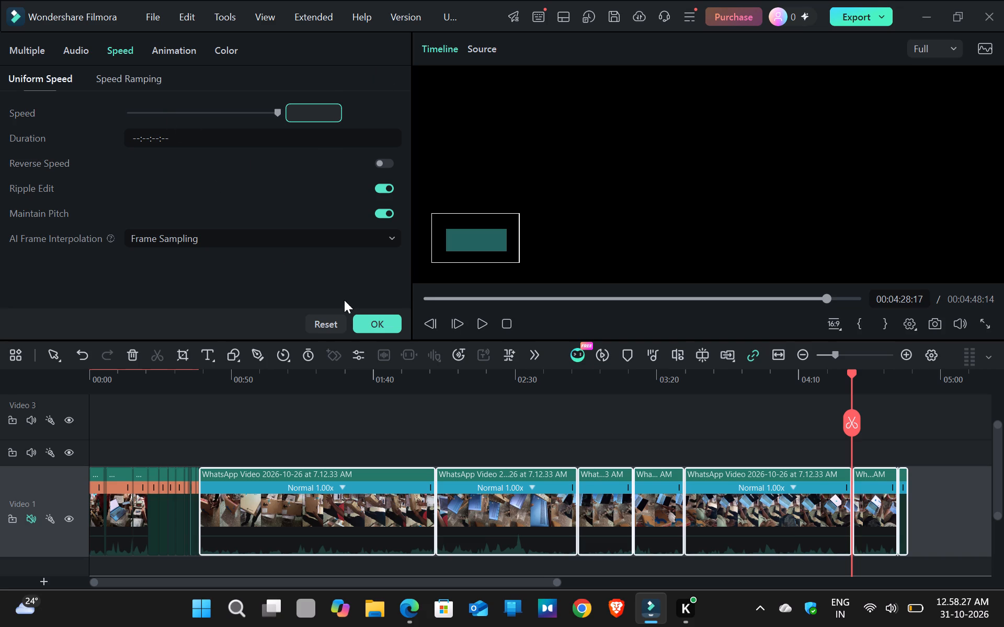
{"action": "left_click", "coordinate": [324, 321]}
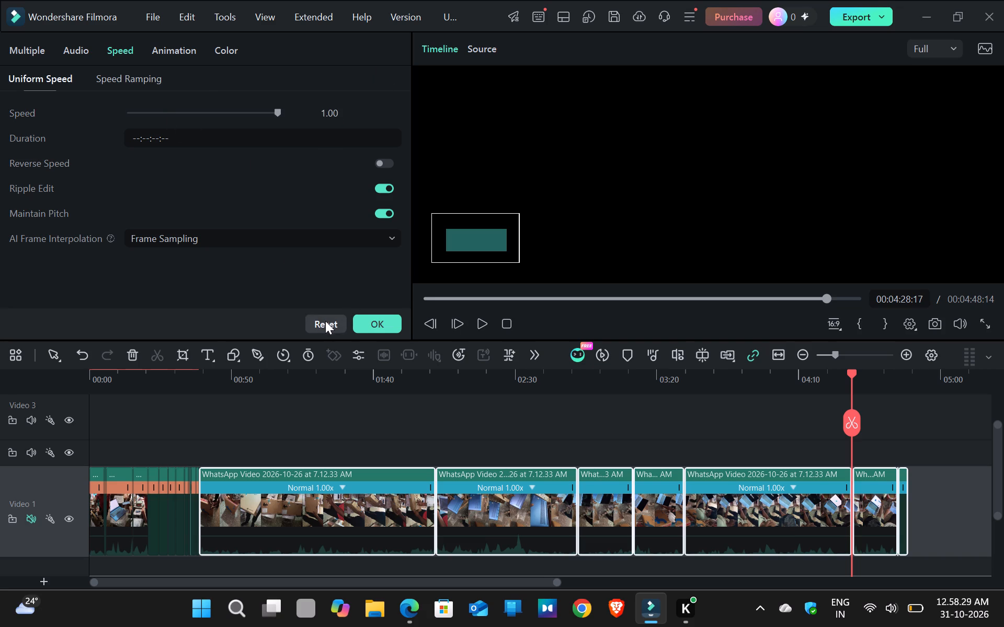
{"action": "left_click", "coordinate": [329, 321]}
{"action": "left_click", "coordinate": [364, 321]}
Set the uniform speed of the first long 7.12.33 piece, right after the short sped-up pieces, to 4.00.
{"action": "left_click", "coordinate": [351, 485]}
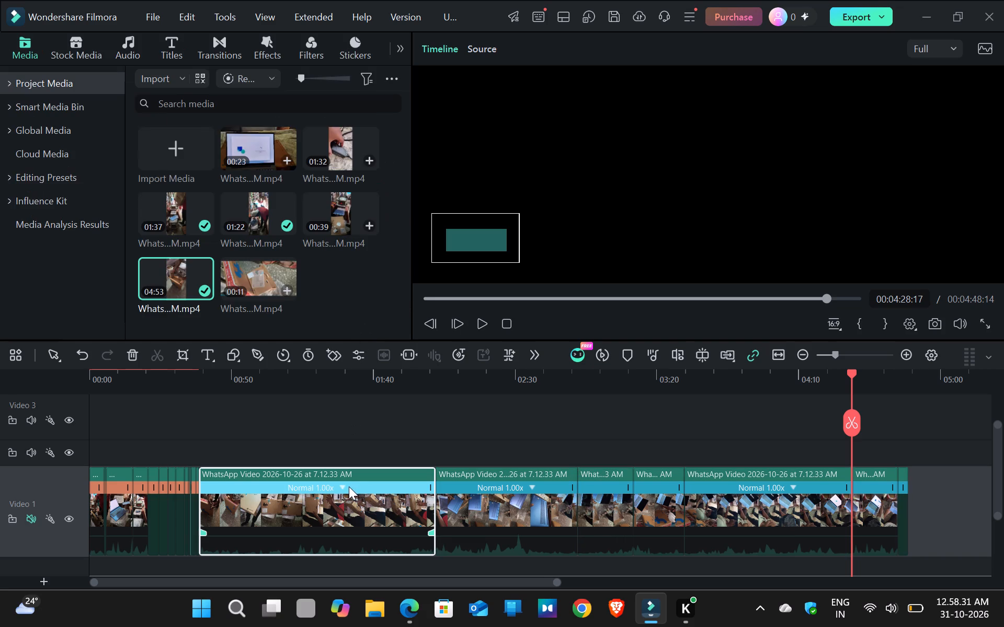
{"action": "left_click", "coordinate": [349, 486]}
{"action": "left_click", "coordinate": [341, 488]}
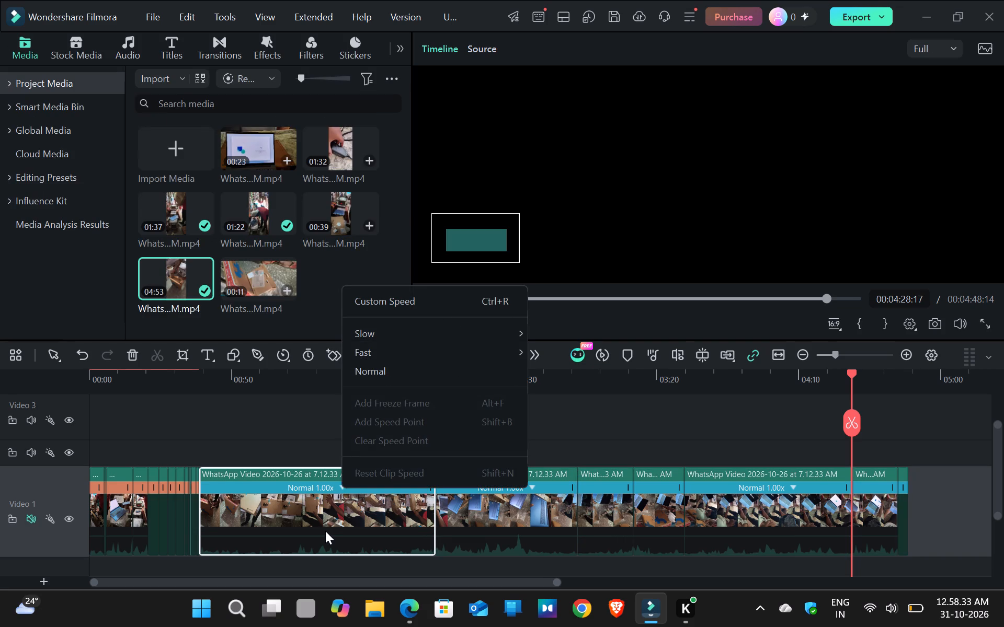
{"action": "left_click", "coordinate": [383, 307]}
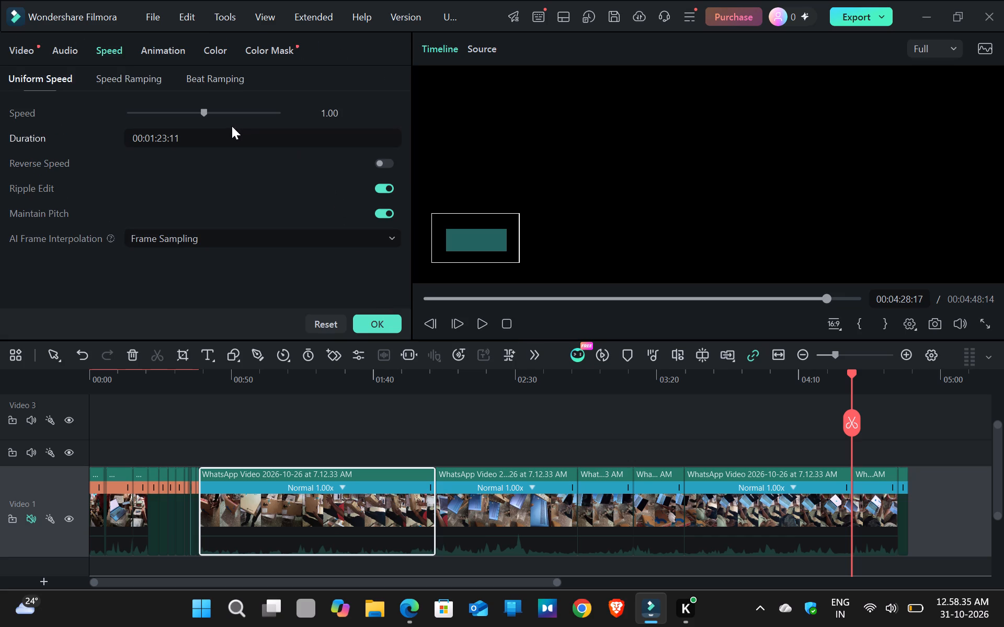
{"action": "left_click", "coordinate": [242, 112]}
{"action": "left_click", "coordinate": [228, 112]}
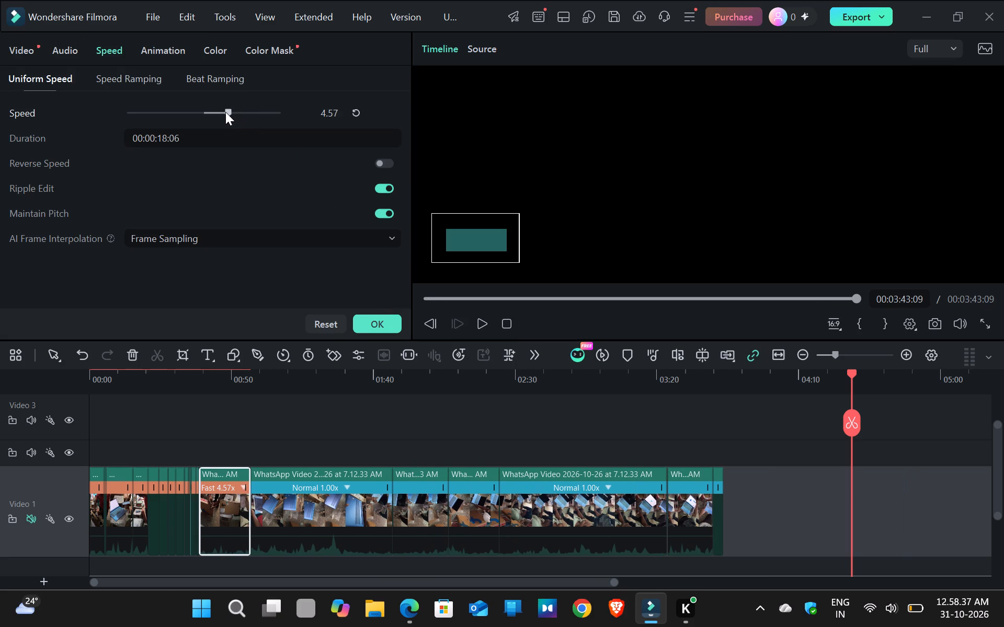
{"action": "left_click", "coordinate": [219, 112]}
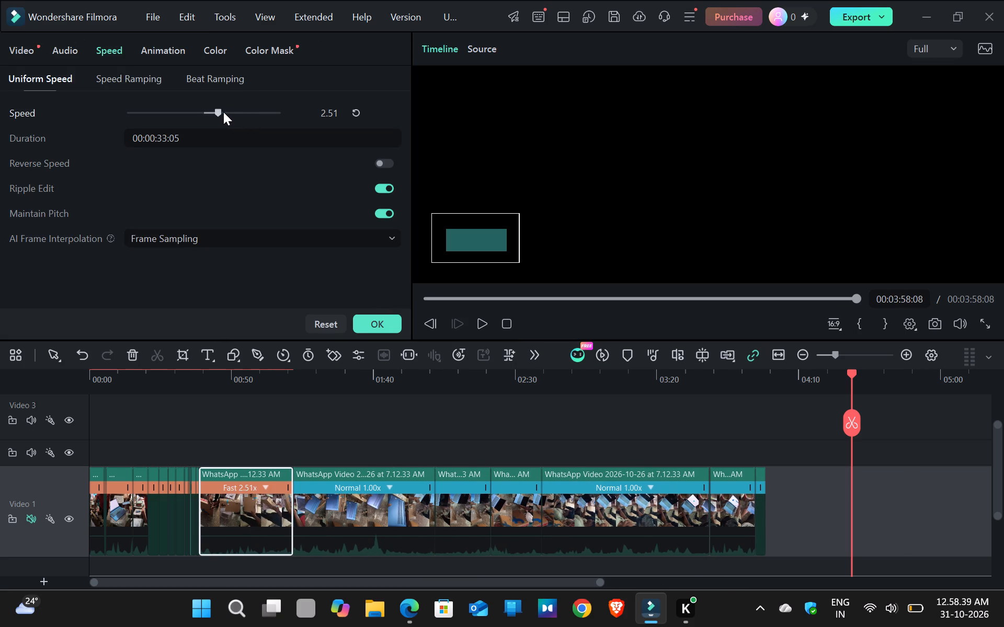
{"action": "left_click", "coordinate": [223, 112]}
{"action": "left_click", "coordinate": [221, 114]}
{"action": "left_click_drag", "start_coordinate": [221, 114], "coordinate": [228, 114]}
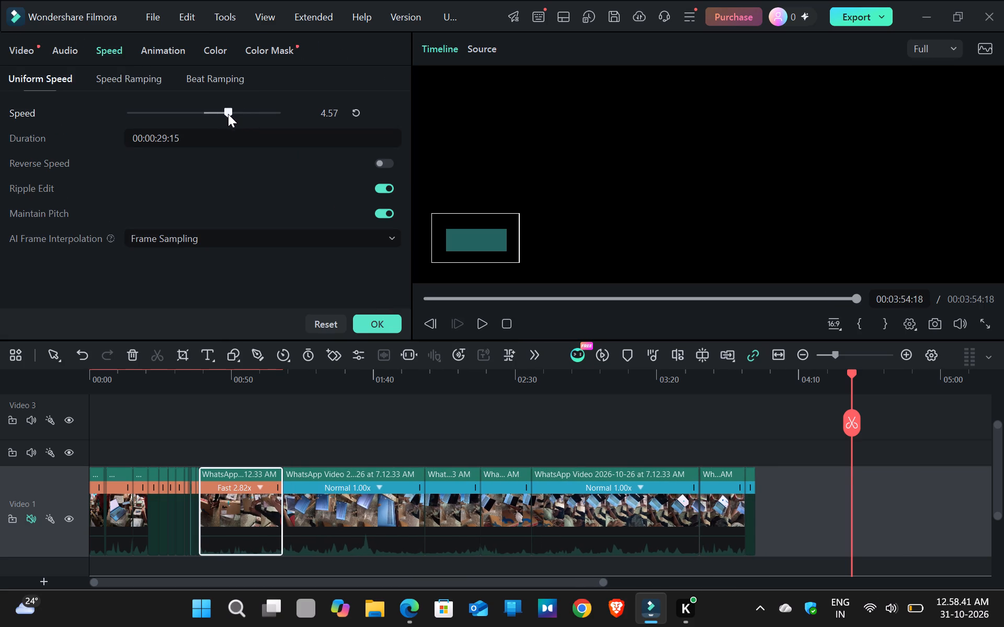
{"action": "left_click_drag", "start_coordinate": [228, 114], "coordinate": [226, 117]}
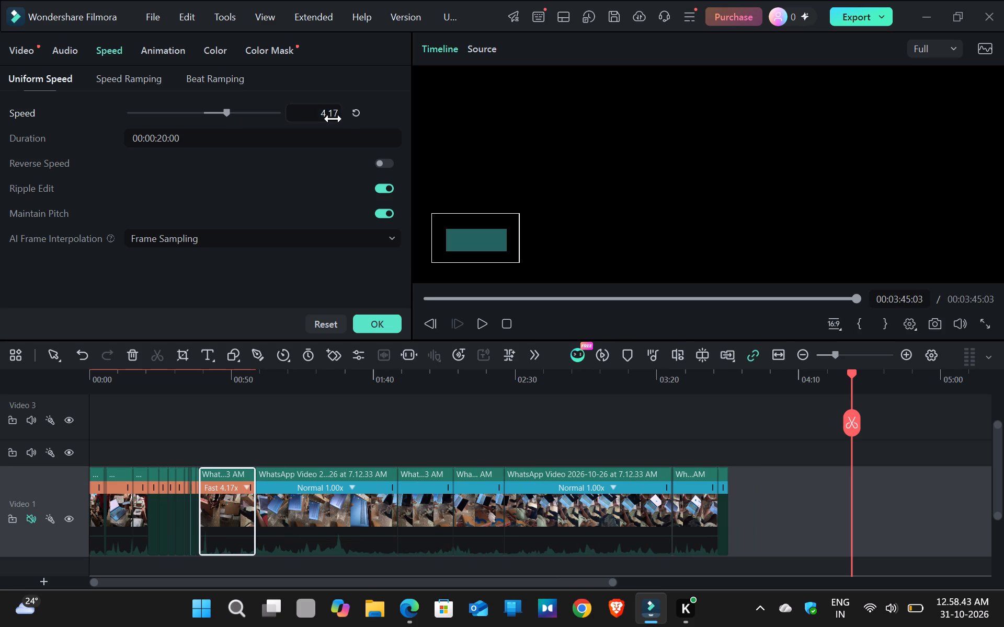
{"action": "left_click", "coordinate": [333, 119]}
{"action": "key", "text": "BackSpace"}
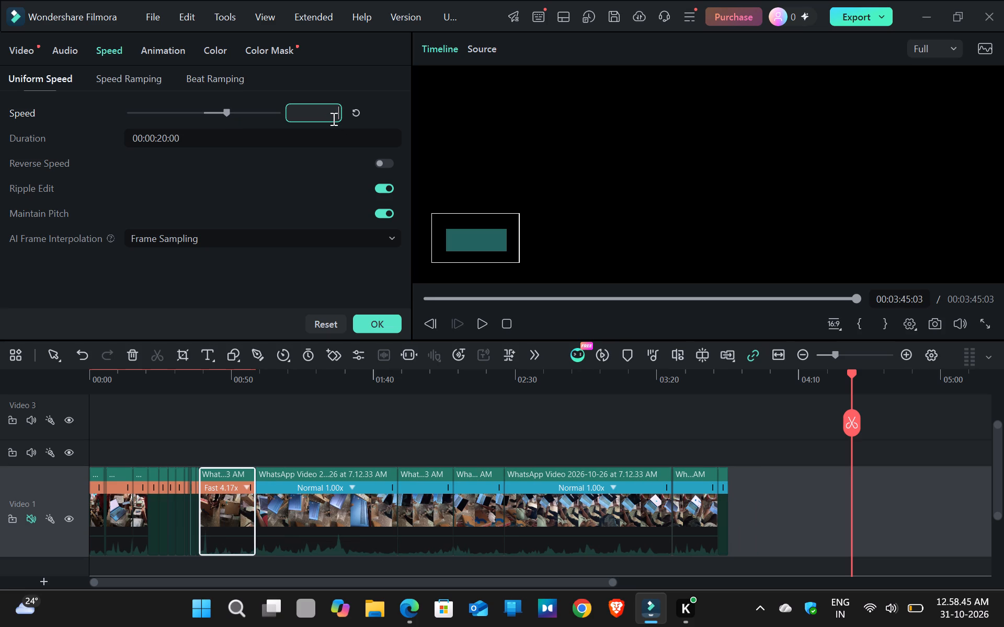
{"action": "key", "text": "4"}
{"action": "key", "text": "Return"}
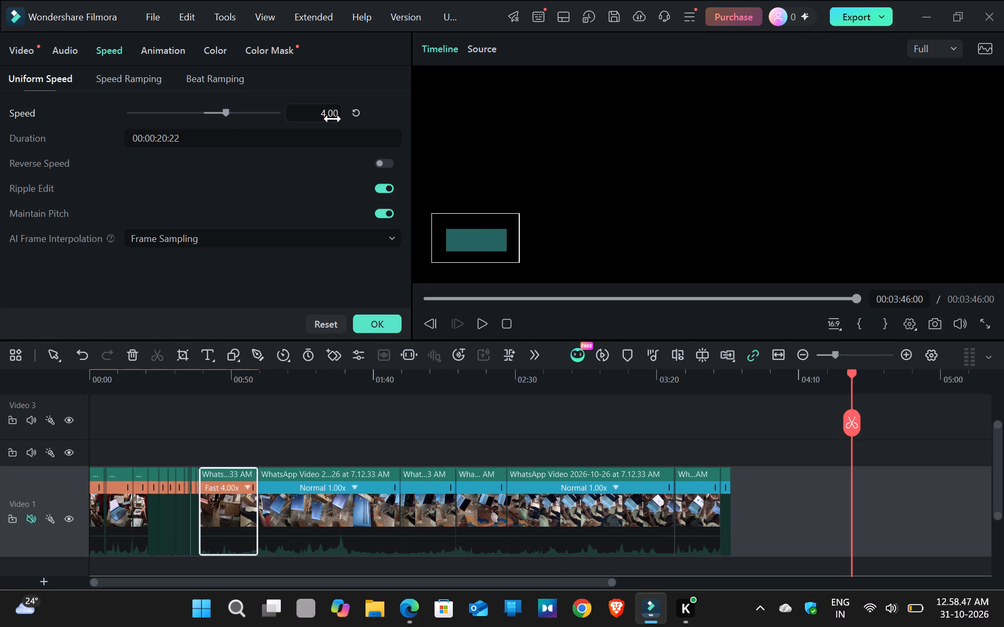
Set the uniform speed of the second long 7.12.33 piece, right after the first 4.00x one, to 4.
{"action": "double_click", "coordinate": [323, 462]}
{"action": "left_click", "coordinate": [329, 500]}
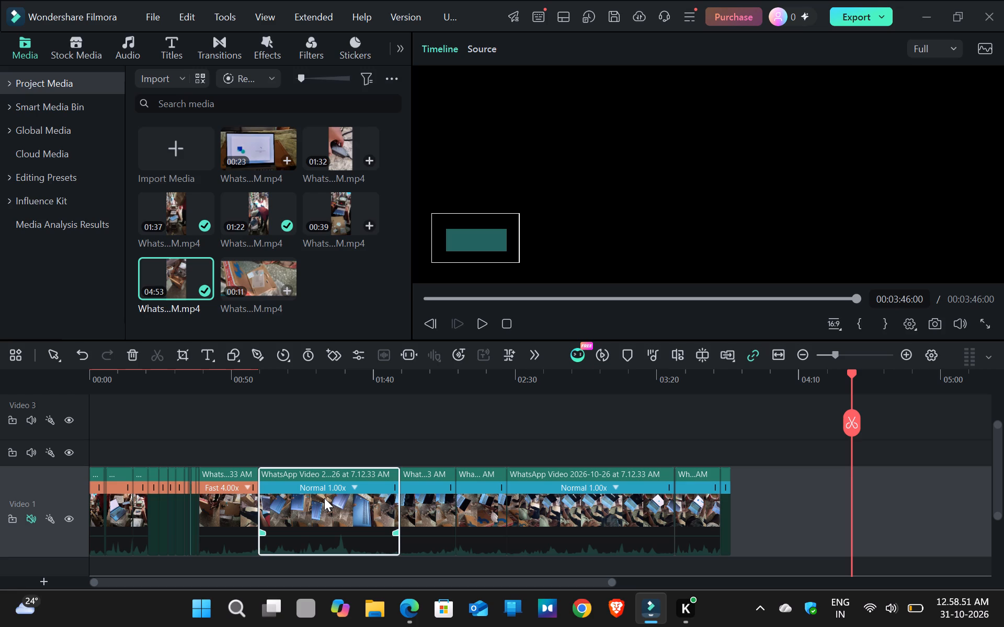
{"action": "key", "text": "ctrl+r"}
{"action": "key", "text": "ctrl+r"}
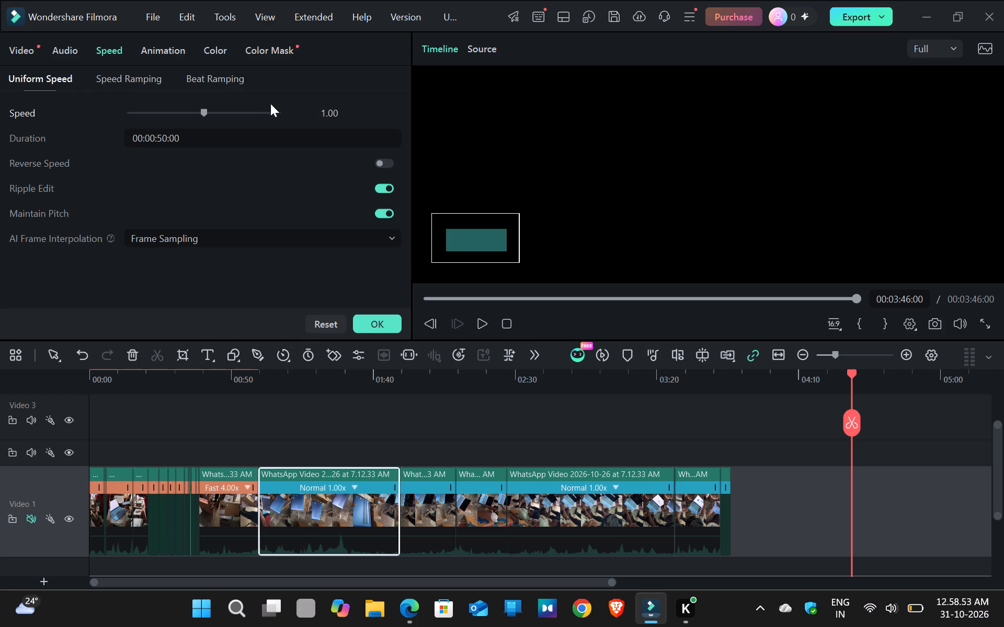
{"action": "left_click", "coordinate": [316, 111]}
{"action": "key", "text": "BackSpace"}
{"action": "key", "text": "4"}
{"action": "left_click", "coordinate": [378, 322]}
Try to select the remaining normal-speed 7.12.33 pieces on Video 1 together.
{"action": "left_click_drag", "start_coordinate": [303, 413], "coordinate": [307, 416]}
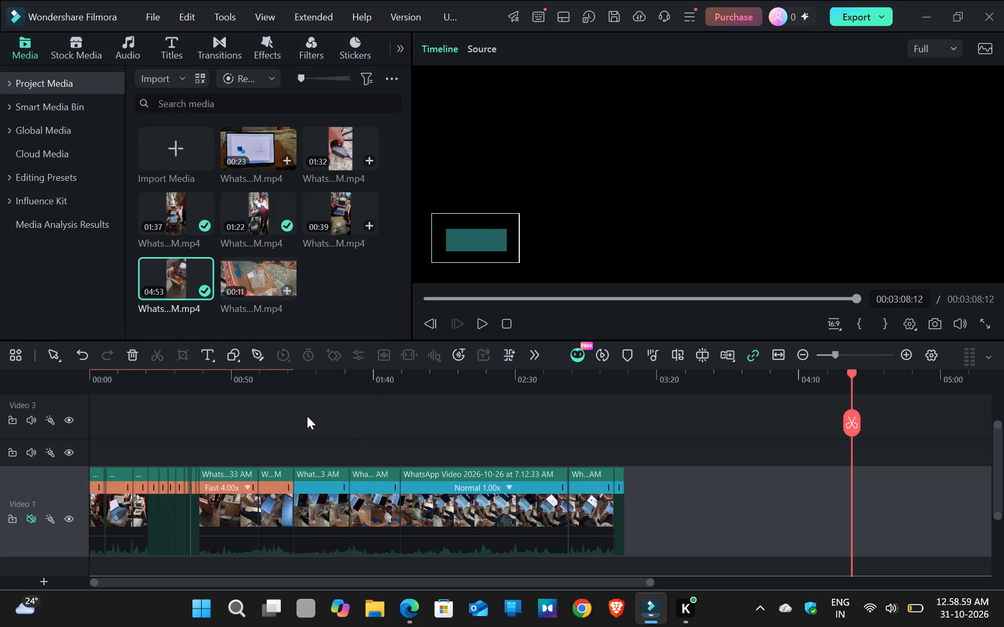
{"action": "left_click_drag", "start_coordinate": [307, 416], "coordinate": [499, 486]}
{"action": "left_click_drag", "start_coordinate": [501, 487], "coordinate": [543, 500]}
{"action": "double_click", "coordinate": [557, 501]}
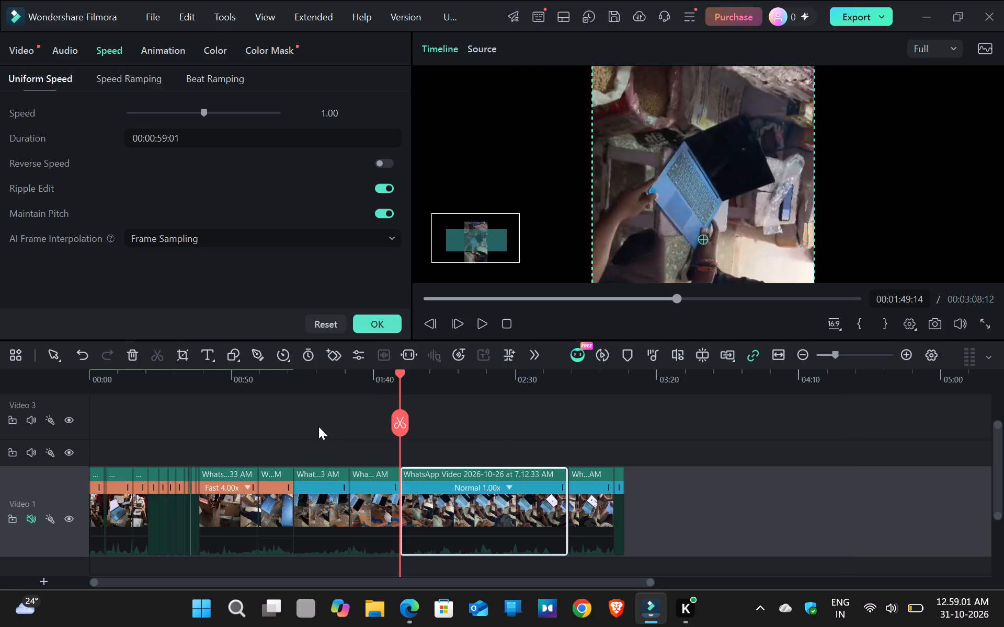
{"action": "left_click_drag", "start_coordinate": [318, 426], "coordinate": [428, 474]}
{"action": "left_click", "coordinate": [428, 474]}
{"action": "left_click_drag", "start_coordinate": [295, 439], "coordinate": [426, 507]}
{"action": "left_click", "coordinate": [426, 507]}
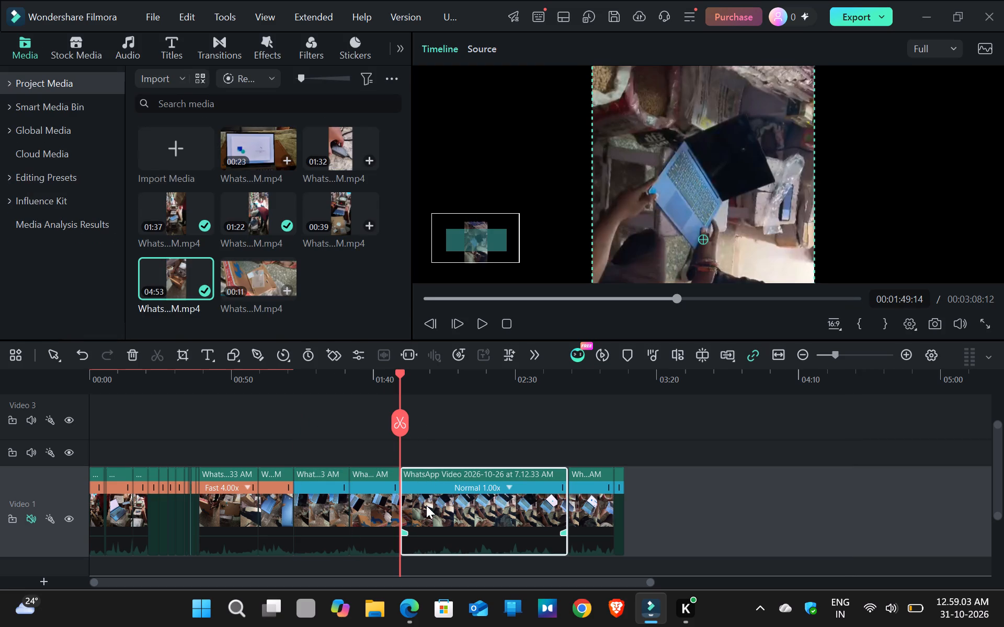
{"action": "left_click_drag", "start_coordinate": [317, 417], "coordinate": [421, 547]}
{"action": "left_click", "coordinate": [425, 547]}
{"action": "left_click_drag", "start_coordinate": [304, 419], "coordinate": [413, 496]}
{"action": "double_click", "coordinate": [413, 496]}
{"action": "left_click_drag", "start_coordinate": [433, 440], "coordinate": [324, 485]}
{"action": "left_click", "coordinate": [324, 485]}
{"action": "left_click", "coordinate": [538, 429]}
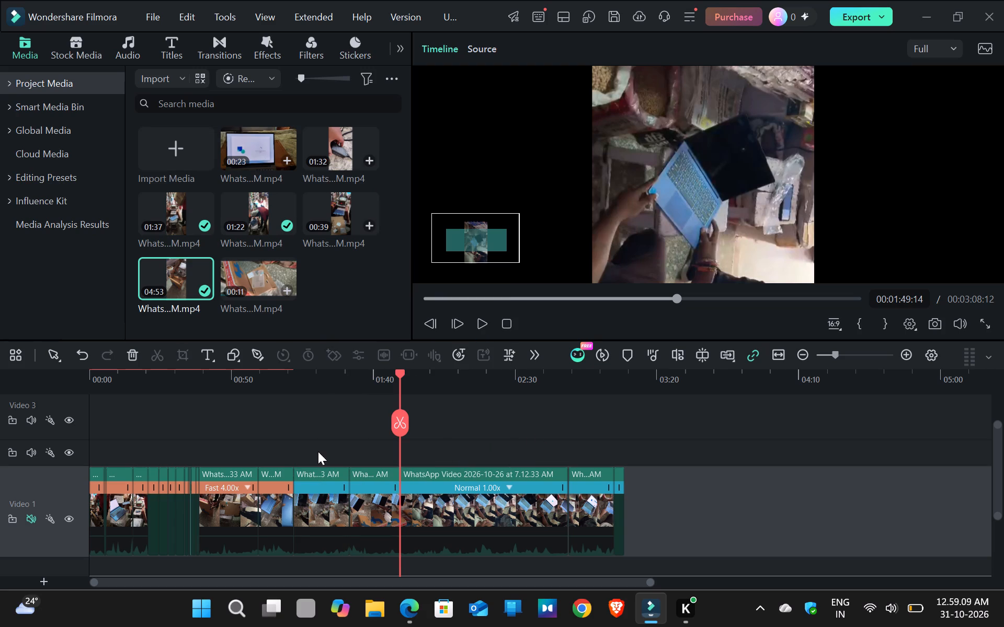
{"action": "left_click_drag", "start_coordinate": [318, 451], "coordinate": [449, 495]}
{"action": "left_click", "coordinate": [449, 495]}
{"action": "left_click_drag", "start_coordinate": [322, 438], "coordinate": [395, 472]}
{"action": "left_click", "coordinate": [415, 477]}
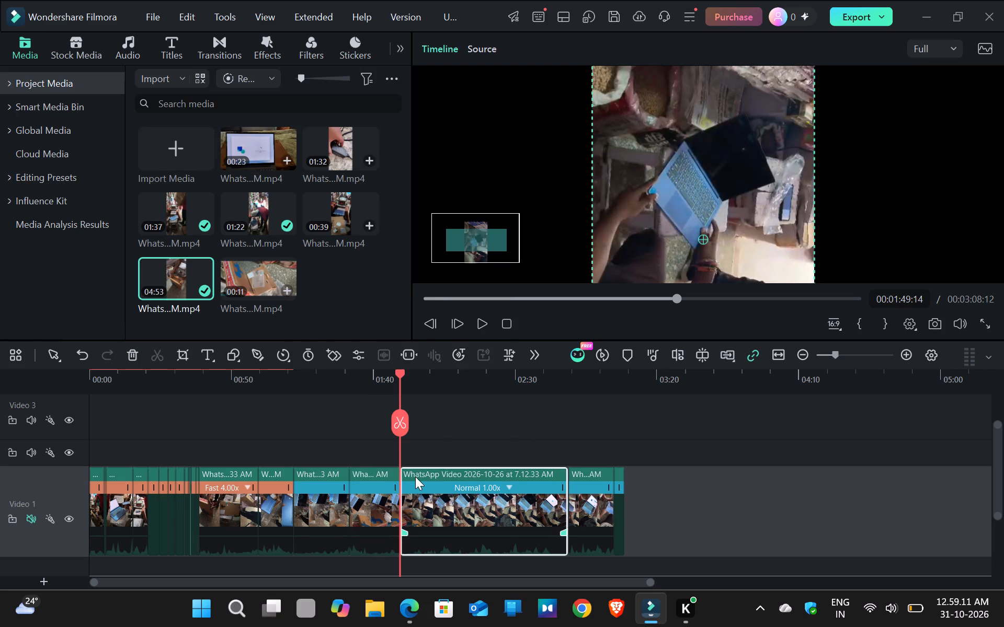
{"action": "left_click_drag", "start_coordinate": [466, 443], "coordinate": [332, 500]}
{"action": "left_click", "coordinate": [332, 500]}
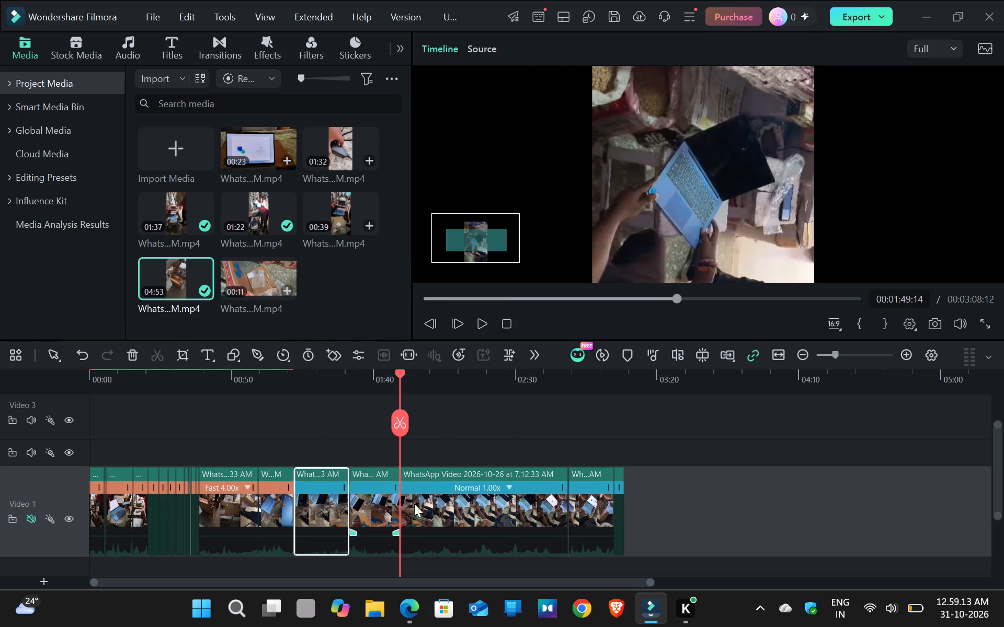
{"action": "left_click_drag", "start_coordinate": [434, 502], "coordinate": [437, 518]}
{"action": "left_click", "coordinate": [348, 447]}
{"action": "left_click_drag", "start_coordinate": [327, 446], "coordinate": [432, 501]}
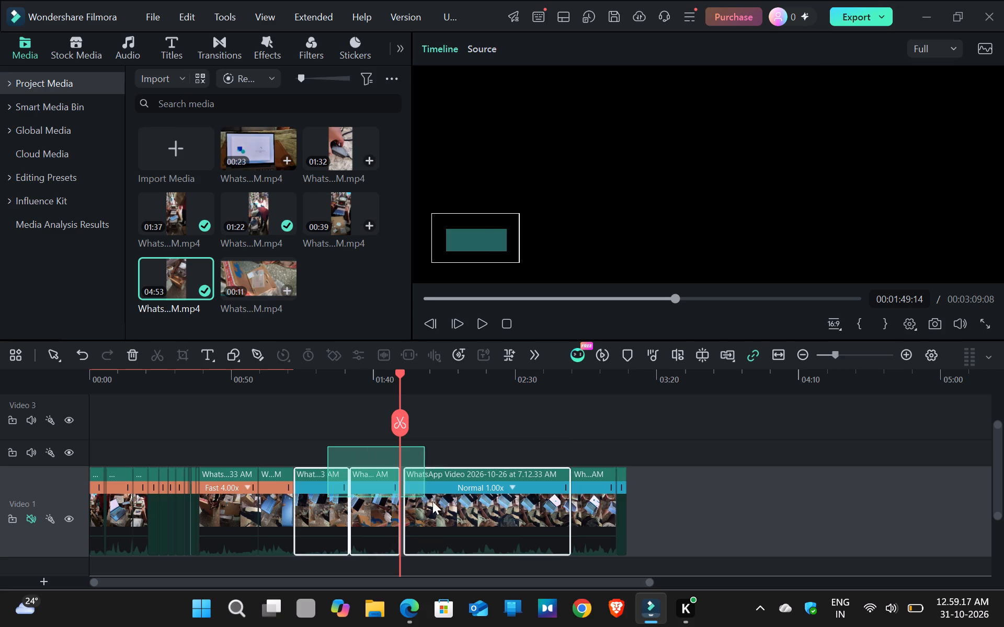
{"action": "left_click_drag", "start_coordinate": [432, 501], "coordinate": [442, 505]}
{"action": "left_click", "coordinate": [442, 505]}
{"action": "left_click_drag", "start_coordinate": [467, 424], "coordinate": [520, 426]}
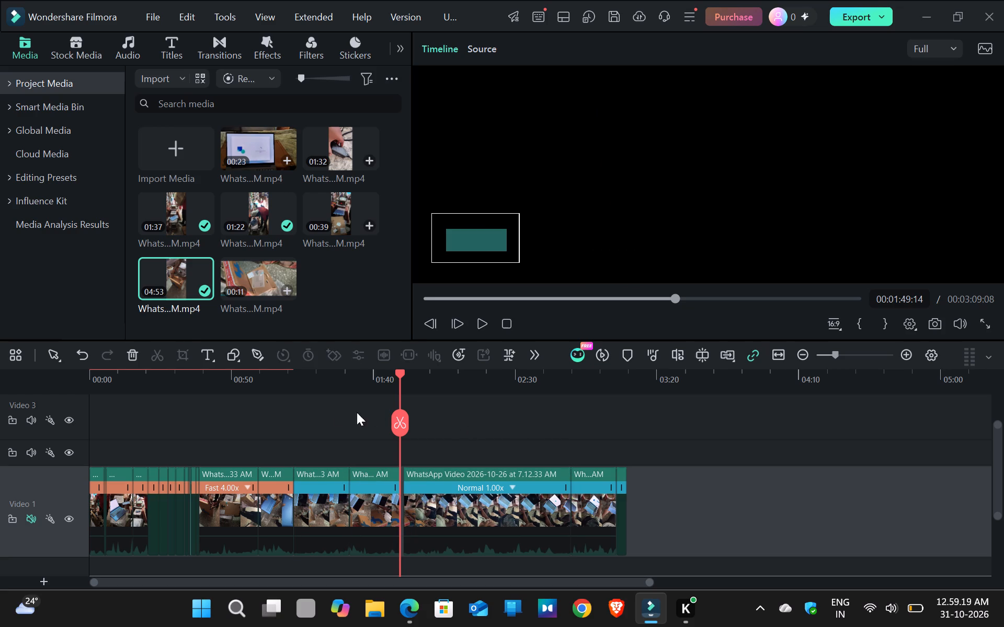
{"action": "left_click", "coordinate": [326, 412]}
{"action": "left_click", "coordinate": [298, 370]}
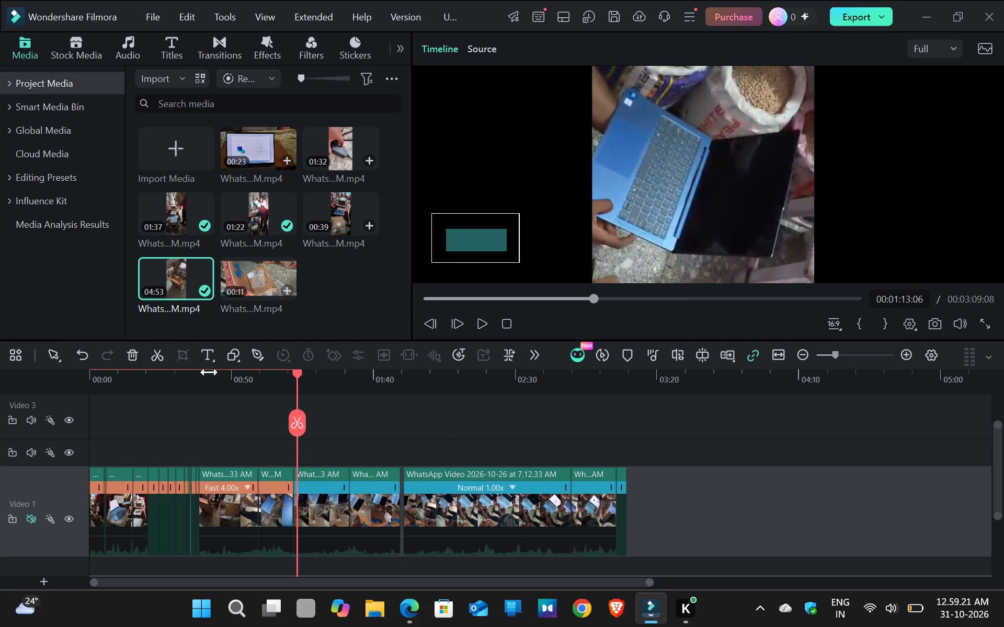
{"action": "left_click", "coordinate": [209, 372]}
Move the longest normal-speed 7.12.33 piece earlier over the end of the preceding piece, and back slightly later on Video 1.
{"action": "left_click_drag", "start_coordinate": [438, 504], "coordinate": [429, 505]}
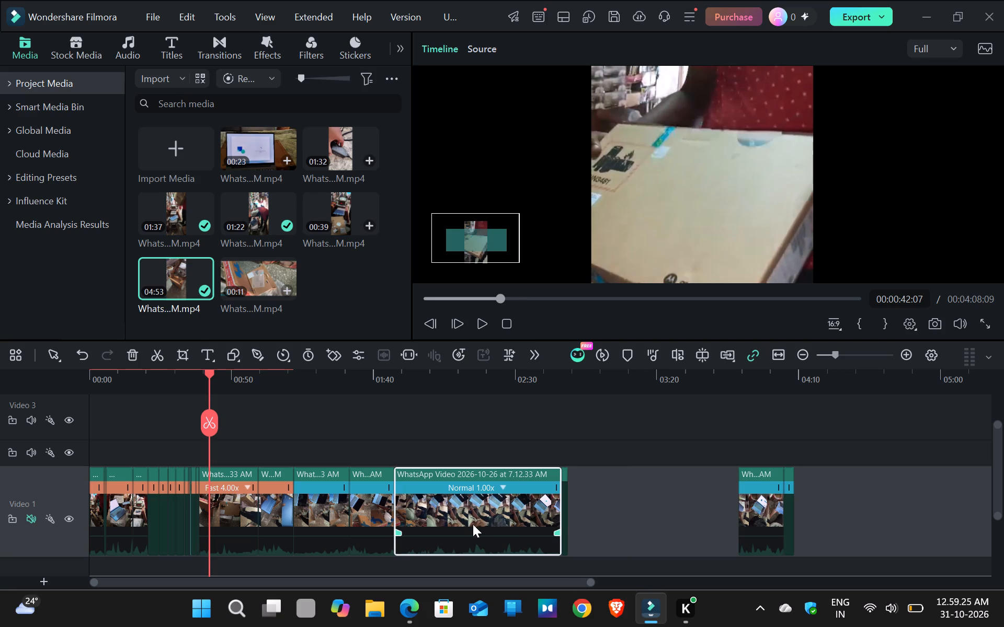
{"action": "left_click_drag", "start_coordinate": [455, 519], "coordinate": [466, 522]}
{"action": "left_click", "coordinate": [466, 522]}
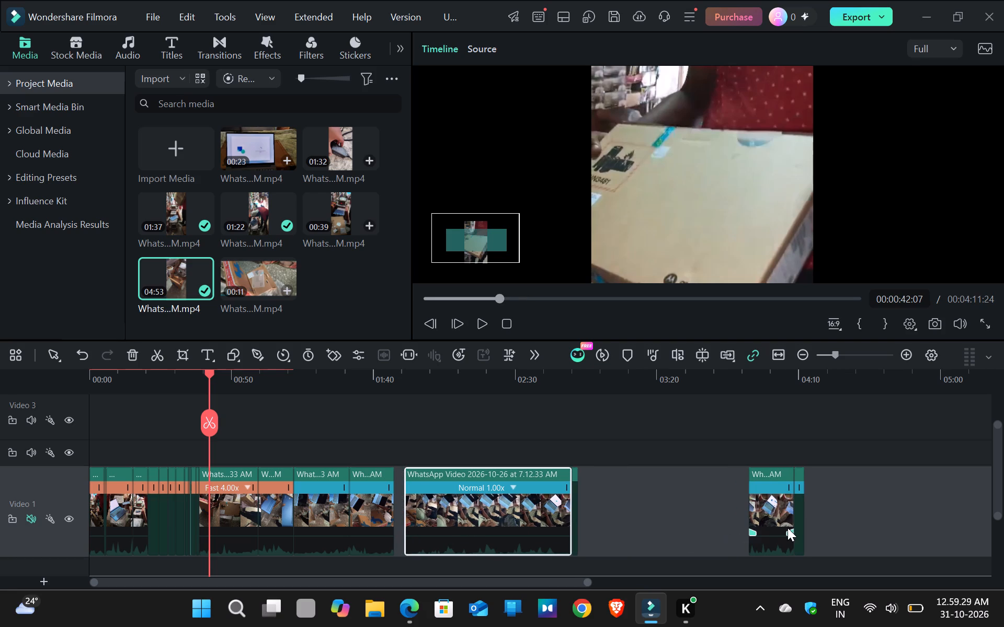
Move the 00:00:15:24 piece from near the sequence end to ahead of the longest 7.12.33 piece, leaving a gap before it.
{"action": "left_click_drag", "start_coordinate": [788, 528], "coordinate": [420, 515]}
{"action": "left_click", "coordinate": [420, 515]}
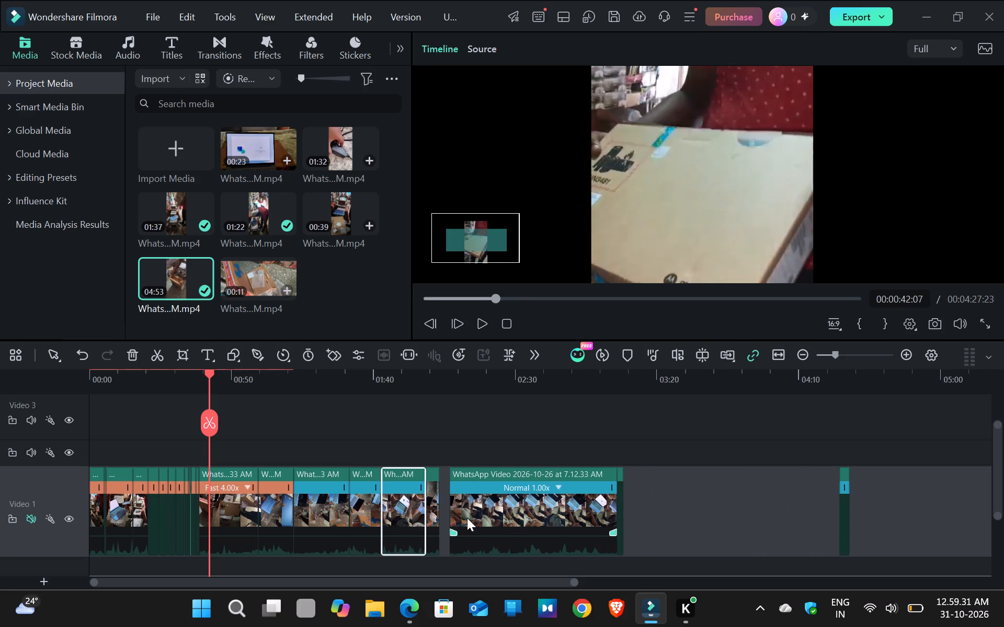
{"action": "left_click_drag", "start_coordinate": [412, 511], "coordinate": [426, 514]}
{"action": "triple_click", "coordinate": [427, 514]}
{"action": "left_click", "coordinate": [429, 514]}
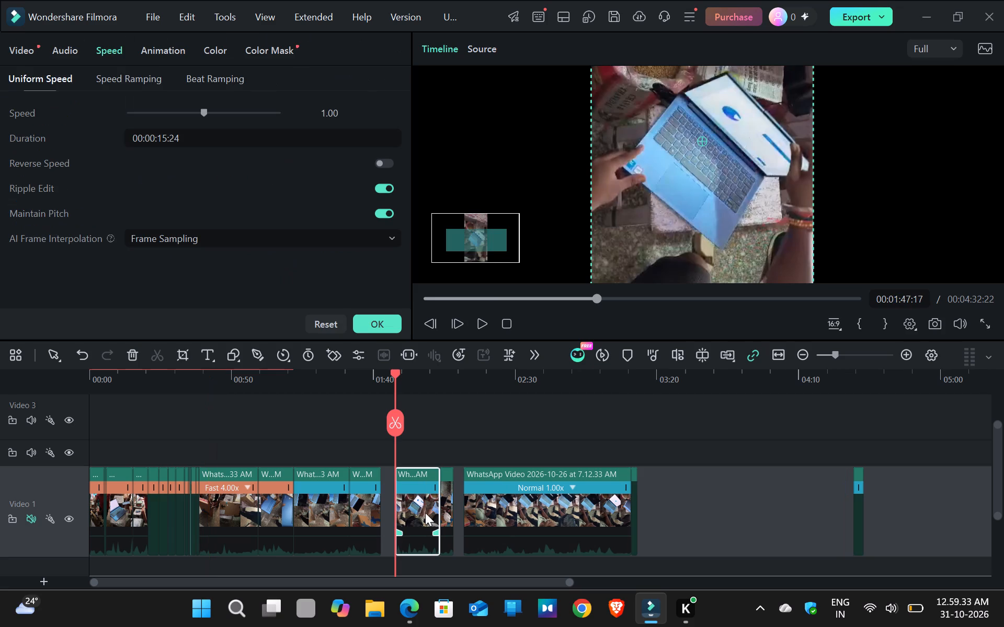
{"action": "left_click_drag", "start_coordinate": [412, 512], "coordinate": [446, 515]}
{"action": "left_click", "coordinate": [446, 515]}
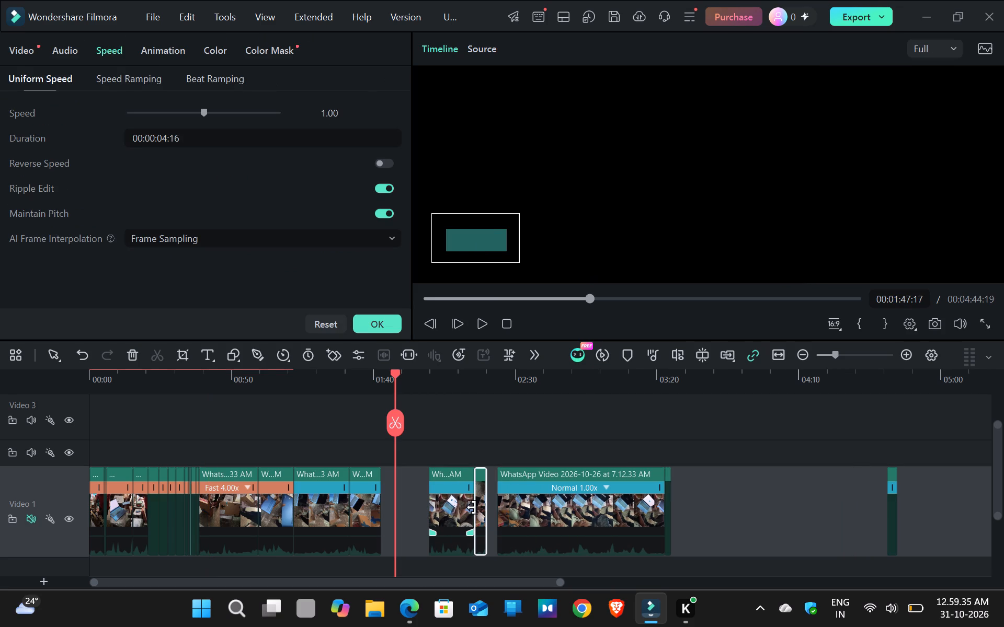
Move the short 00:00:04:16 piece into the gap ahead of the 00:00:15:24 piece.
{"action": "left_click_drag", "start_coordinate": [482, 505], "coordinate": [417, 509]}
{"action": "left_click", "coordinate": [417, 509]}
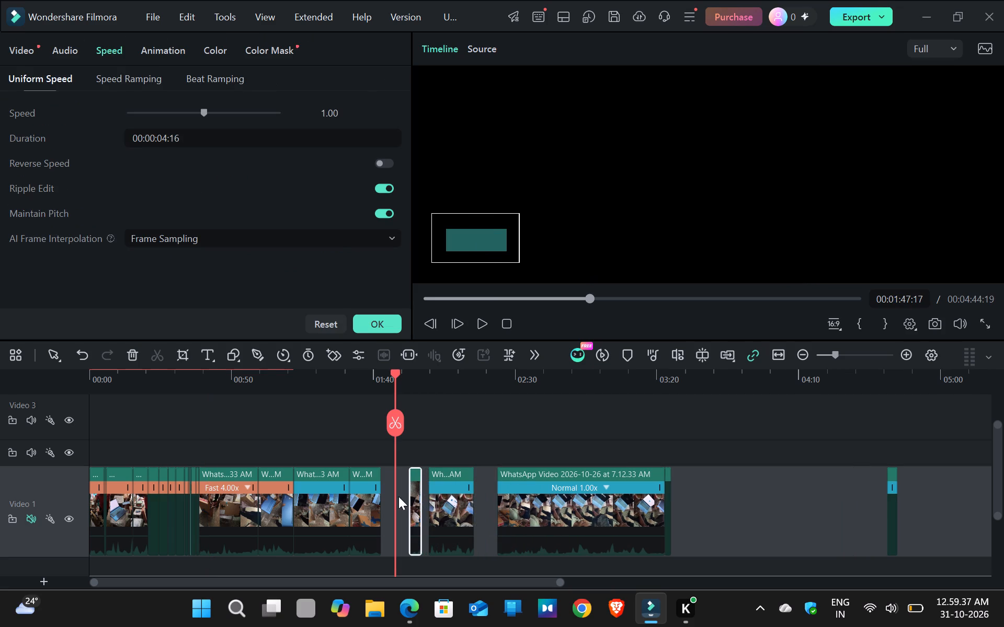
{"action": "left_click", "coordinate": [438, 438]}
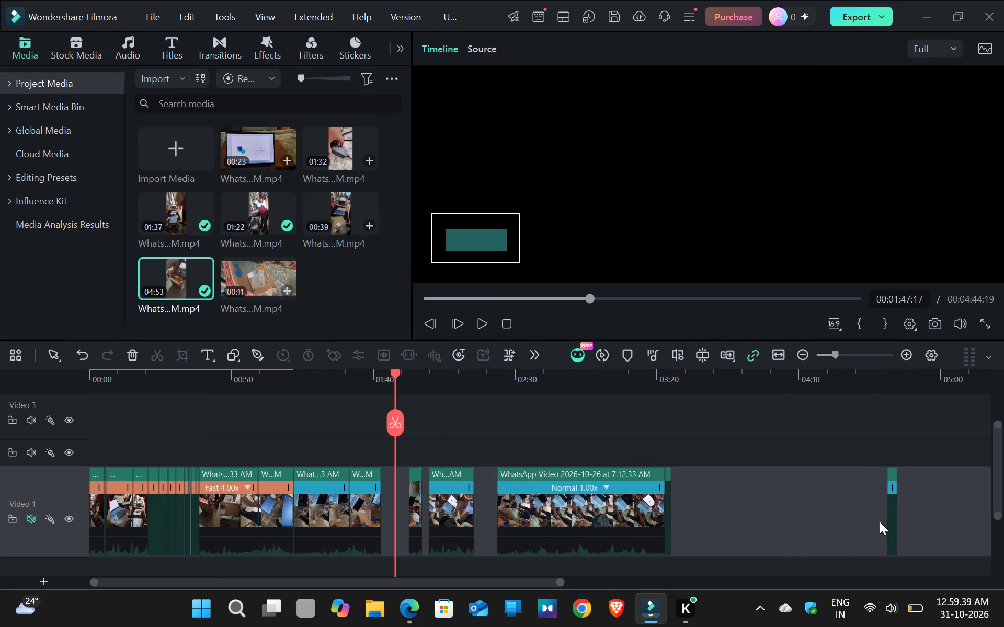
Trim the end of the last short piece in the sequence back to a thin sliver.
{"action": "left_click_drag", "start_coordinate": [895, 517], "coordinate": [558, 508]}
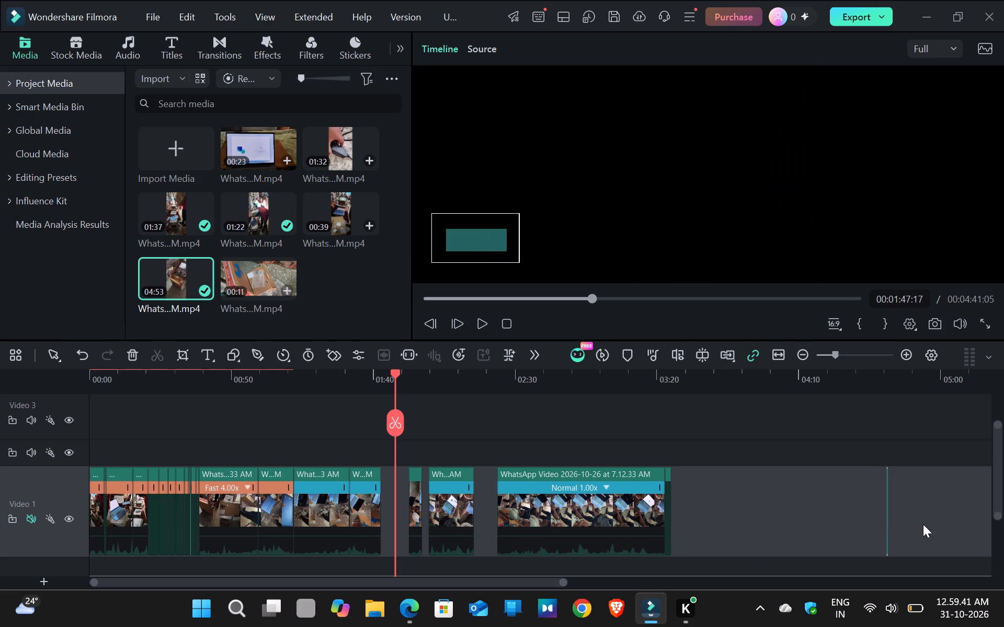
Delete the gaps on Video 1 before the final sliver, around the short 00:00:04:16 piece, and before the longest 7.12.33 piece.
{"action": "left_click", "coordinate": [886, 512]}
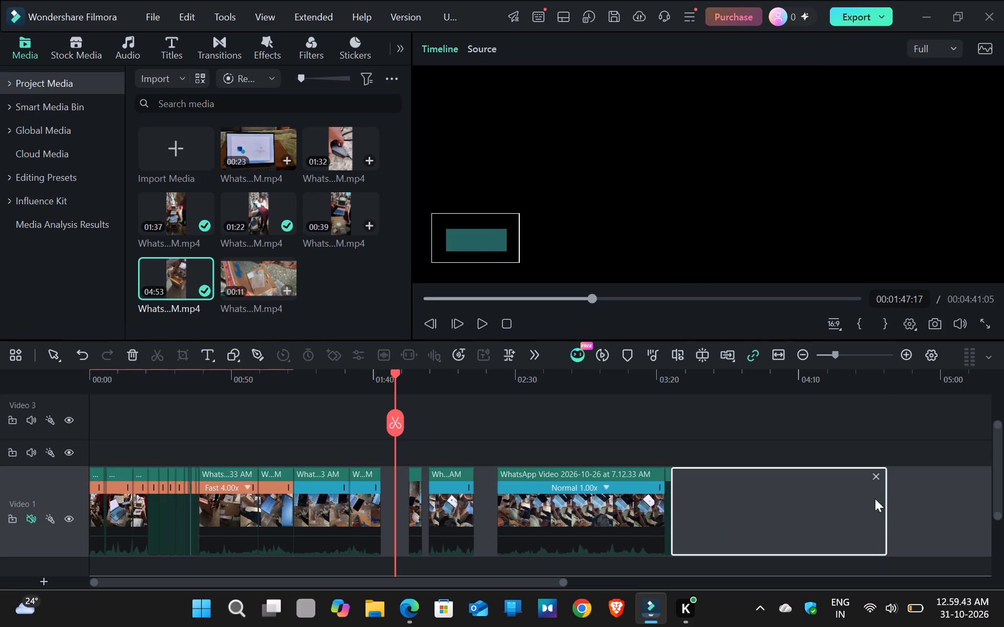
{"action": "left_click", "coordinate": [878, 477]}
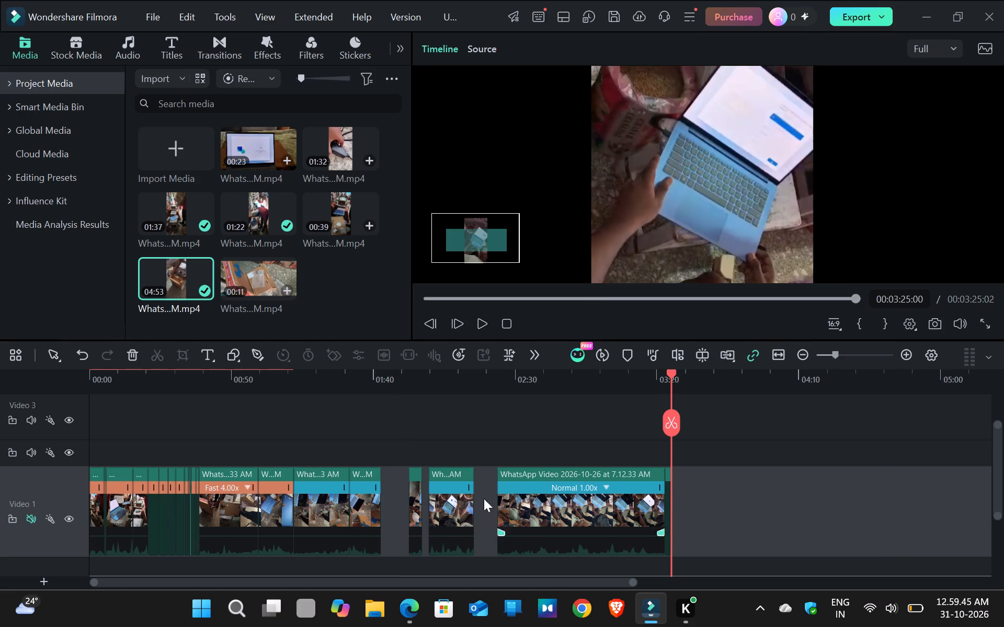
{"action": "left_click", "coordinate": [398, 517]}
{"action": "left_click", "coordinate": [397, 476]}
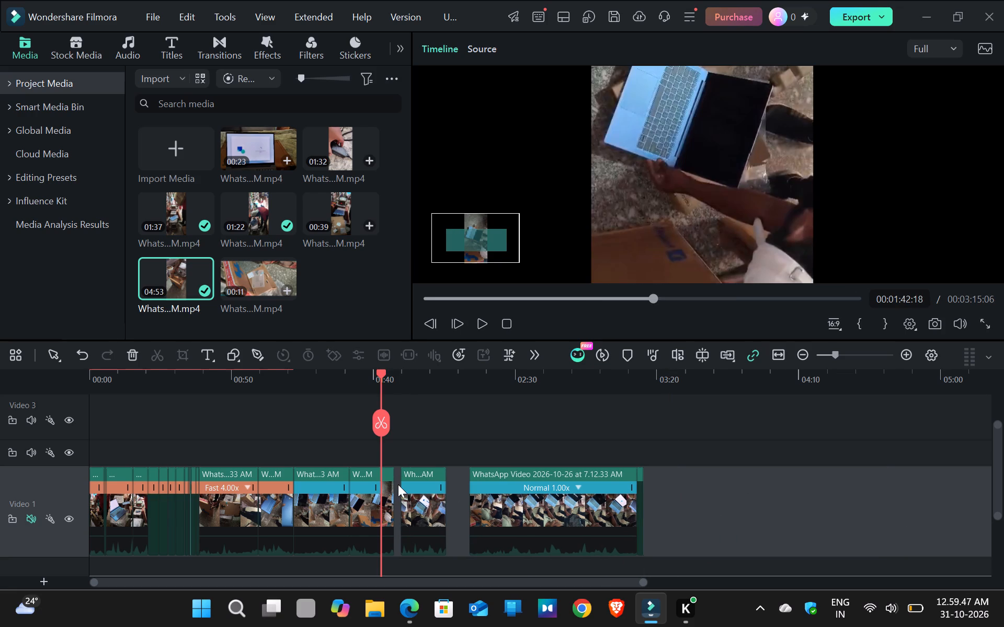
{"action": "left_click", "coordinate": [397, 485]}
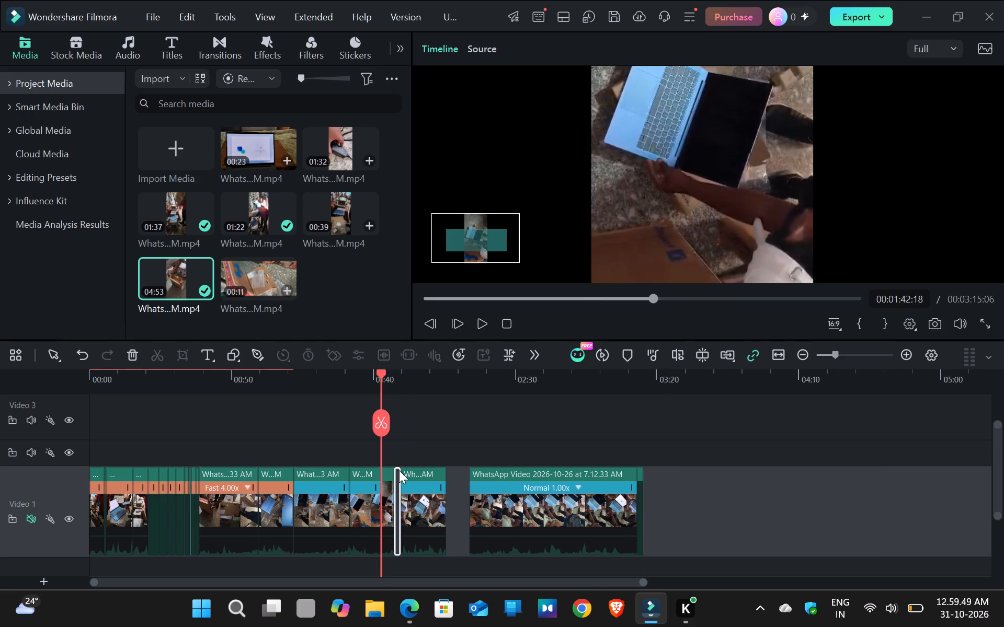
{"action": "left_click", "coordinate": [397, 466]}
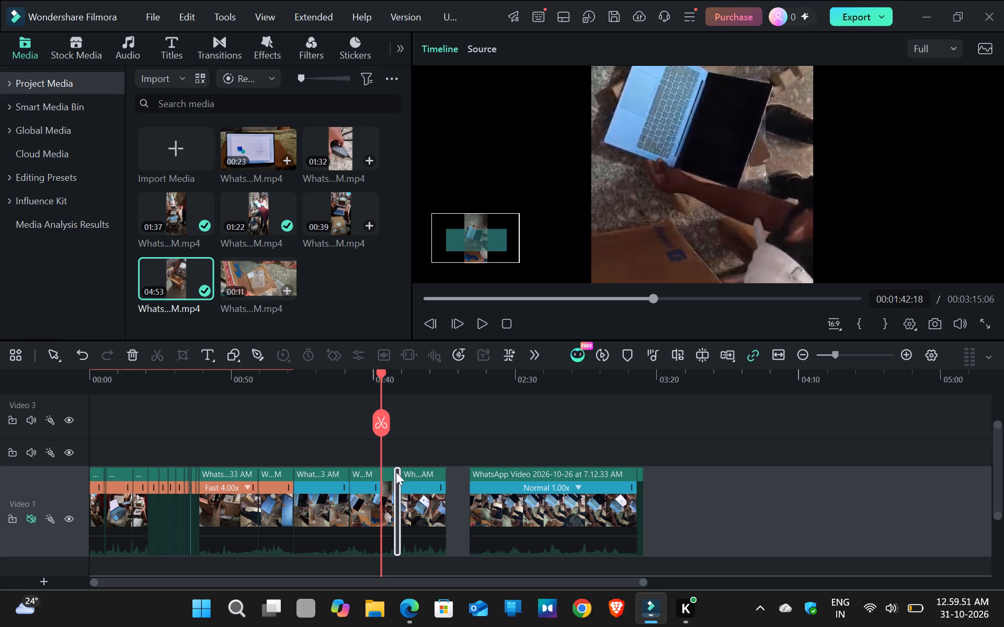
{"action": "left_click", "coordinate": [396, 472]}
{"action": "key", "text": "Delete"}
{"action": "left_click", "coordinate": [451, 509]}
{"action": "key", "text": "Delete"}
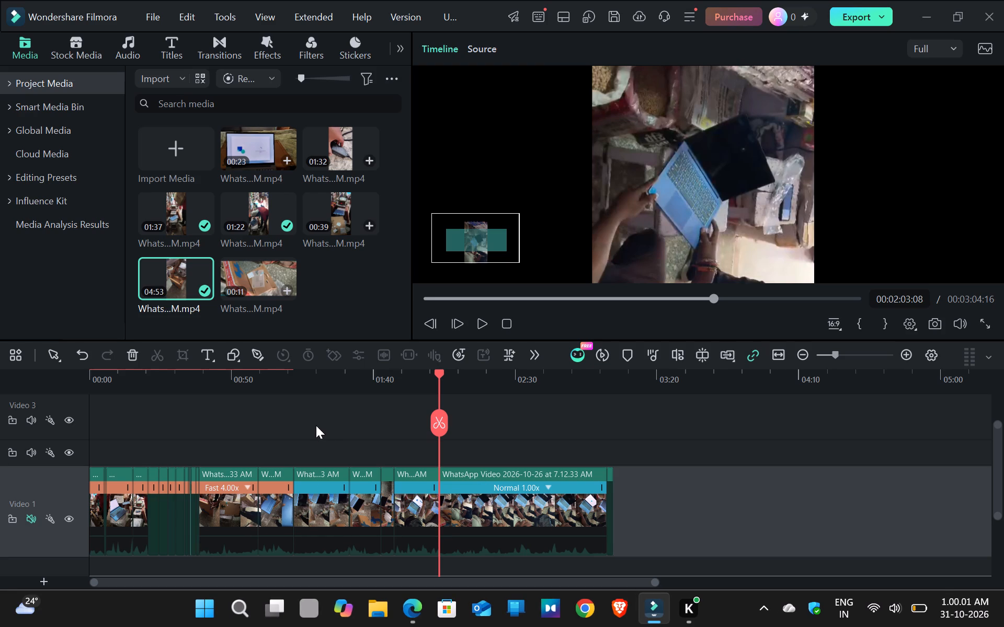
Set the uniform speed of the five normal-speed pieces before the final sliver on Video 1 to 4.00.
{"action": "right_click_drag", "start_coordinate": [316, 425], "coordinate": [333, 392]}
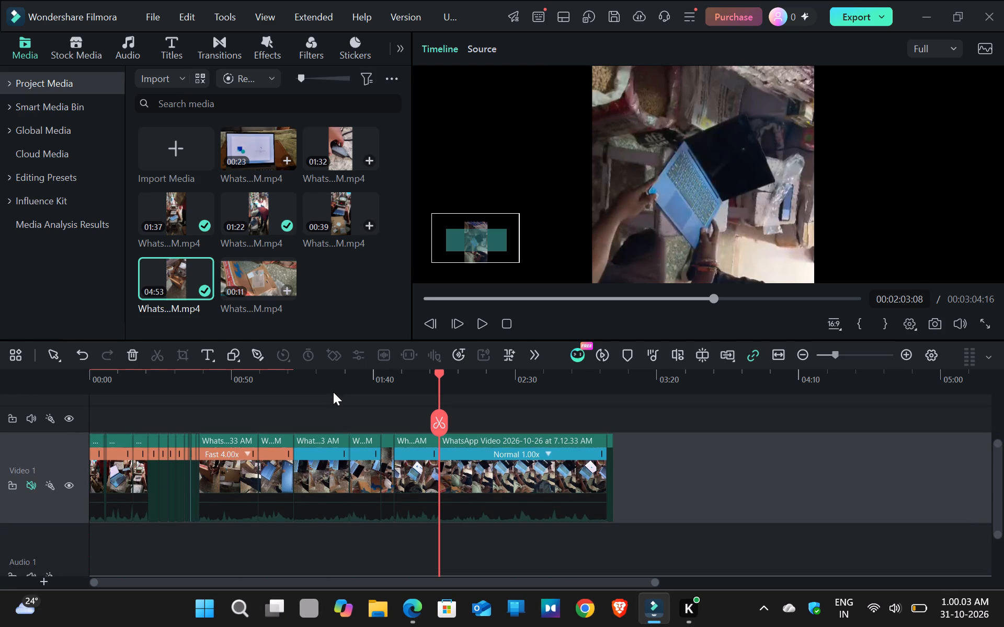
{"action": "right_click_drag", "start_coordinate": [325, 423], "coordinate": [330, 424]}
{"action": "left_click", "coordinate": [327, 423]}
{"action": "left_click_drag", "start_coordinate": [327, 423], "coordinate": [482, 444]}
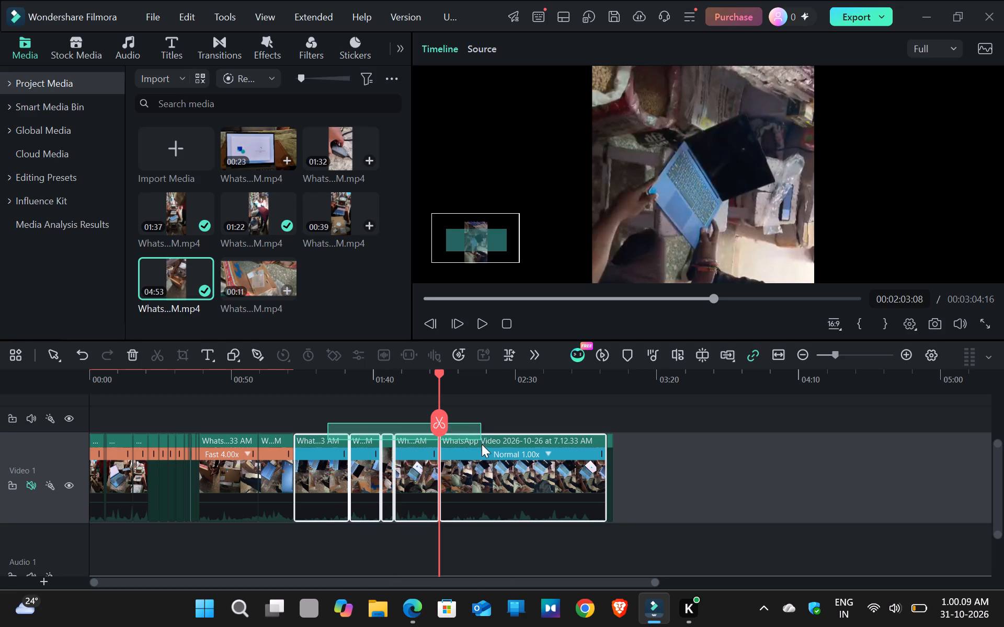
{"action": "left_click_drag", "start_coordinate": [482, 444], "coordinate": [481, 493]}
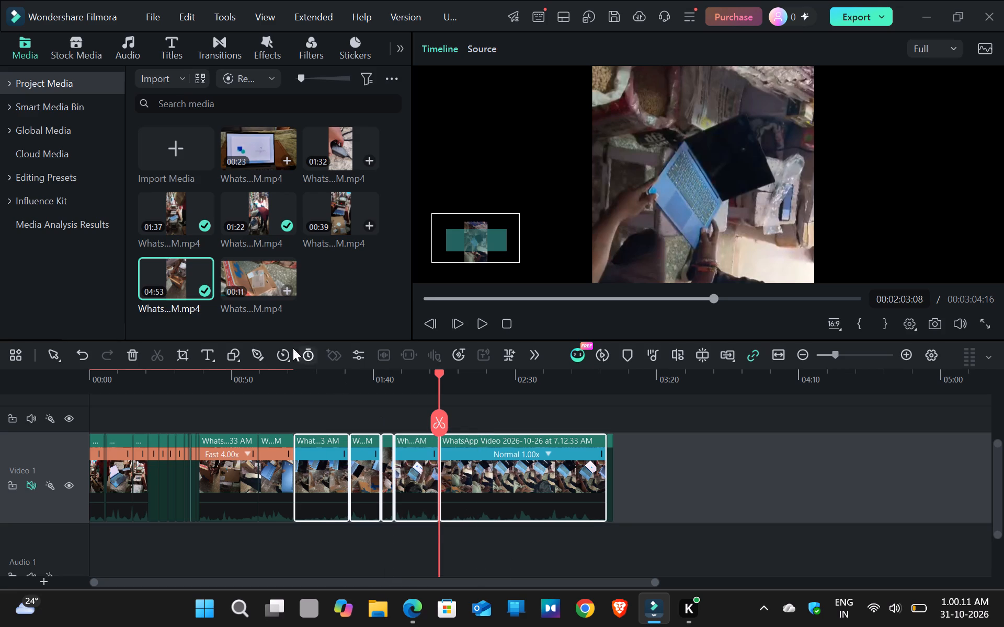
{"action": "left_click", "coordinate": [277, 350]}
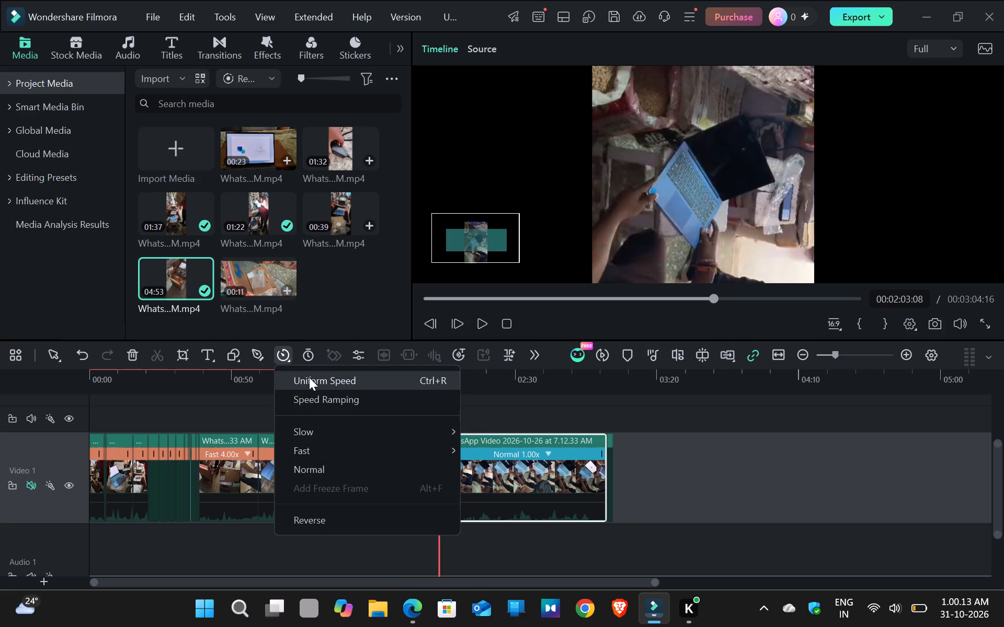
{"action": "left_click", "coordinate": [309, 377]}
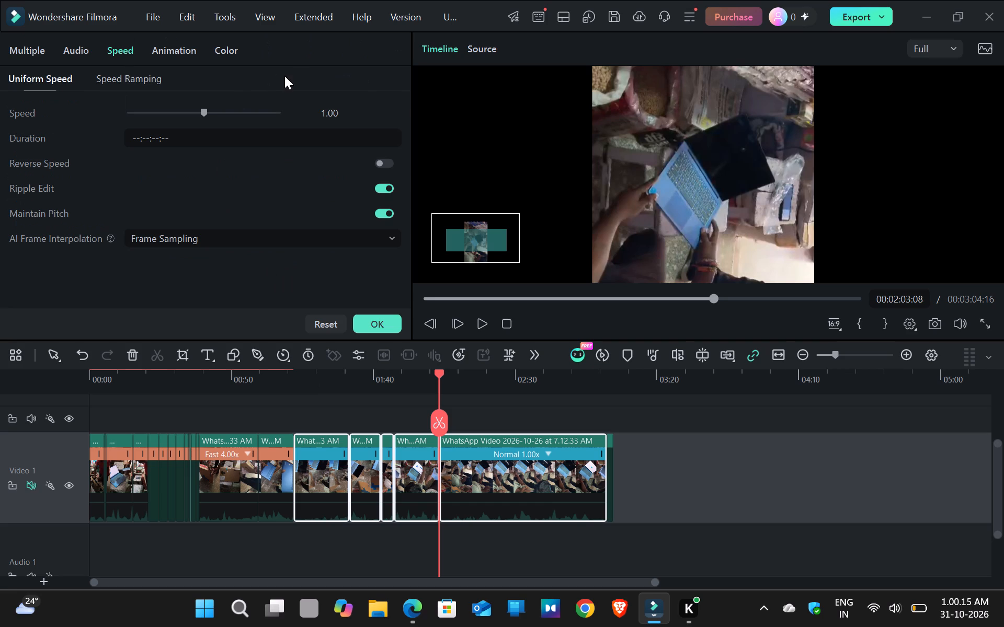
{"action": "left_click", "coordinate": [333, 117]}
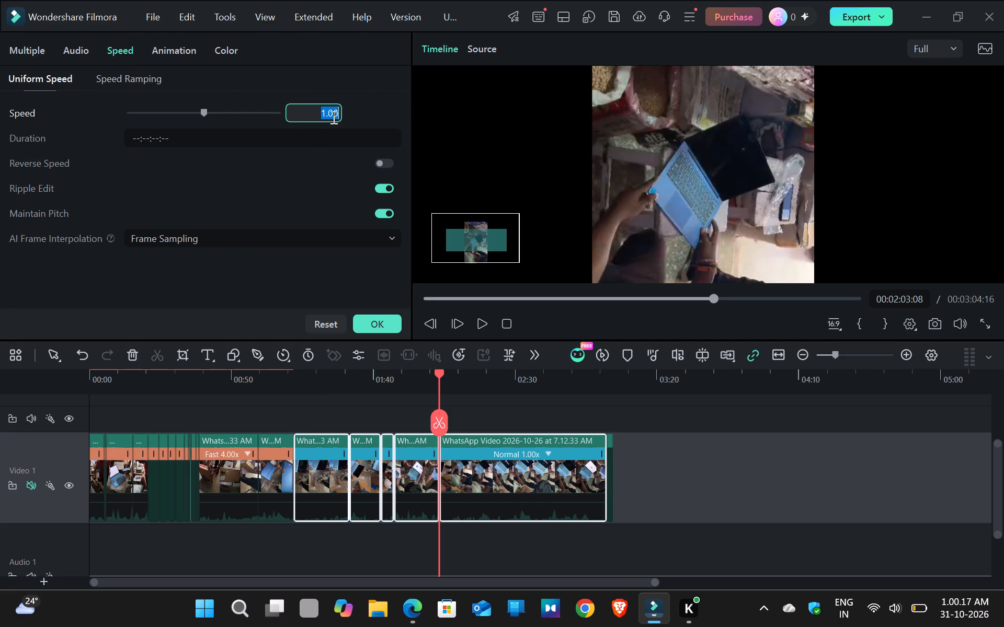
{"action": "key", "text": "BackSpace"}
{"action": "key", "text": "4"}
{"action": "key", "text": "Return"}
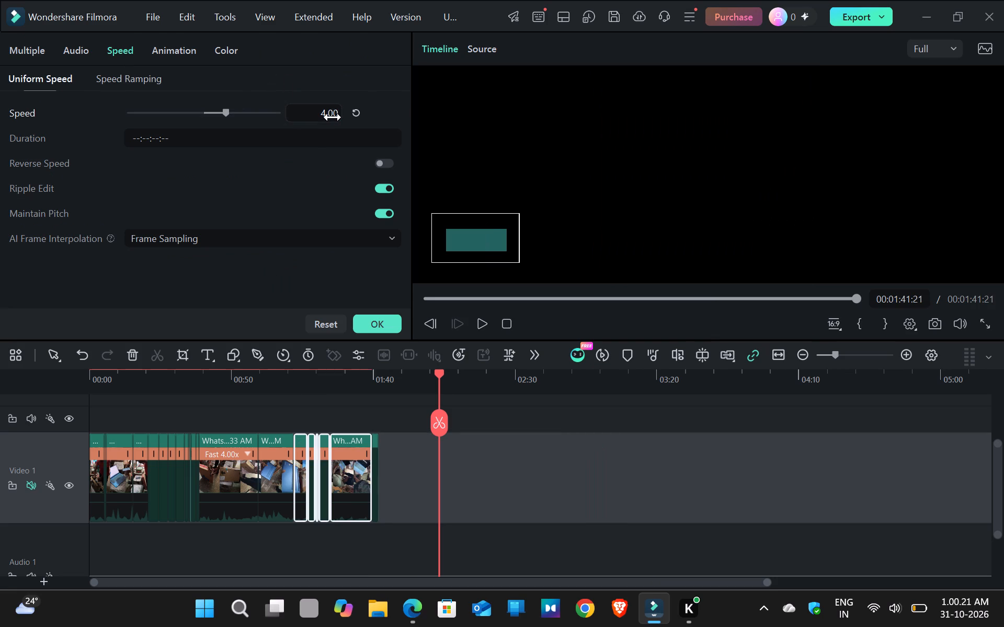
{"action": "left_click", "coordinate": [509, 536]}
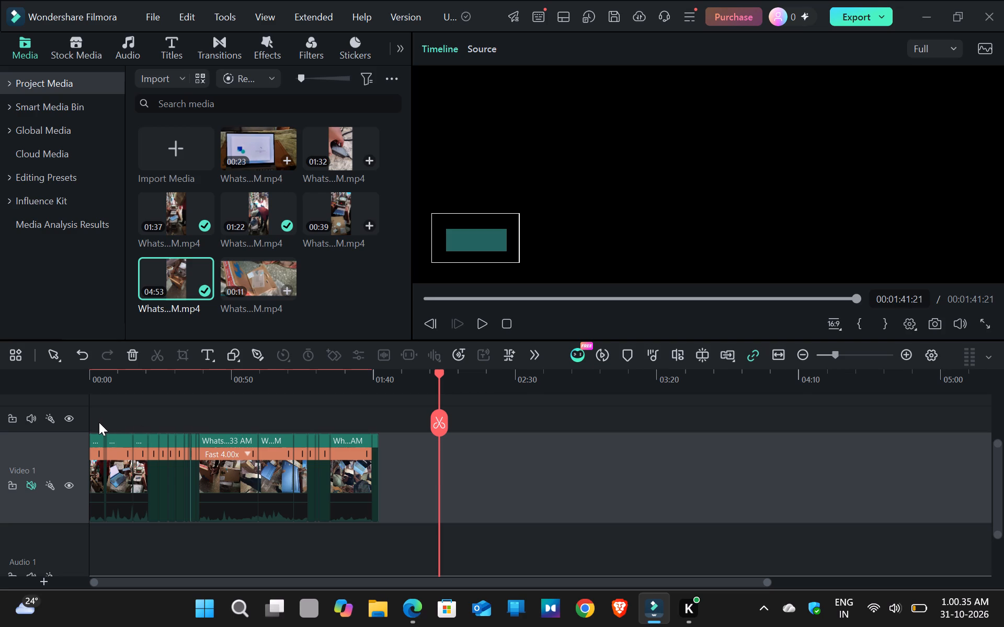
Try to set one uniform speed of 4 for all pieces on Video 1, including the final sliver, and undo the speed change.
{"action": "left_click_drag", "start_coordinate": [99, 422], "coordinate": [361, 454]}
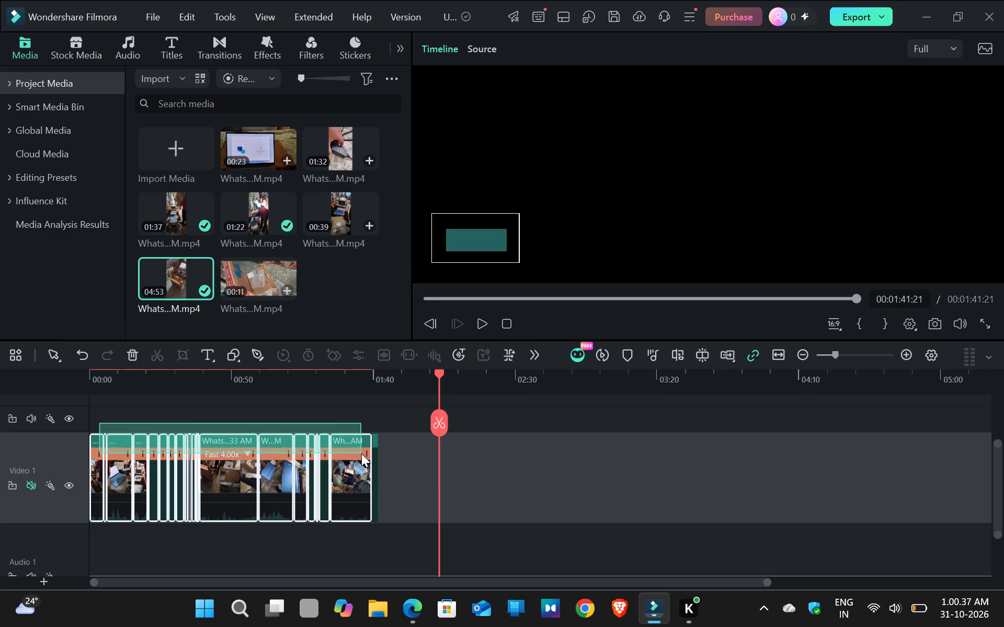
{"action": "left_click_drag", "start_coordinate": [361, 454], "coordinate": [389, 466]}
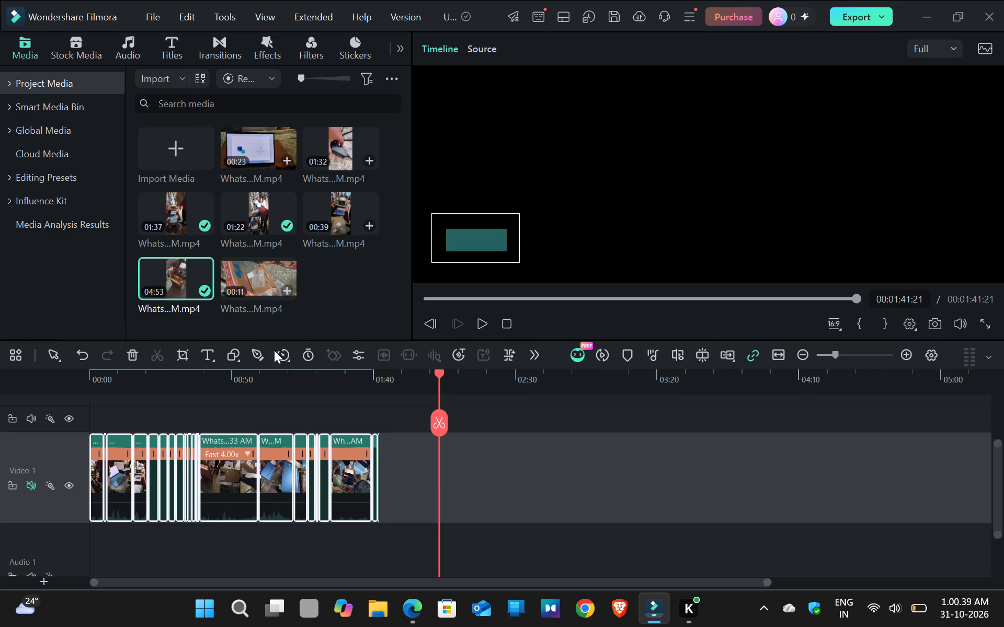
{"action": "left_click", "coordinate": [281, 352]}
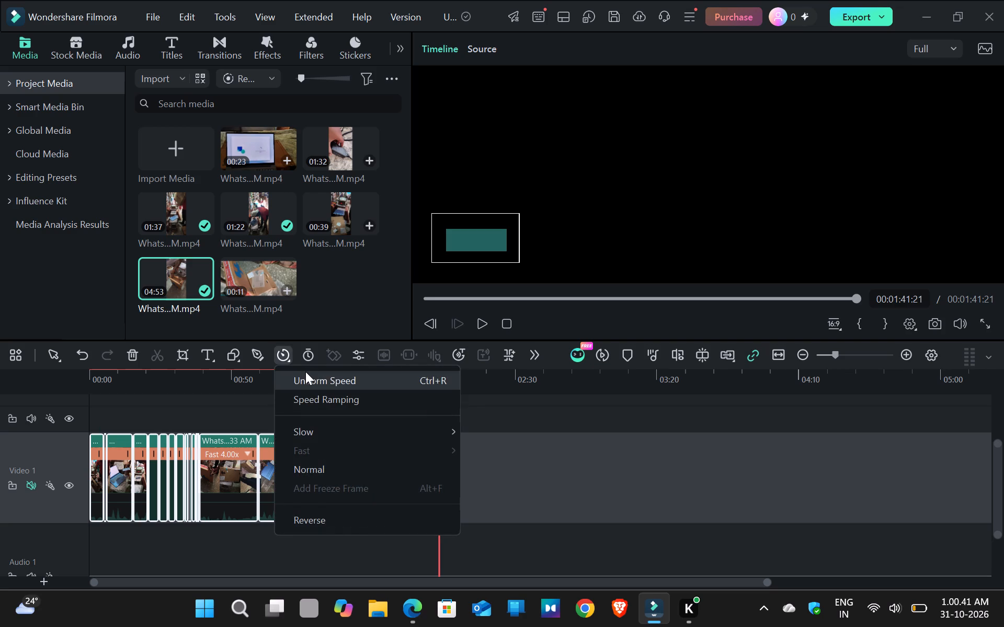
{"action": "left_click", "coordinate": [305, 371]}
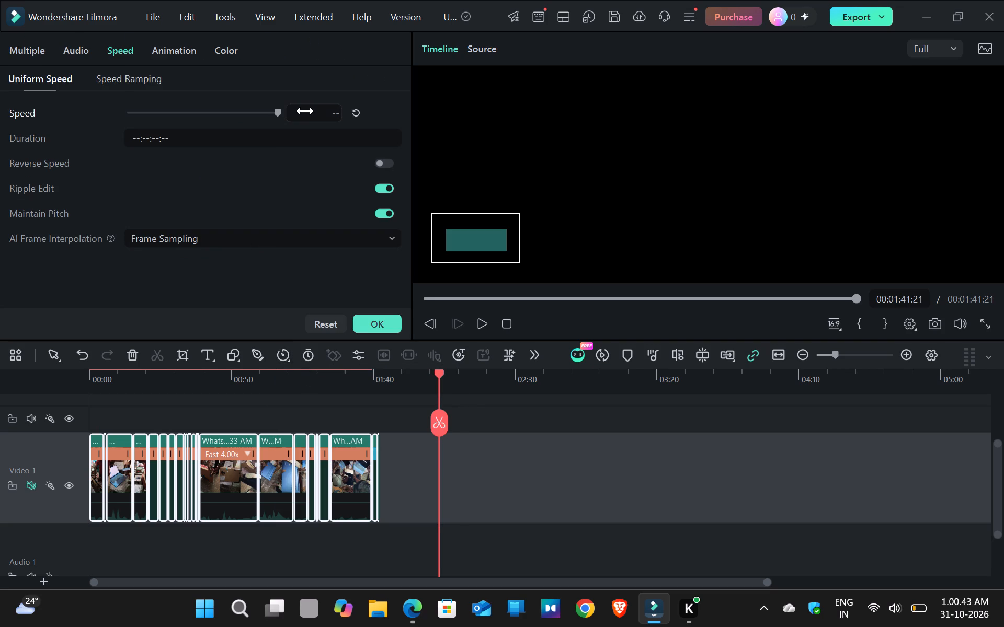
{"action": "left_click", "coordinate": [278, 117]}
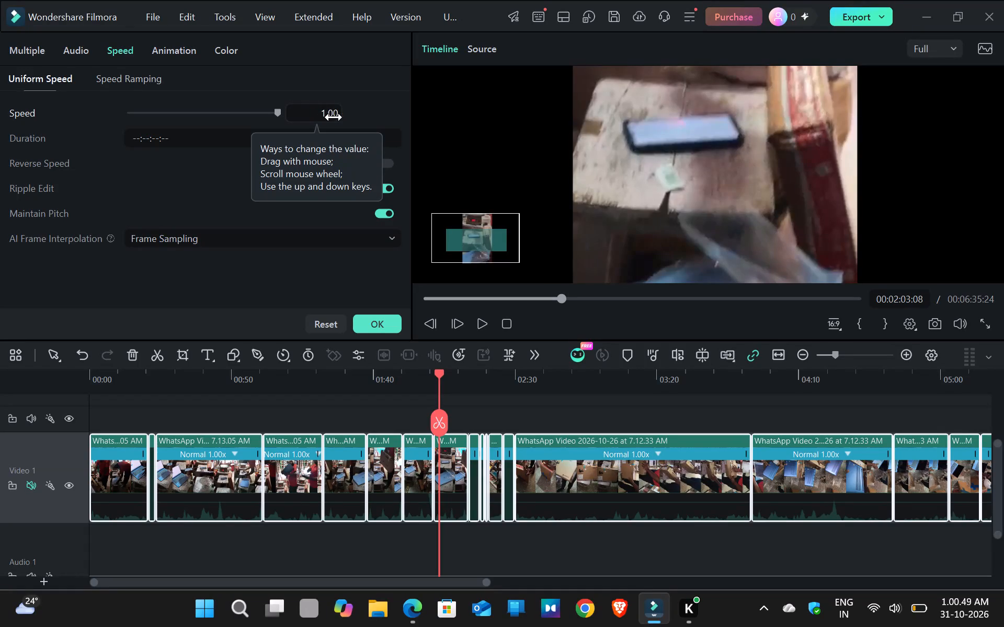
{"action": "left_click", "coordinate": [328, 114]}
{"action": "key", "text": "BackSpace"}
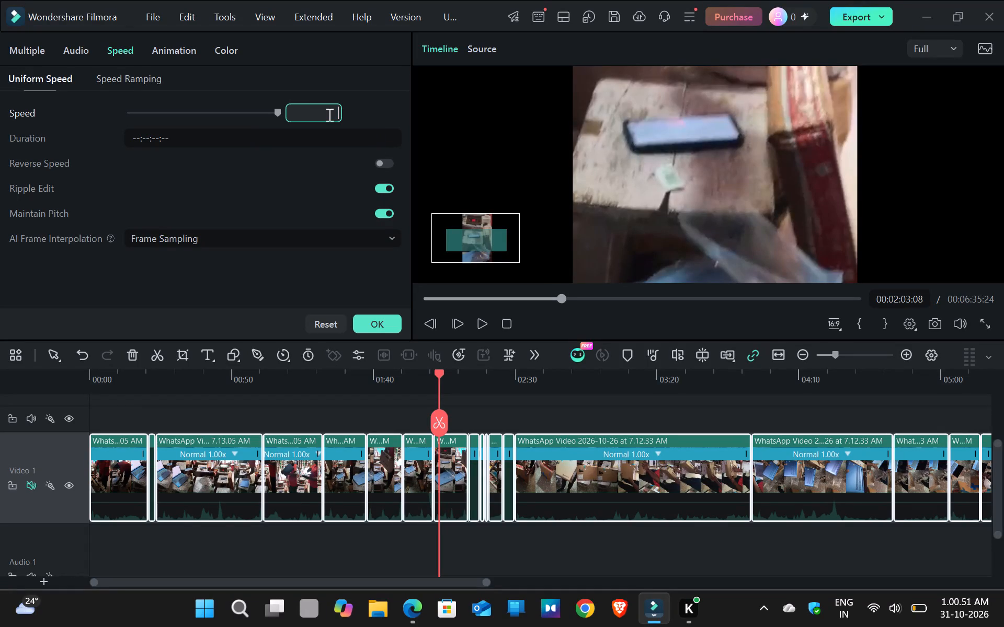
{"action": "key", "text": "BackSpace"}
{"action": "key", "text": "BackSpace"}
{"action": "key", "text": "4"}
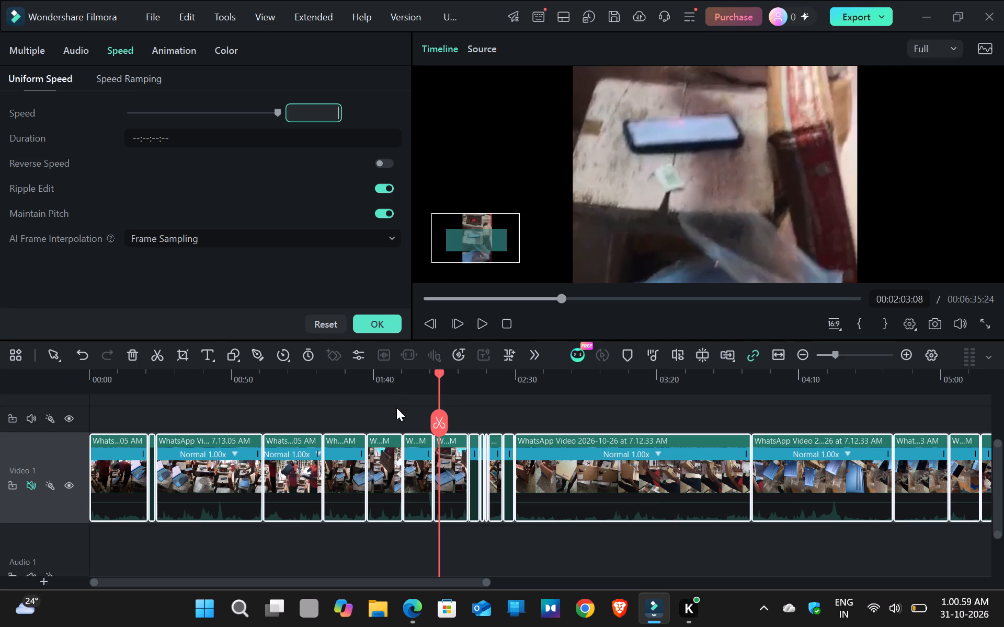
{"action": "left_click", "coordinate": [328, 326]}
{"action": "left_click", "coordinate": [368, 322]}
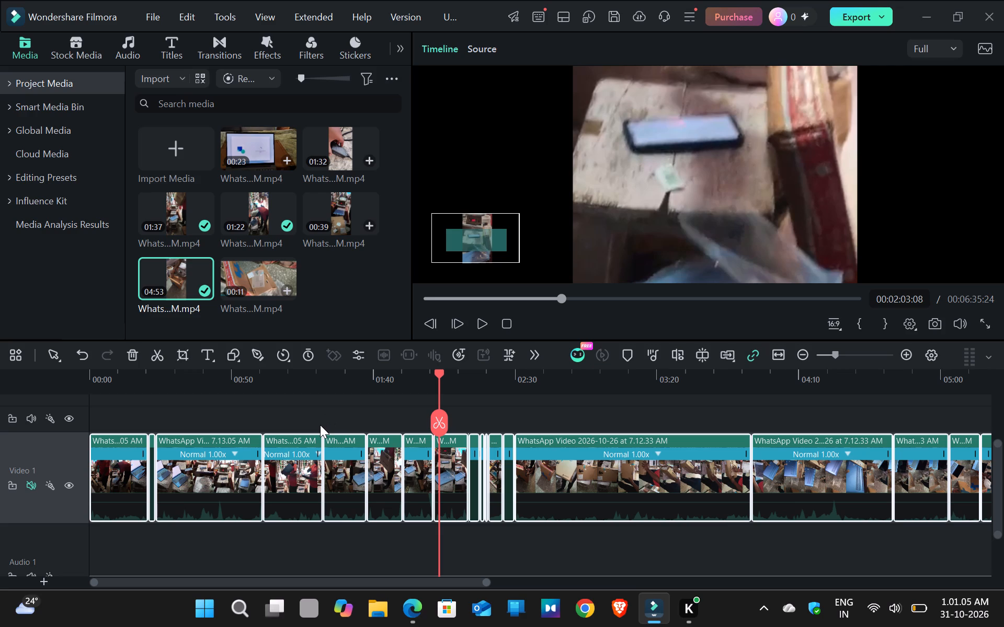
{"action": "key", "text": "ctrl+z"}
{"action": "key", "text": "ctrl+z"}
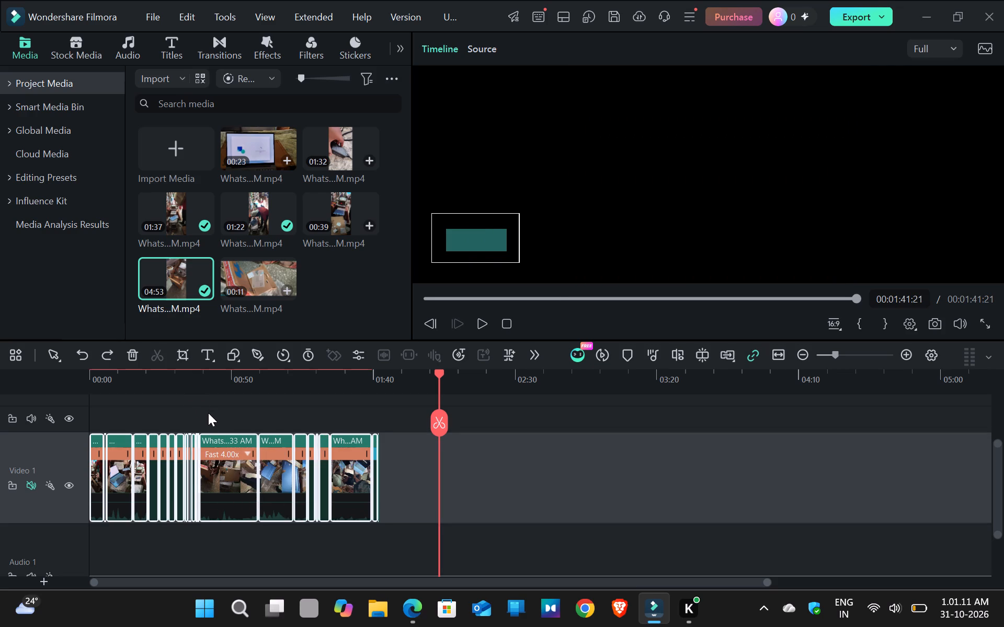
Set the uniform speed to 5.00 for the longest 7.12.33 piece and the two pieces directly after it.
{"action": "left_click_drag", "start_coordinate": [208, 413], "coordinate": [272, 441]}
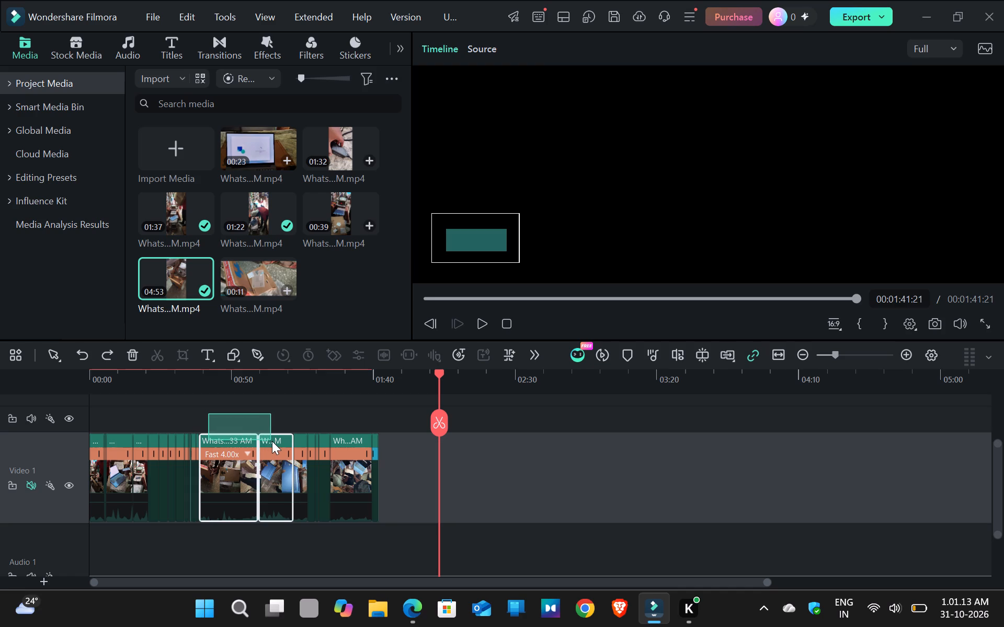
{"action": "left_click_drag", "start_coordinate": [272, 441], "coordinate": [282, 444]}
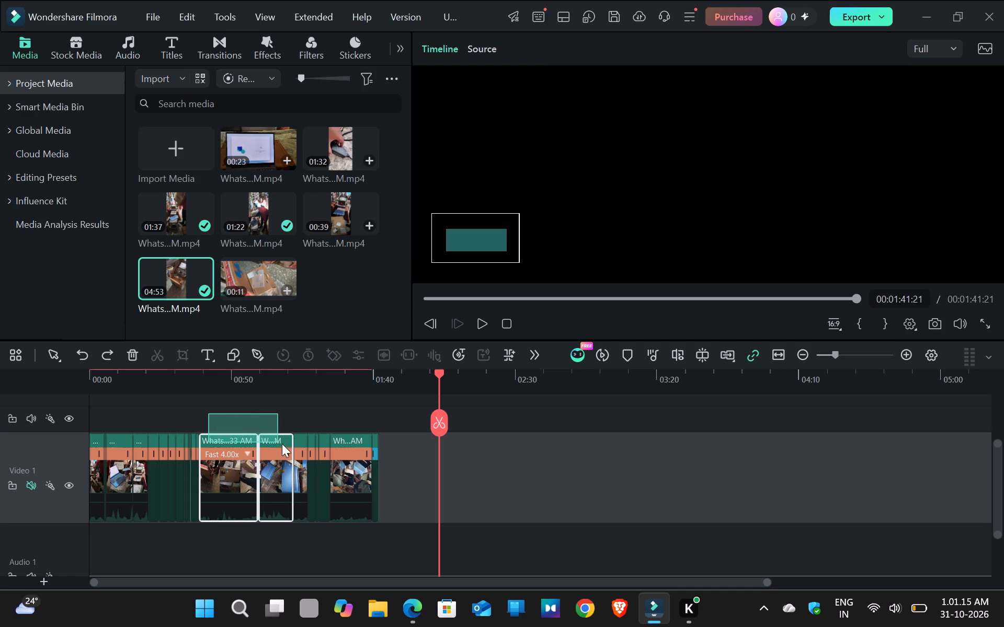
{"action": "left_click_drag", "start_coordinate": [282, 444], "coordinate": [299, 451]}
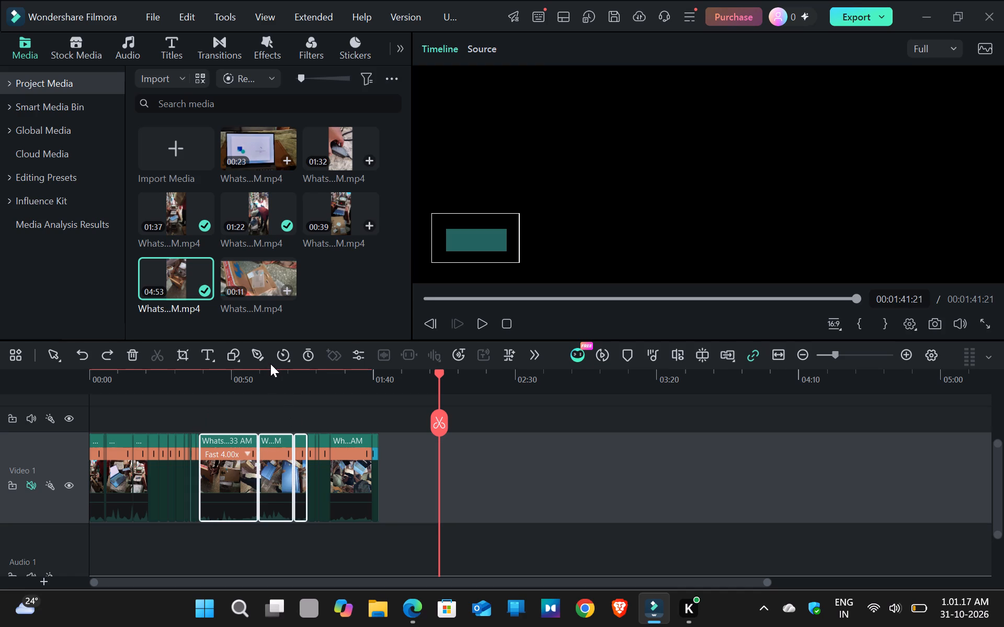
{"action": "left_click", "coordinate": [278, 360]}
{"action": "left_click", "coordinate": [332, 382]}
{"action": "left_click", "coordinate": [332, 113]}
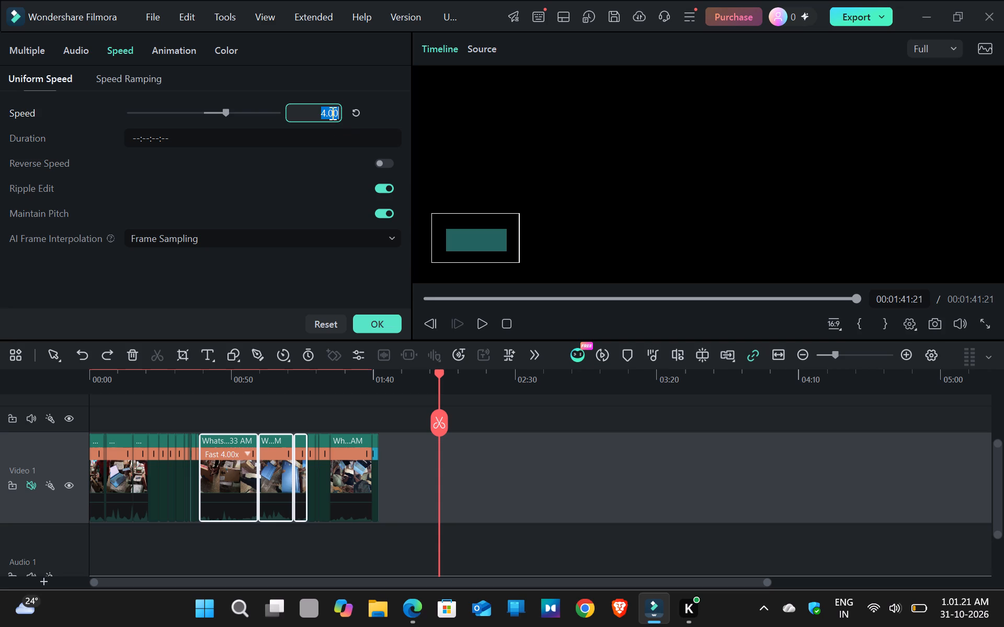
{"action": "key", "text": "BackSpace"}
{"action": "key", "text": "5"}
{"action": "key", "text": "Return"}
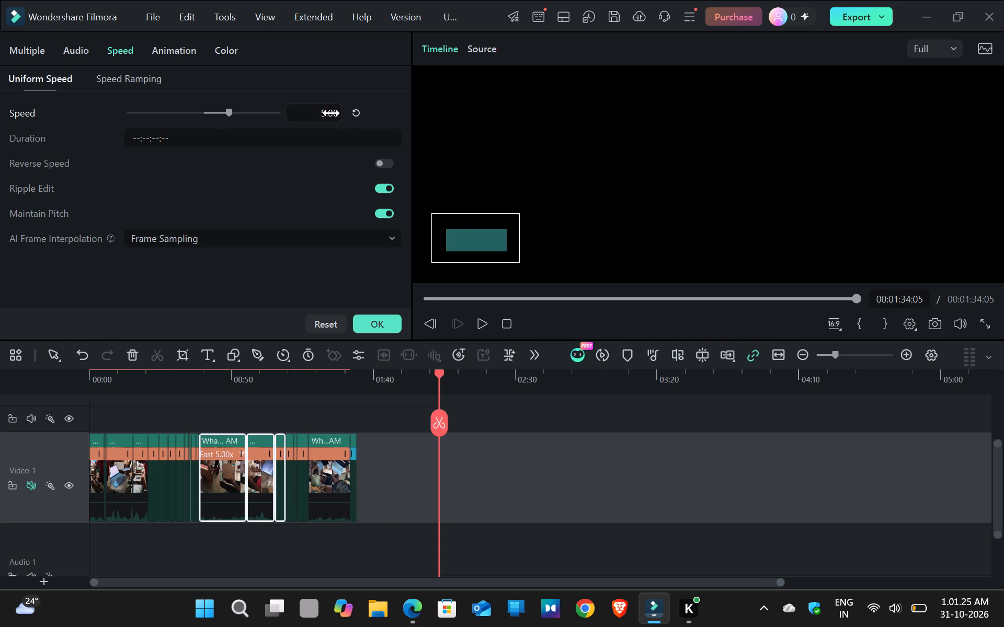
{"action": "left_click", "coordinate": [536, 447]}
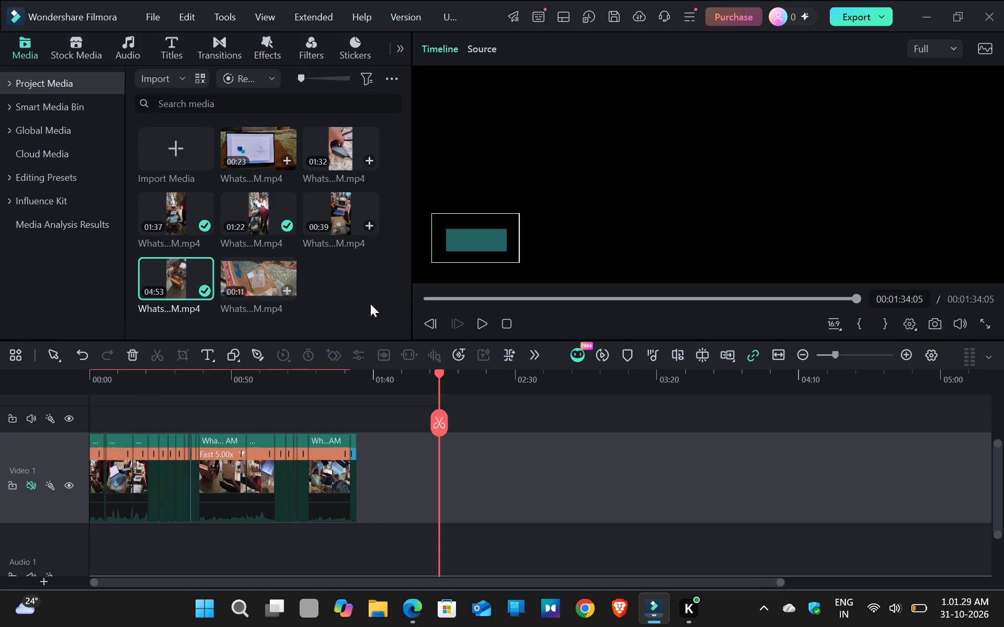
Play the sequence from the beginning to review the sped-up pieces.
{"action": "left_click", "coordinate": [506, 323]}
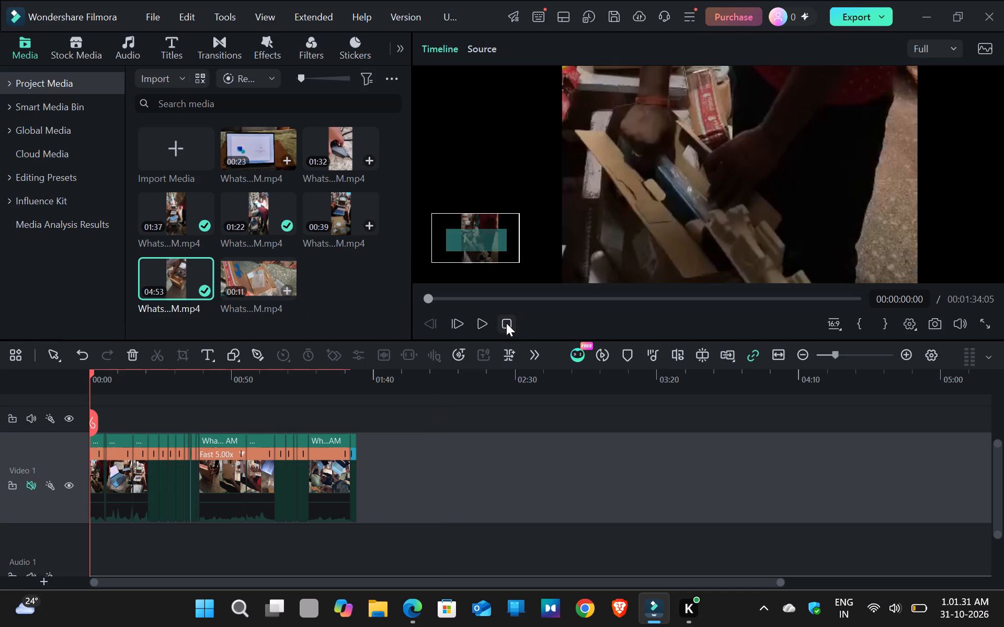
{"action": "key", "text": "space"}
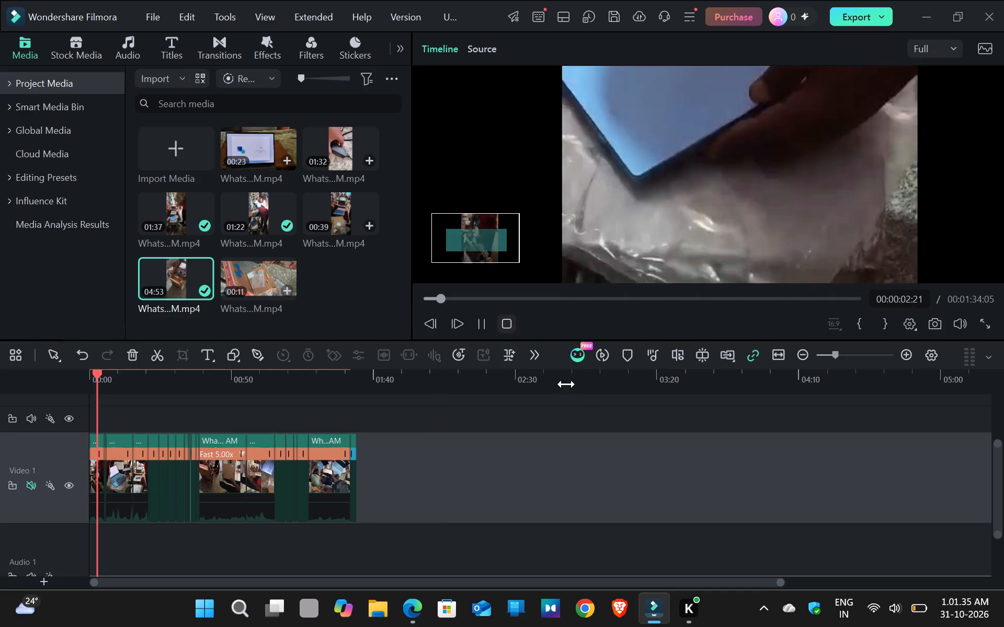
{"action": "left_click_drag", "start_coordinate": [581, 497], "coordinate": [583, 457]}
{"action": "left_click", "coordinate": [583, 457]}
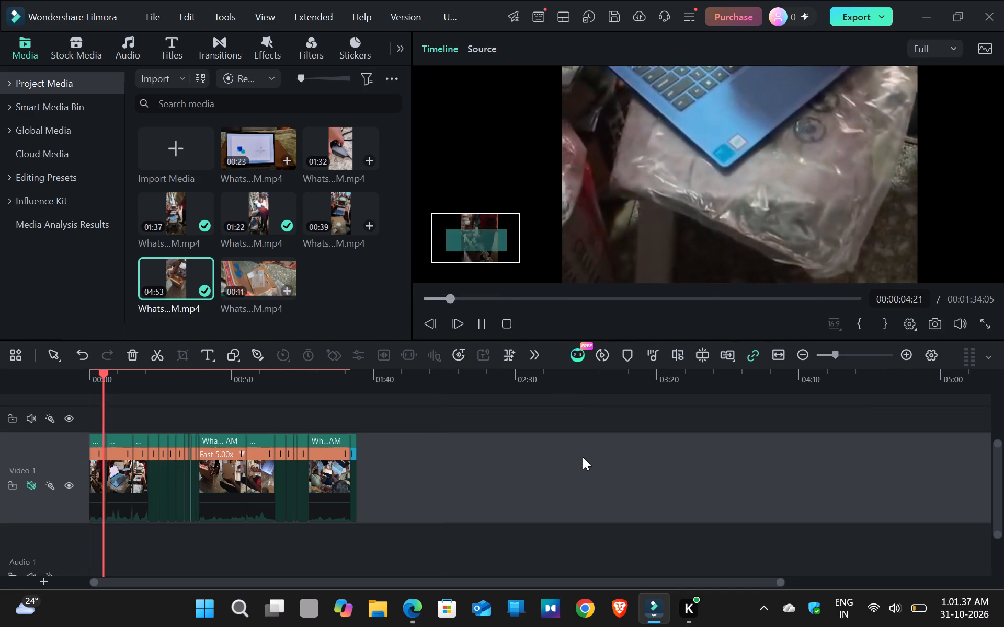
{"action": "left_click", "coordinate": [569, 422]}
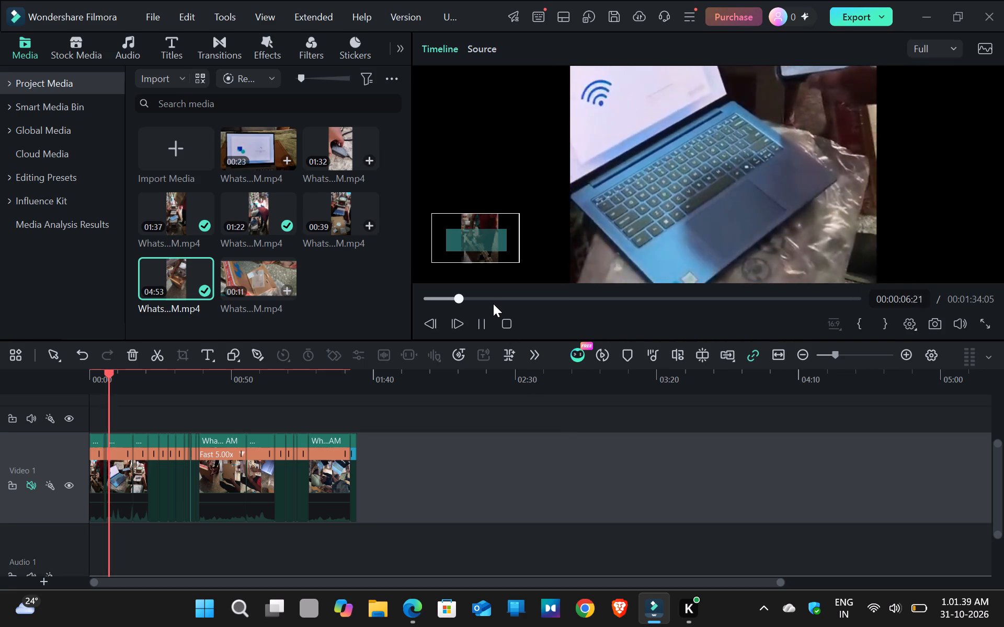
{"action": "left_click", "coordinate": [698, 109]}
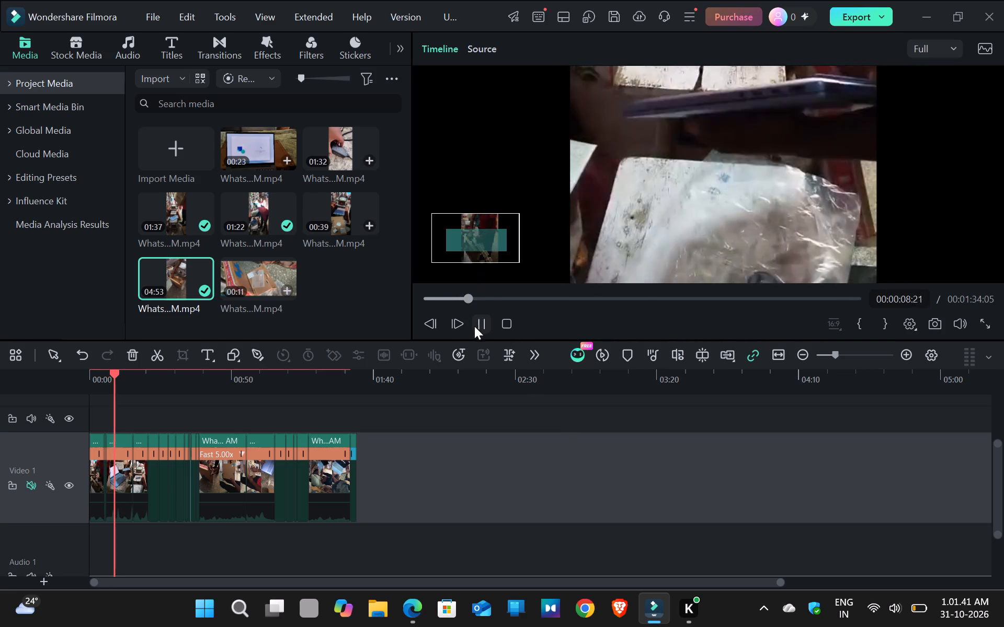
{"action": "left_click", "coordinate": [474, 326]}
{"action": "left_click", "coordinate": [481, 256]}
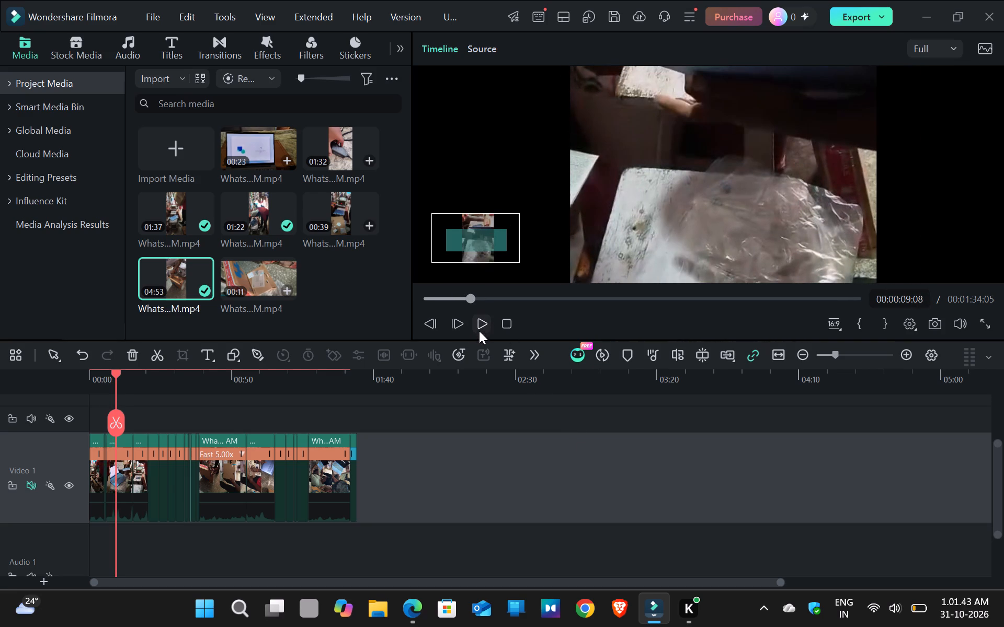
{"action": "left_click", "coordinate": [480, 320]}
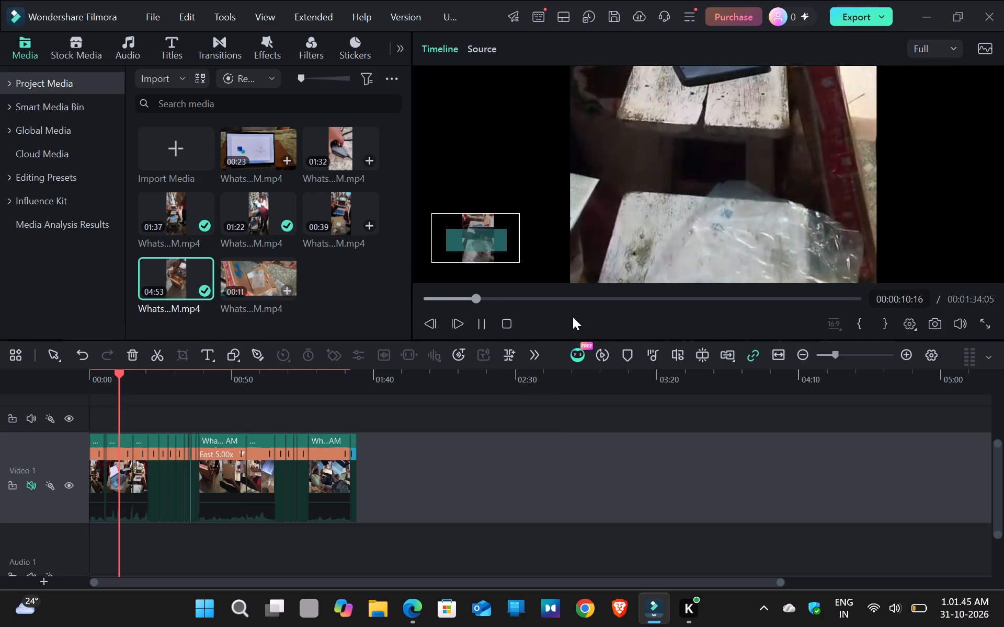
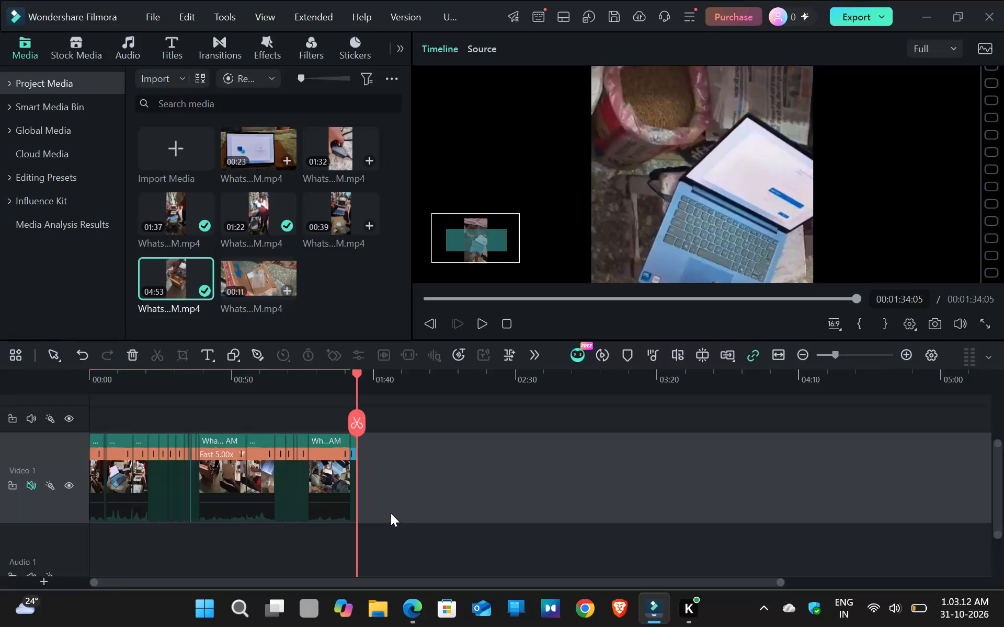
Delete the short clip at the end of the Video 1 track and play back the new ending.
{"action": "left_click", "coordinate": [352, 466]}
{"action": "key", "text": "Delete"}
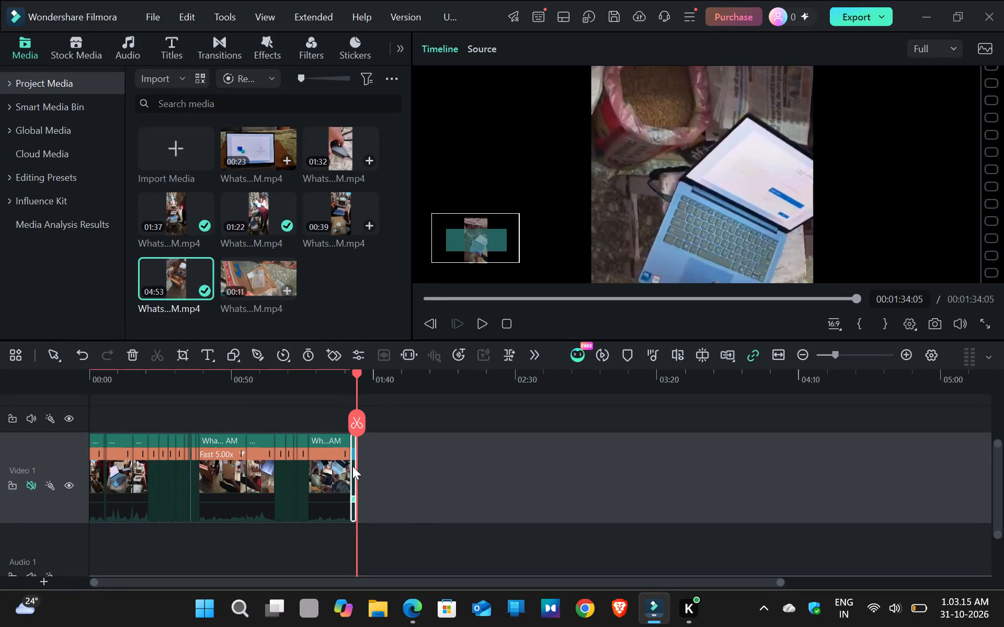
{"action": "double_click", "coordinate": [343, 375]}
{"action": "left_click", "coordinate": [480, 324]}
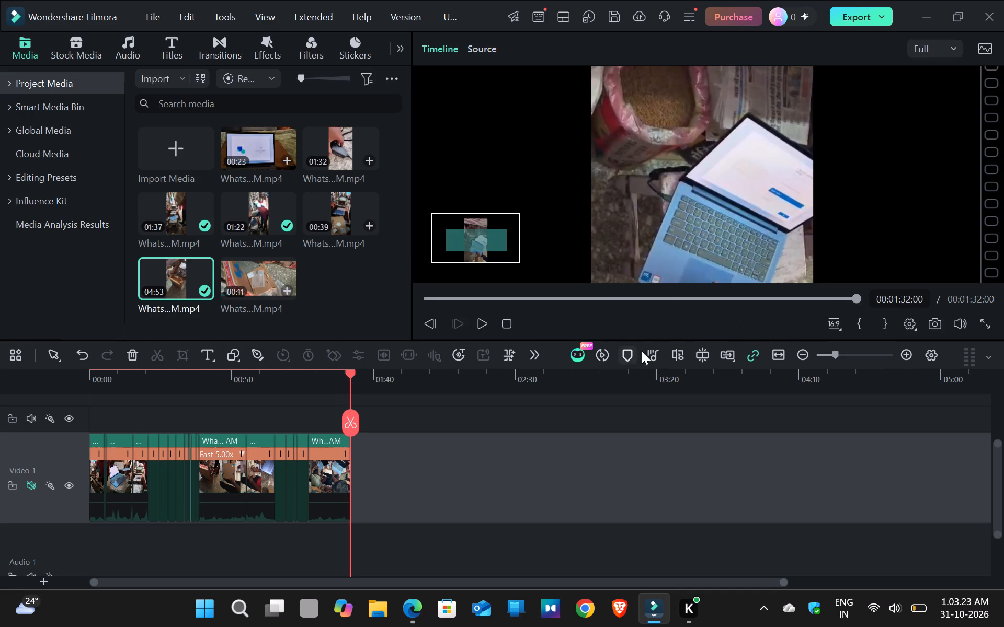
Replay the last few seconds of the sequence to review how the final sped-up piece ends.
{"action": "left_click", "coordinate": [846, 294]}
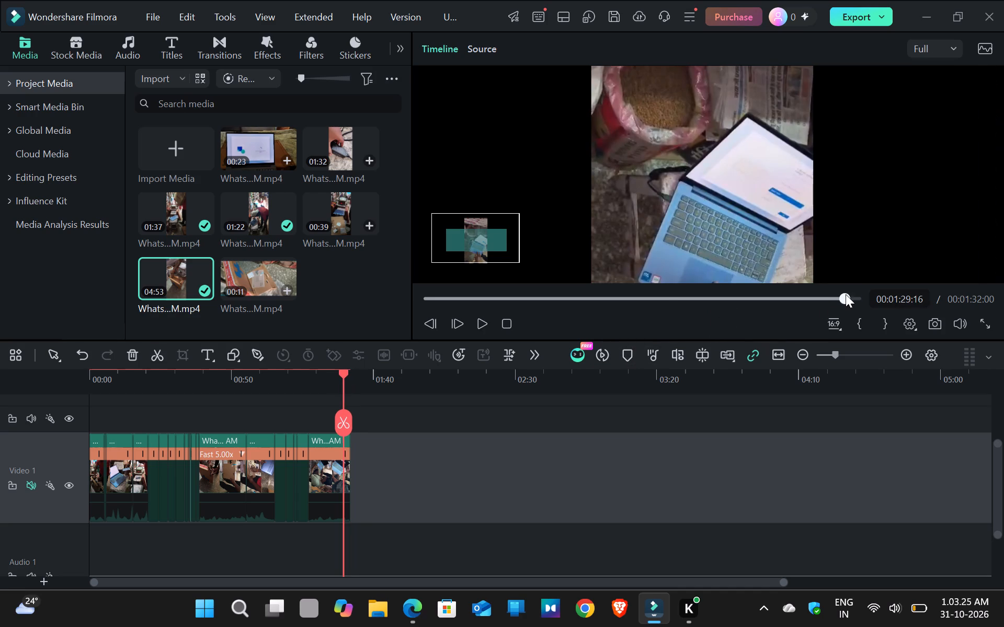
{"action": "left_click", "coordinate": [474, 319]}
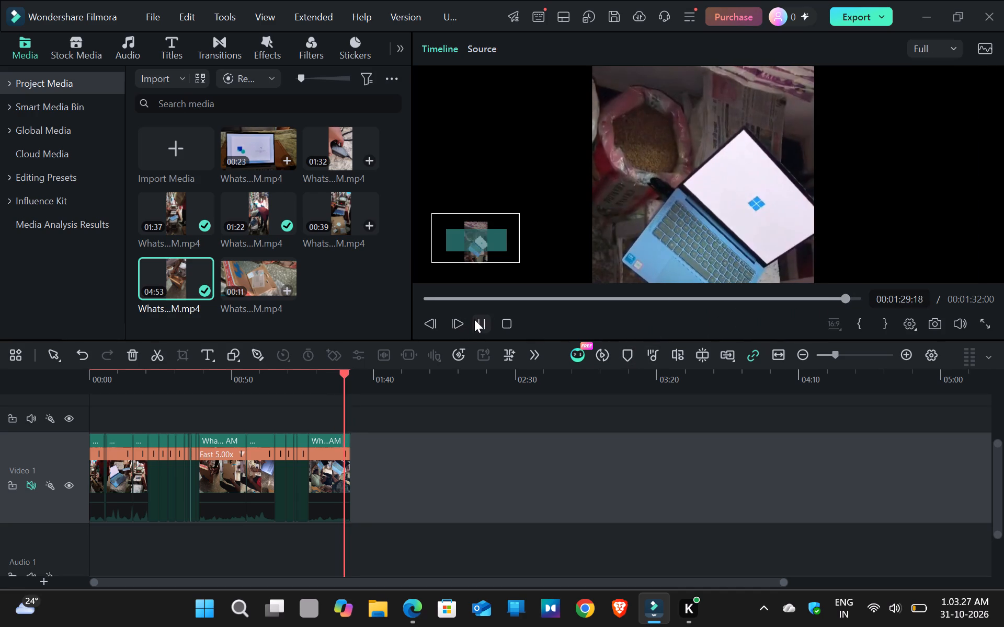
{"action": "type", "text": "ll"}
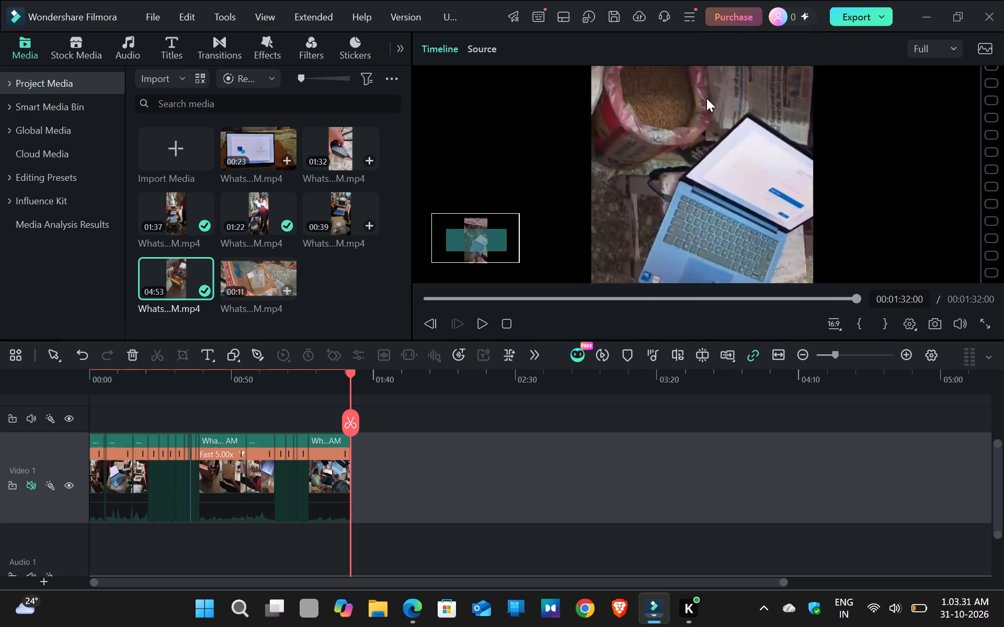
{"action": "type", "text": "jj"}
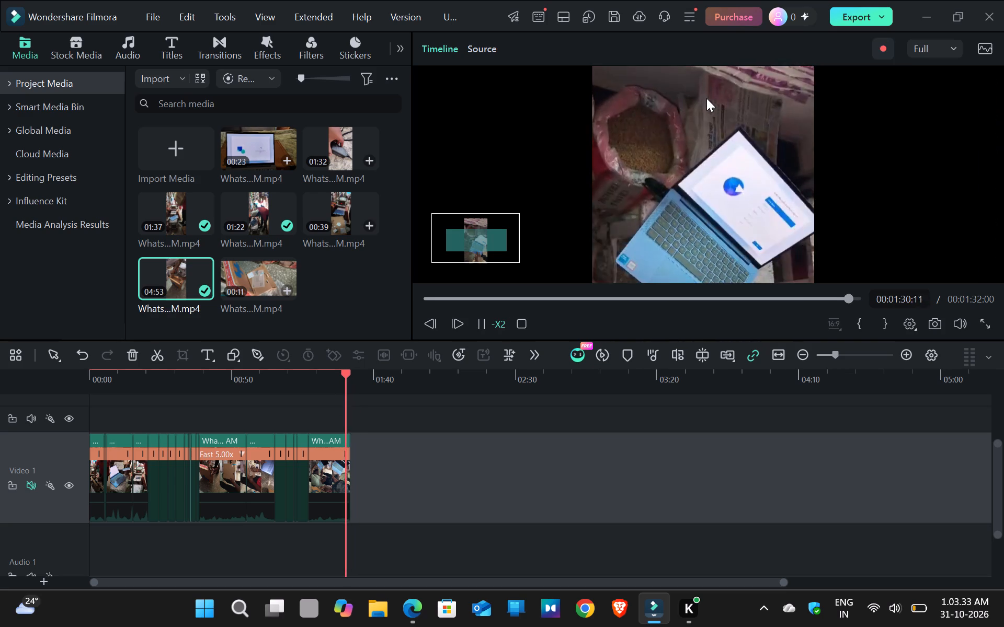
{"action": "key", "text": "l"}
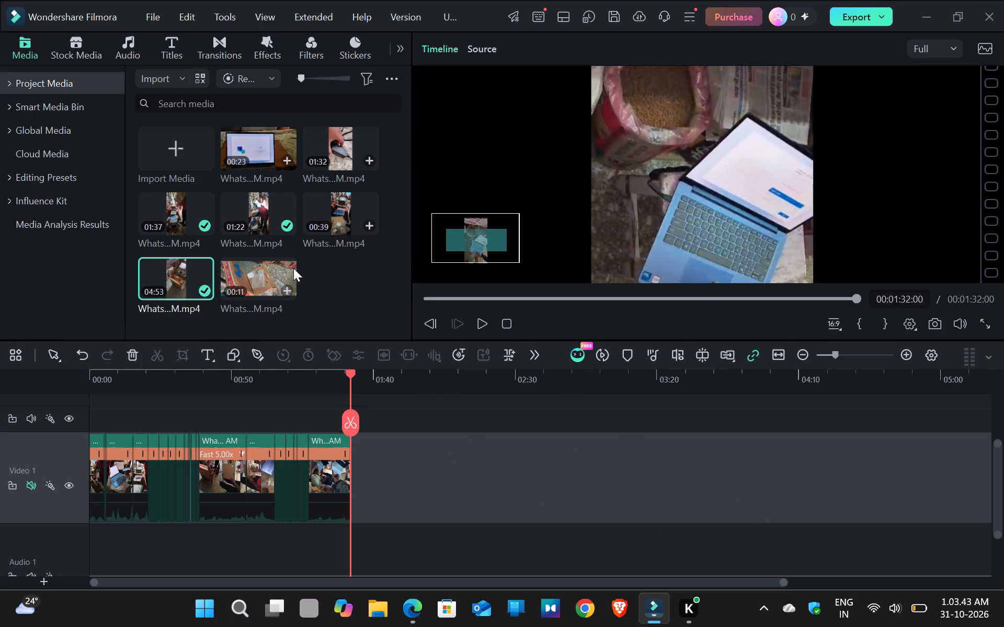
Preview the 00:11 WhatsApp clip and add it to the end of the Video 1 track.
{"action": "left_click", "coordinate": [277, 270]}
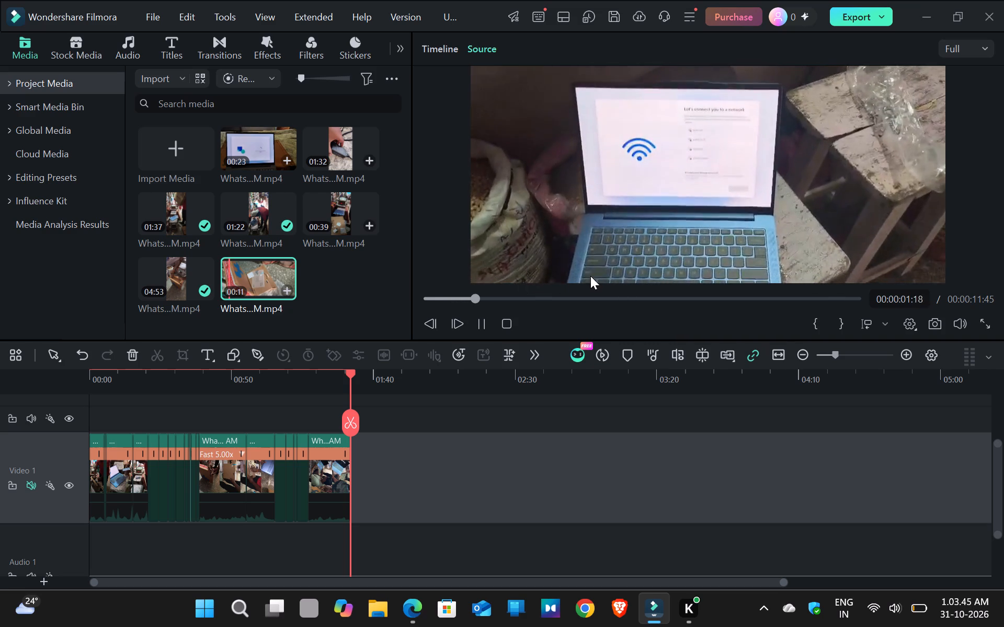
{"action": "left_click", "coordinate": [677, 299]}
{"action": "left_click", "coordinate": [802, 299]}
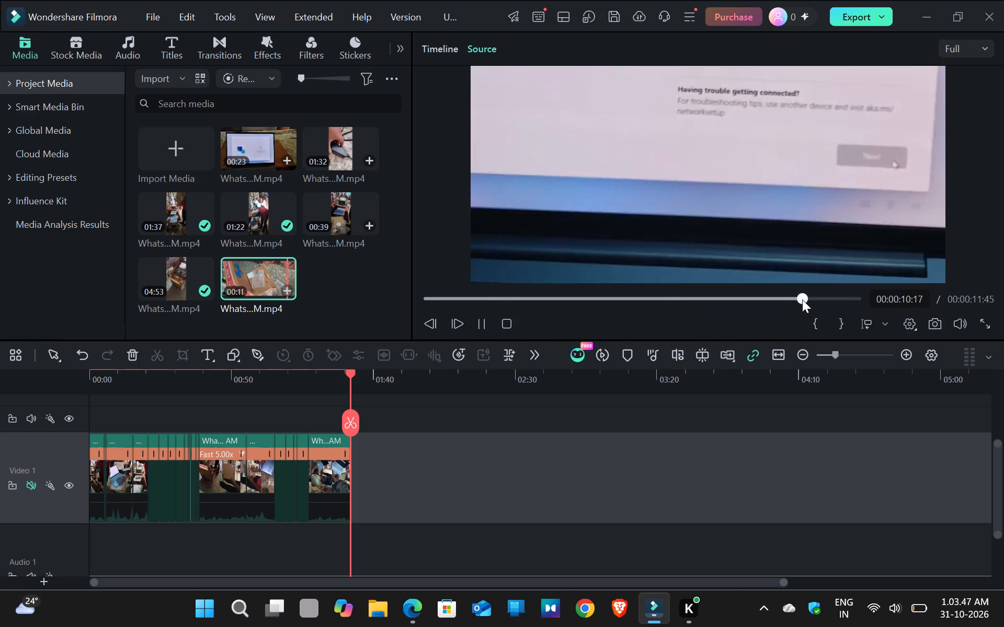
{"action": "left_click", "coordinate": [855, 300]}
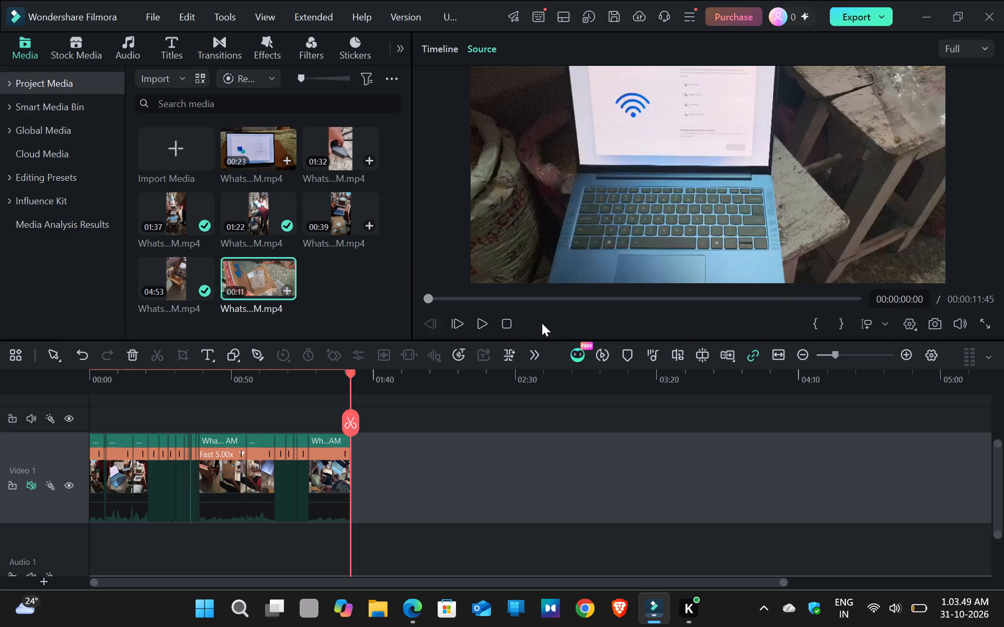
{"action": "left_click", "coordinate": [288, 290]}
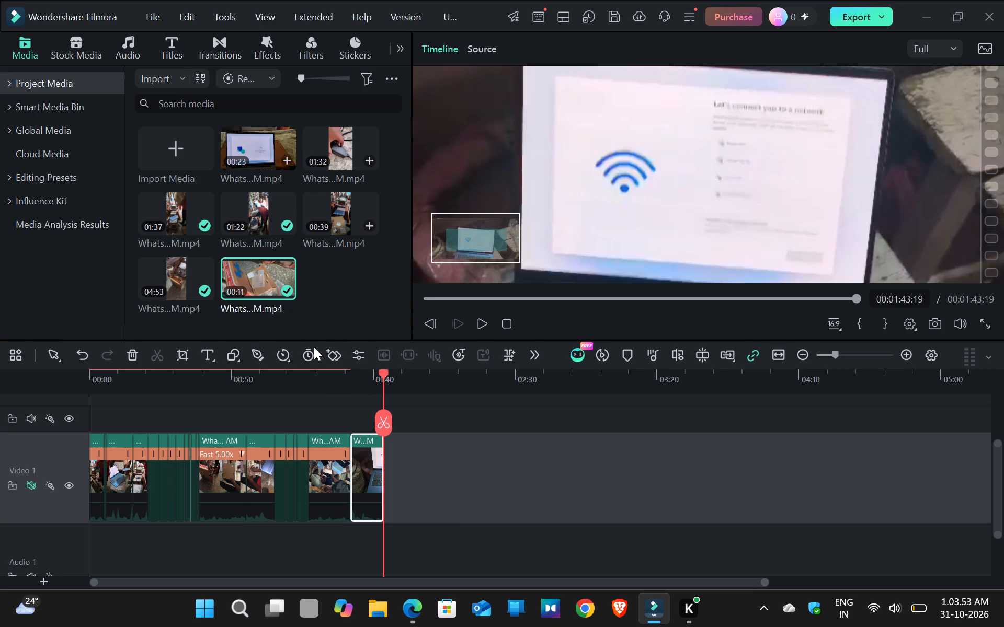
Open the uniform speed settings for the 00:11 clip at the end of Video 1.
{"action": "left_click", "coordinate": [283, 353]}
{"action": "left_click", "coordinate": [356, 384]}
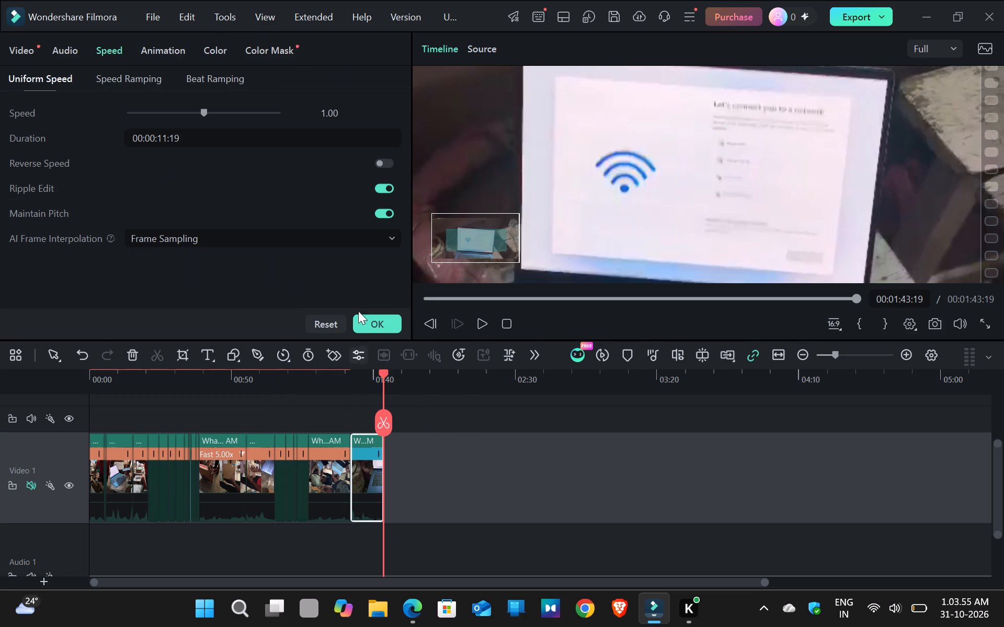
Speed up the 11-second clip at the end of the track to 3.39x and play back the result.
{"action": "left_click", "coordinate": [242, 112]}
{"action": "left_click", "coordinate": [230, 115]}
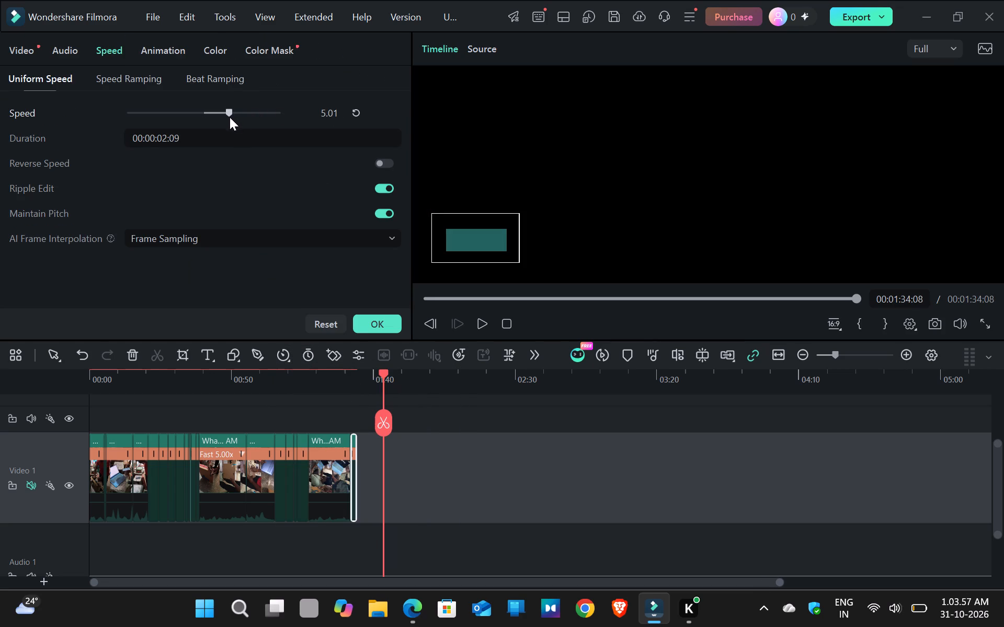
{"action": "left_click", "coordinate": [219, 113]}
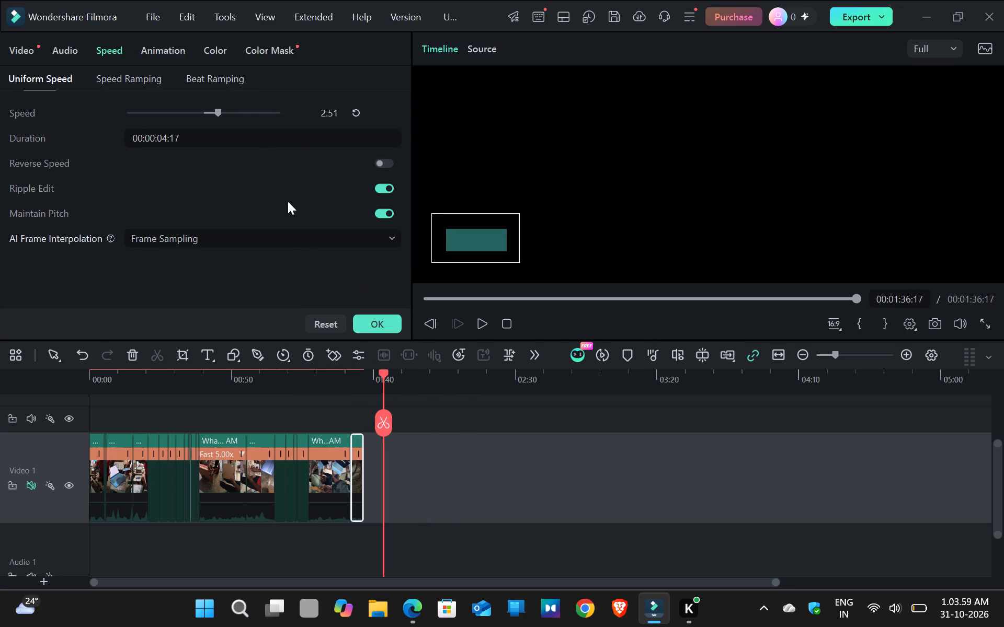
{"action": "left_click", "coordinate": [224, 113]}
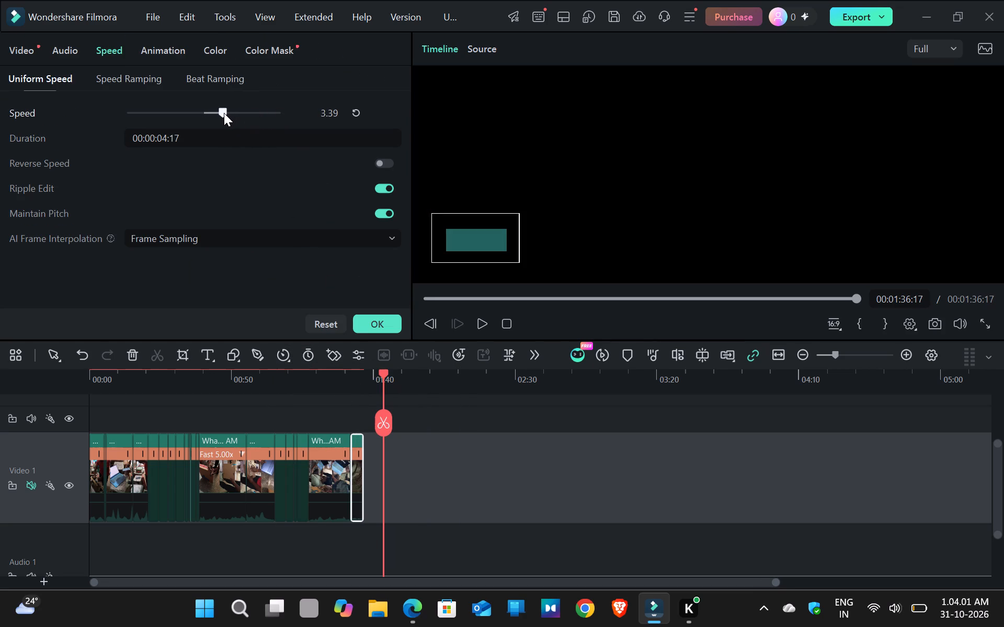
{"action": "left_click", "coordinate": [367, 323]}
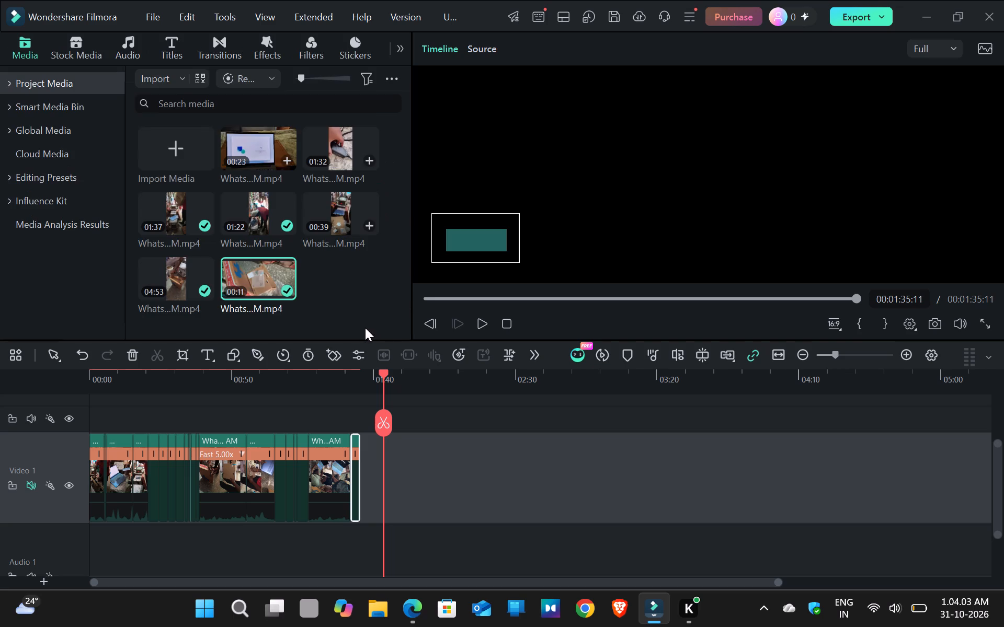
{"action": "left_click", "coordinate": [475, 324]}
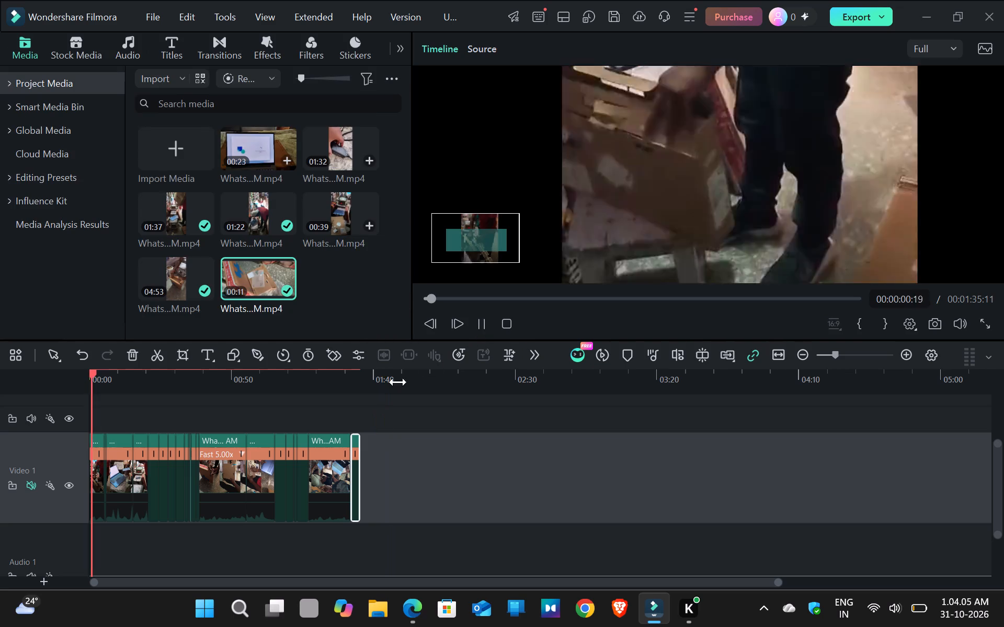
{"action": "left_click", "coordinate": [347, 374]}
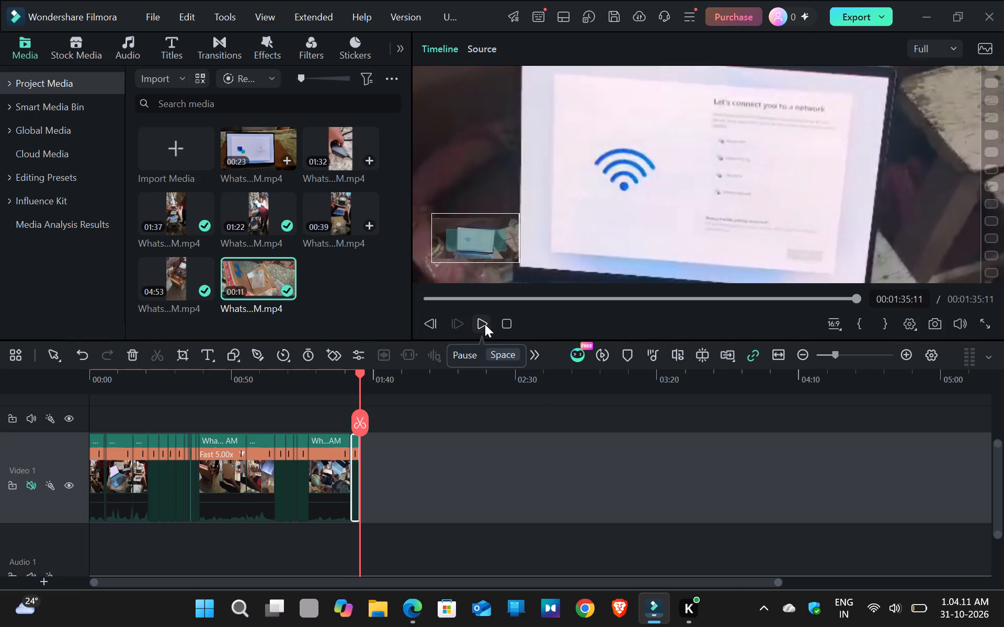
Set the uniform speed of the last clip on Video 1 to 3.00.
{"action": "left_click", "coordinate": [291, 353]}
{"action": "left_click", "coordinate": [312, 375]}
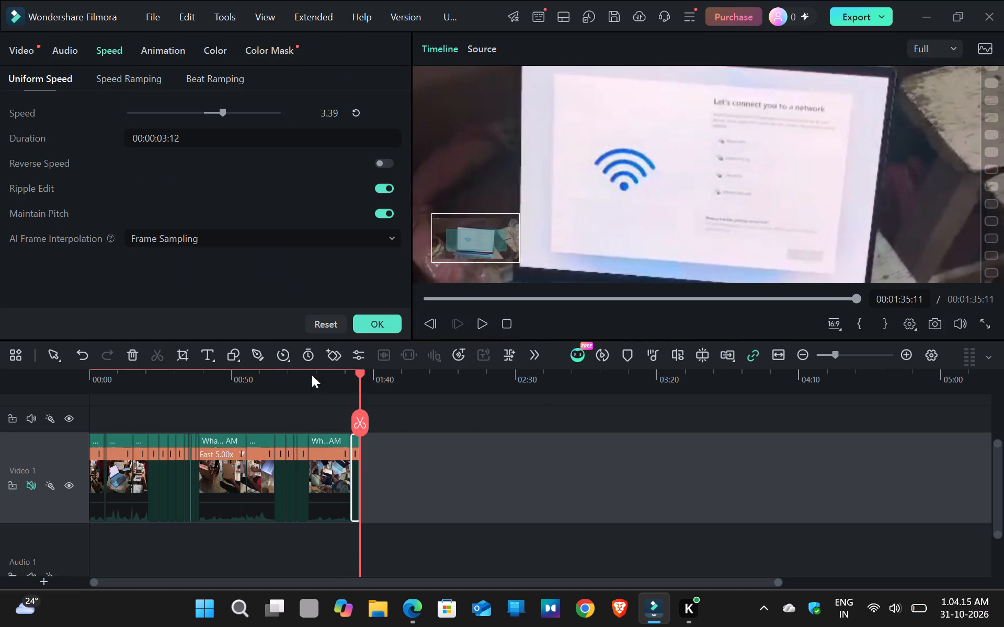
{"action": "left_click", "coordinate": [334, 115]}
{"action": "key", "text": "BackSpace"}
{"action": "key", "text": "3"}
{"action": "key", "text": "Return"}
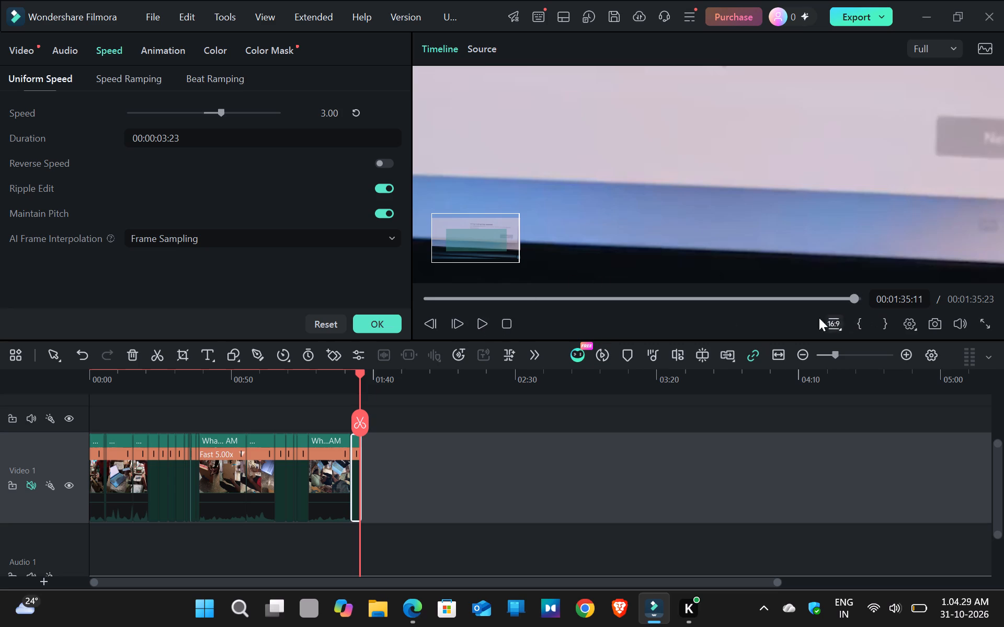
Play back the last two clips of the timeline to review their speed and the transition between them.
{"action": "left_click", "coordinate": [477, 322]}
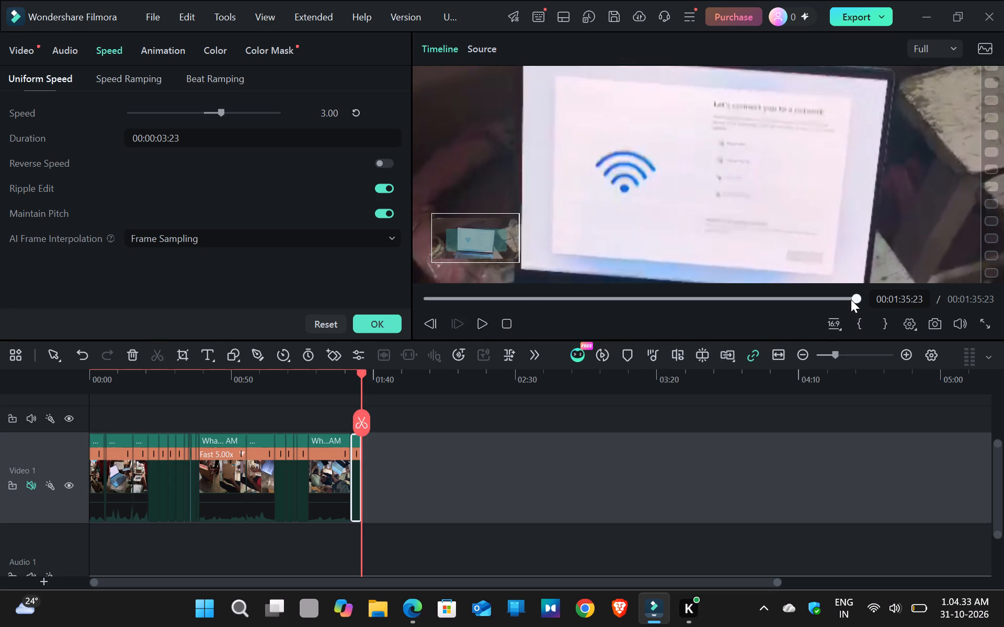
{"action": "left_click", "coordinate": [851, 299]}
{"action": "left_click", "coordinate": [488, 320]}
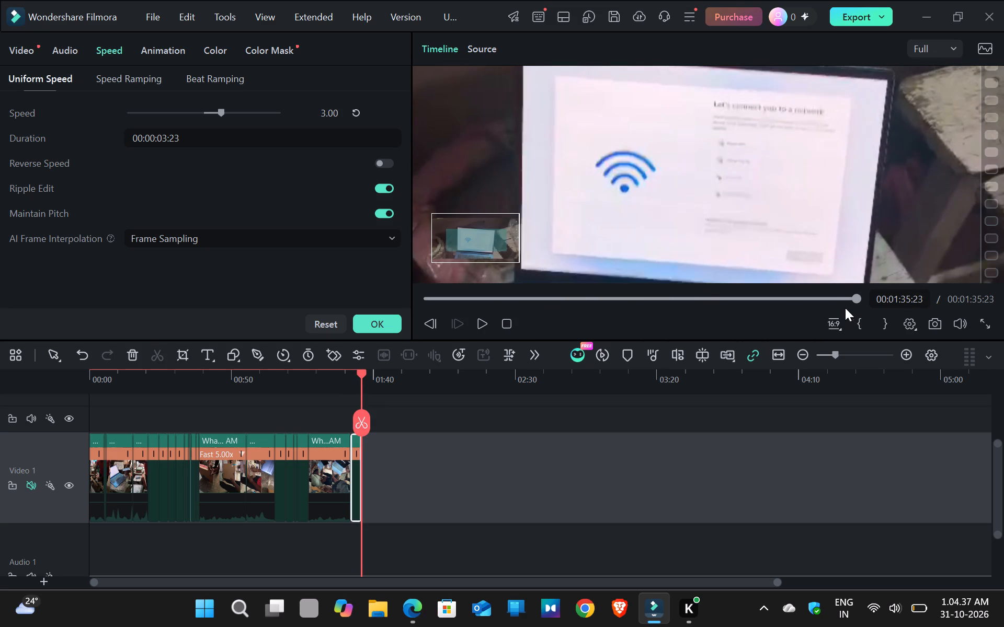
{"action": "left_click", "coordinate": [847, 300]}
{"action": "left_click", "coordinate": [480, 320]}
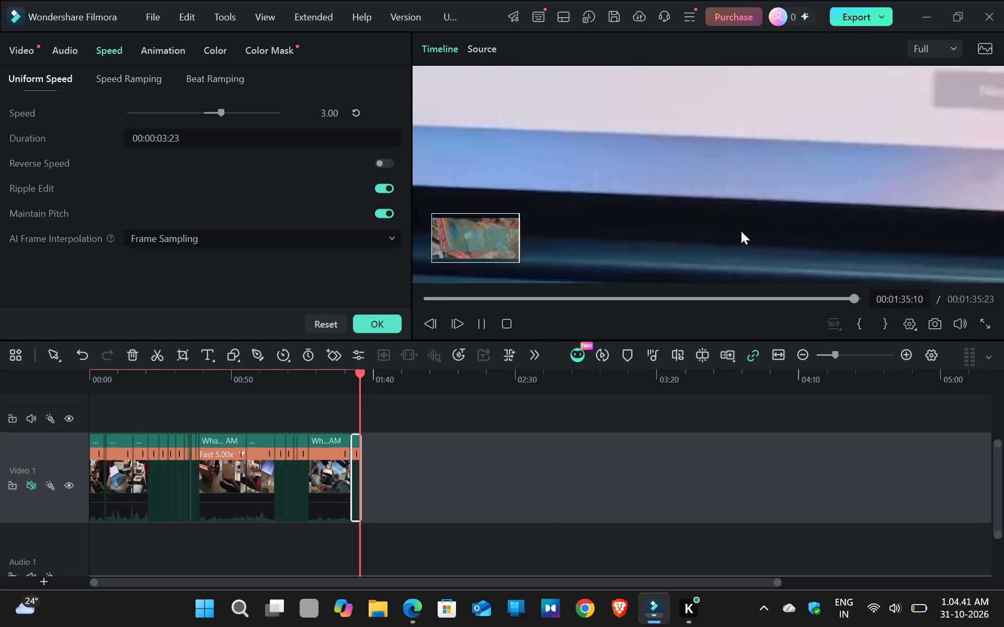
{"action": "left_click", "coordinate": [727, 234]}
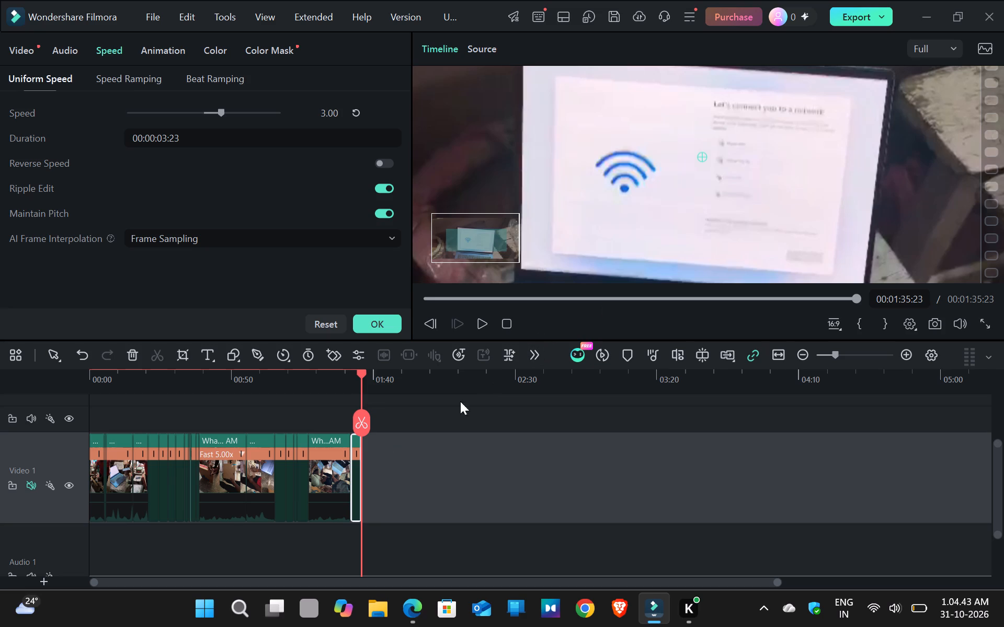
{"action": "left_click", "coordinate": [333, 457]}
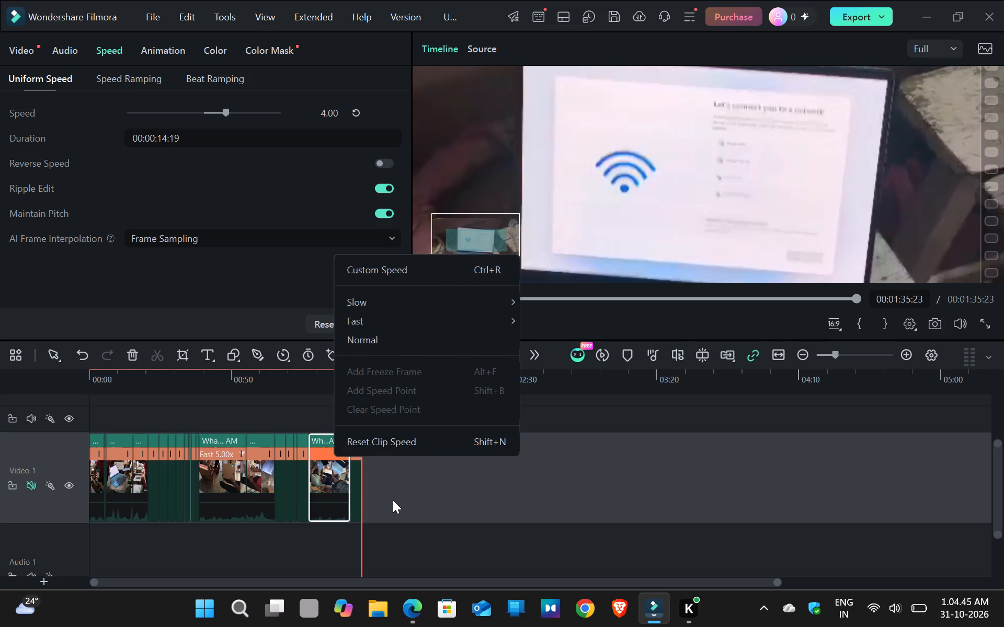
{"action": "left_click", "coordinate": [393, 500]}
{"action": "left_click", "coordinate": [341, 491]}
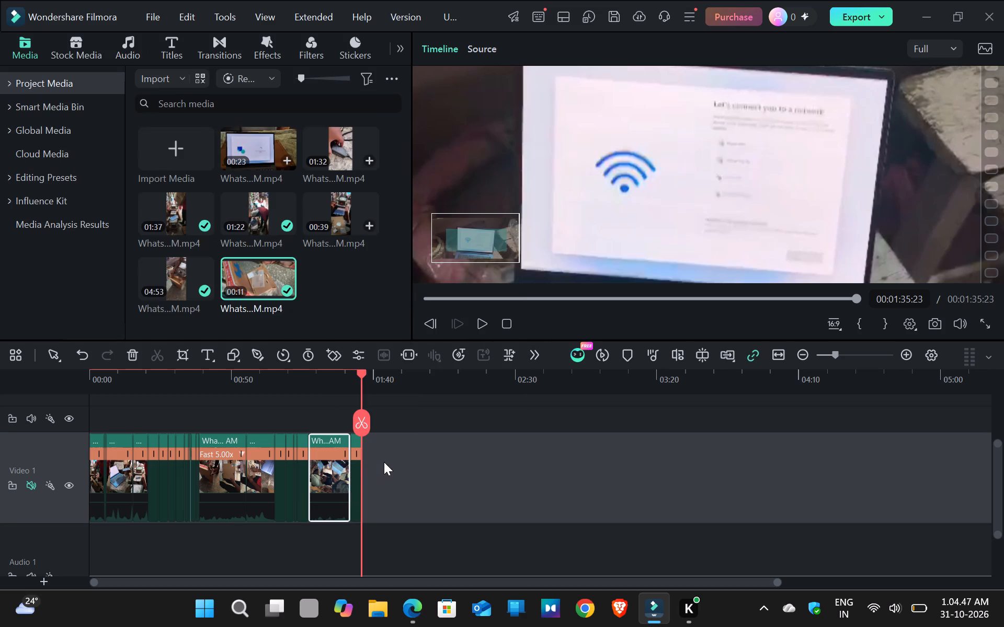
{"action": "left_click", "coordinate": [324, 378]}
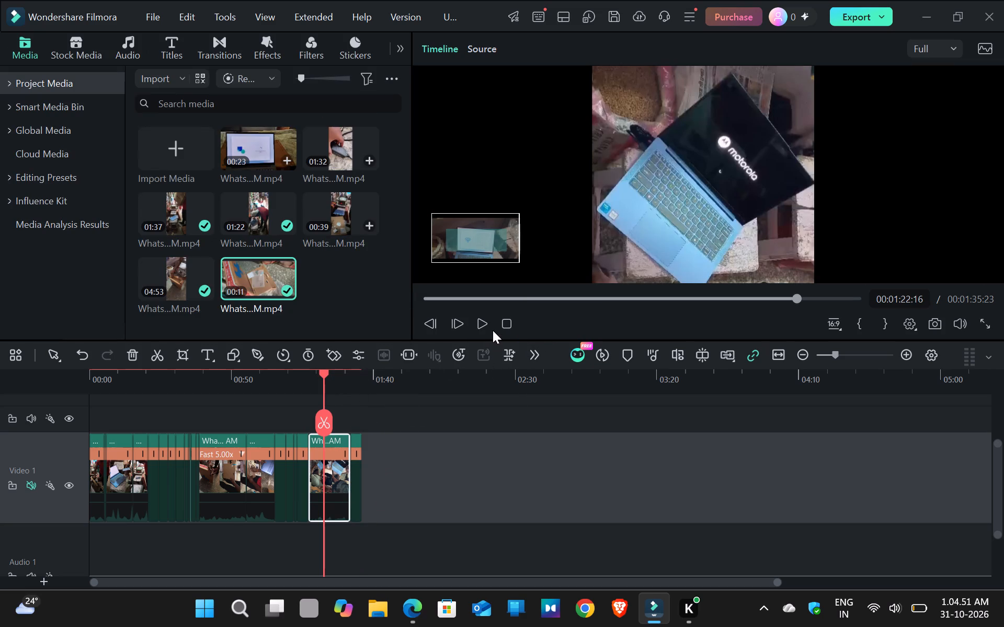
{"action": "left_click", "coordinate": [485, 327]}
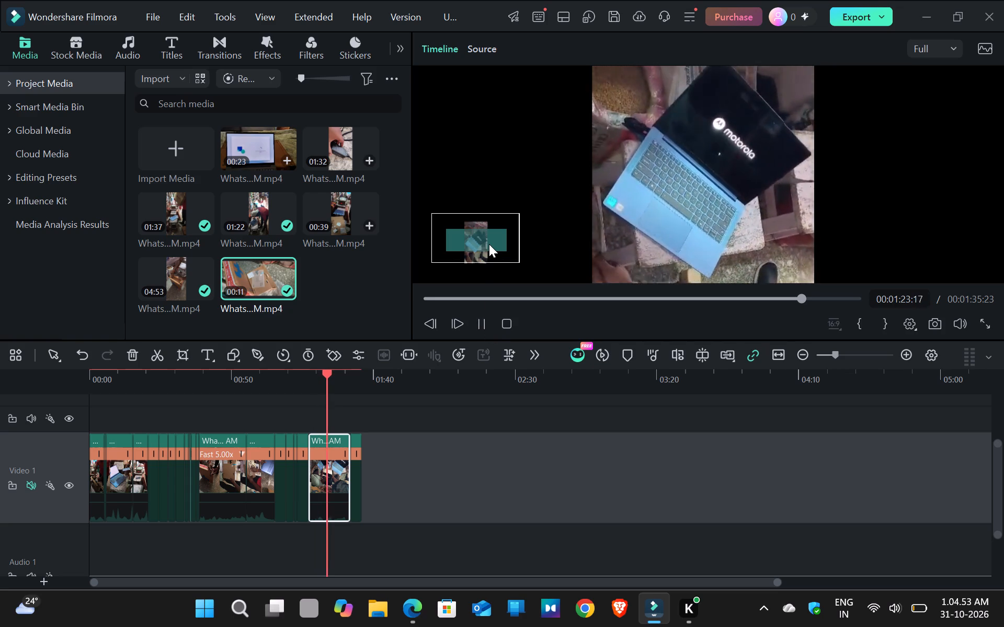
{"action": "left_click", "coordinate": [489, 244]}
{"action": "left_click", "coordinate": [424, 400]}
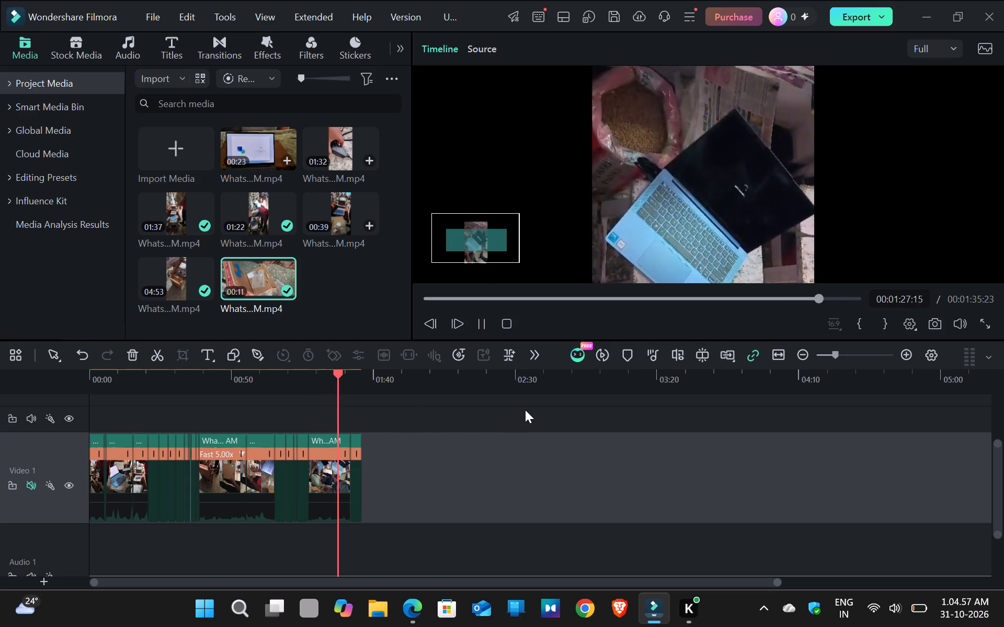
{"action": "left_click", "coordinate": [838, 299]}
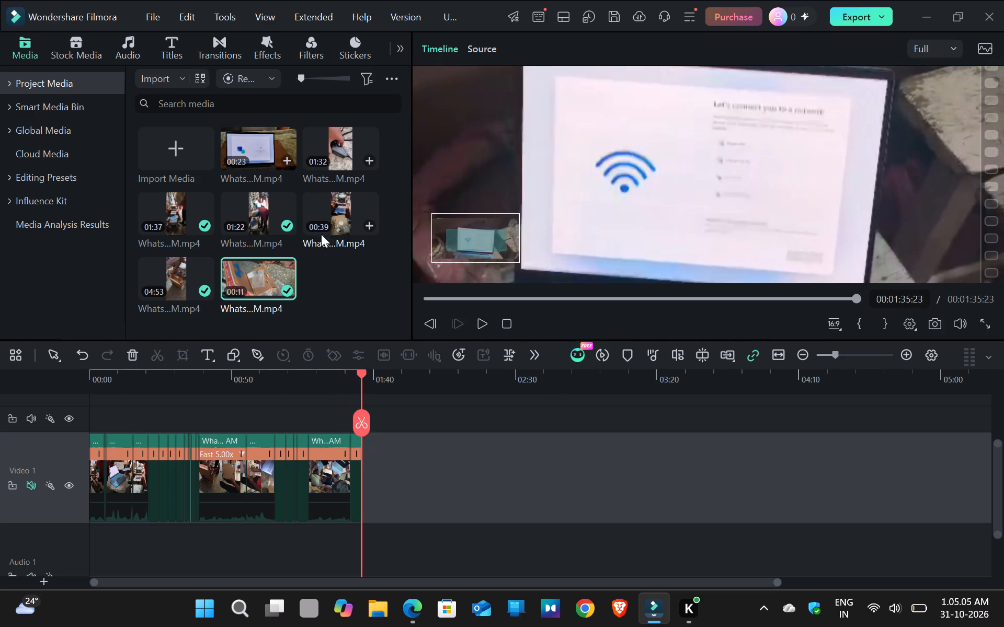
Preview the 39-second and 23-second media clips, and add the 23-second one to the timeline.
{"action": "left_click", "coordinate": [328, 226]}
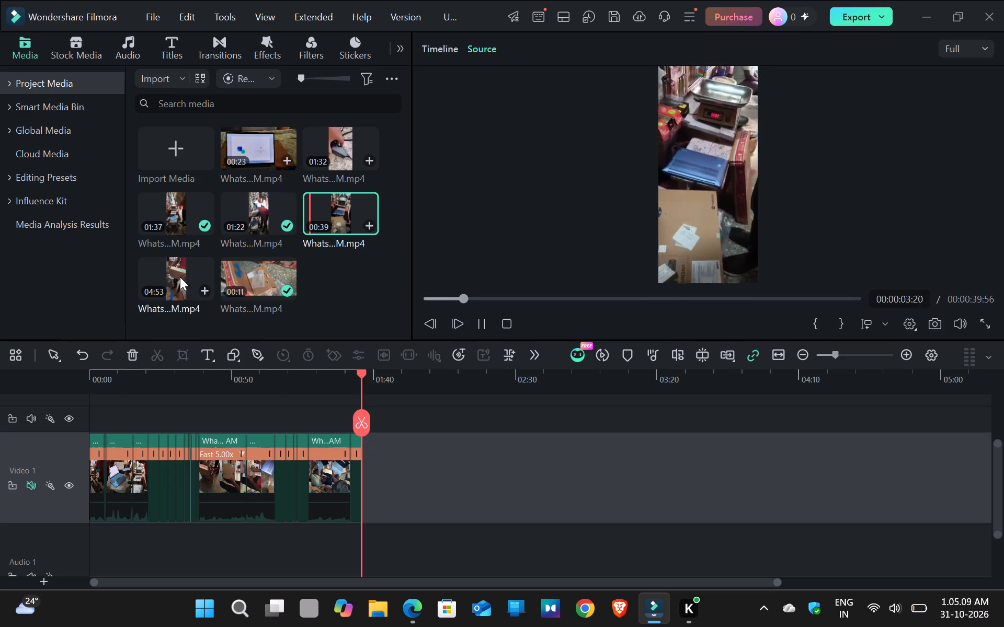
{"action": "left_click", "coordinate": [261, 140]}
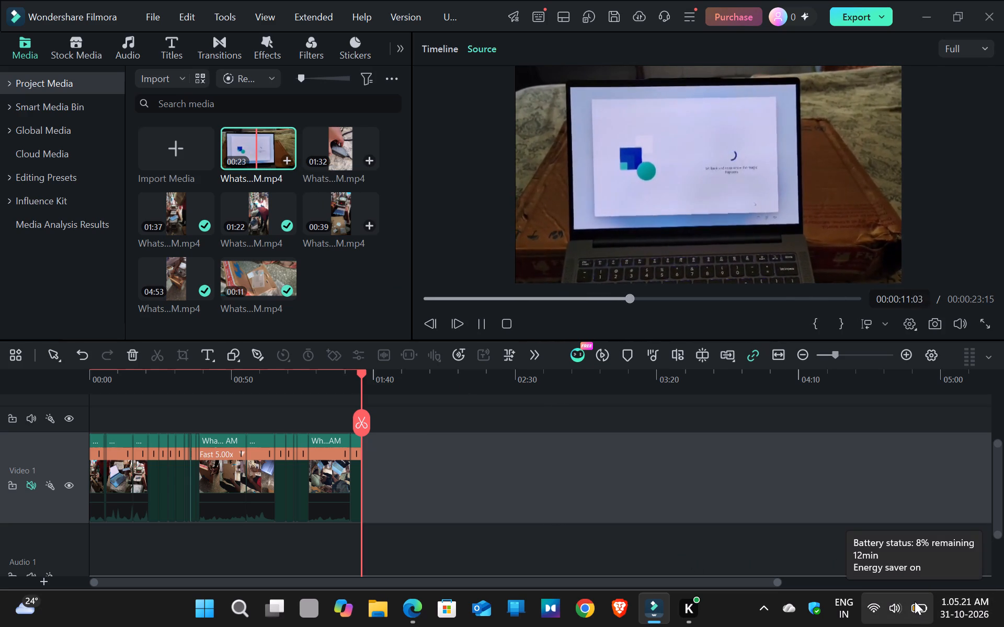
{"action": "left_click", "coordinate": [285, 159]}
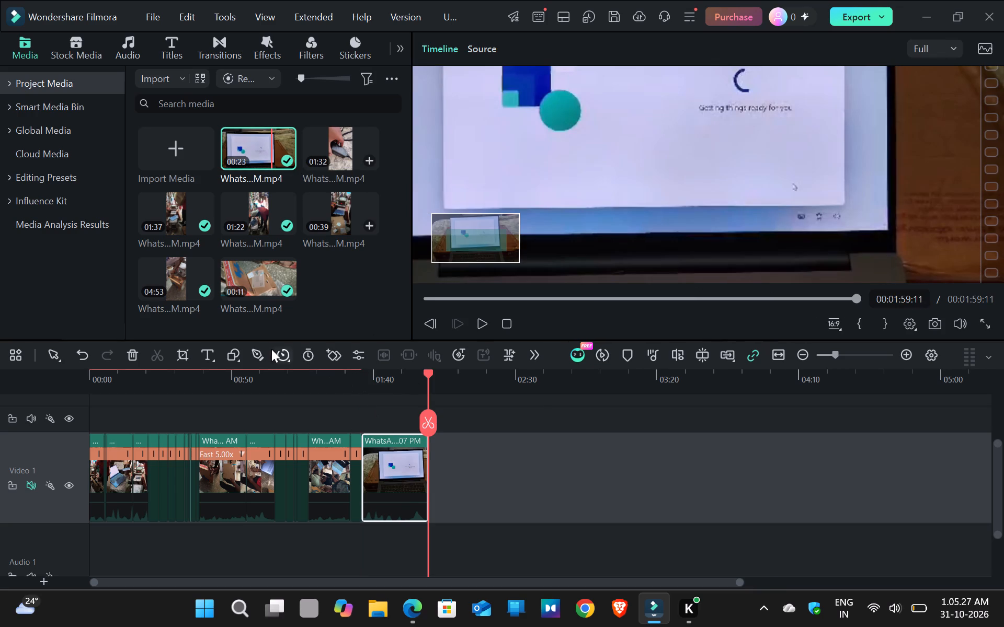
Set the uniform speed of the 23-second clip at the end of Video 1 to 5.00.
{"action": "left_click", "coordinate": [282, 349]}
{"action": "left_click", "coordinate": [340, 380]}
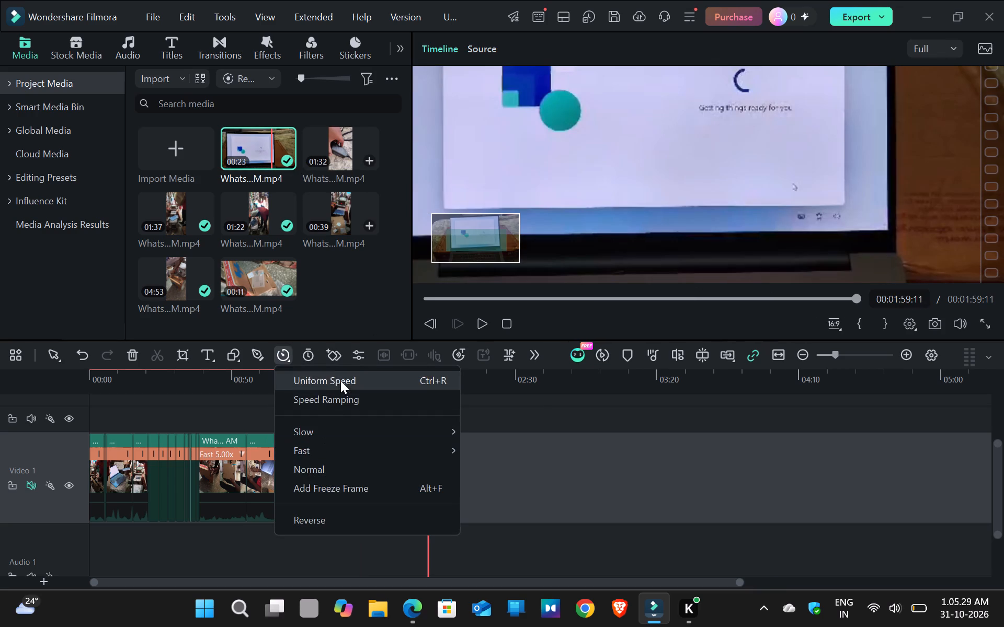
{"action": "left_click", "coordinate": [325, 109]}
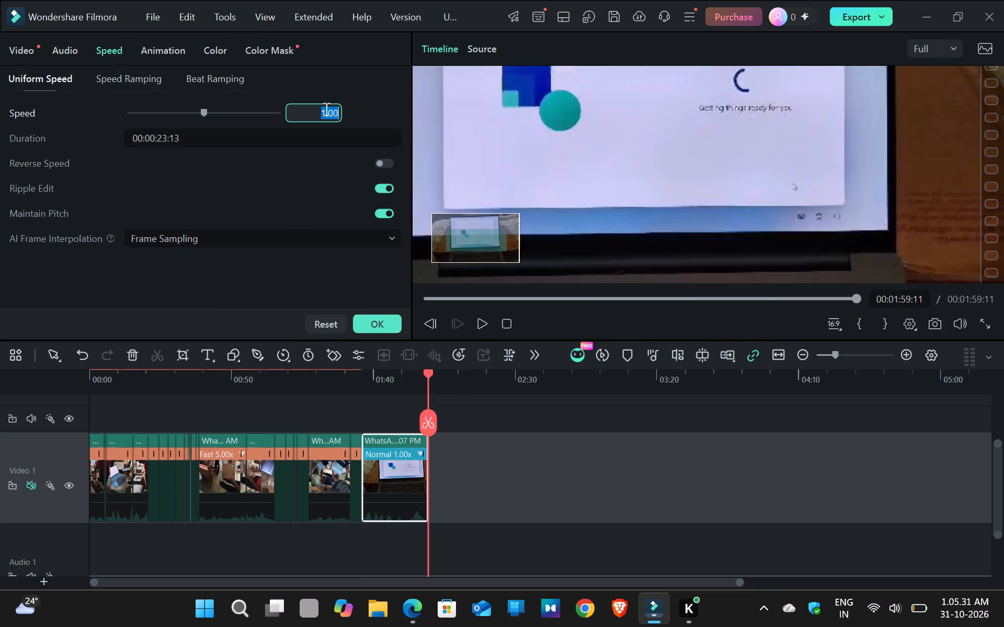
{"action": "key", "text": "BackSpace"}
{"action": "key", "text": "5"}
{"action": "key", "text": "Return"}
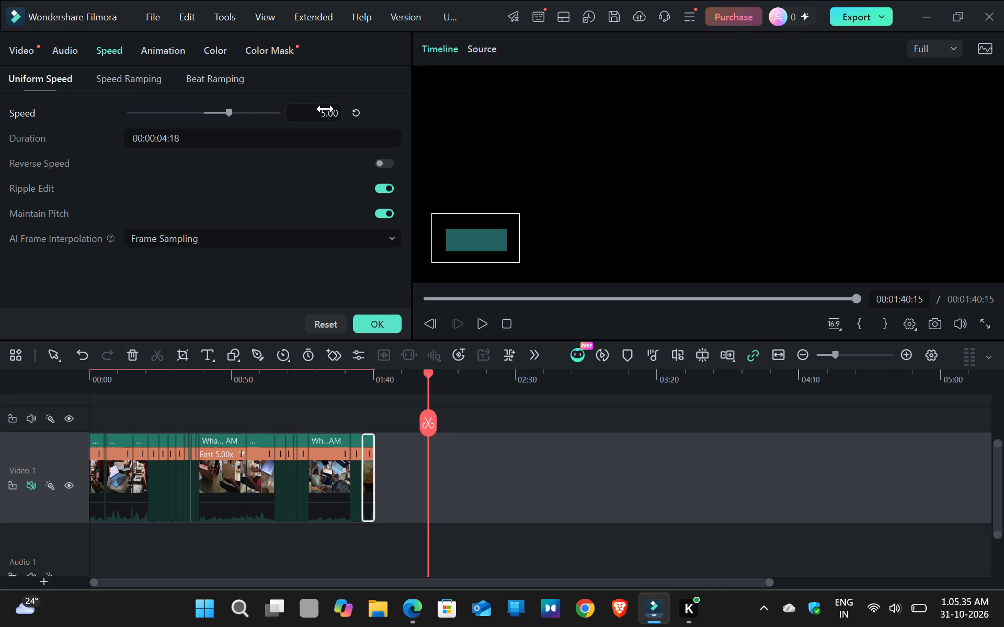
{"action": "left_click", "coordinate": [389, 322]}
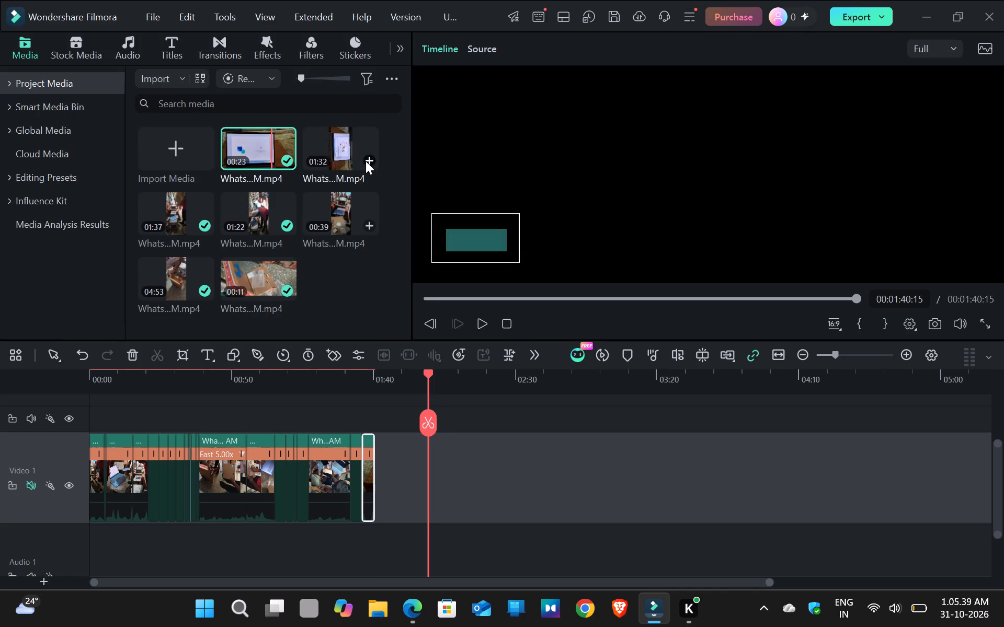
Add the 01:32 media clip to Video 1 after the existing clips and play back several parts of it.
{"action": "left_click", "coordinate": [368, 161]}
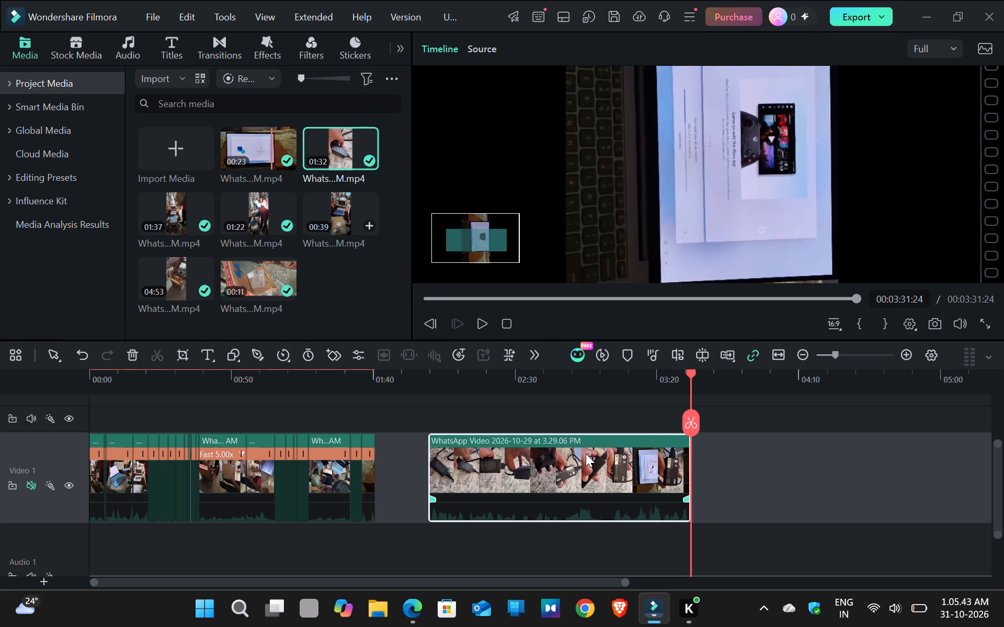
{"action": "left_click", "coordinate": [481, 325]}
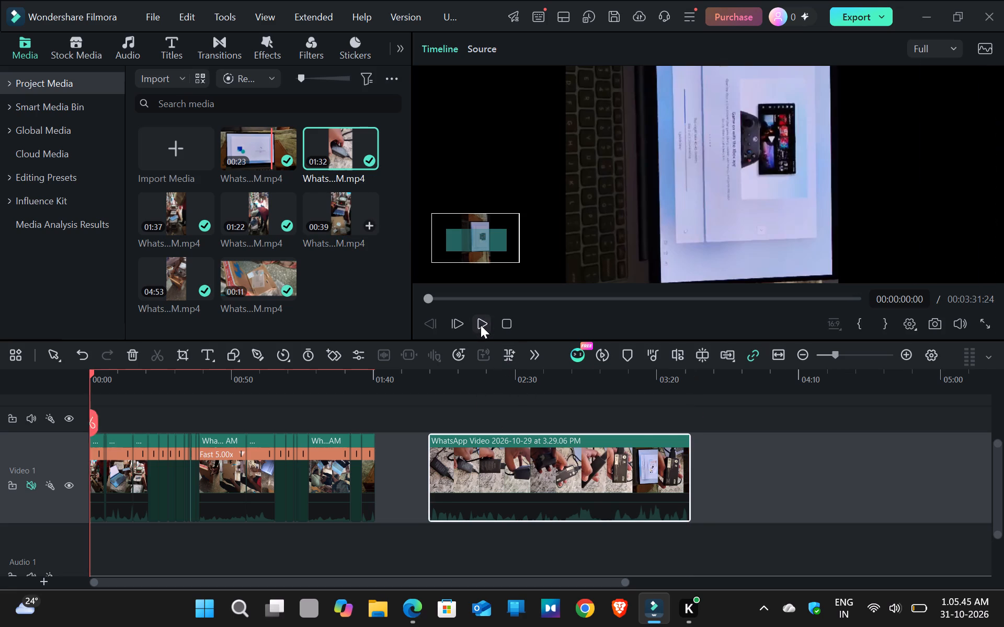
{"action": "left_click", "coordinate": [438, 375]}
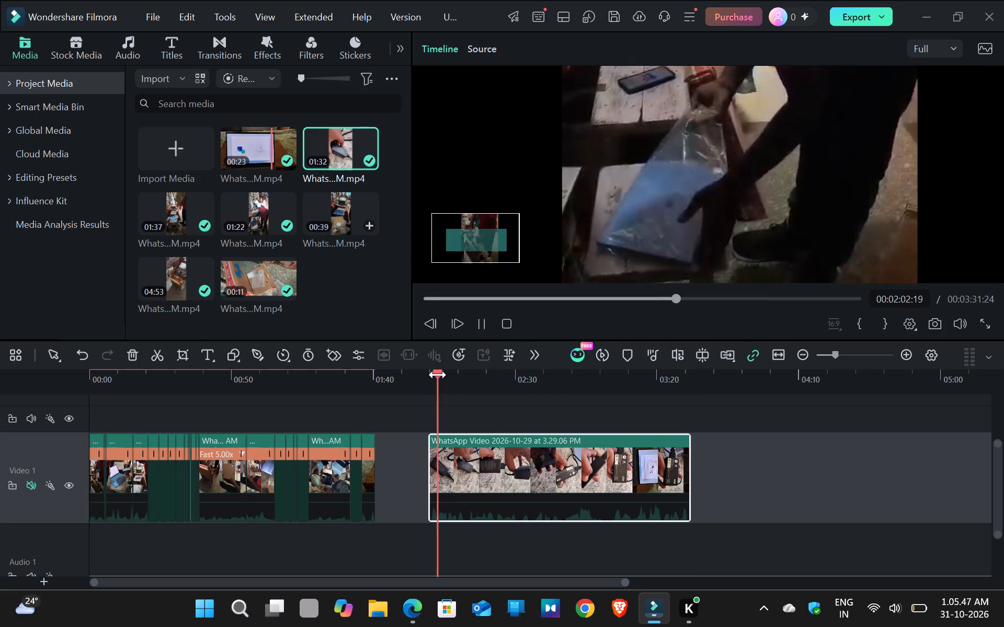
{"action": "left_click", "coordinate": [567, 385]}
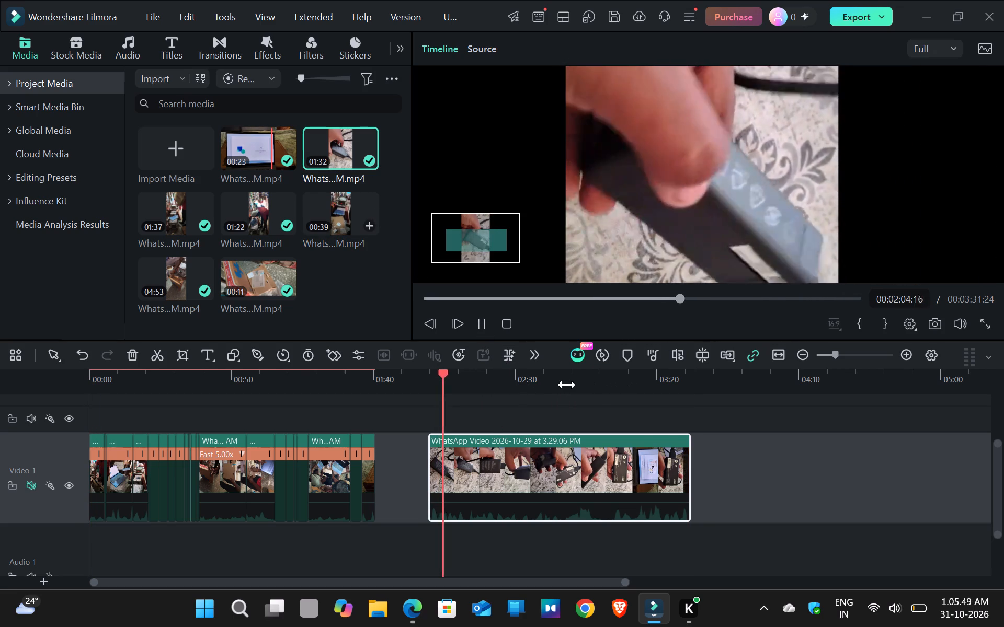
{"action": "left_click", "coordinate": [622, 379]}
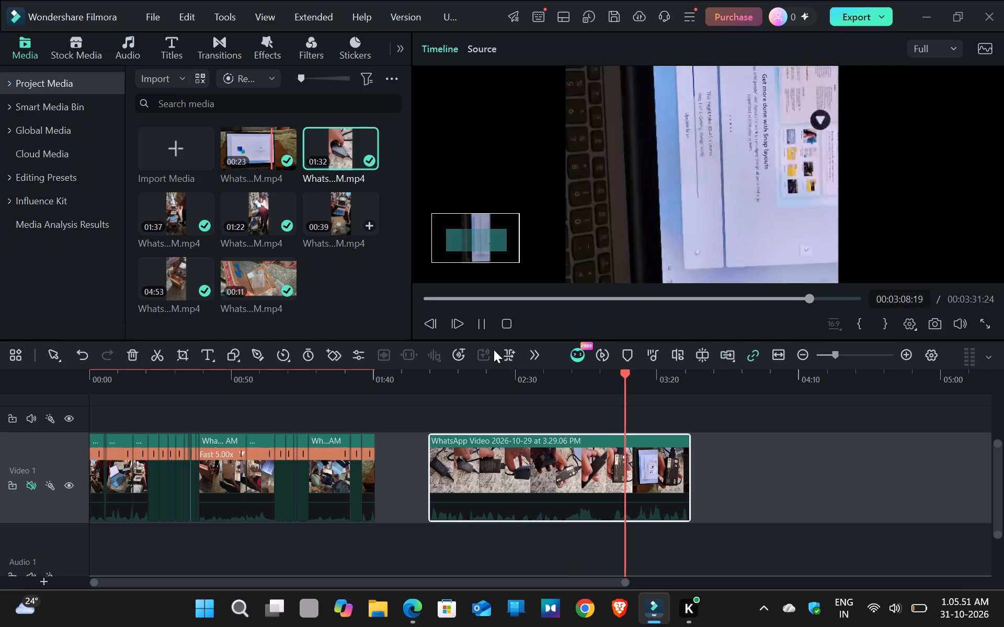
{"action": "left_click", "coordinate": [434, 374]}
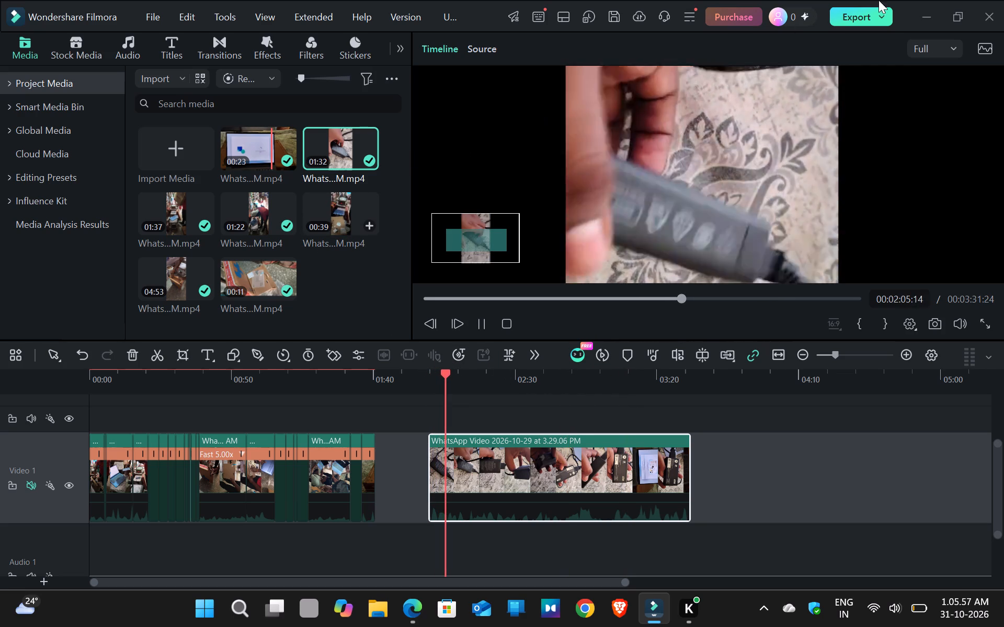
Open the export settings for the video.
{"action": "left_click", "coordinate": [866, 14]}
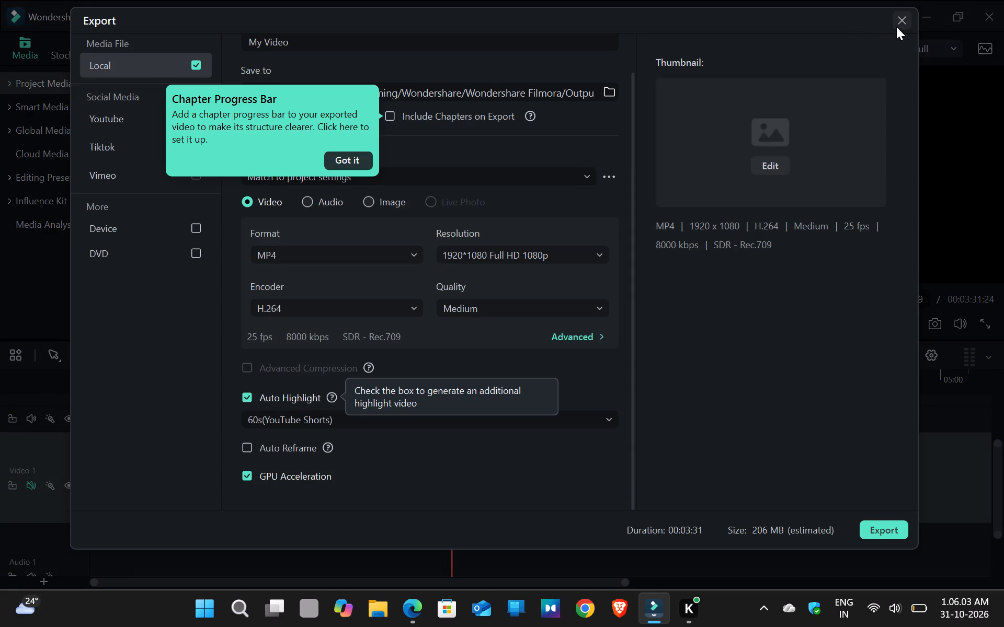
Close the export settings without exporting and save the project as Untitled in the Projects folder.
{"action": "left_click", "coordinate": [896, 27]}
{"action": "left_click", "coordinate": [609, 17]}
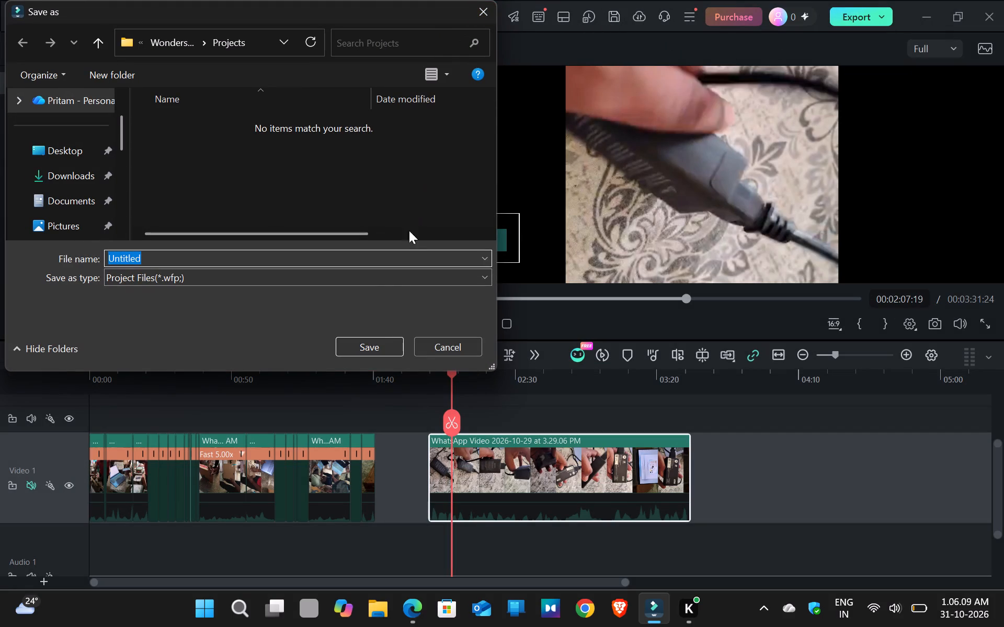
{"action": "left_click", "coordinate": [378, 339]}
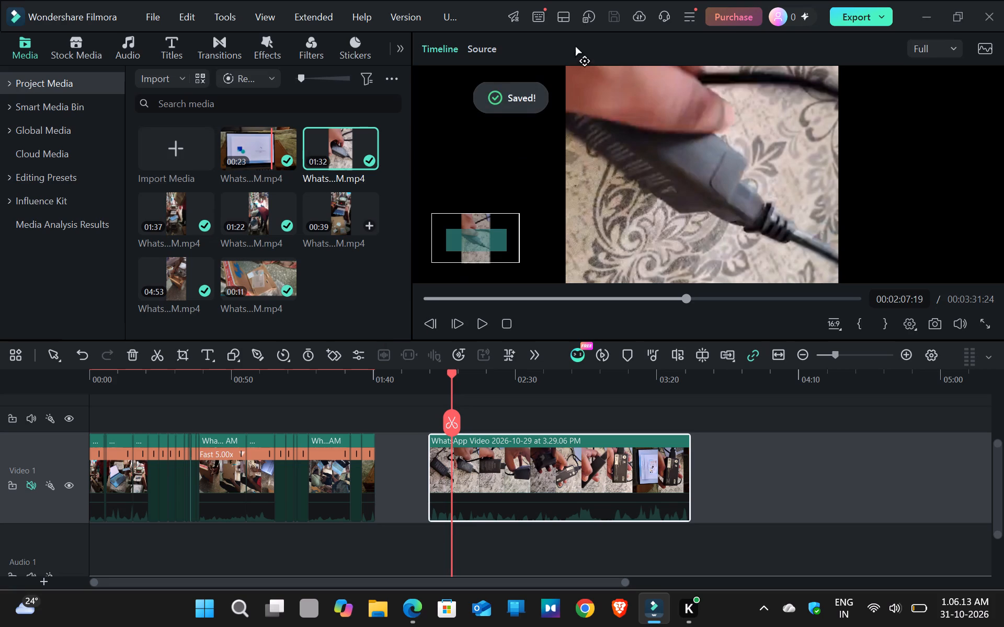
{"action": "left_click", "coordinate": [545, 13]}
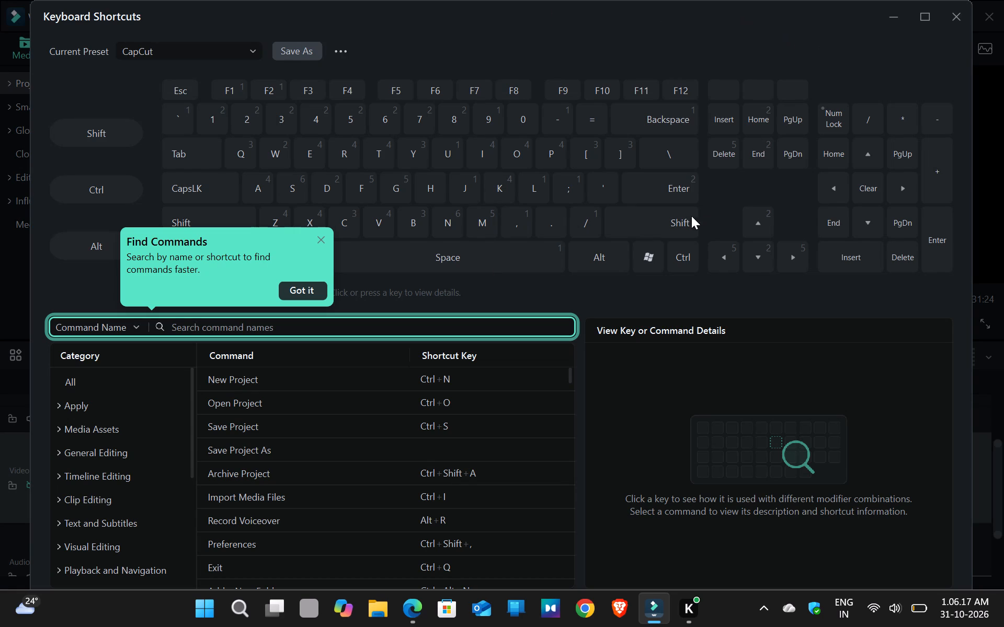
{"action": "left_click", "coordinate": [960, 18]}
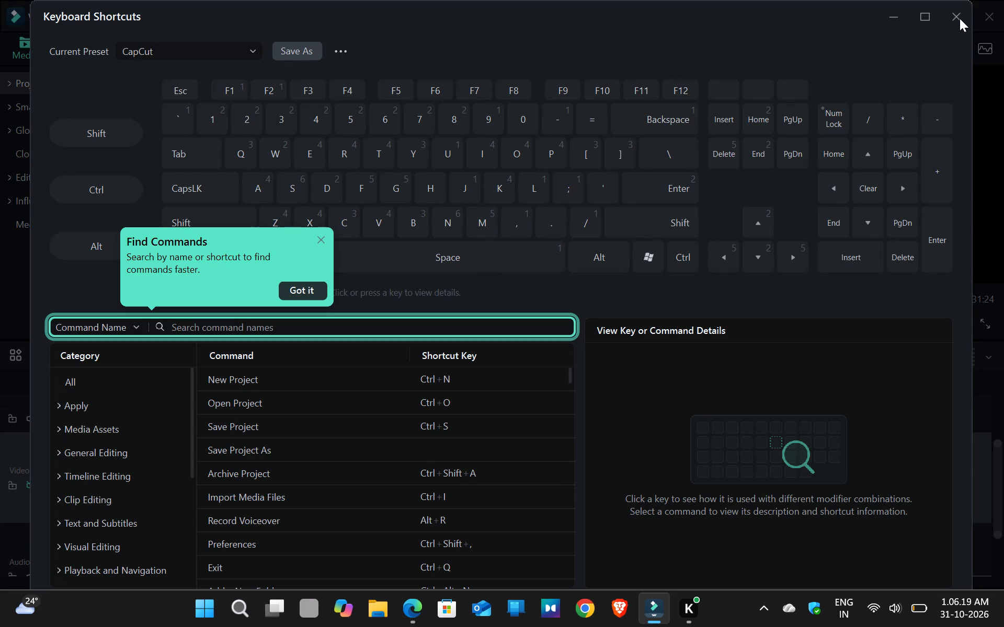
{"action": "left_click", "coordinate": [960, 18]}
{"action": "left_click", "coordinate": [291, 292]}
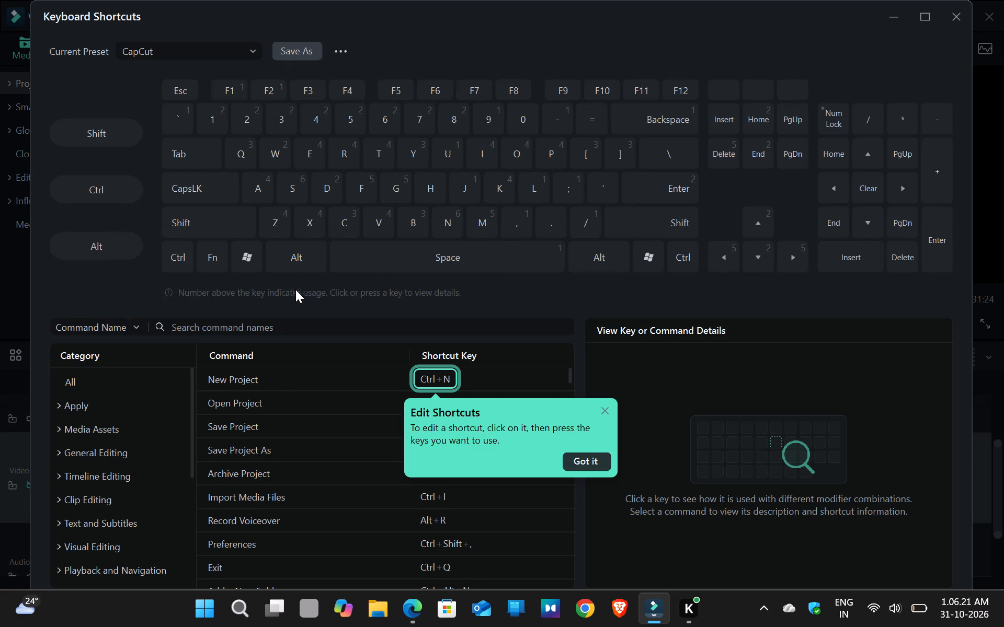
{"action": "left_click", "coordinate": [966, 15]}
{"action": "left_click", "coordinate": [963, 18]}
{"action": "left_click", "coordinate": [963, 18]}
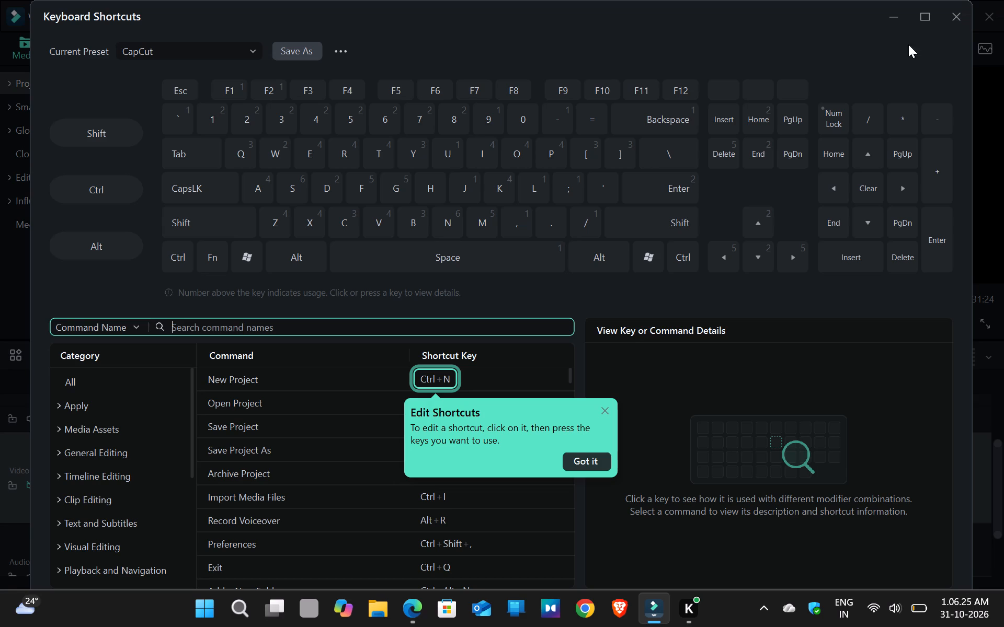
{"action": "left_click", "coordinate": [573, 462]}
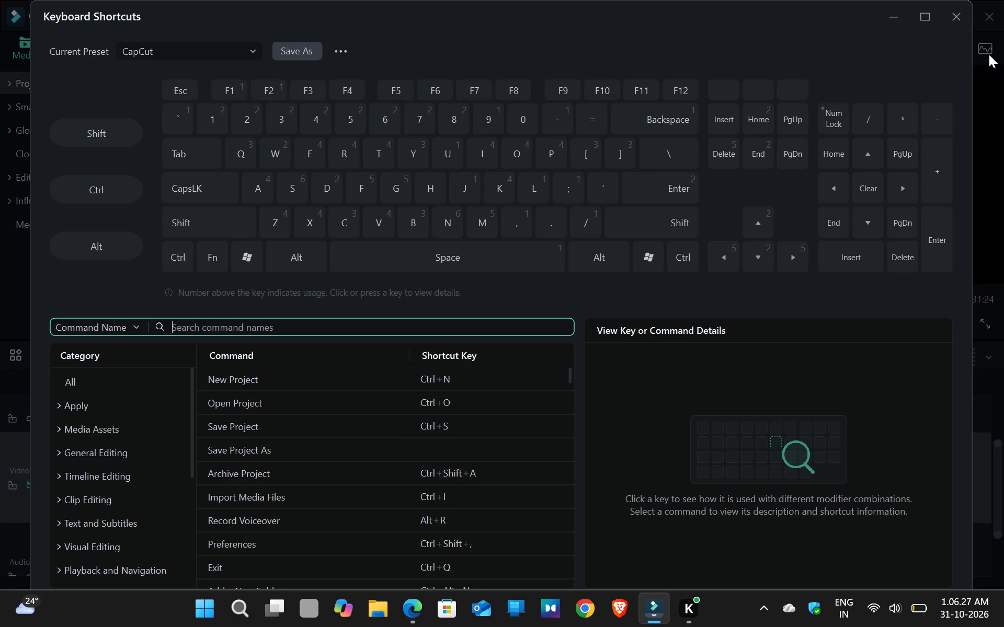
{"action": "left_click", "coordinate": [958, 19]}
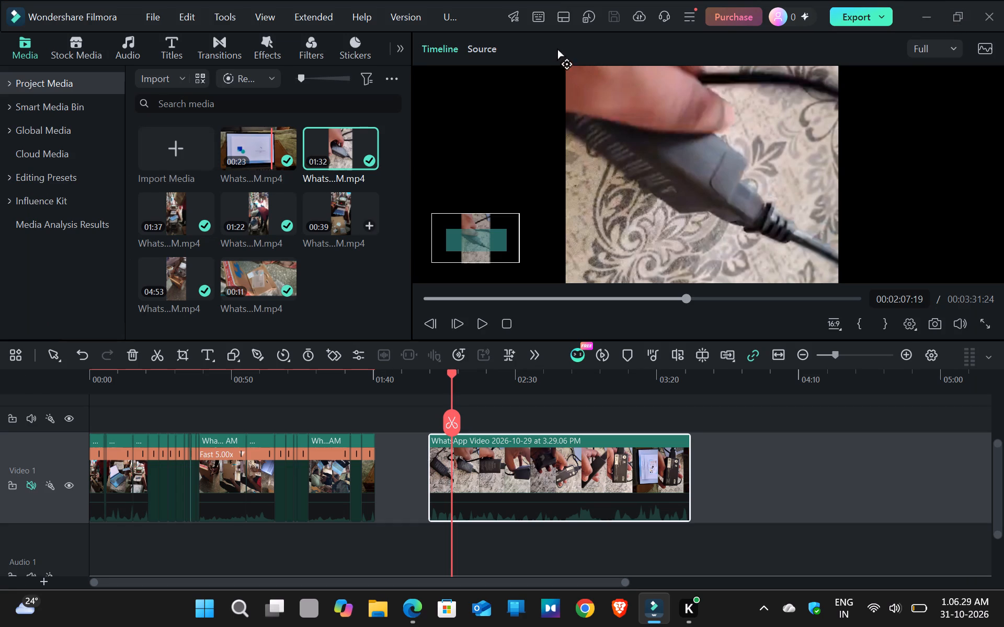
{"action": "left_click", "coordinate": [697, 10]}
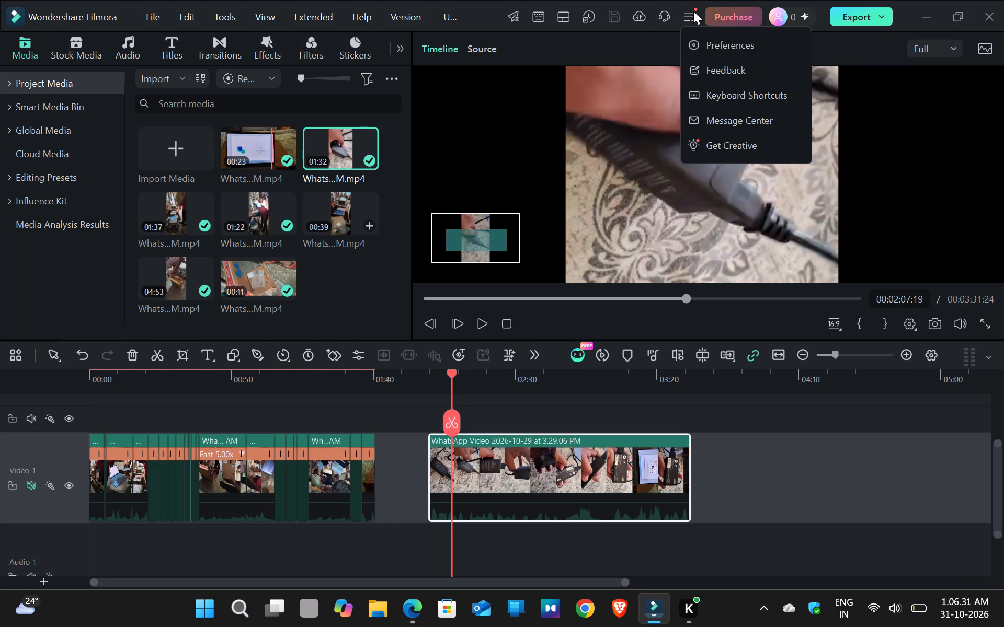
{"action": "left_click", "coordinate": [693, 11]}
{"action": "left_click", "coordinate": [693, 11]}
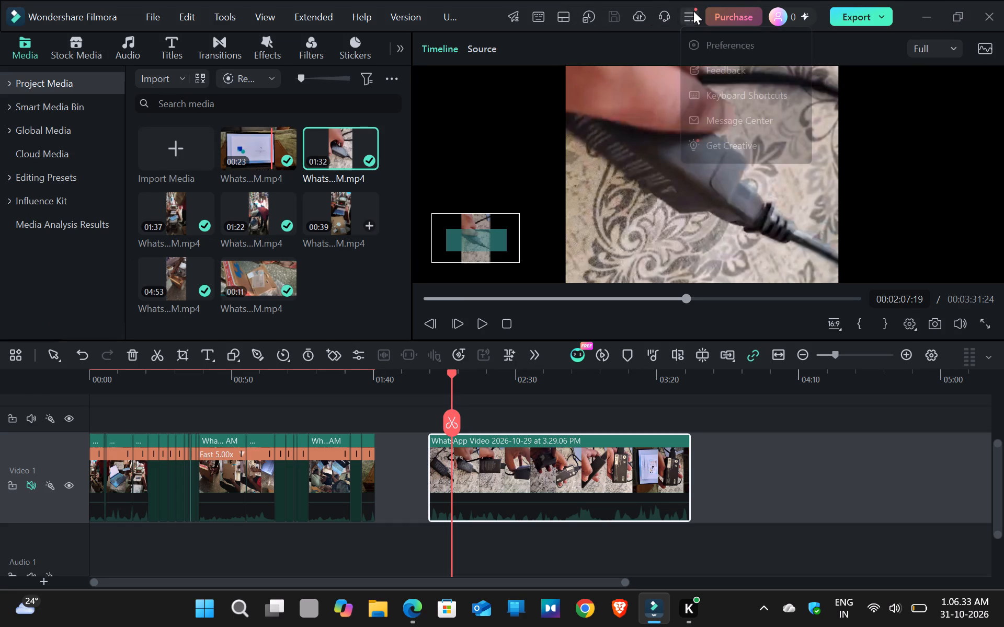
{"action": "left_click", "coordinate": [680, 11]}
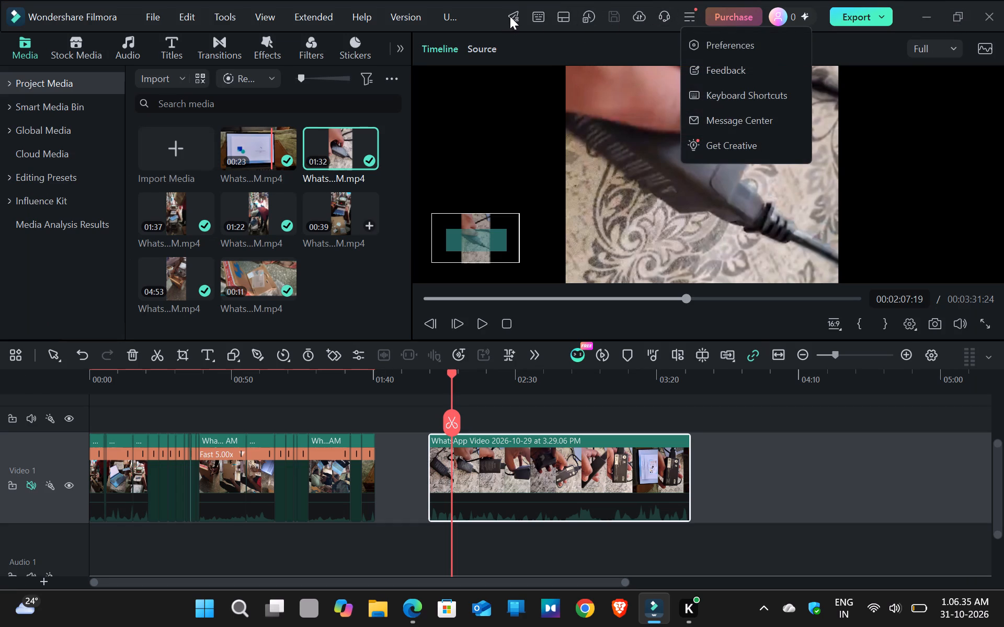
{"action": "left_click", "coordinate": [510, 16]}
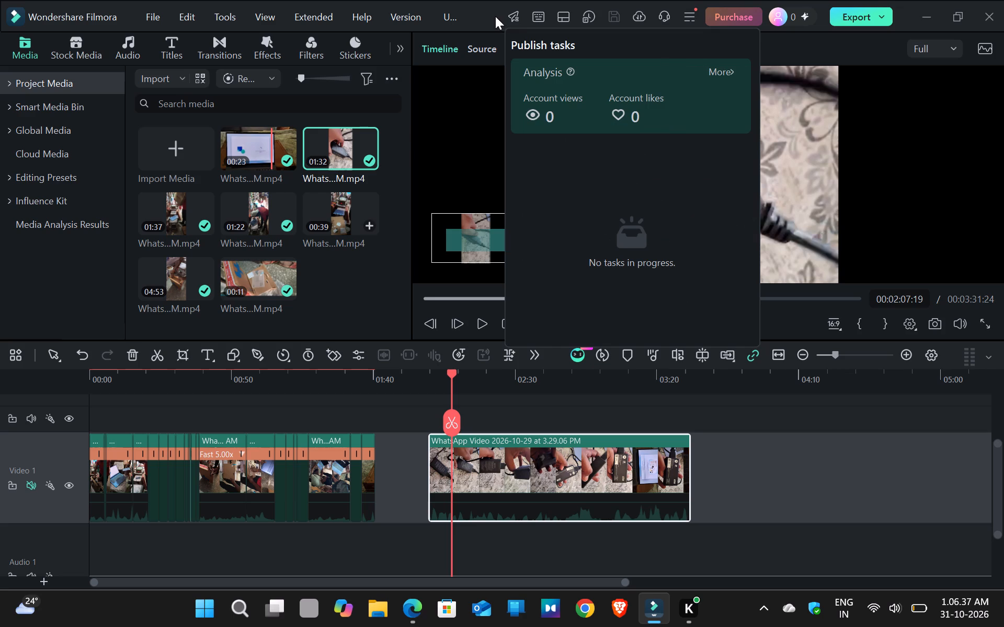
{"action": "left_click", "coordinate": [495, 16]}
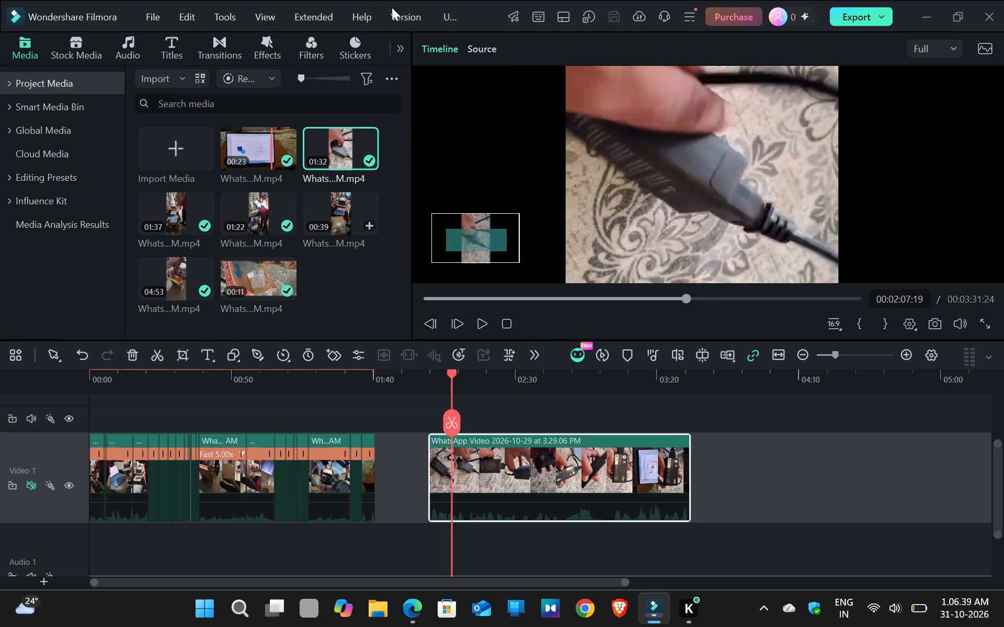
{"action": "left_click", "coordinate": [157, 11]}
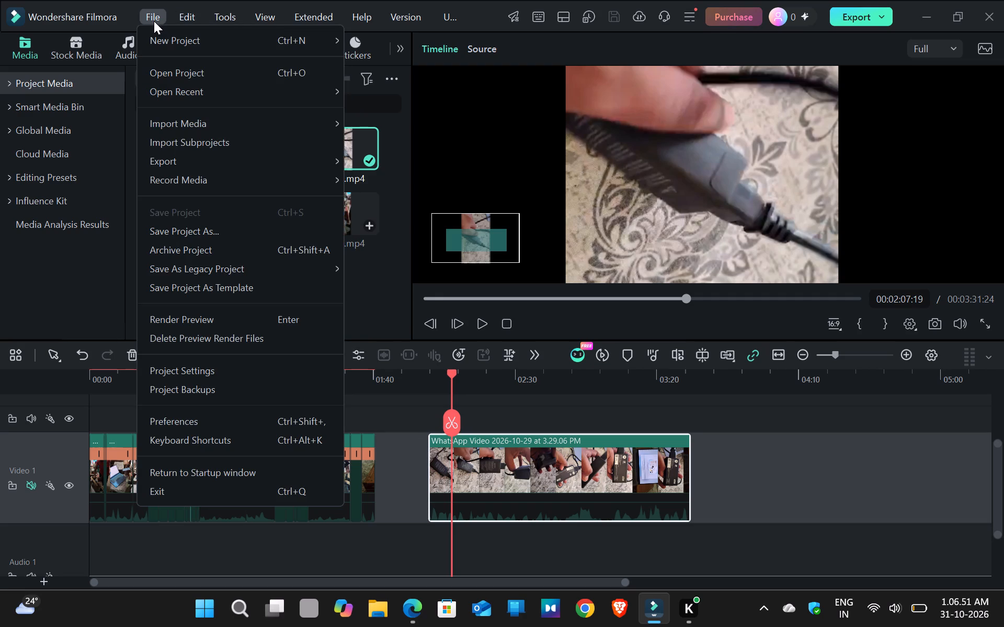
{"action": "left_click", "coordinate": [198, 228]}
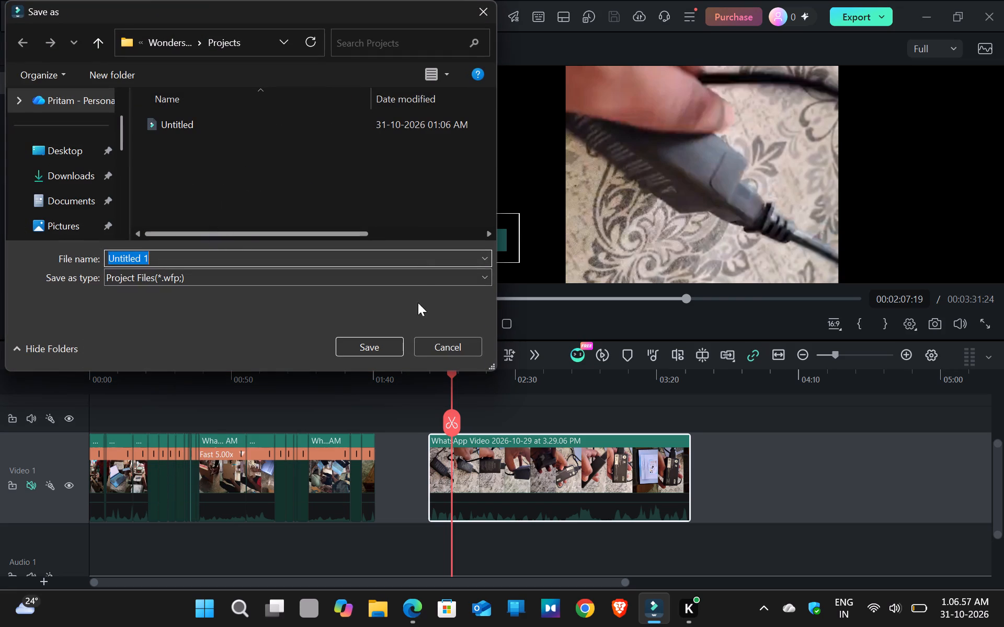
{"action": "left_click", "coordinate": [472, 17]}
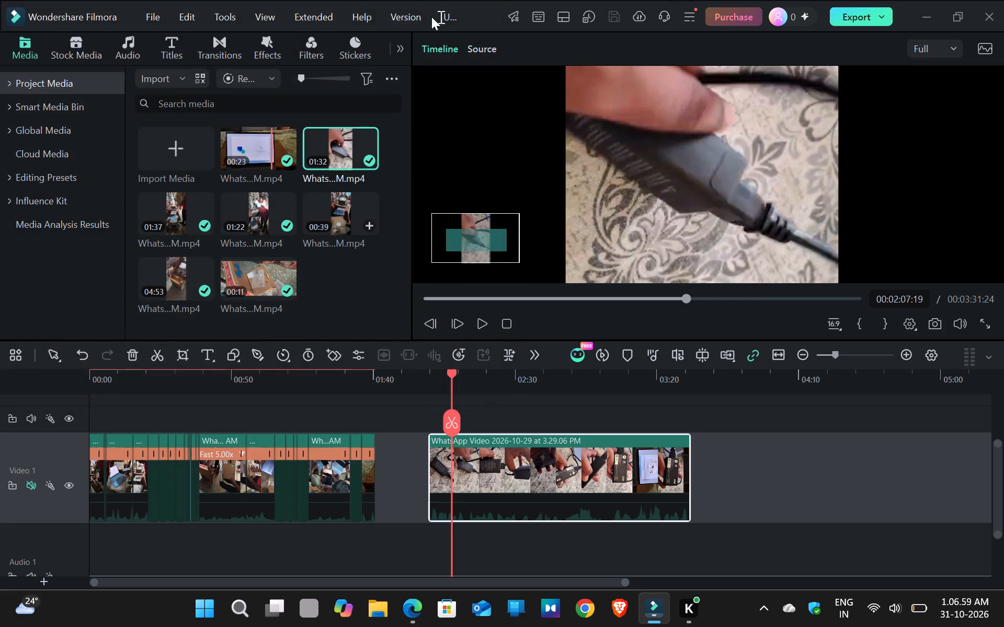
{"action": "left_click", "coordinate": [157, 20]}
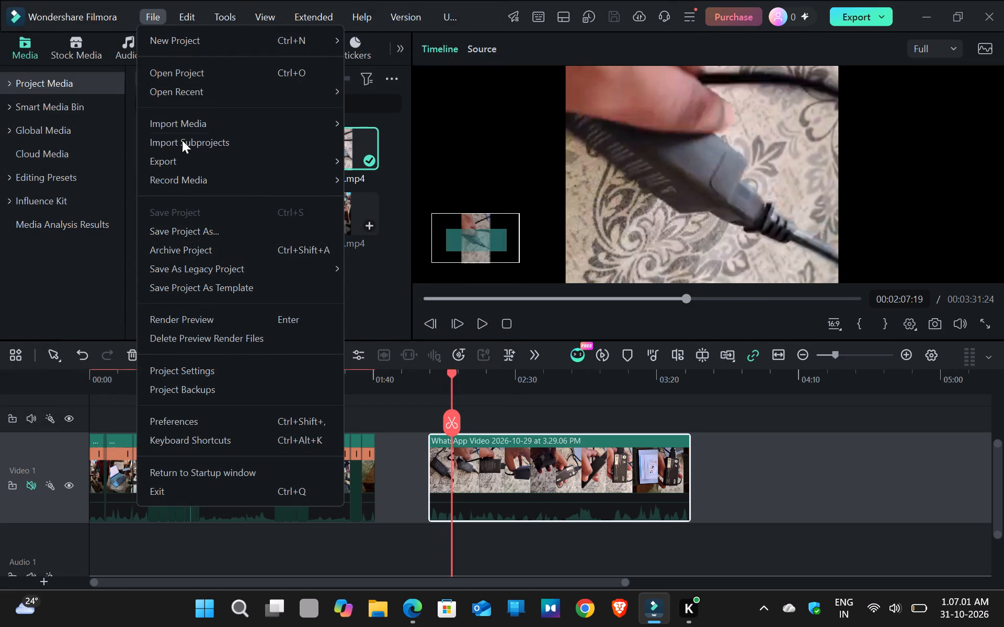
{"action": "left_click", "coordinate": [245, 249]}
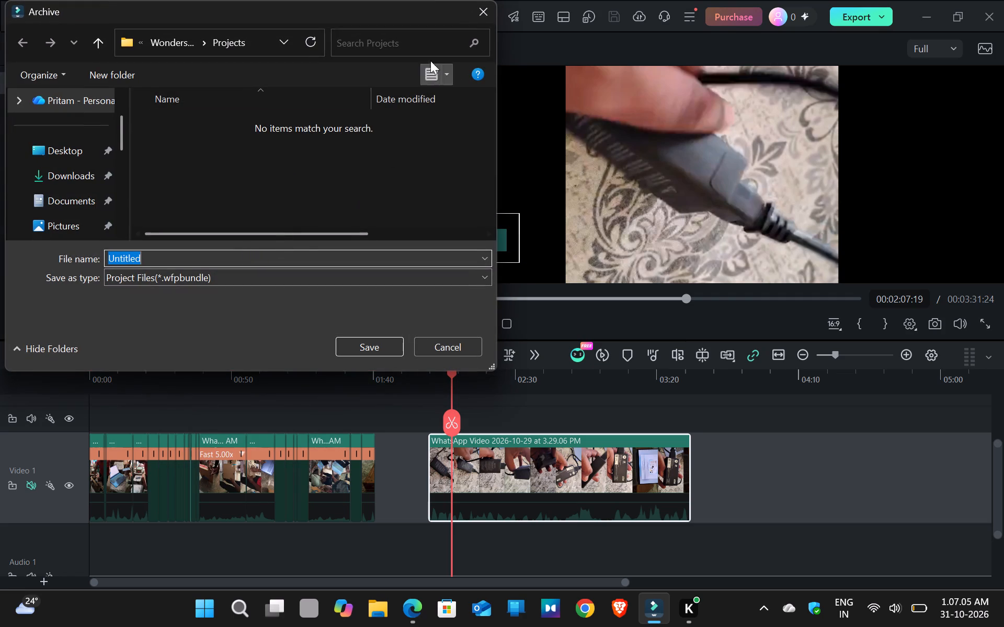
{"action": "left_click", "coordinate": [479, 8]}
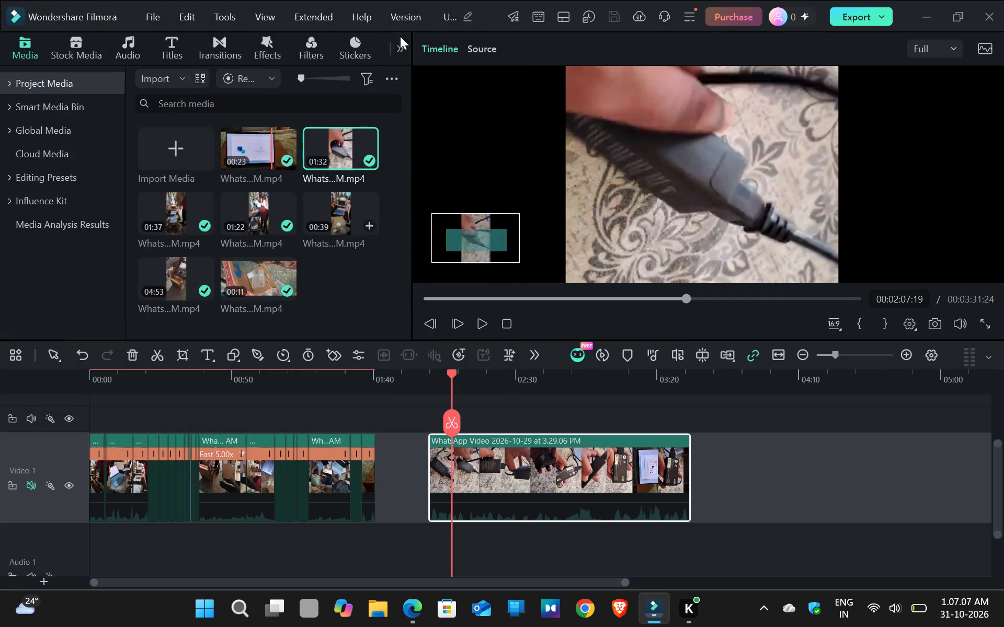
Switch to File Explorer and open the saved Untitled project from the recent files to check it.
{"action": "left_click", "coordinate": [376, 596]}
{"action": "double_click", "coordinate": [373, 378]}
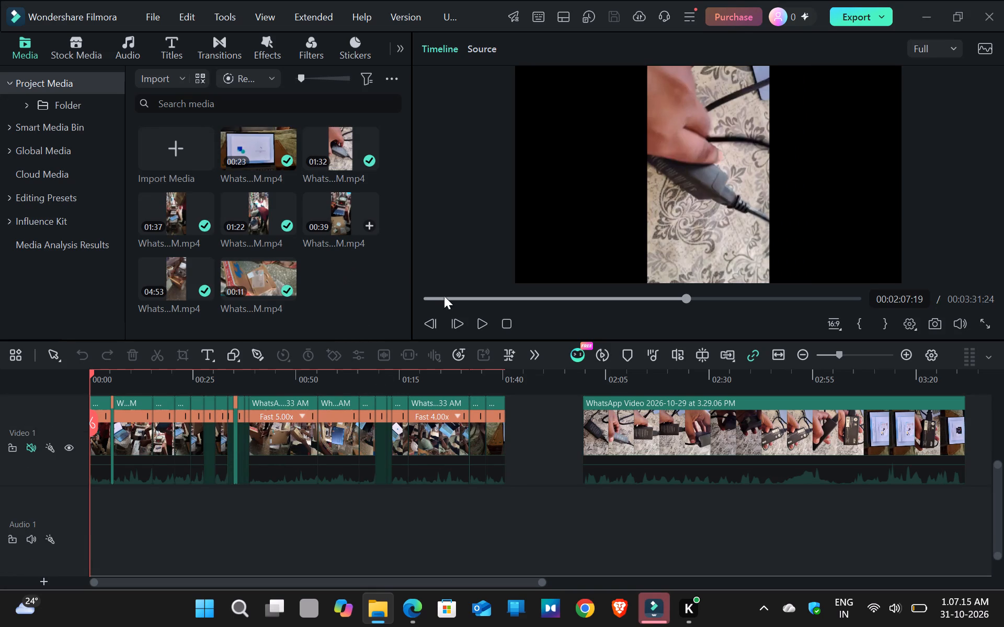
Close the reopened Untitled project and the Filmora start window.
{"action": "left_click", "coordinate": [987, 9]}
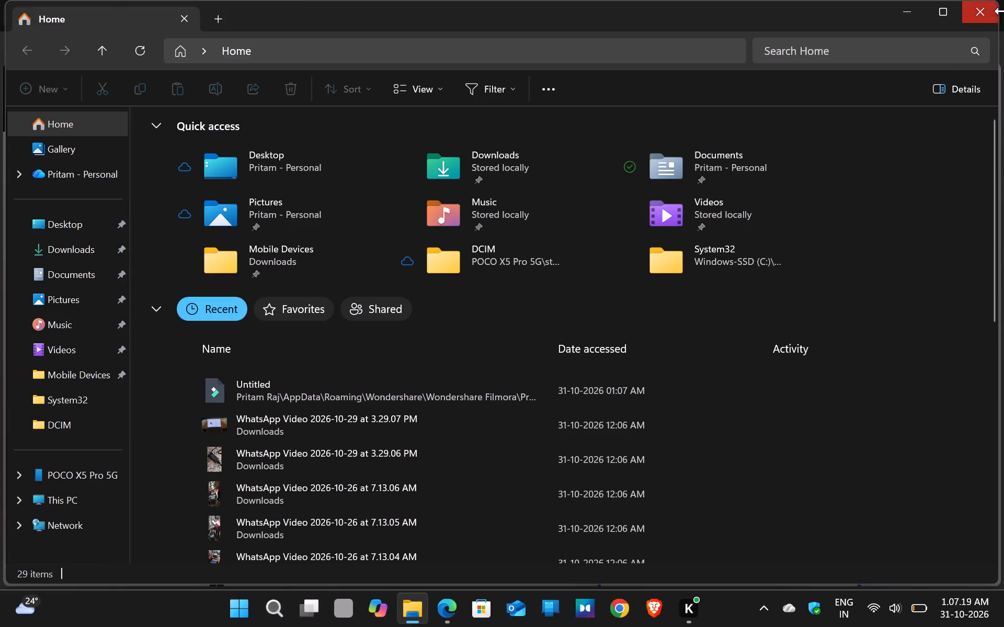
{"action": "left_click", "coordinate": [1003, 10]}
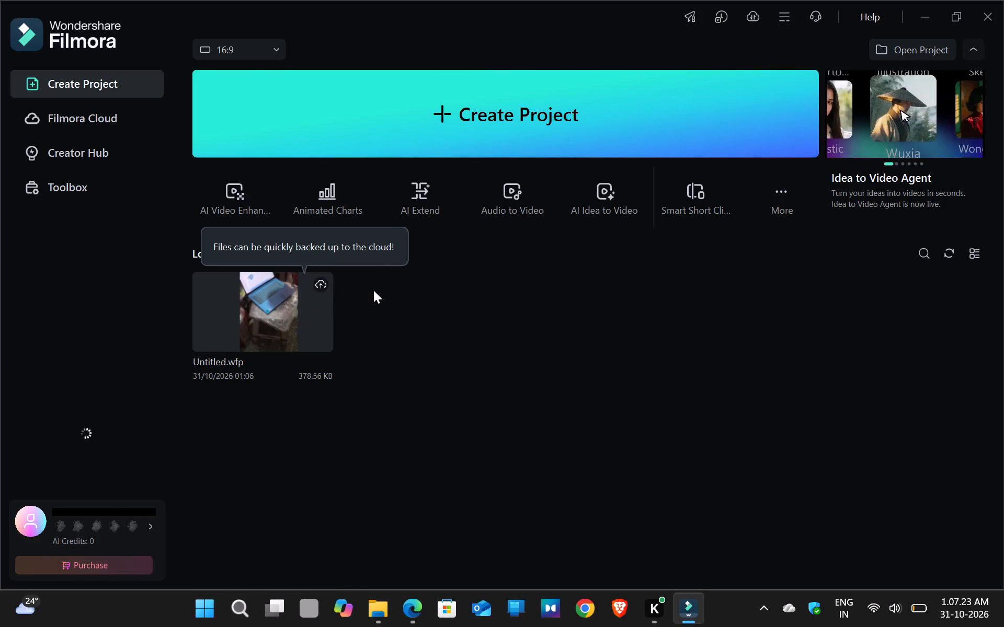
{"action": "left_click", "coordinate": [379, 269]}
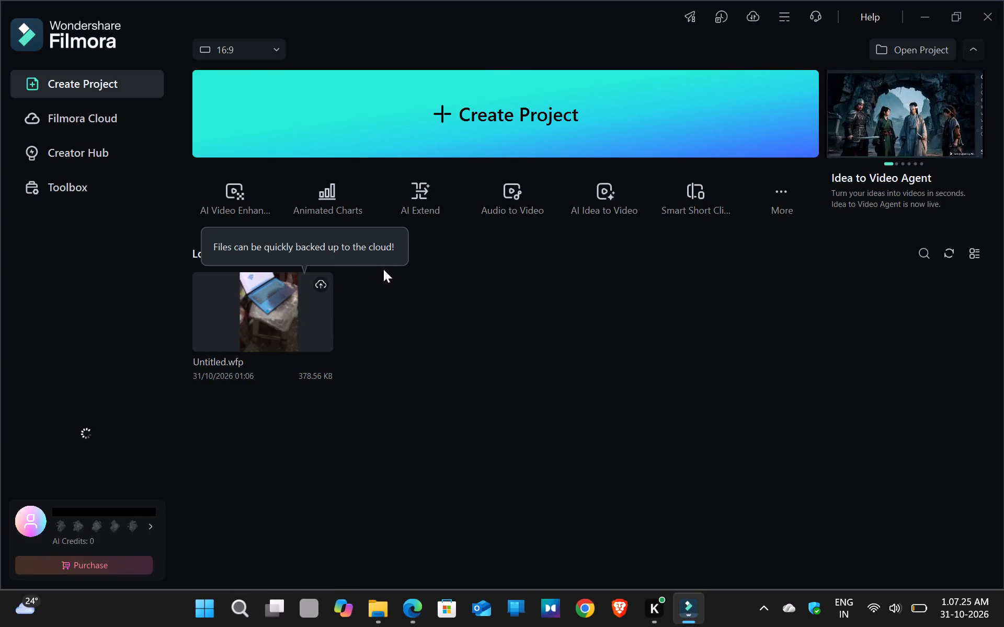
{"action": "left_click", "coordinate": [375, 253]}
{"action": "left_click", "coordinate": [370, 247]}
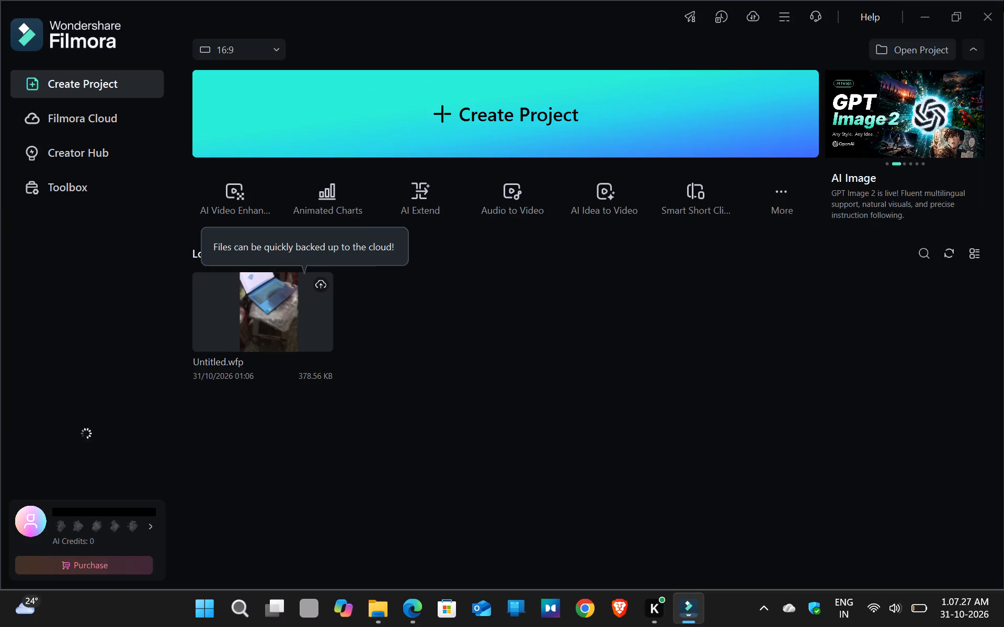